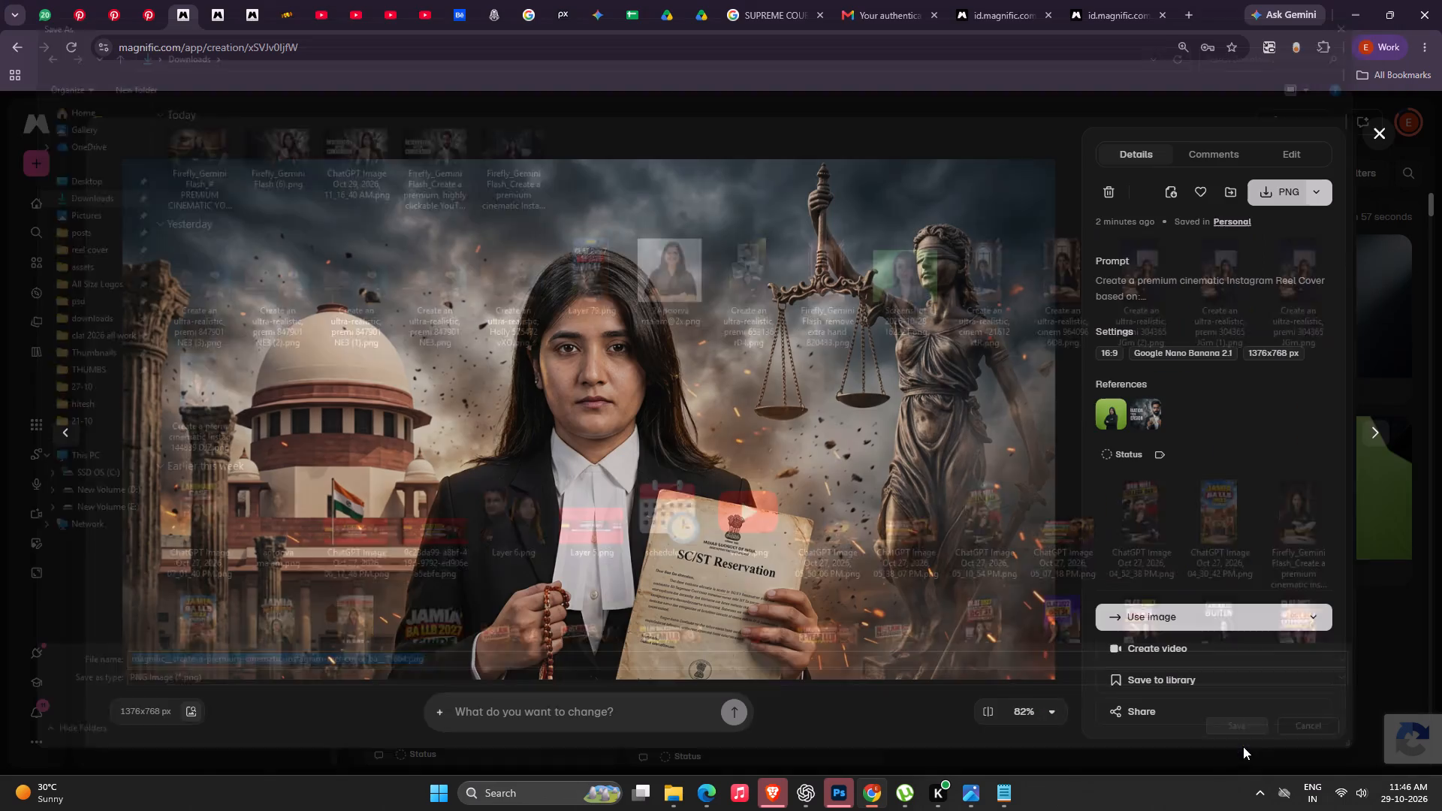
left_click(1371, 137)
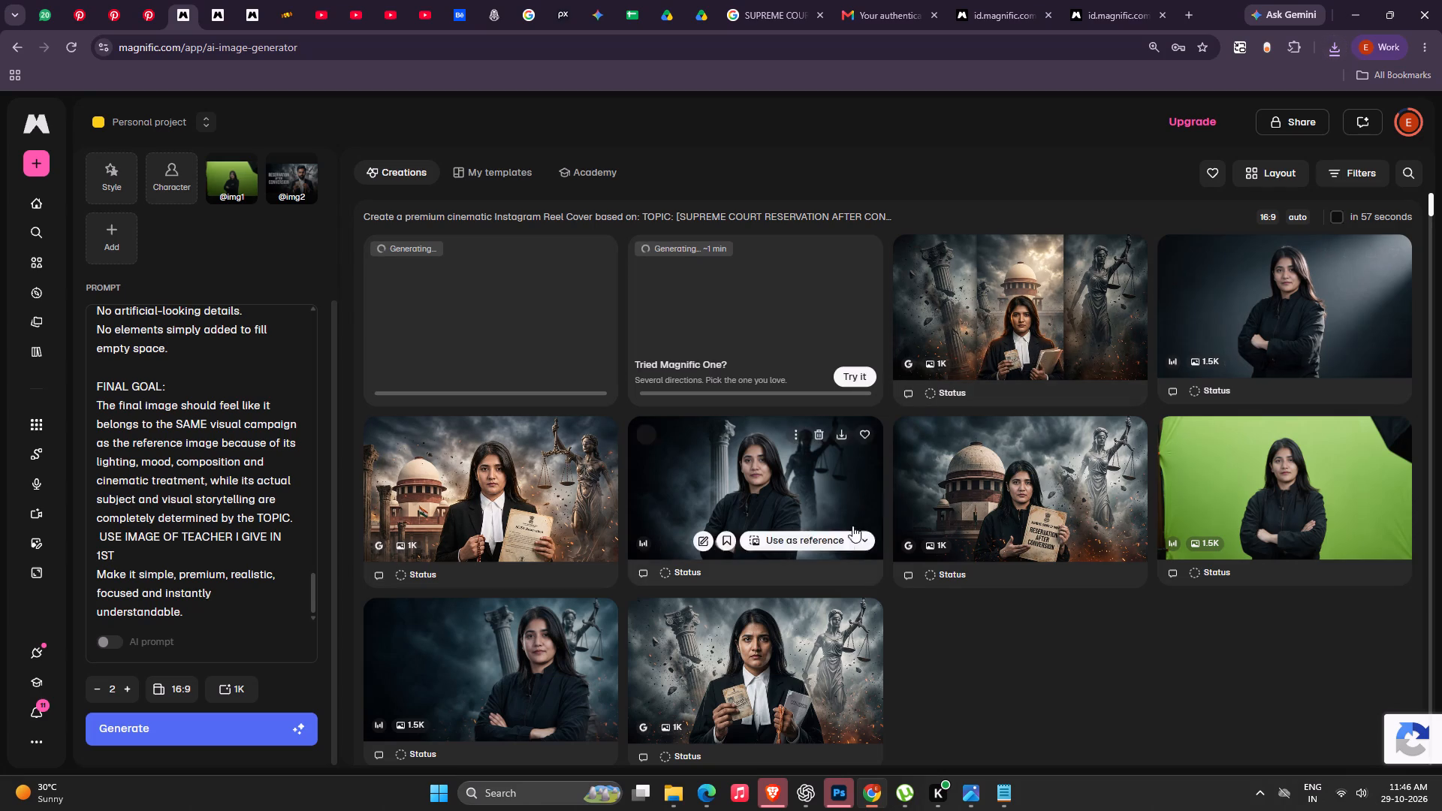
Switch to Photoshop and convert the Remove tool edits and Firefly courthouse image layers into a single smart object.
left_click(846, 796)
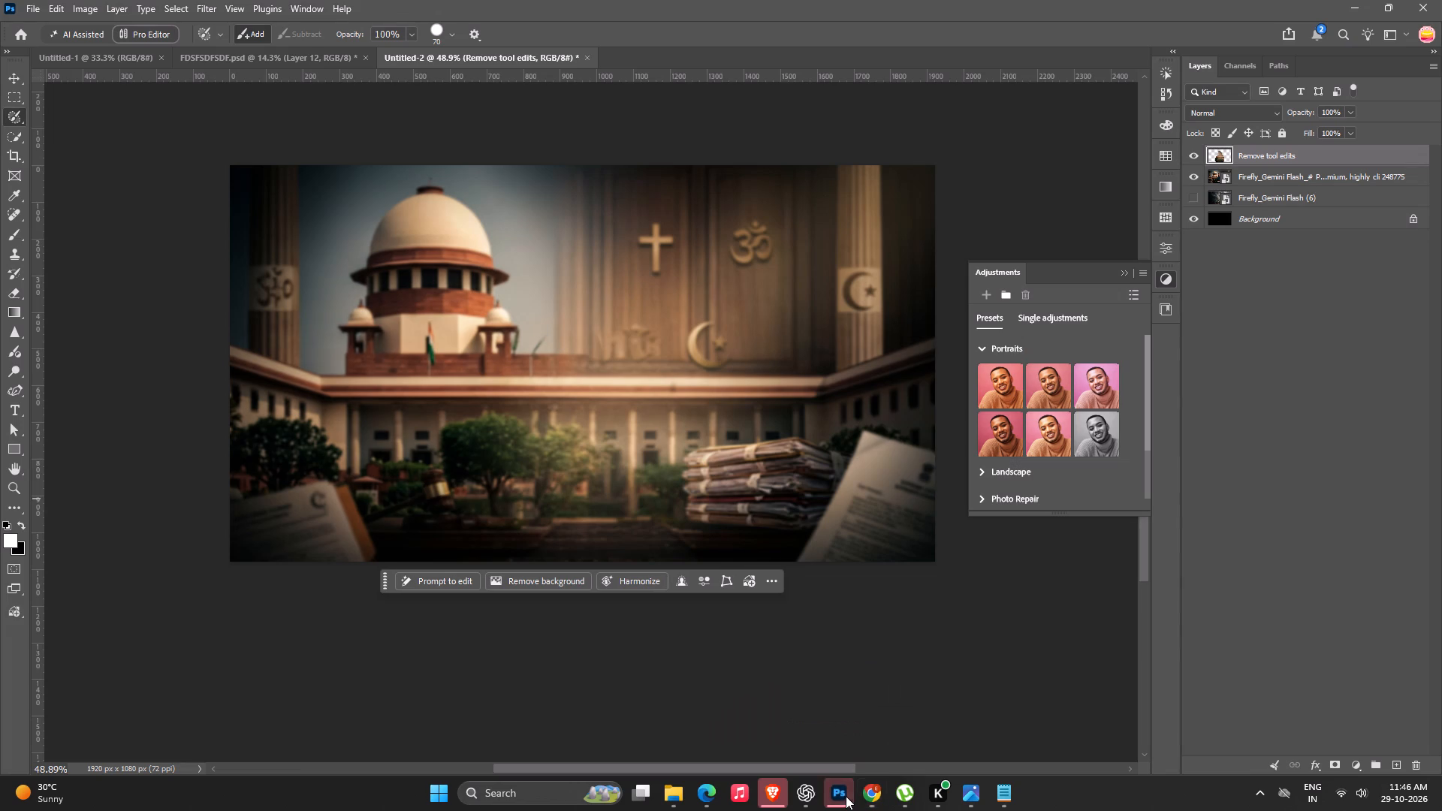
left_click(1333, 178, "shift")
right_click(1333, 178, "shift")
left_click(1370, 514)
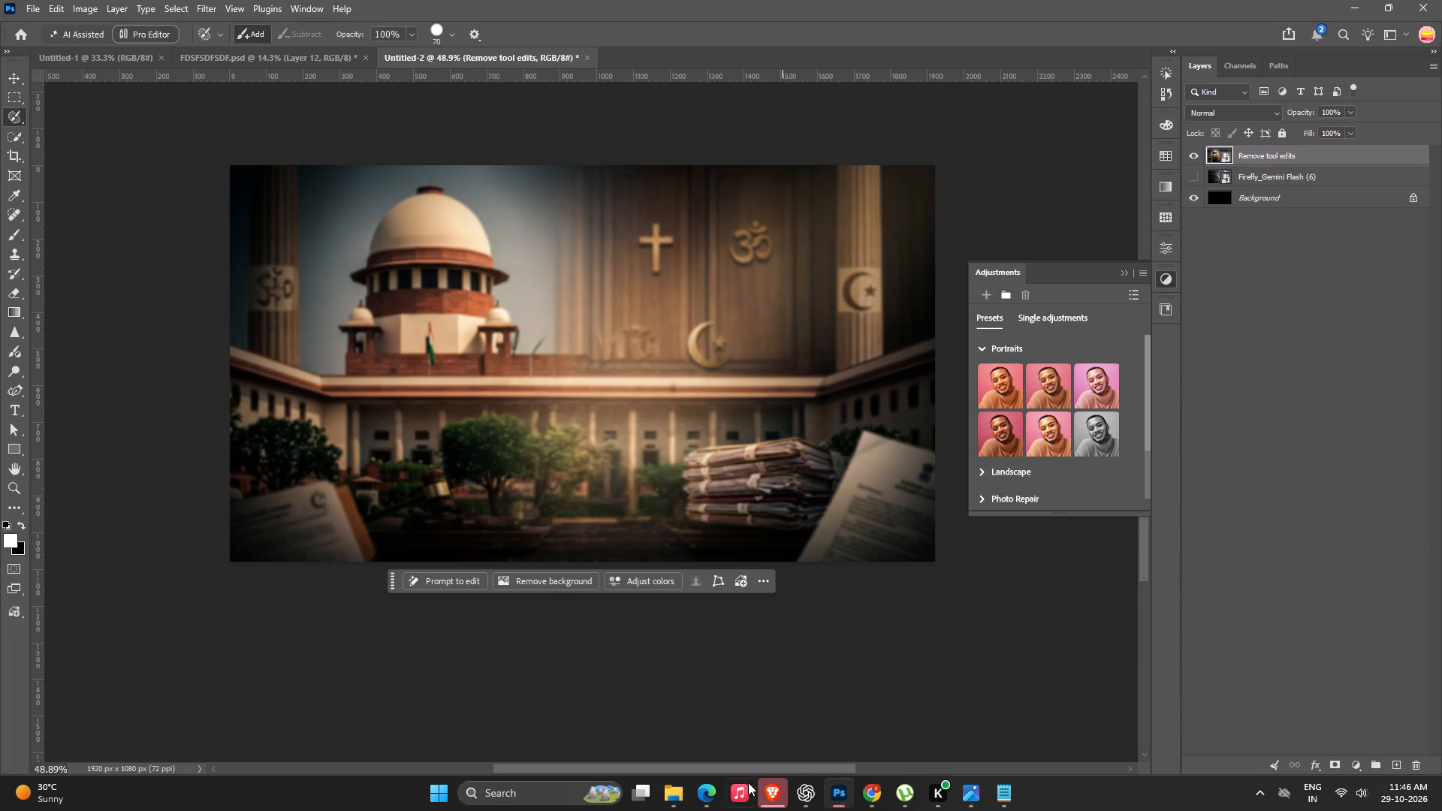
Place the newly downloaded Magnific PNG of the lawyer from the Downloads folder into the Untitled-2 thumbnail document.
left_click(685, 797)
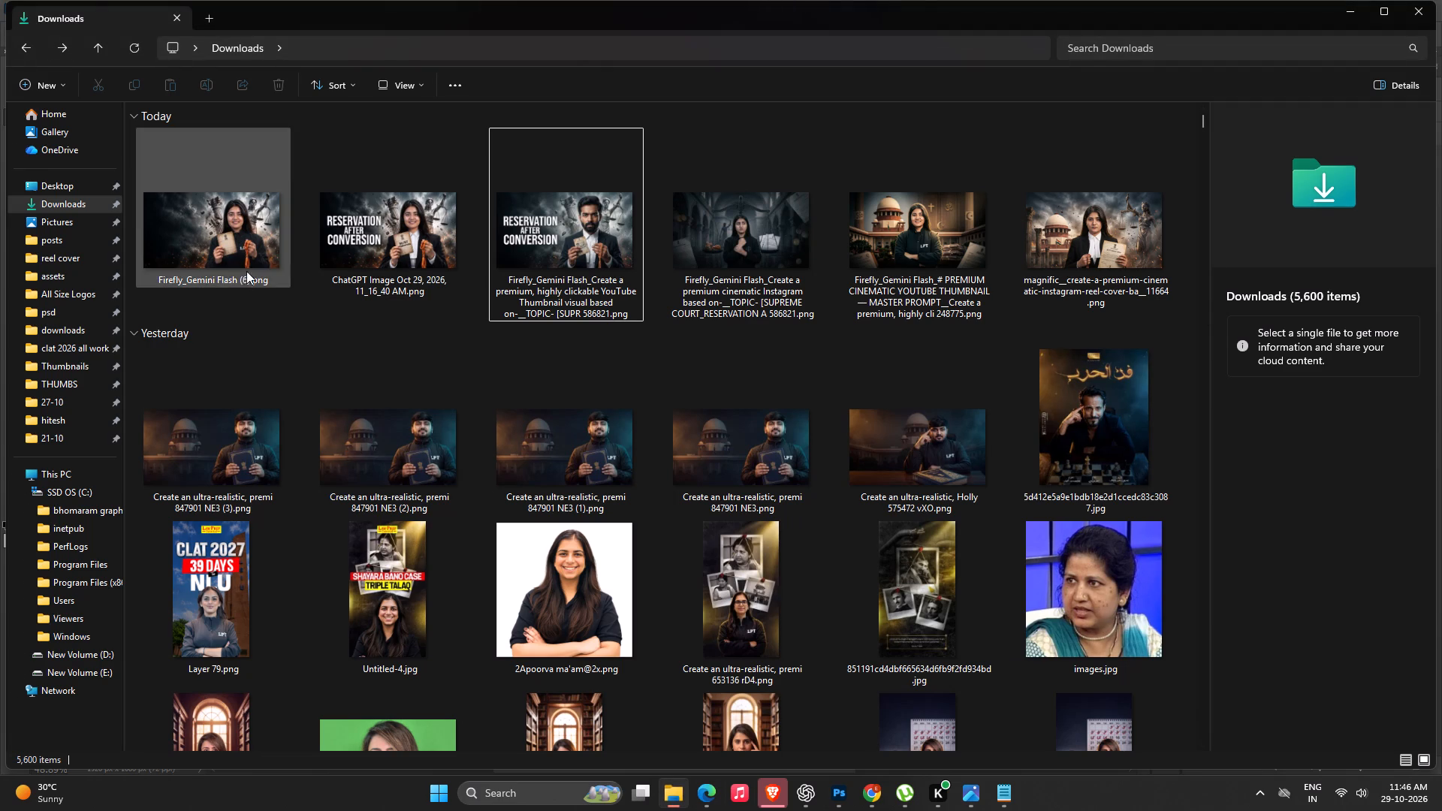
double_click(80, 205)
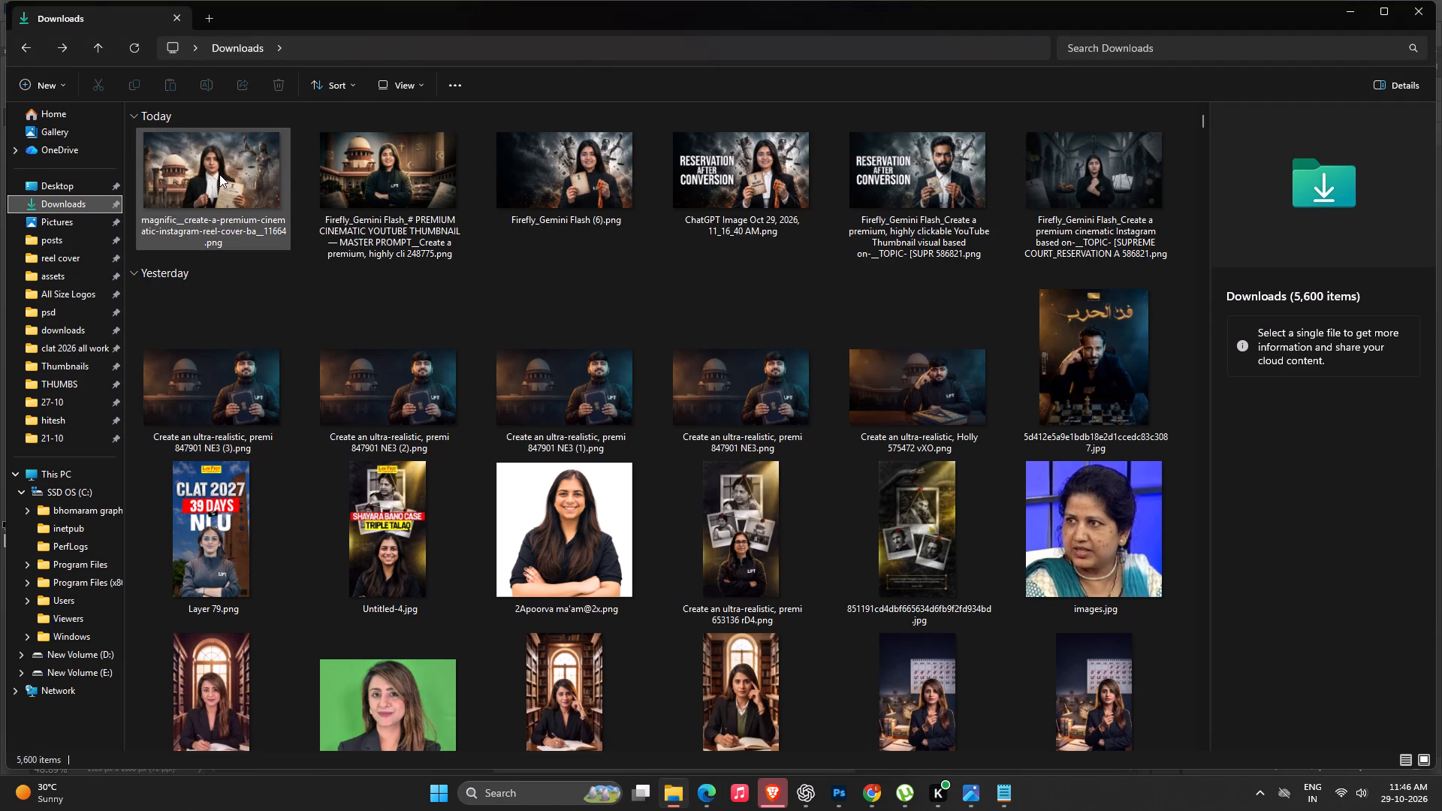
left_click_drag(206, 163, 625, 379)
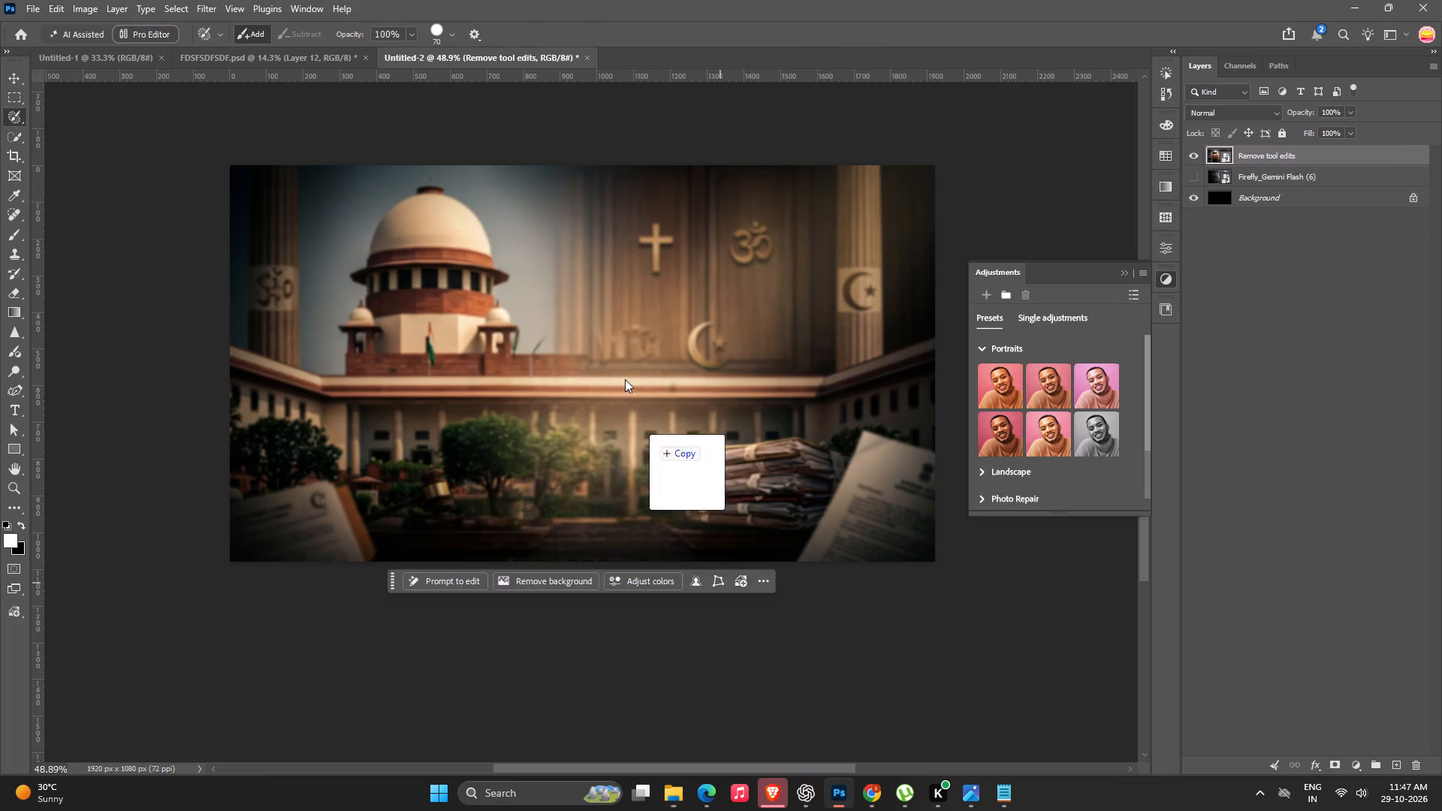
left_click_drag(625, 379, 611, 333)
key("Return")
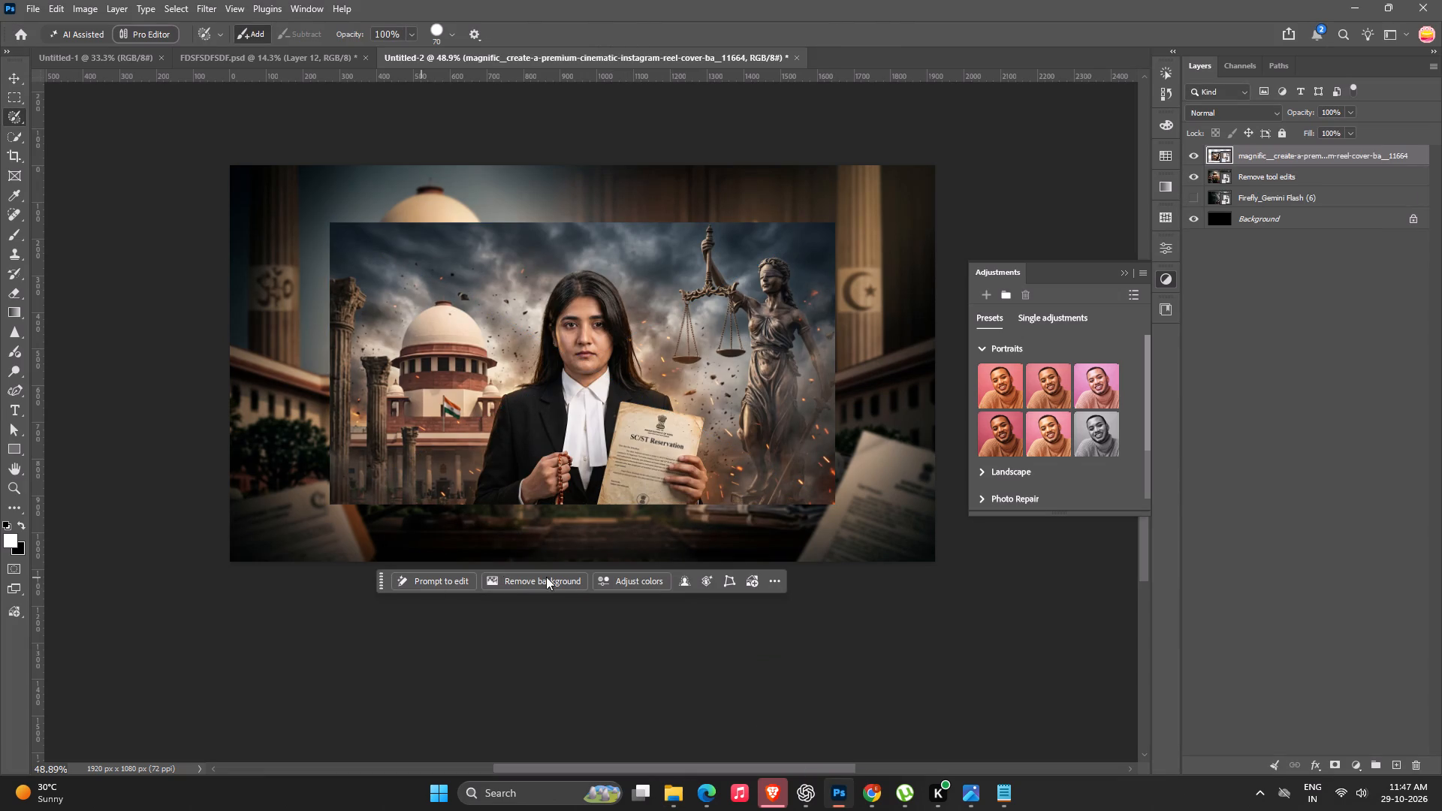
Run Select Subject on the placed lawyer image and enlarge the Selection Brush to 100.
left_click(686, 584)
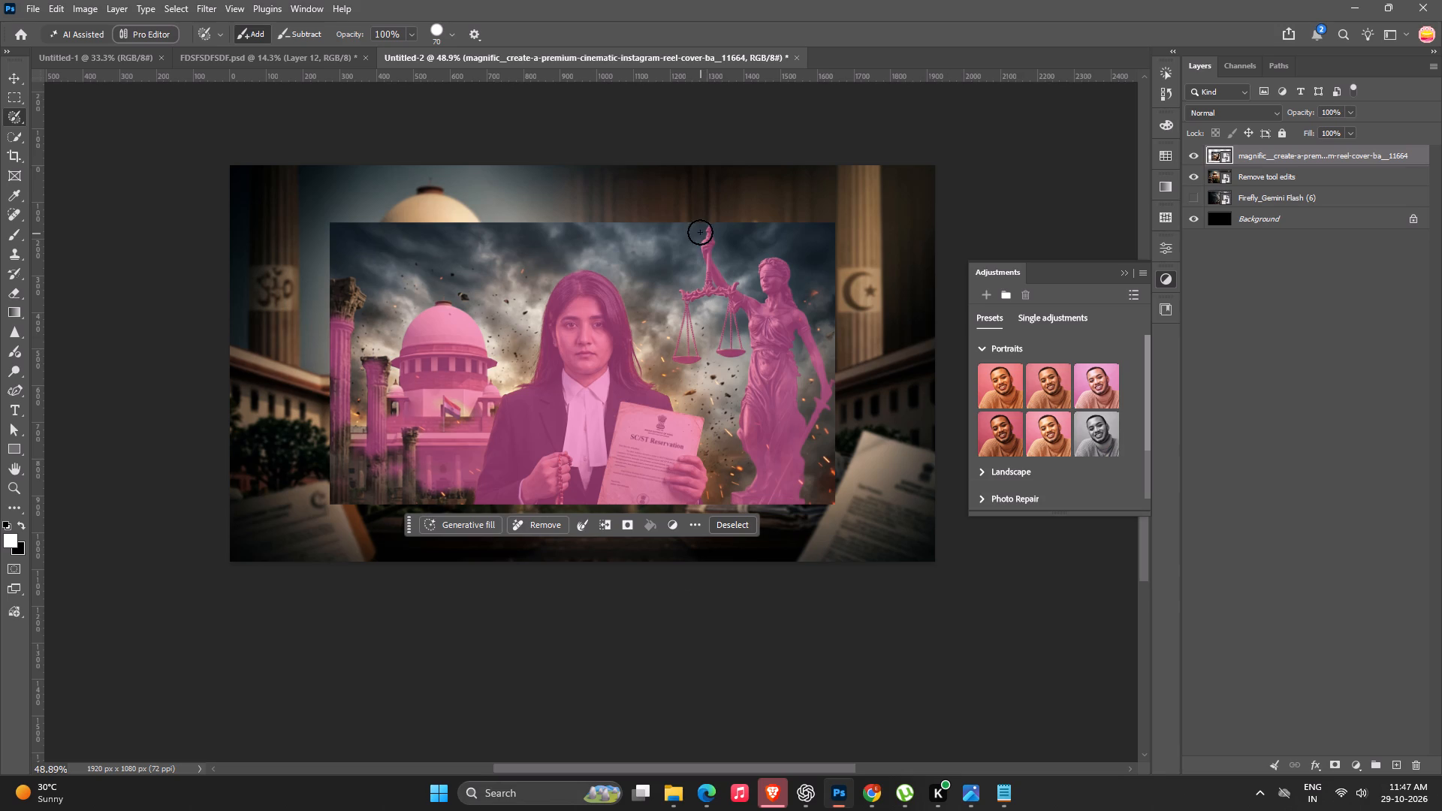
key("bracketright")
key("bracketright")
key("bracketright")
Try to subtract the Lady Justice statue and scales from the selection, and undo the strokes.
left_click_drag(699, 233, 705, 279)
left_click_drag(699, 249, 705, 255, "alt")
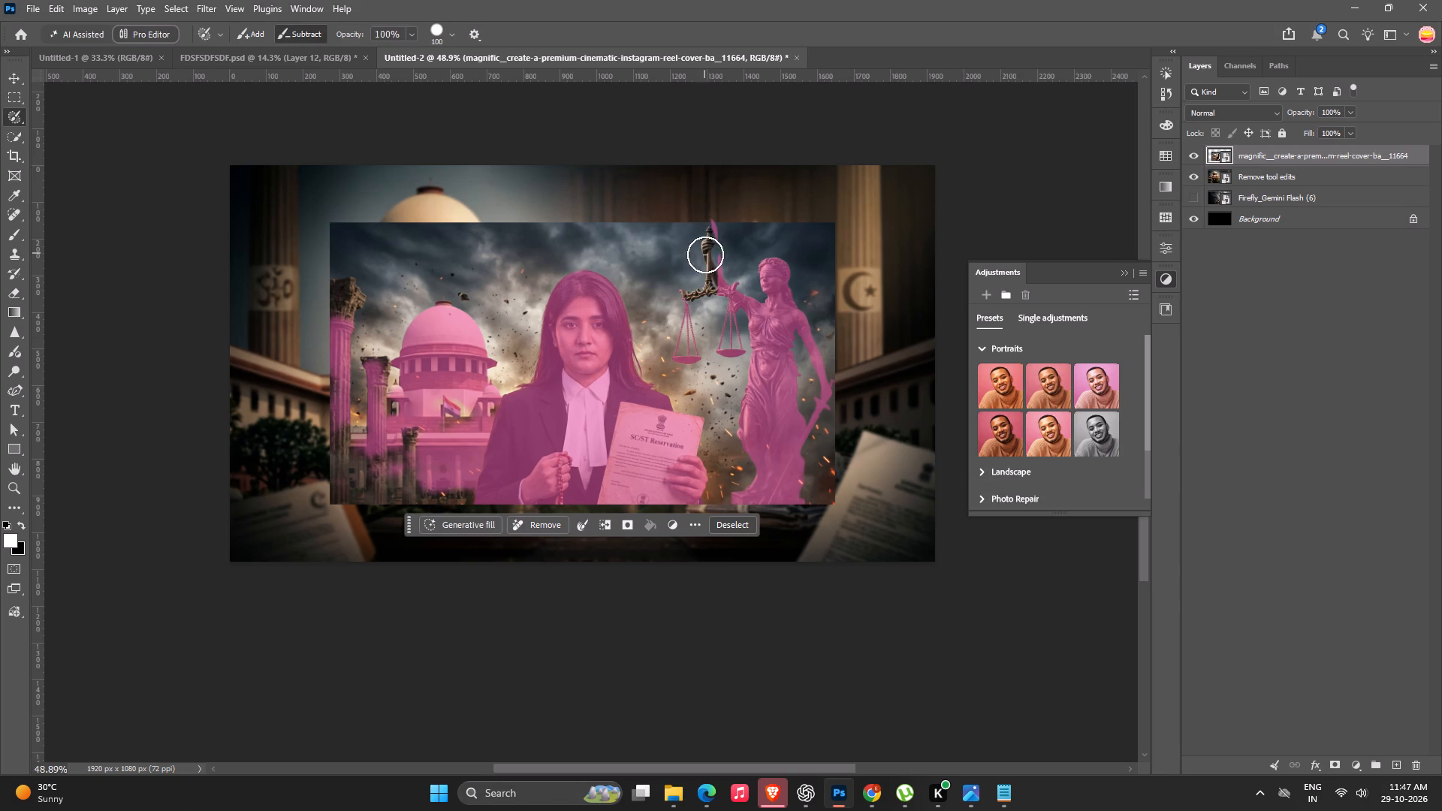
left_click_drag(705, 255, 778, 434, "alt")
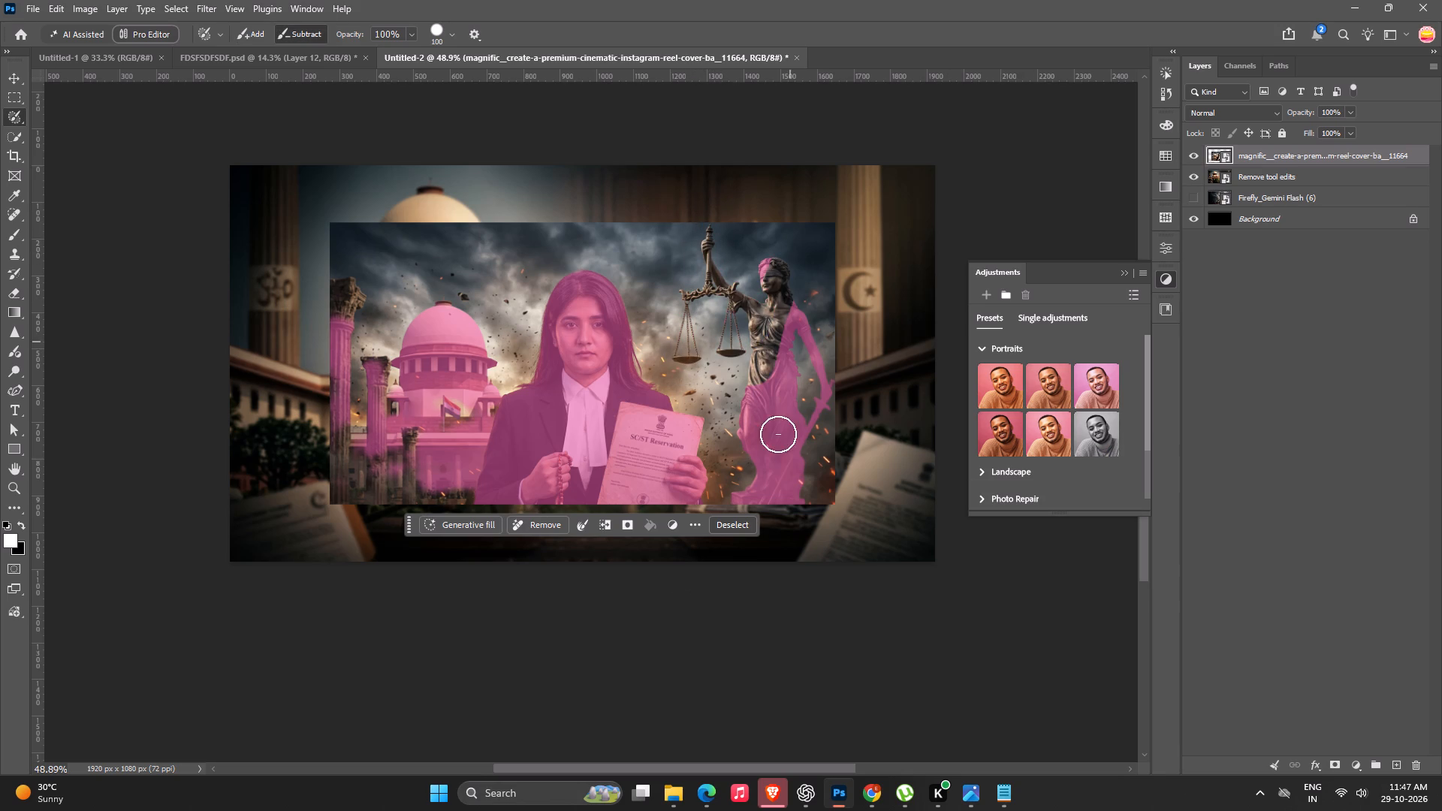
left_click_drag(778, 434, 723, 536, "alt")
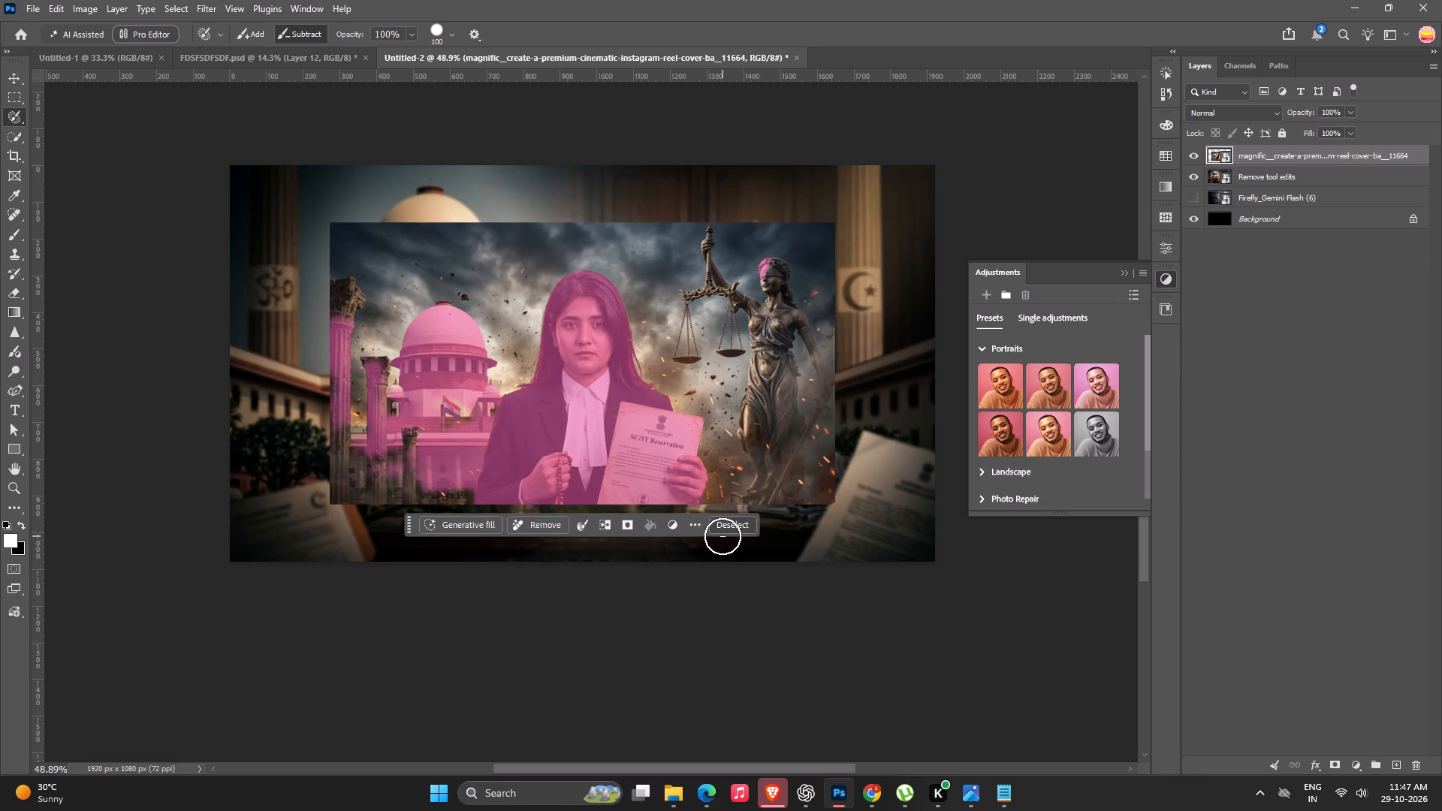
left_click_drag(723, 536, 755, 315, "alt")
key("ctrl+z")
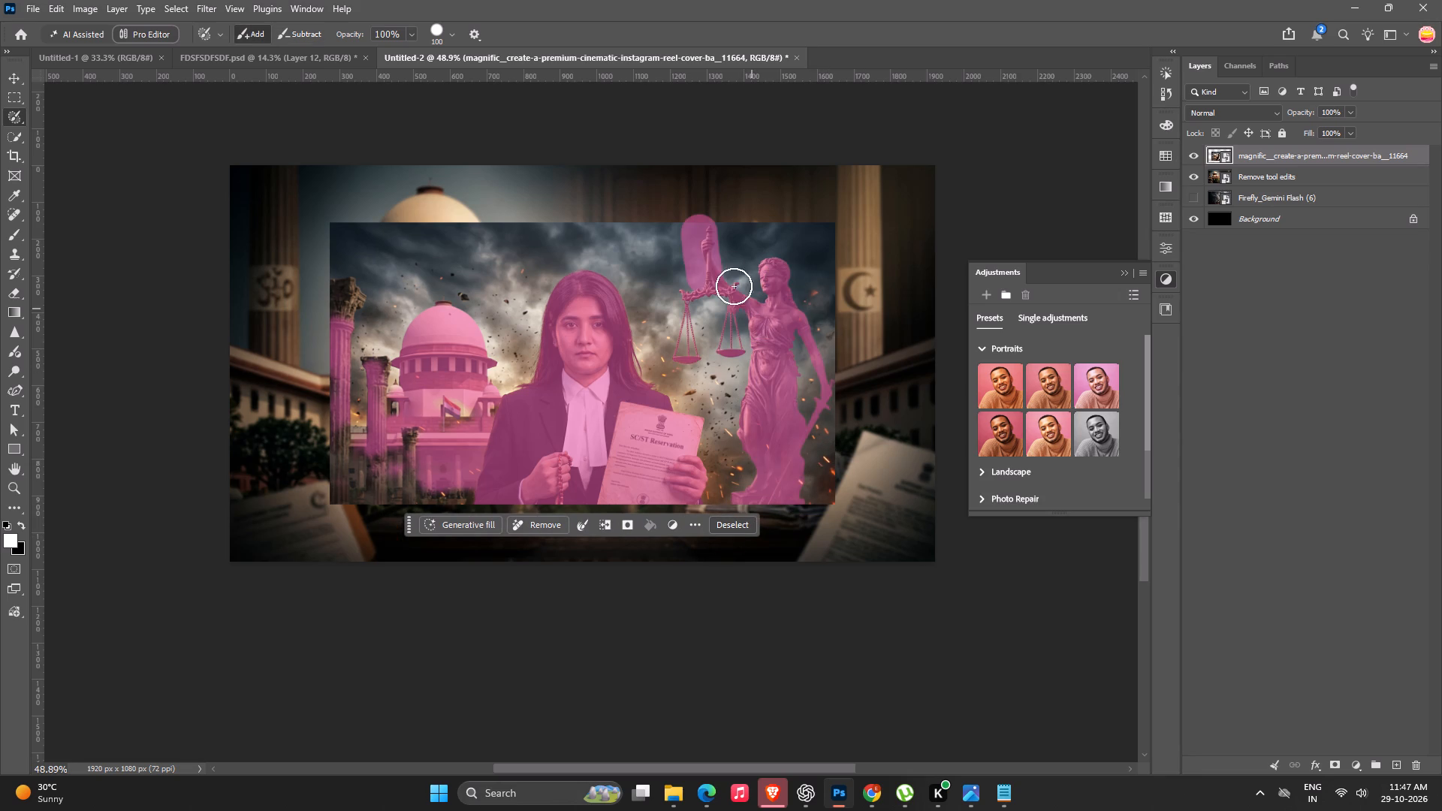
Subtract the Lady Justice statue and its scales from the selection with the Selection Brush.
left_click_drag(699, 214, 706, 358, "alt")
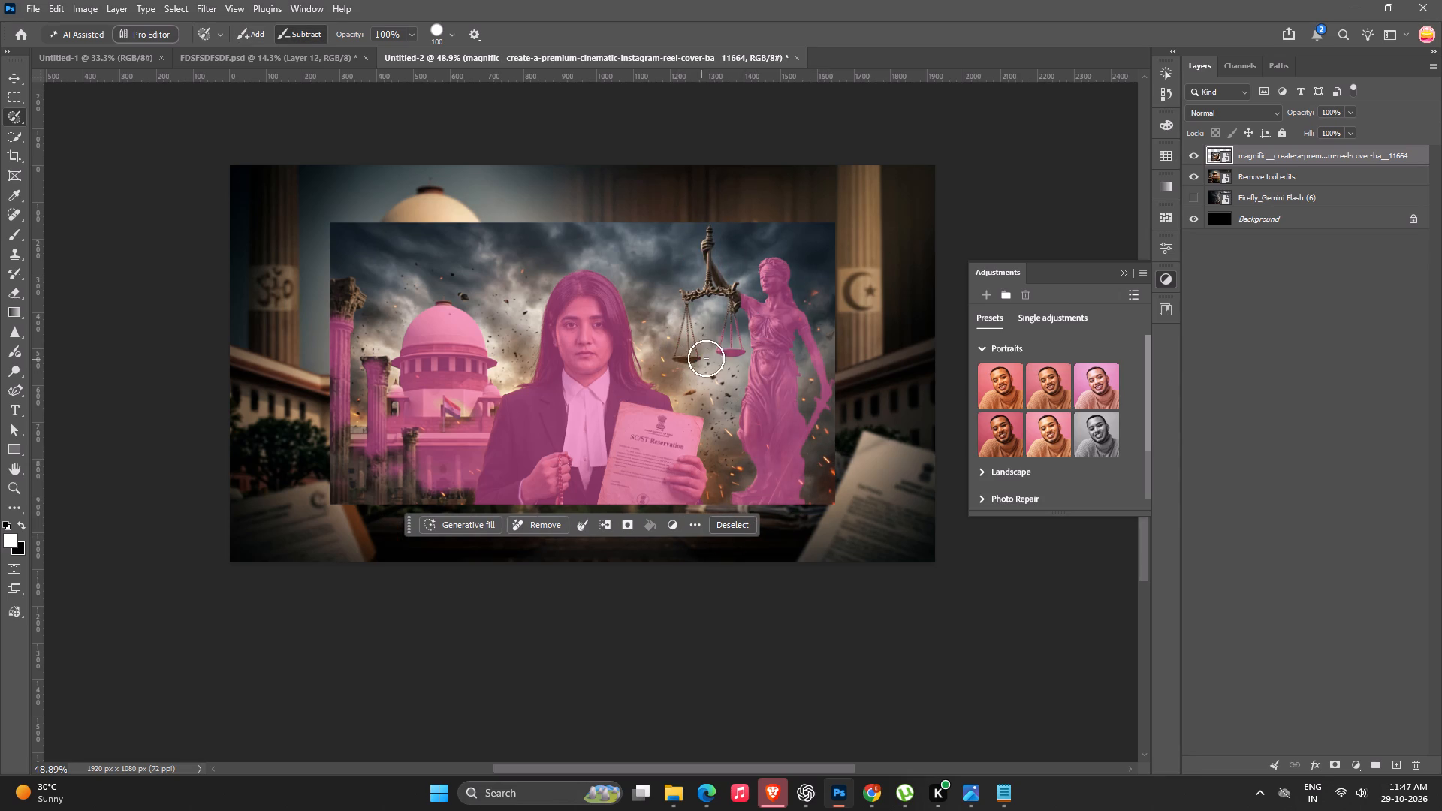
left_click_drag(706, 358, 818, 386, "alt")
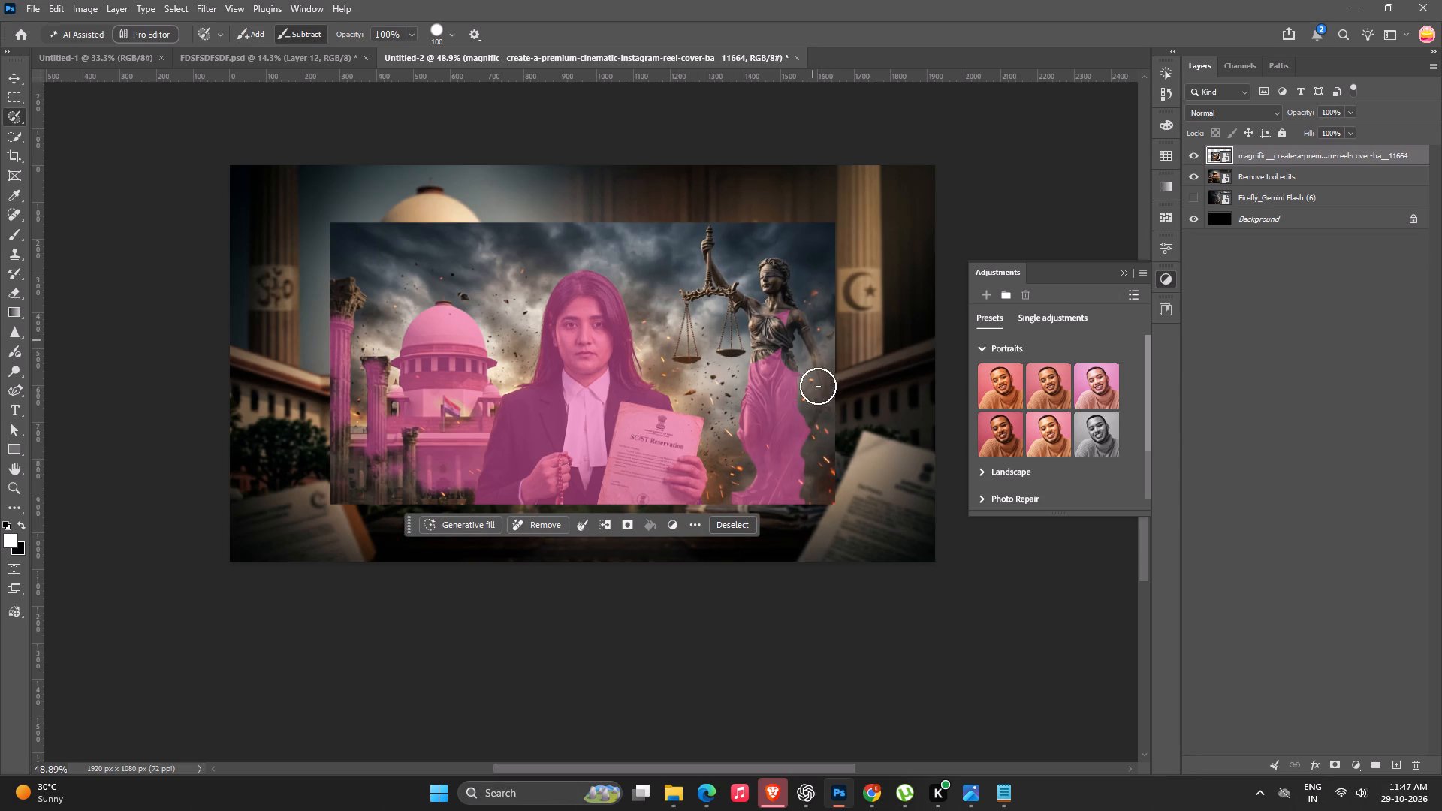
left_click_drag(818, 386, 793, 373, "alt")
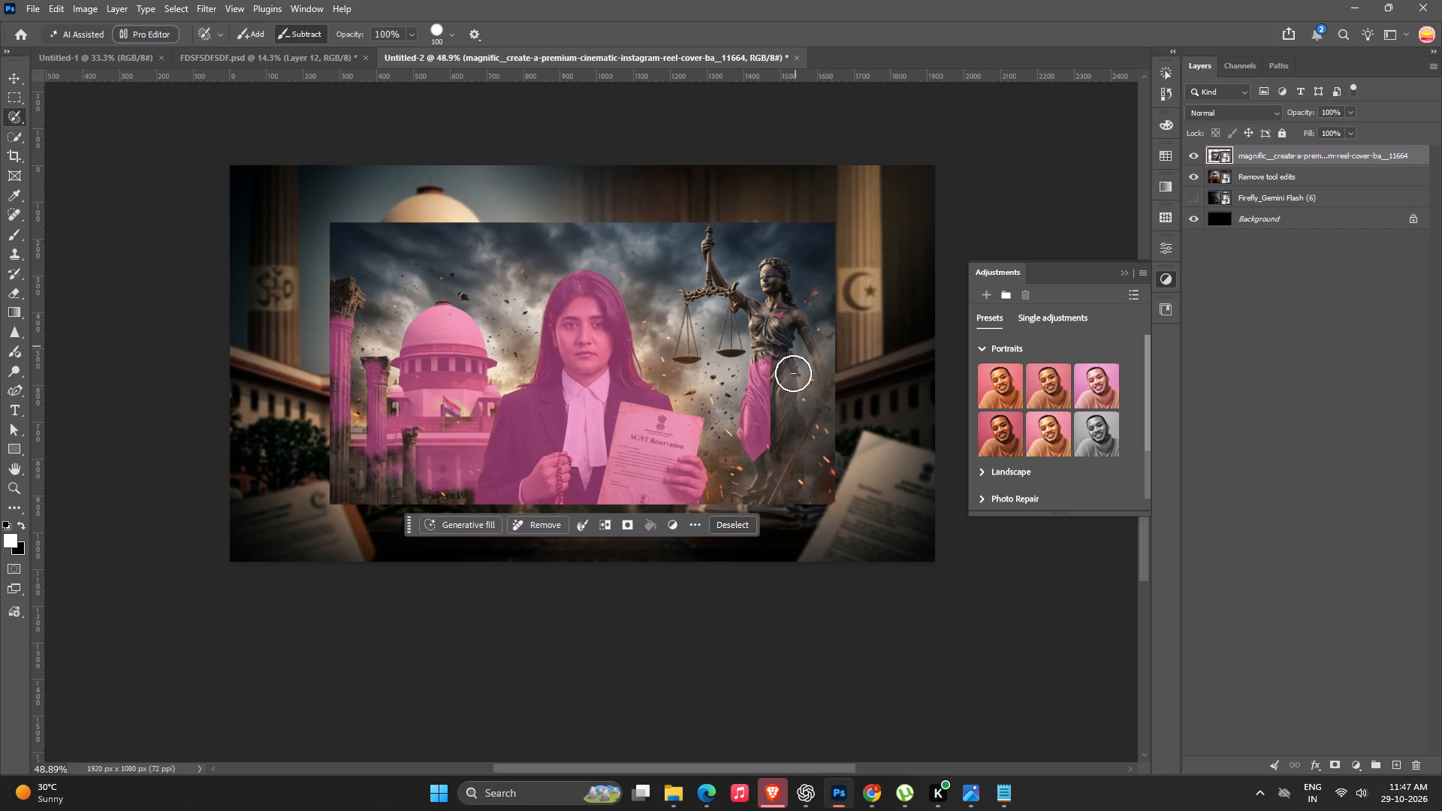
left_click_drag(793, 373, 743, 469, "alt")
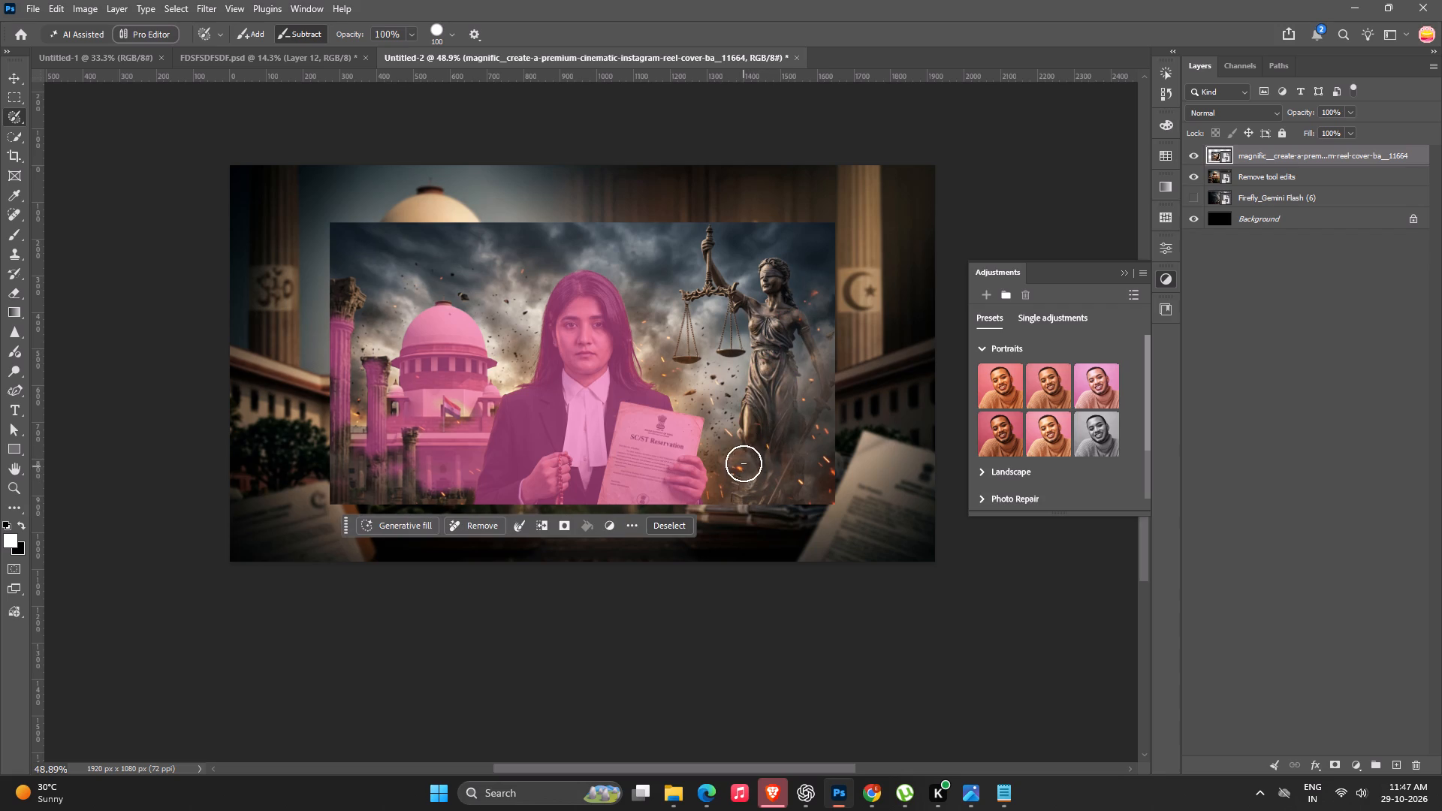
Subtract the stone columns, domed courthouse and flag from the selection, leaving only the lawyer with her document.
left_click_drag(369, 273, 336, 494, "alt")
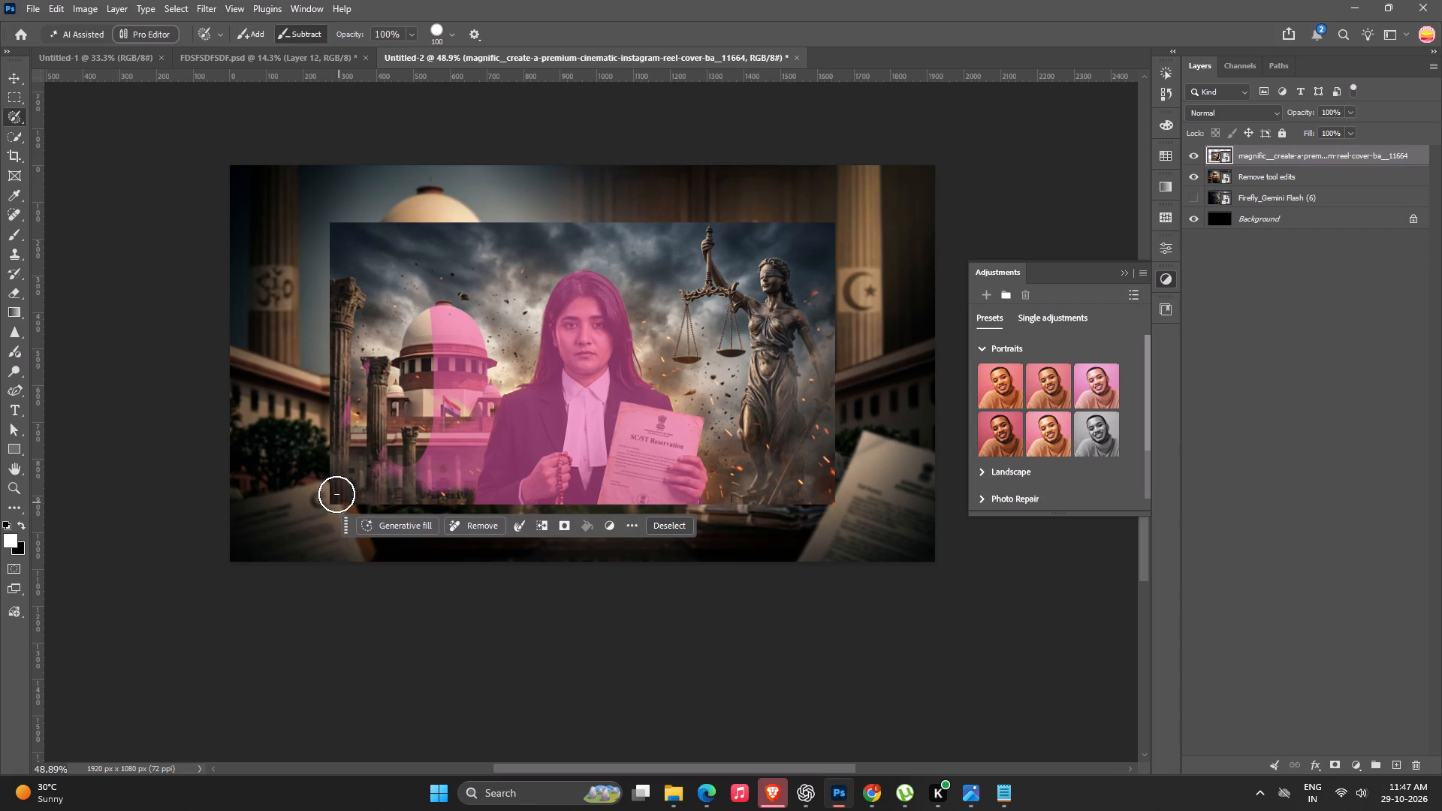
left_click_drag(336, 494, 397, 517, "alt")
scroll(406, 423, "up", 8, "alt")
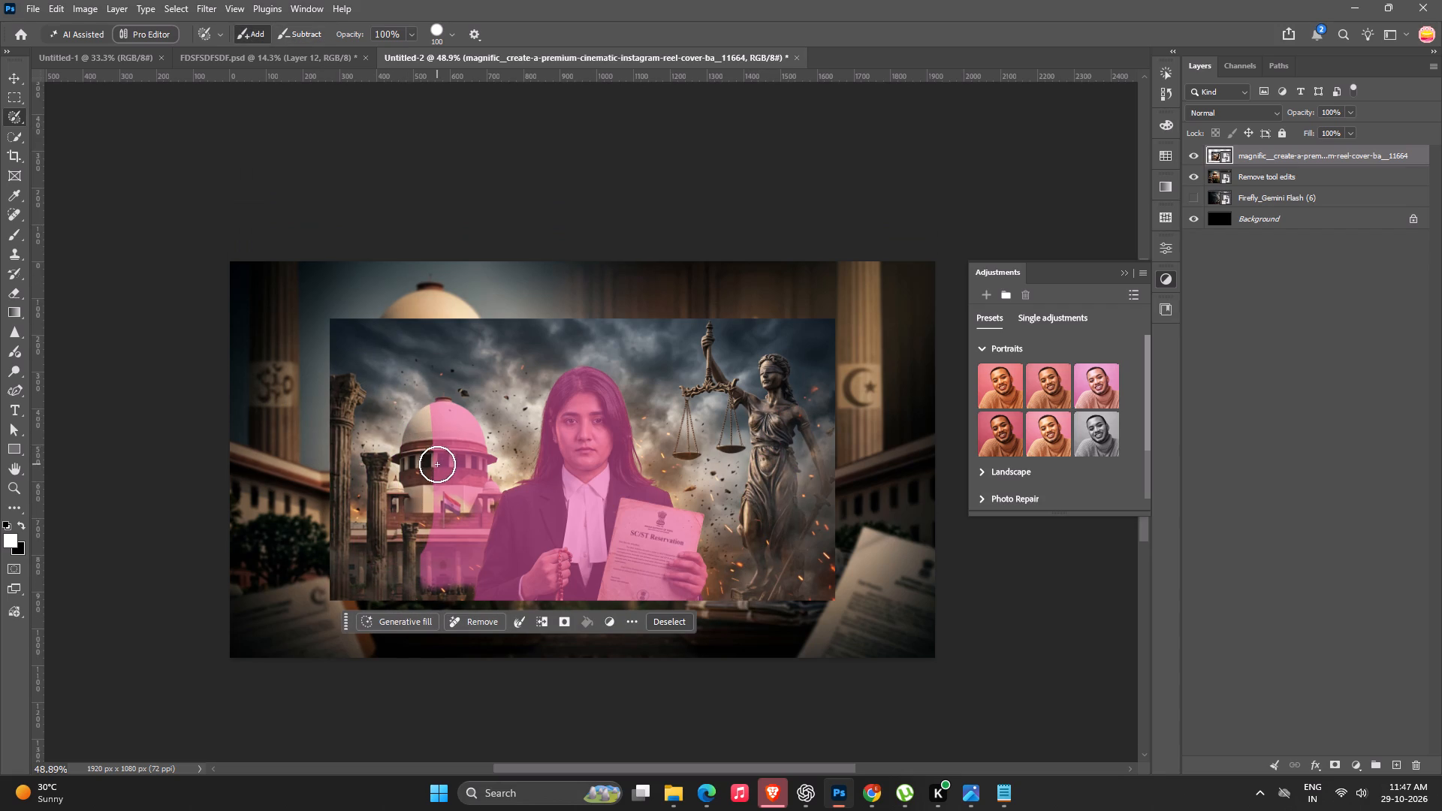
scroll(436, 467, "up", 8)
left_click_drag(435, 305, 412, 496)
left_click_drag(421, 282, 392, 538, "alt")
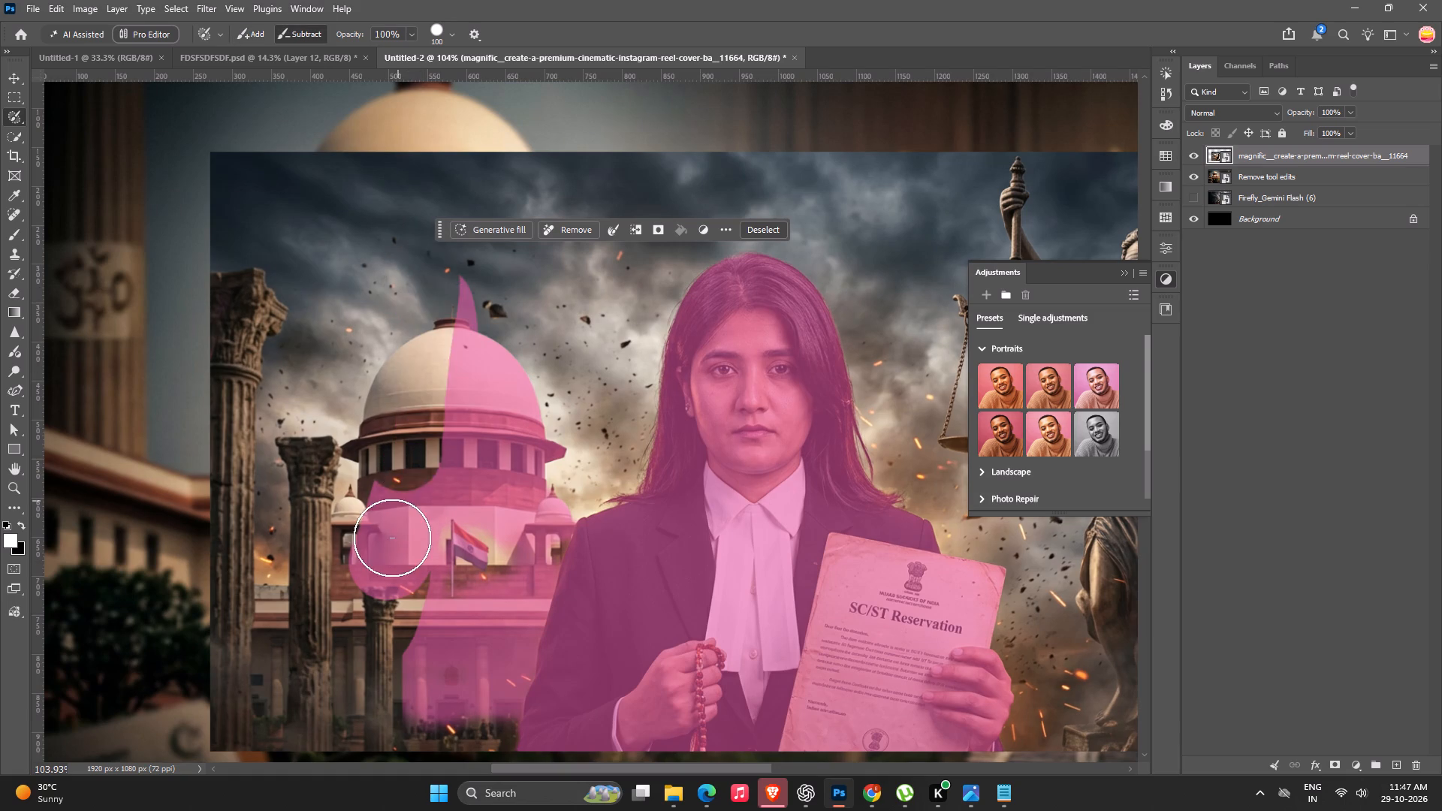
left_click_drag(392, 538, 461, 569, "alt")
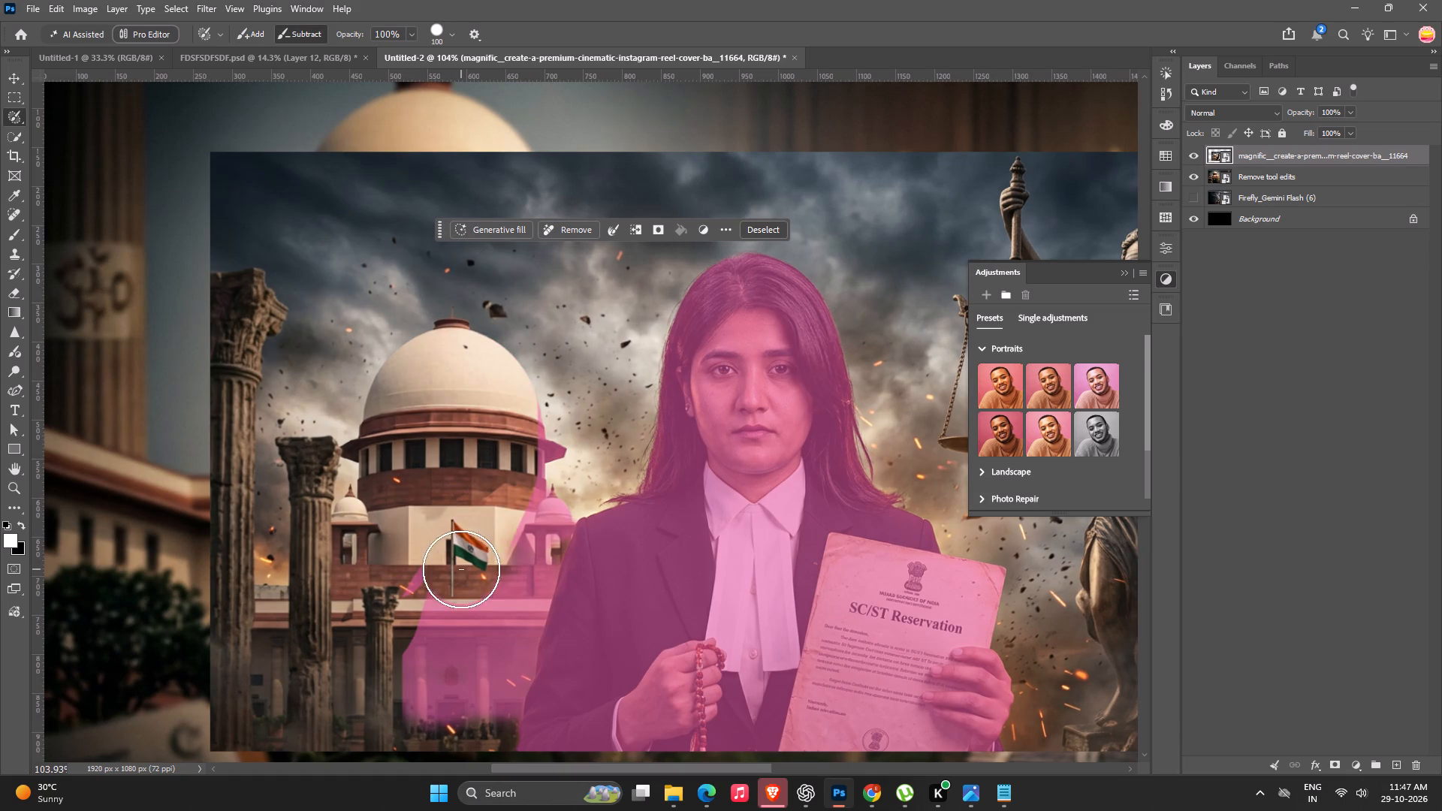
left_click_drag(461, 569, 526, 539, "alt")
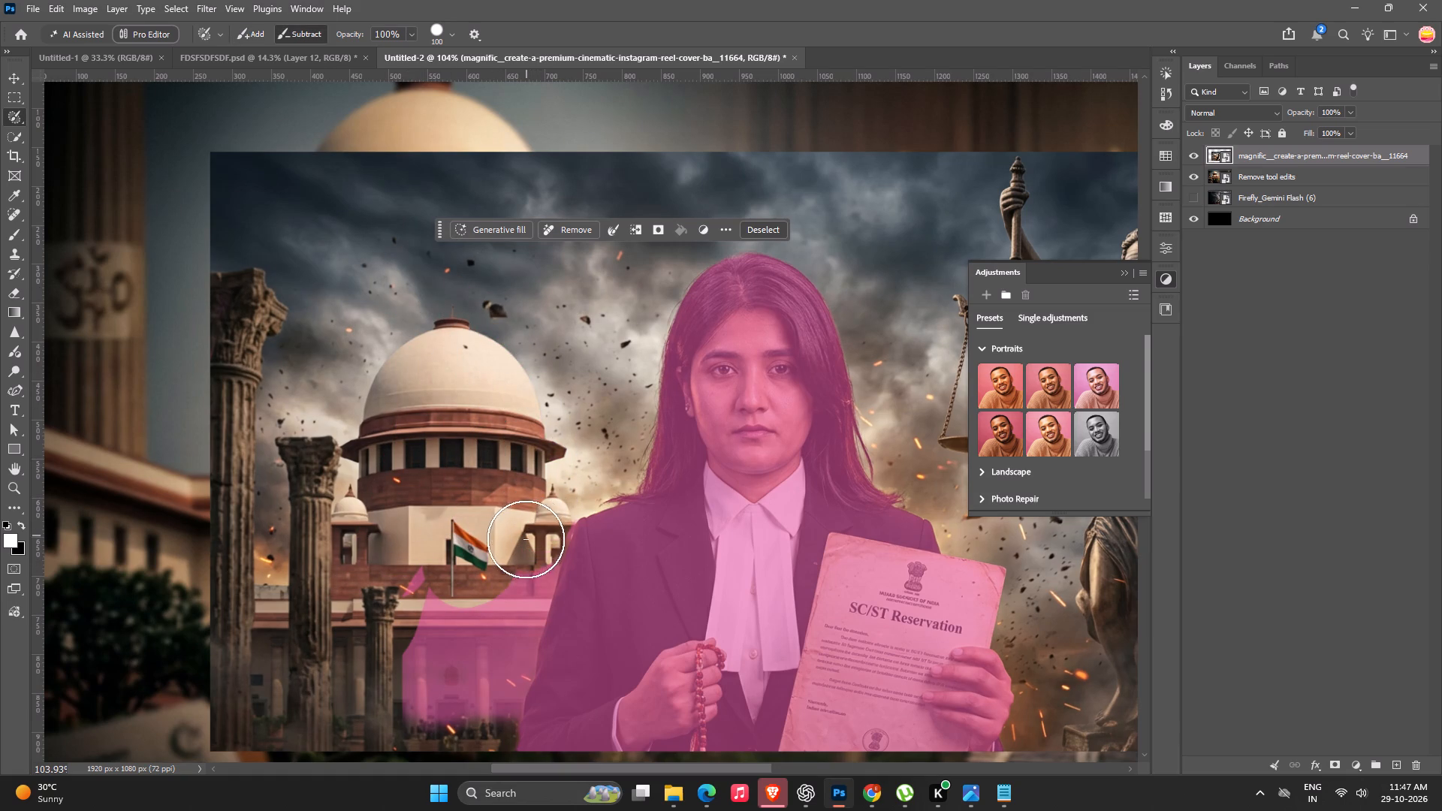
left_click_drag(526, 539, 414, 722, "alt")
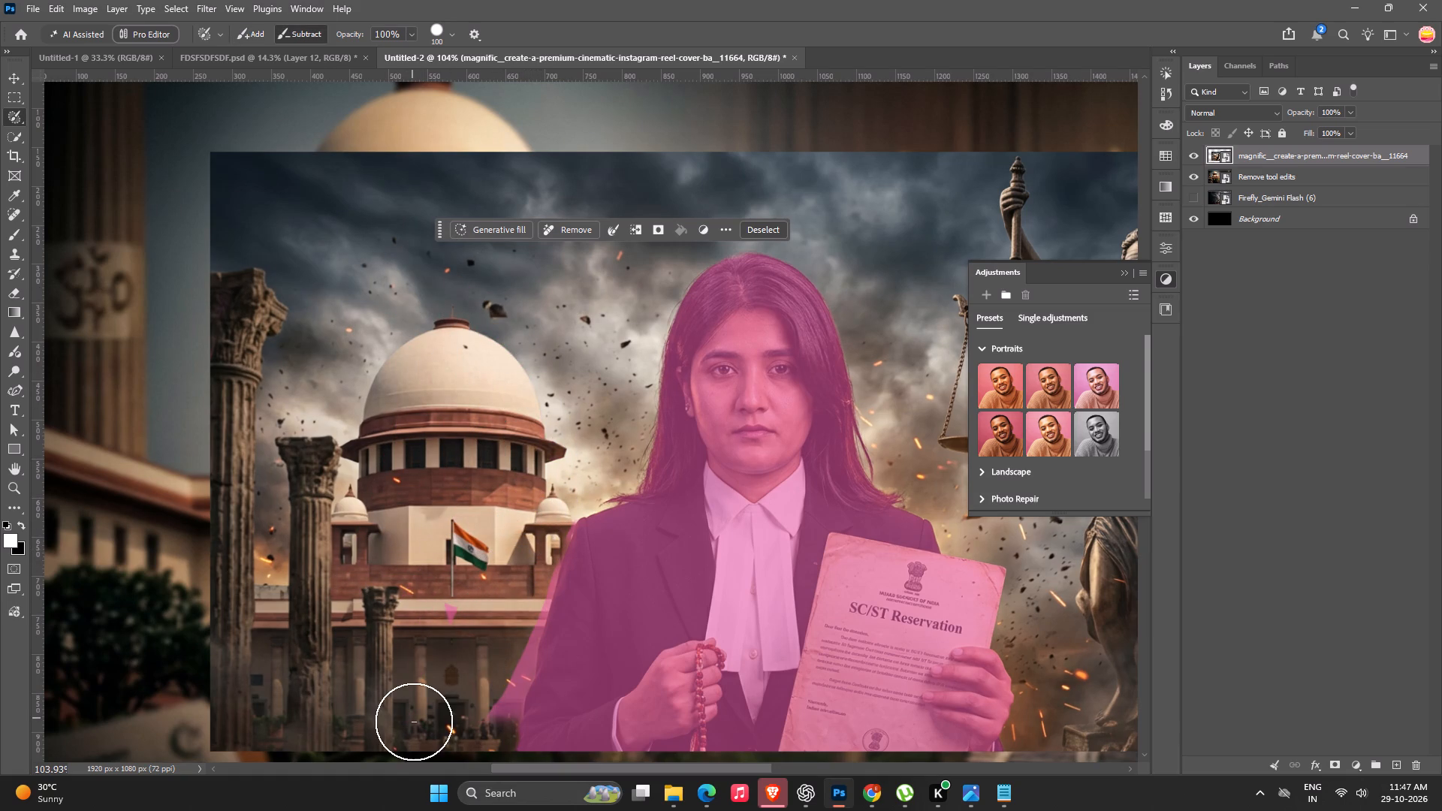
left_click_drag(414, 722, 448, 682, "alt")
left_click(464, 711)
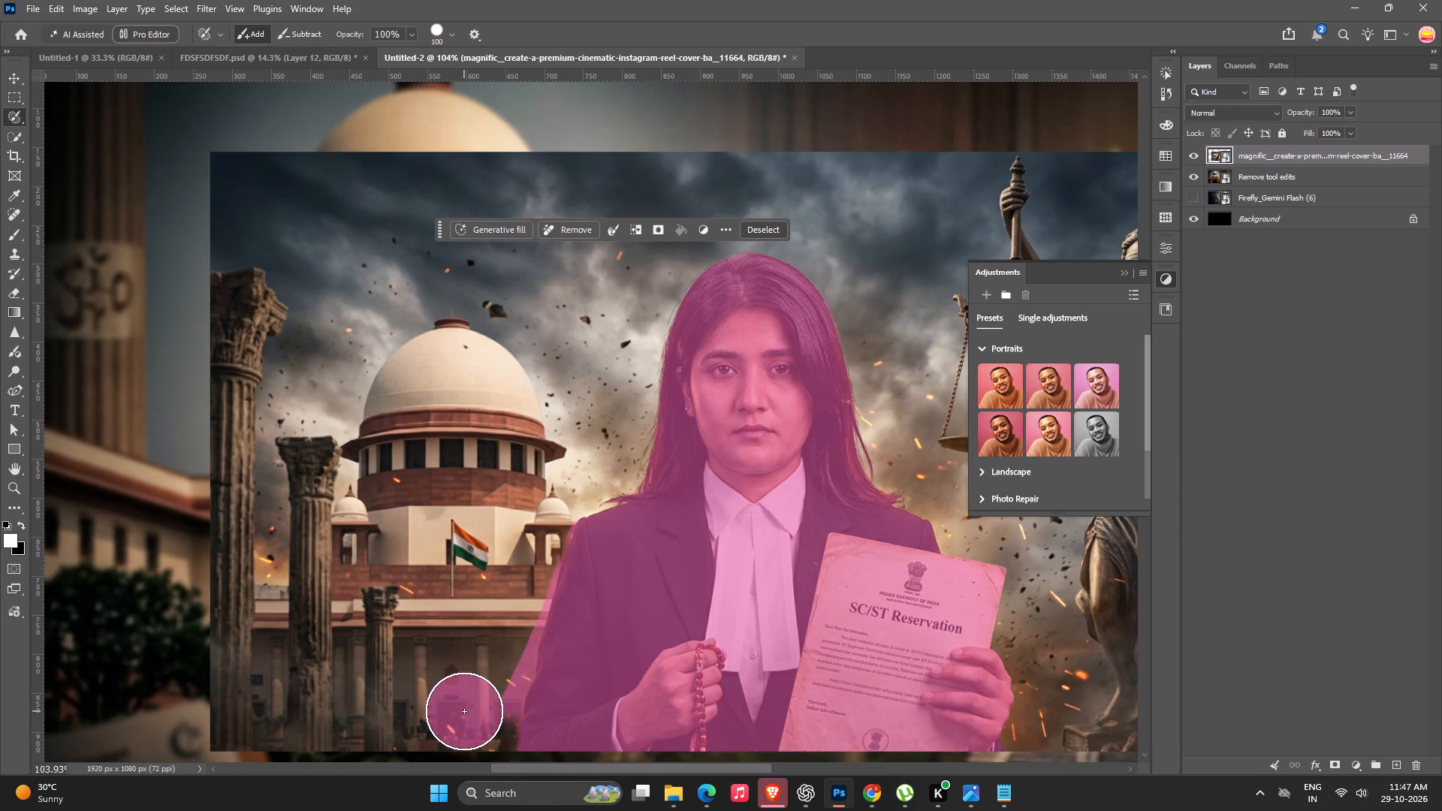
left_click_drag(464, 711, 483, 695, "alt")
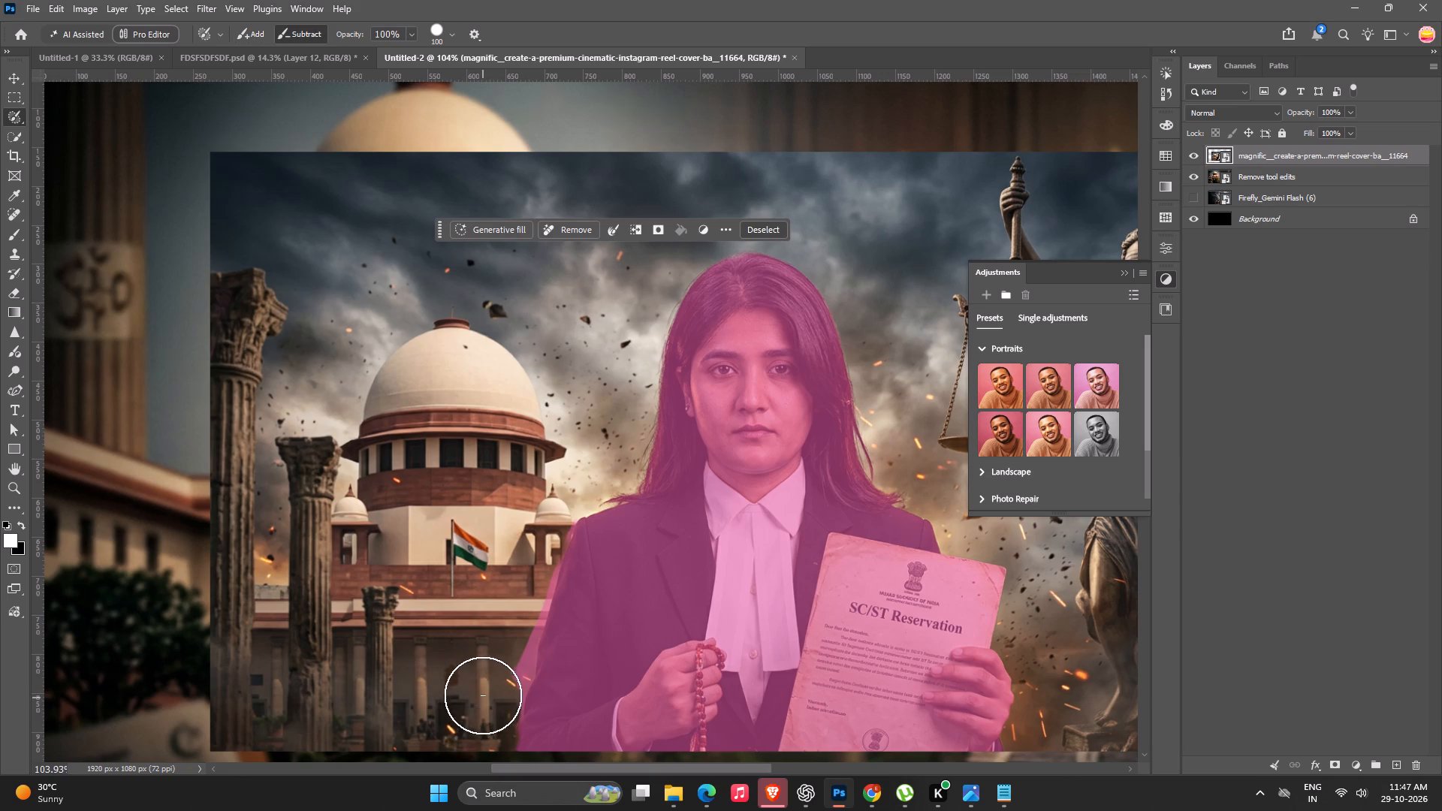
left_click_drag(483, 695, 513, 578, "alt")
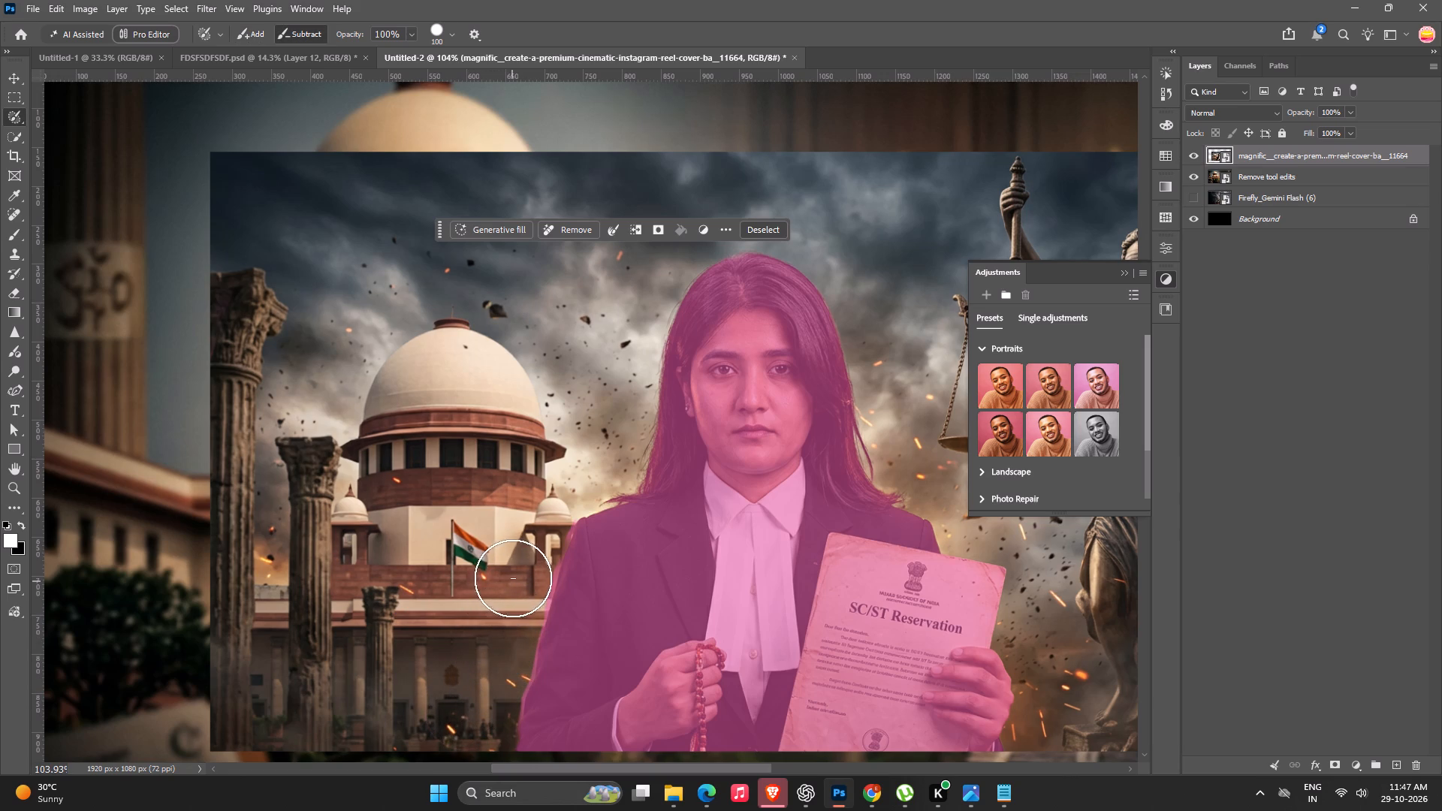
left_click_drag(513, 578, 518, 560, "alt")
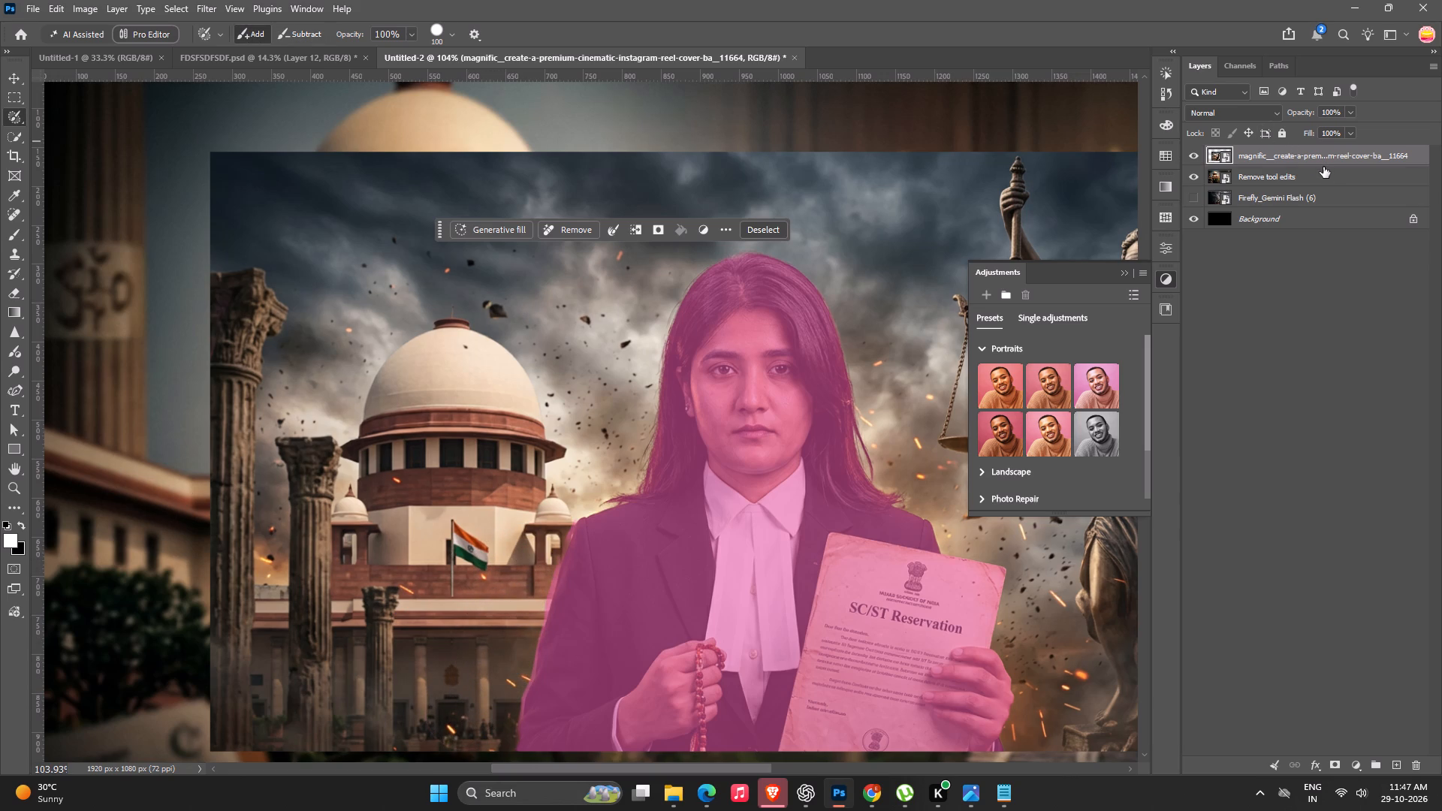
Copy the selected lawyer onto a new layer and hide the original Magnific image layer.
key("ctrl+j")
left_click(1196, 175)
Scale the lawyer cutout up to about 170% and move it to the right side of the thumbnail, cropped by the bottom edge.
scroll(840, 312, "down", 8, "alt")
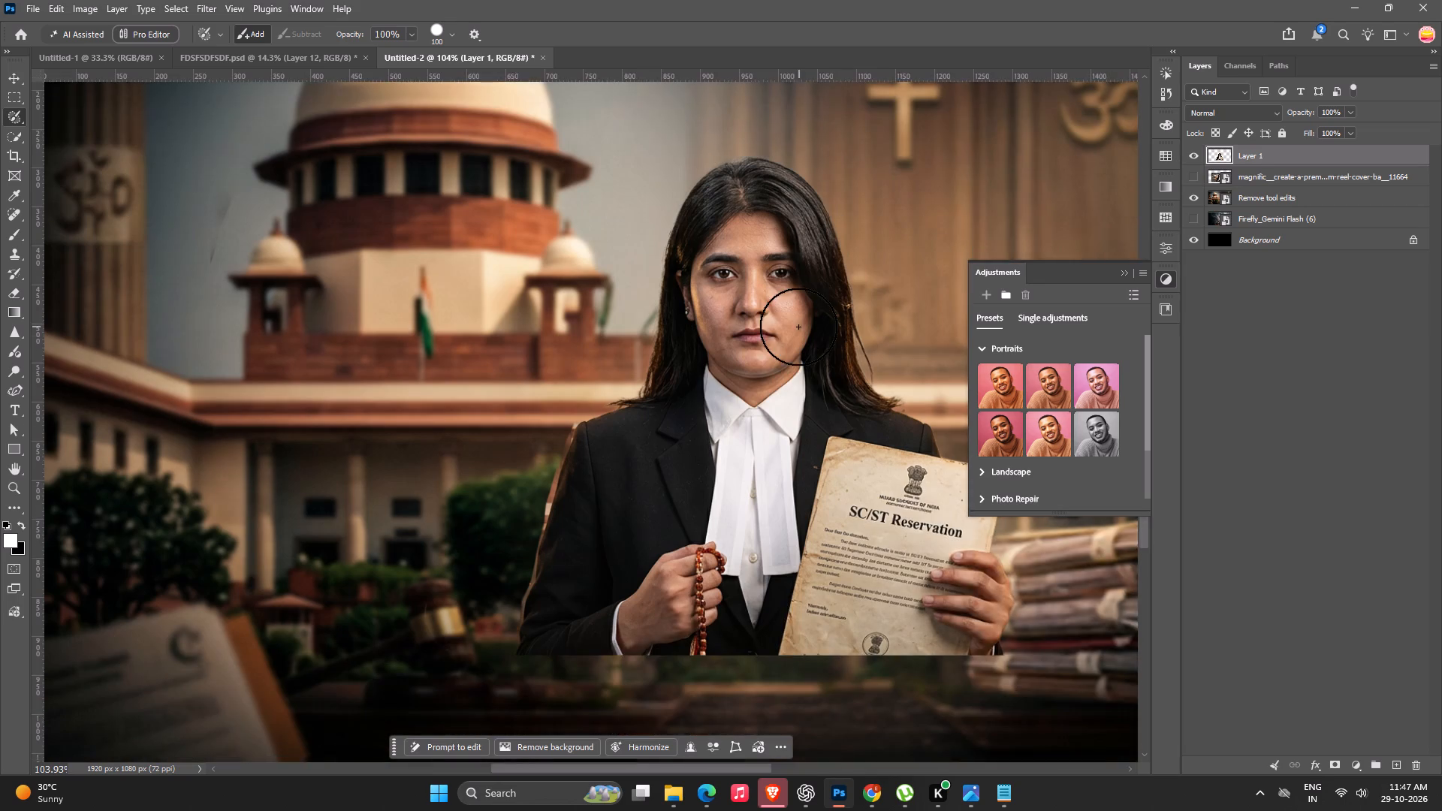
scroll(795, 330, "down", 7, "alt")
scroll(645, 377, "down", 7, "alt")
scroll(645, 377, "down", 15)
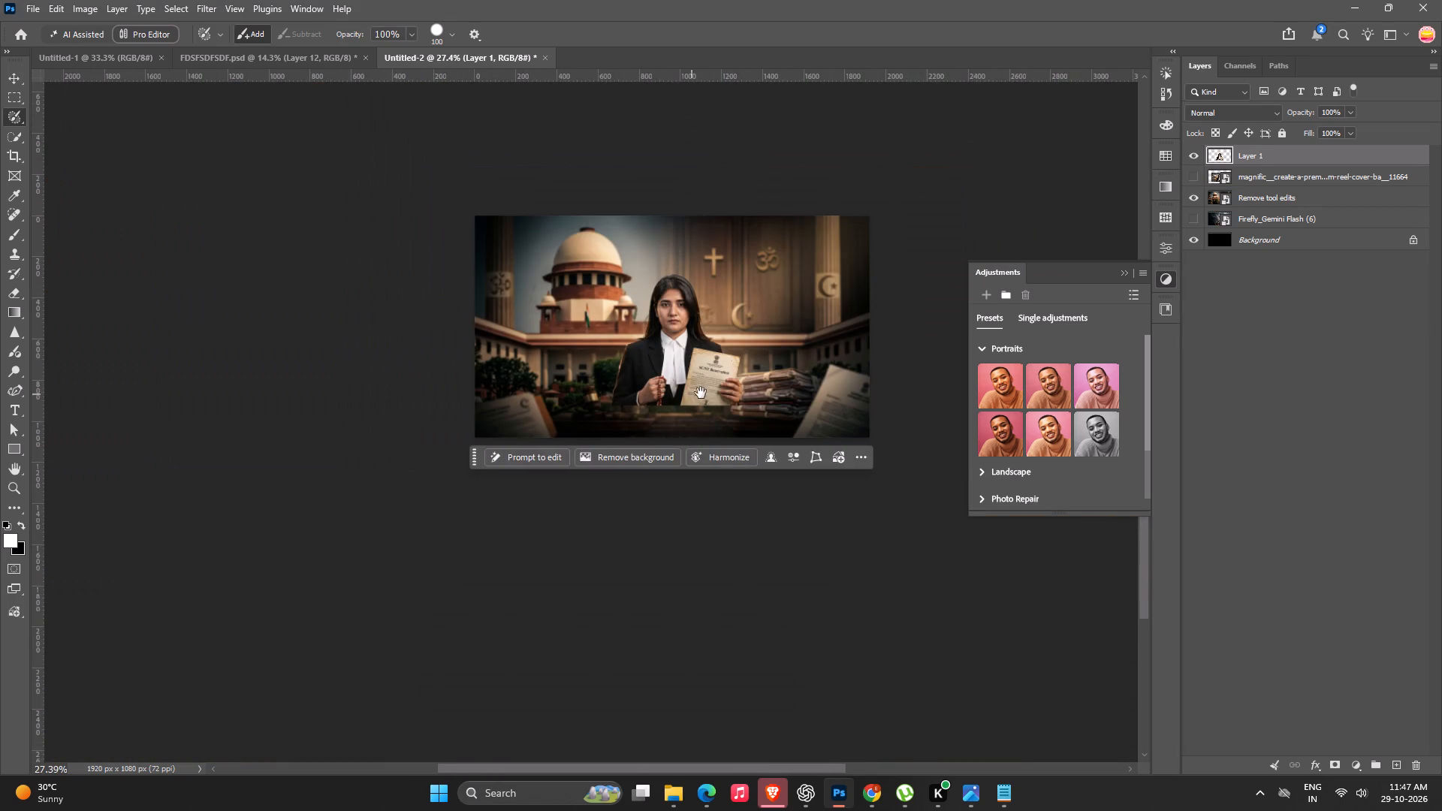
key("space")
key("space")
key("space")
key("space")
left_click_drag(687, 384, 629, 402)
scroll(629, 402, "up", 3, "alt")
scroll(638, 405, "up", 4, "ctrl")
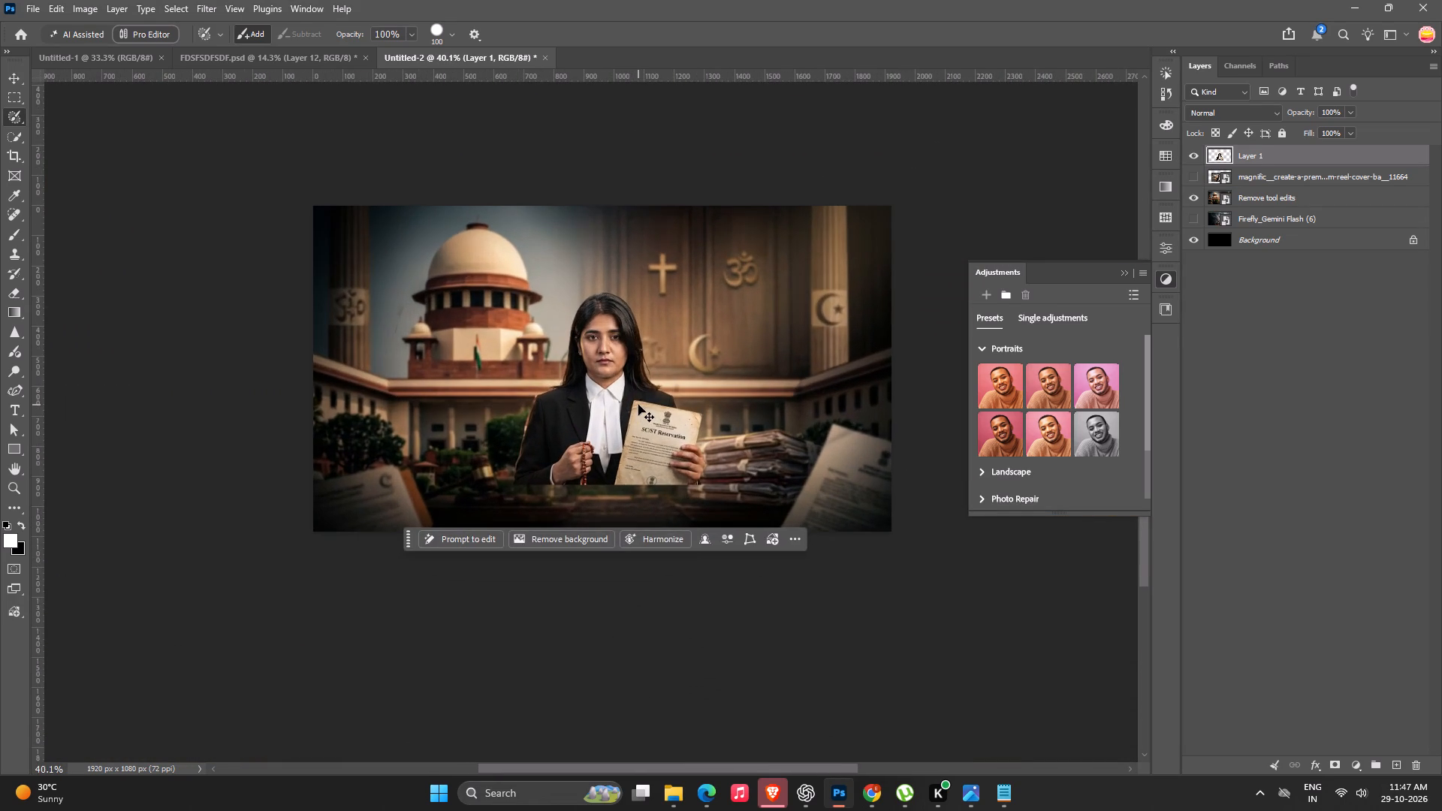
key("v")
left_click(622, 399)
left_click_drag(704, 293, 822, 255, "alt")
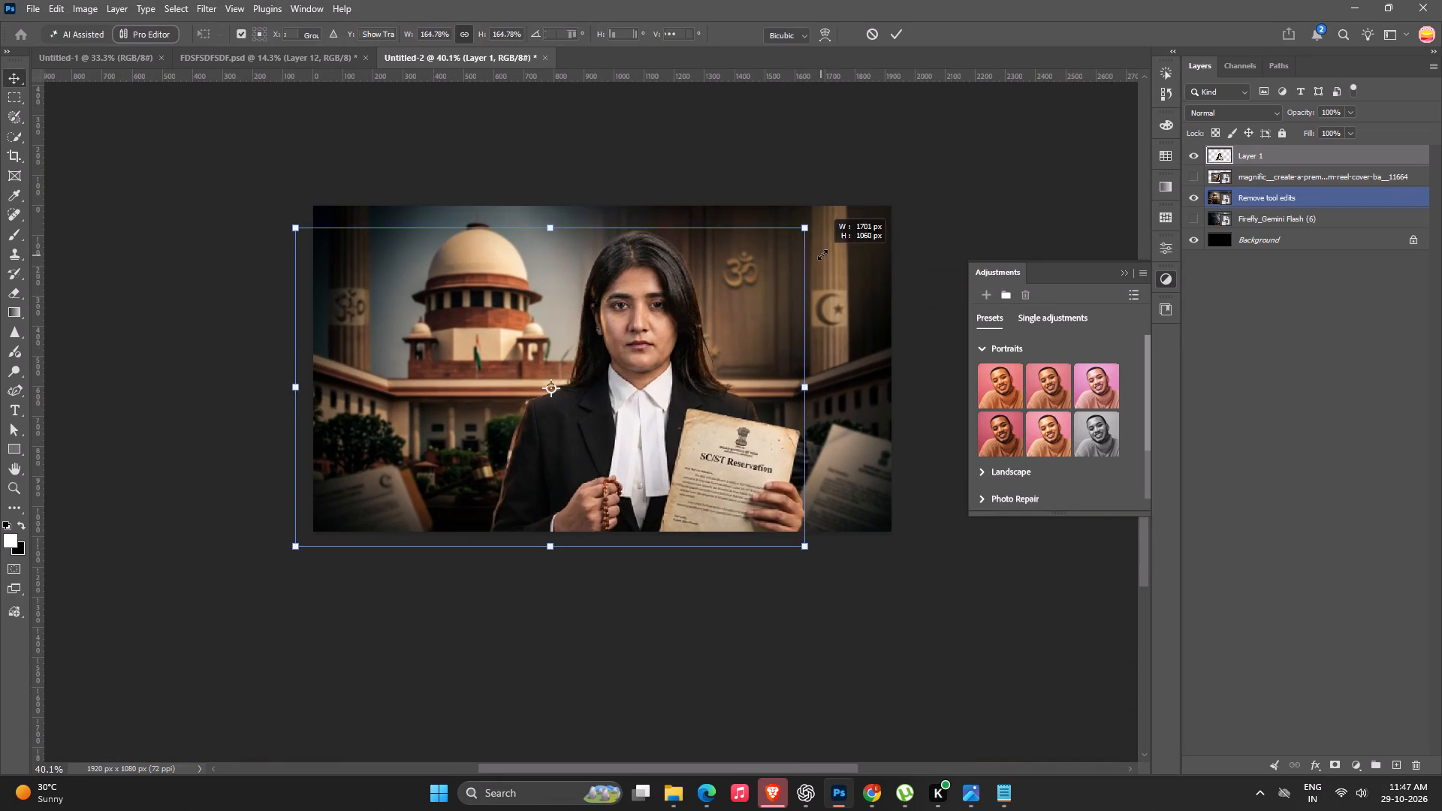
left_click_drag(822, 255, 829, 252, "alt")
left_click_drag(753, 331, 846, 332)
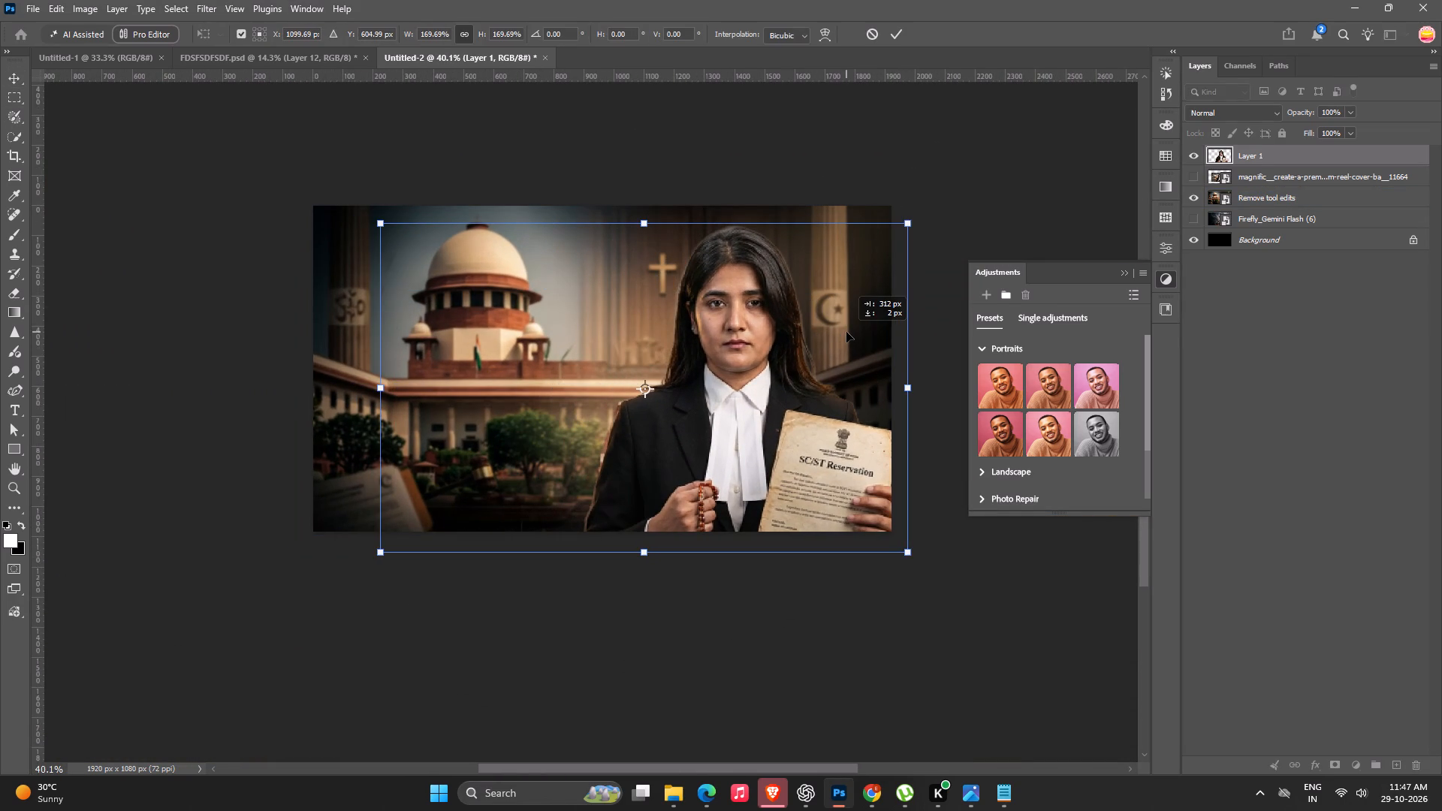
left_click_drag(846, 332, 852, 342)
key("Return")
scroll(852, 342, "up", 1)
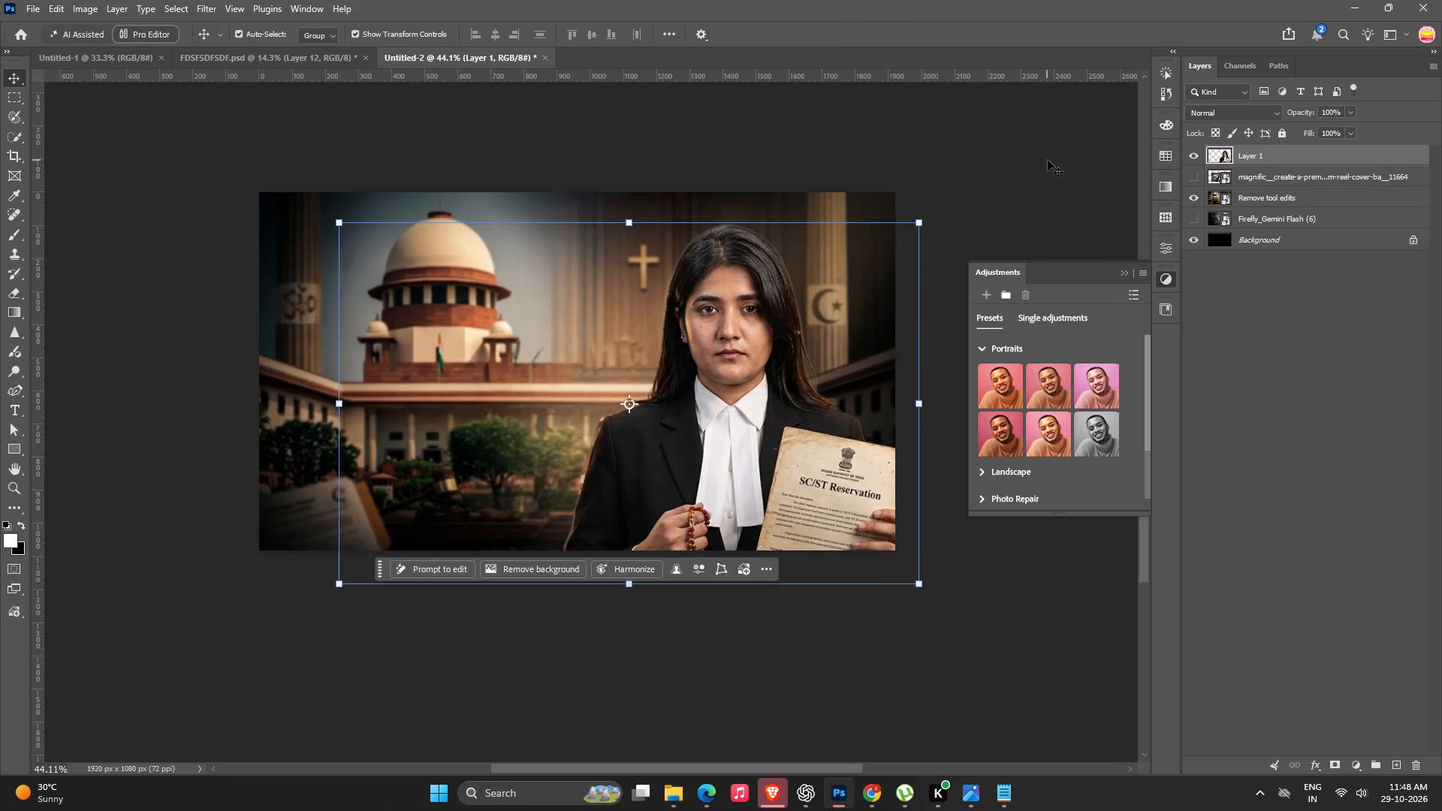
left_click(1048, 160)
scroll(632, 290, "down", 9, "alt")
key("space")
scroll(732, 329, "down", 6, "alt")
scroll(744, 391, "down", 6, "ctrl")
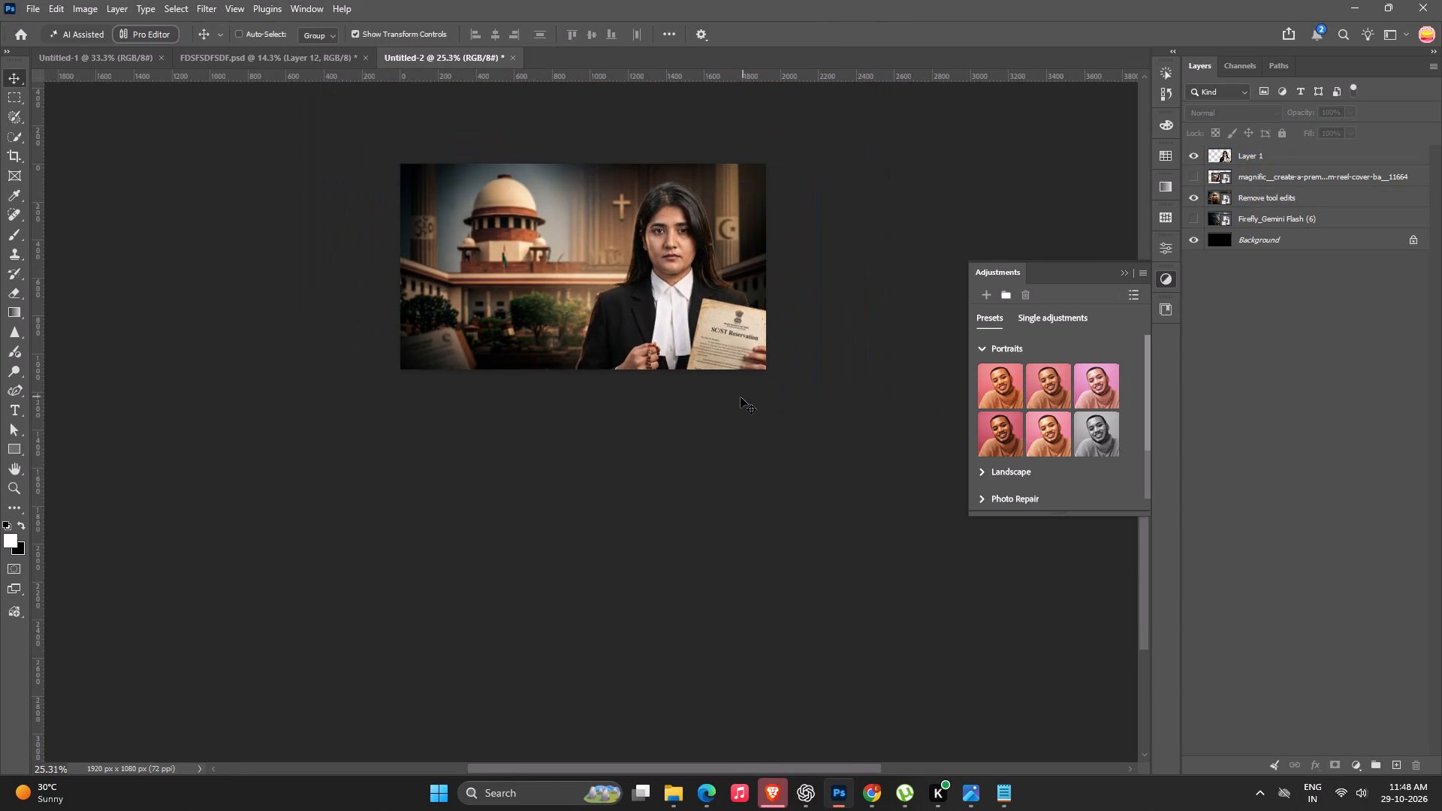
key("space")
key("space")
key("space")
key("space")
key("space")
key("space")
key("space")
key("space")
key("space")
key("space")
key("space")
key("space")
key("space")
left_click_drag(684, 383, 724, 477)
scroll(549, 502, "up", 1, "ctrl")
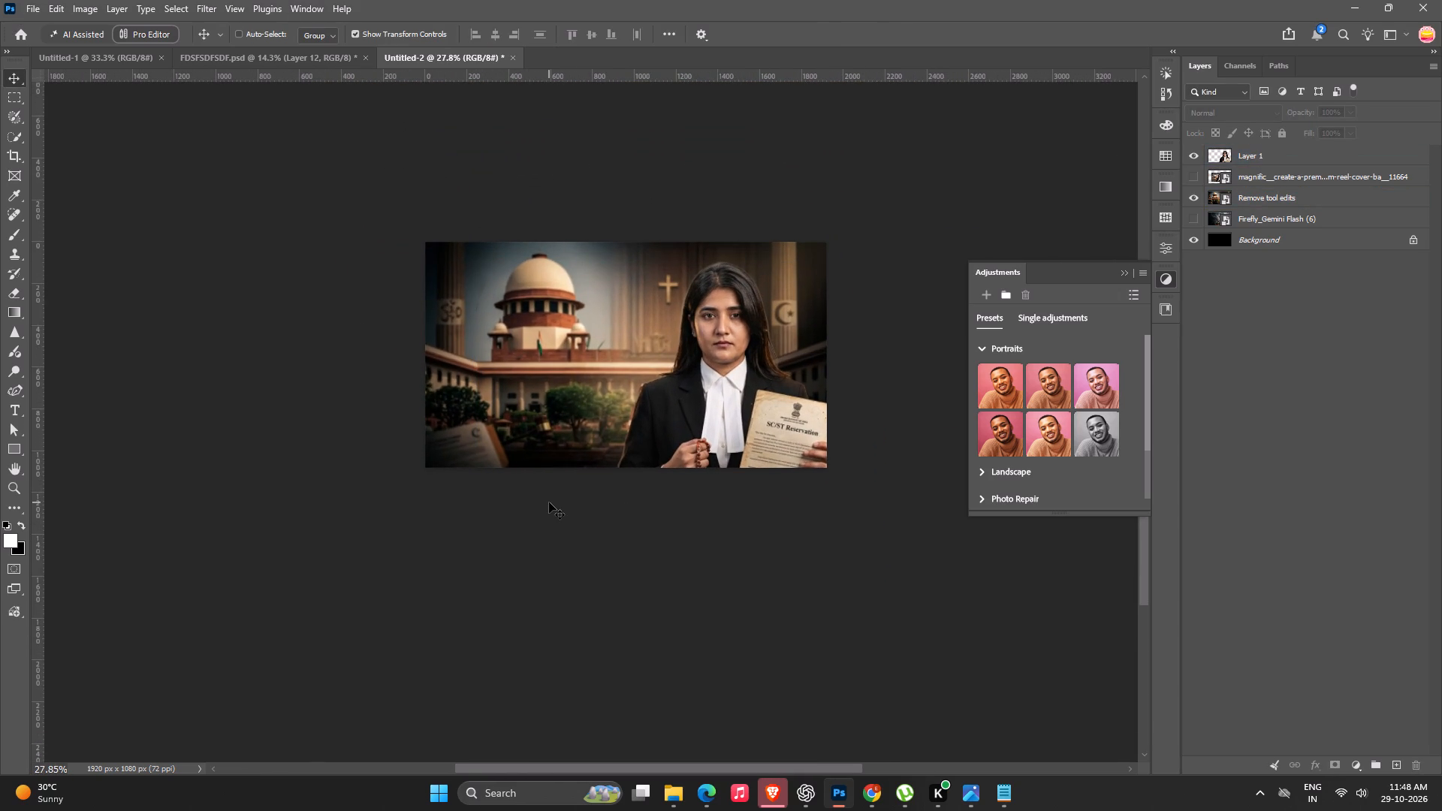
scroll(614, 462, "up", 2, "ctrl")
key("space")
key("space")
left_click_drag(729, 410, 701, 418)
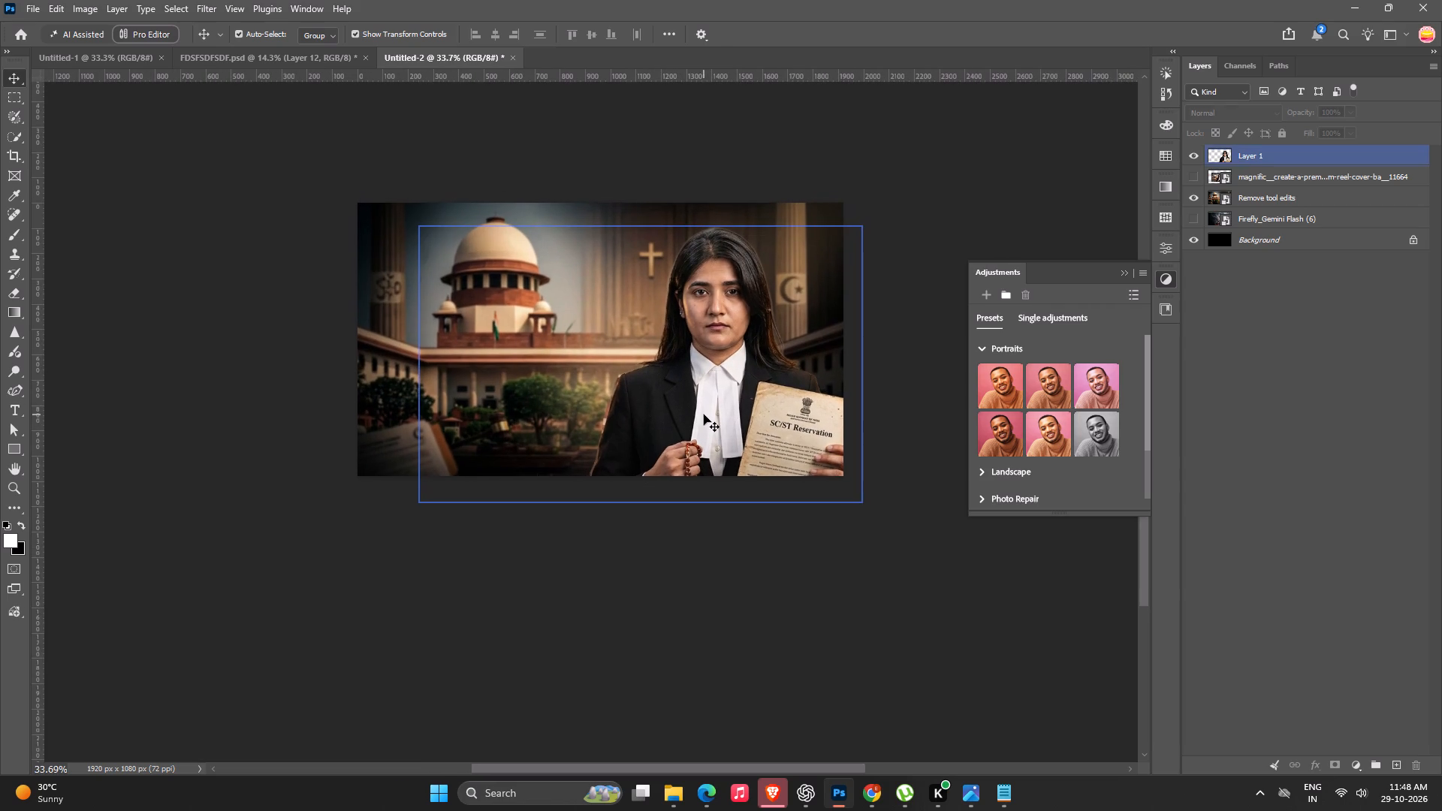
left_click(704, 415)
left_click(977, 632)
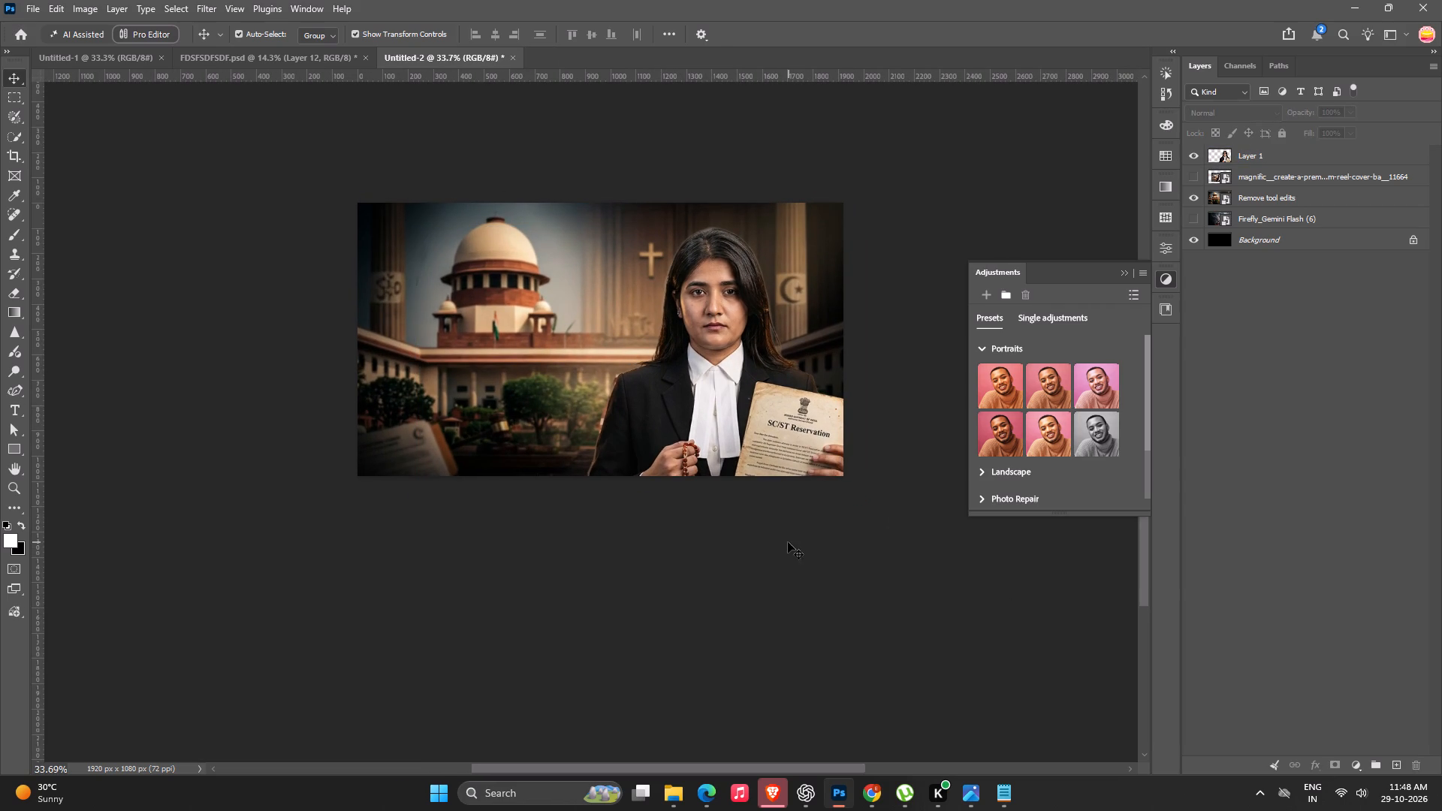
Delete the leftover background patch beside the lawyer's shoulder on the cutout layer, using the Quick Selection tool with an enlarged brush.
left_click(1292, 161)
scroll(644, 394, "up", 2, "alt")
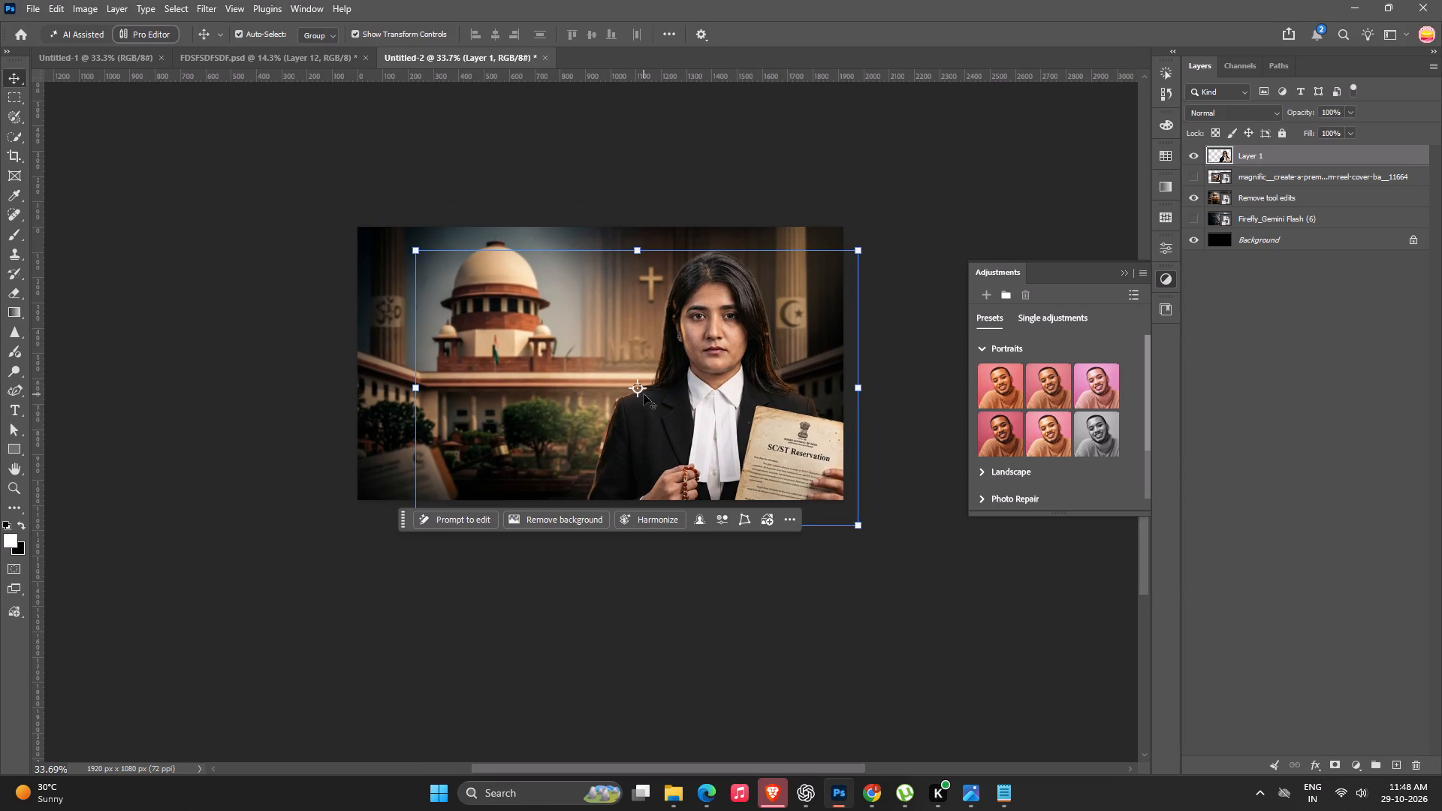
scroll(655, 466, "up", 5, "ctrl")
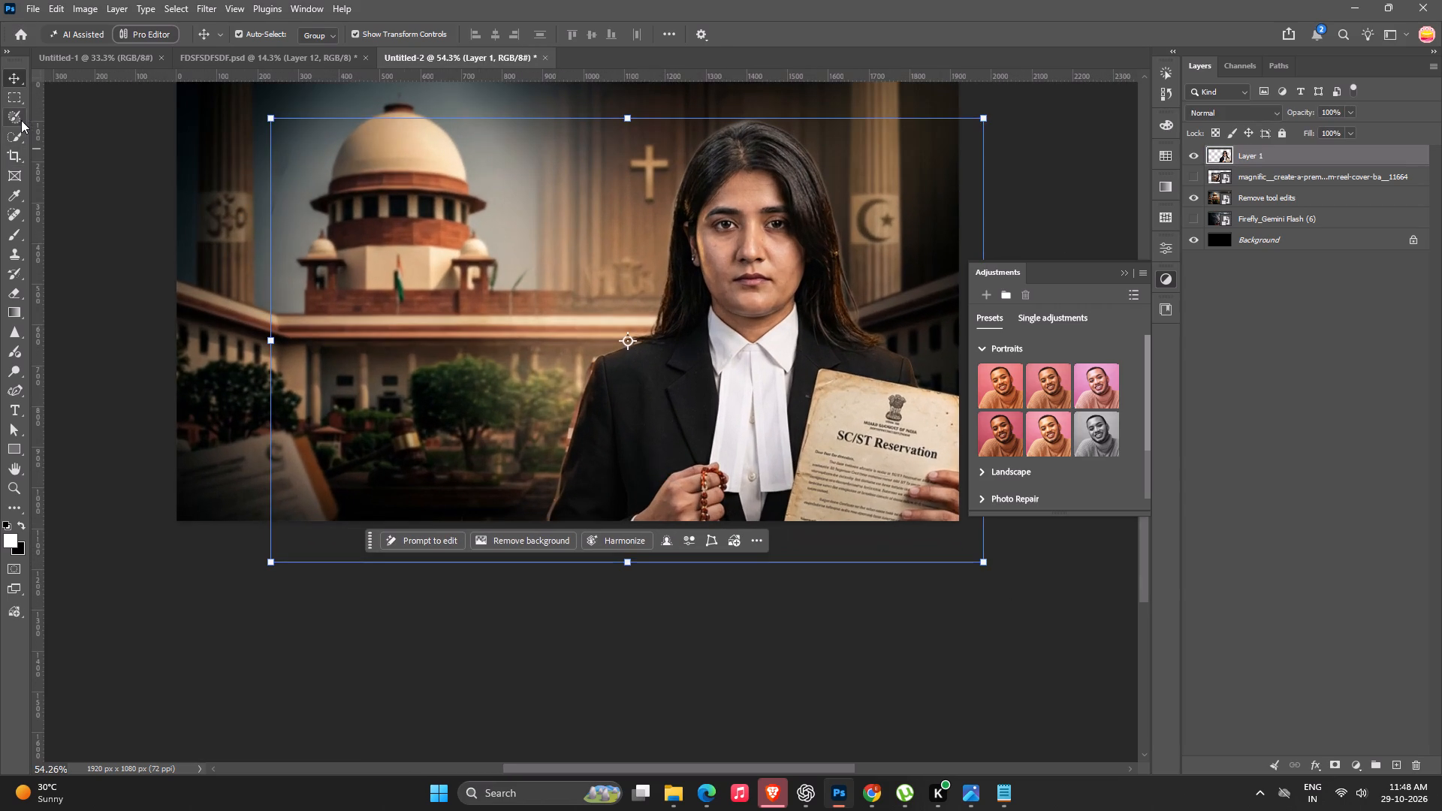
left_click(18, 138)
scroll(618, 363, "up", 7, "alt")
scroll(595, 499, "up", 6, "ctrl")
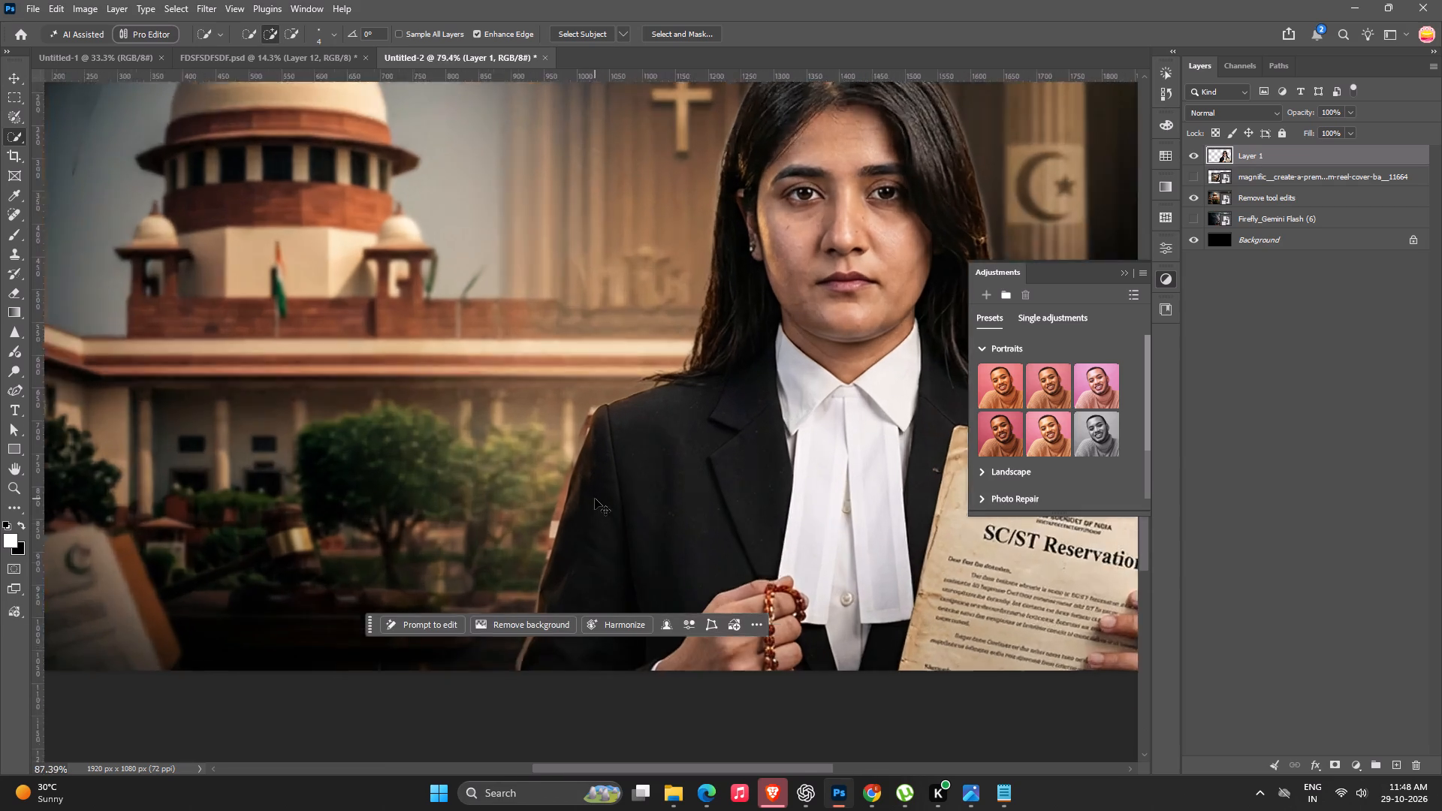
scroll(595, 499, "up", 3, "ctrl")
key("bracketright")
key("bracketright")
key("bracketright")
key("bracketright")
key("bracketright")
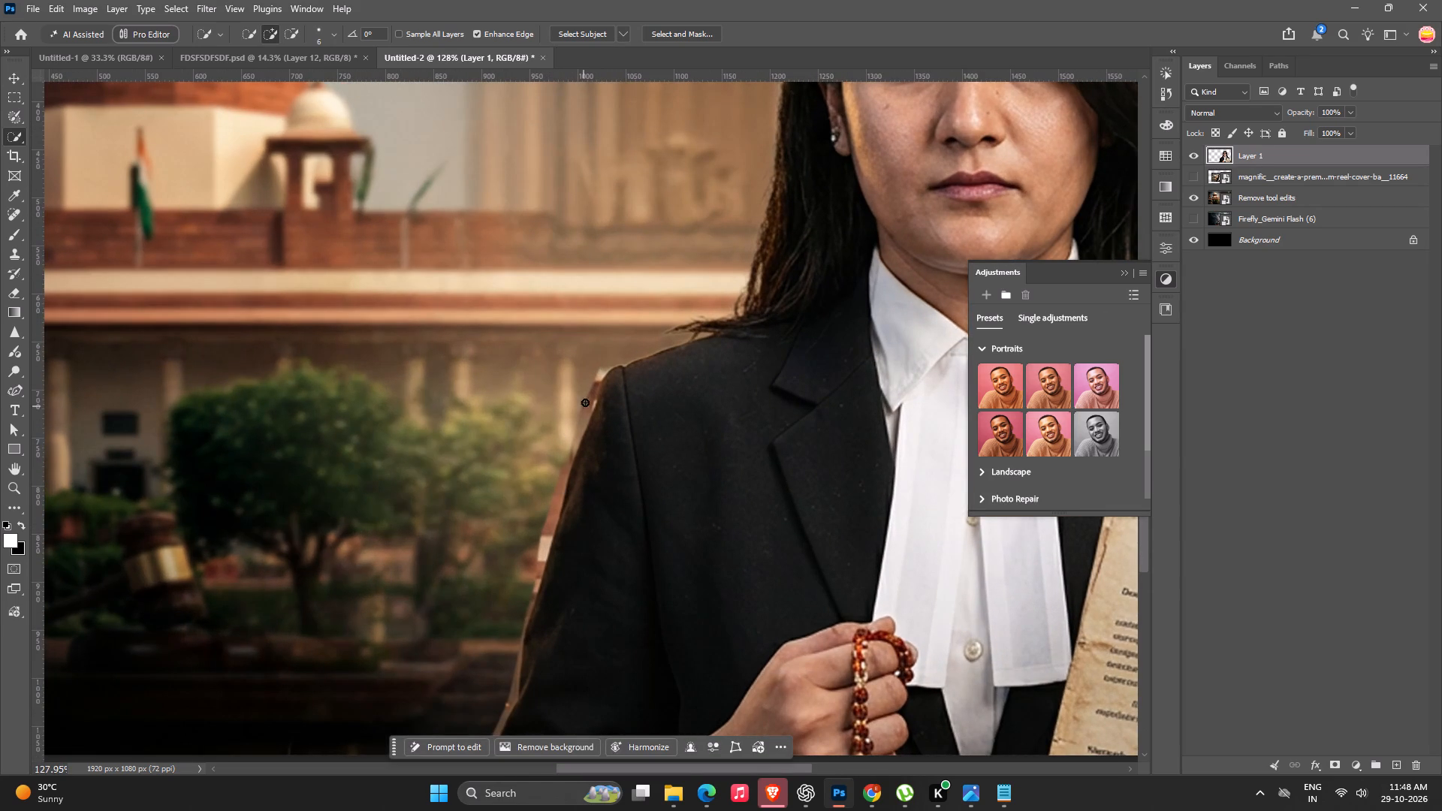
left_click_drag(591, 391, 579, 427)
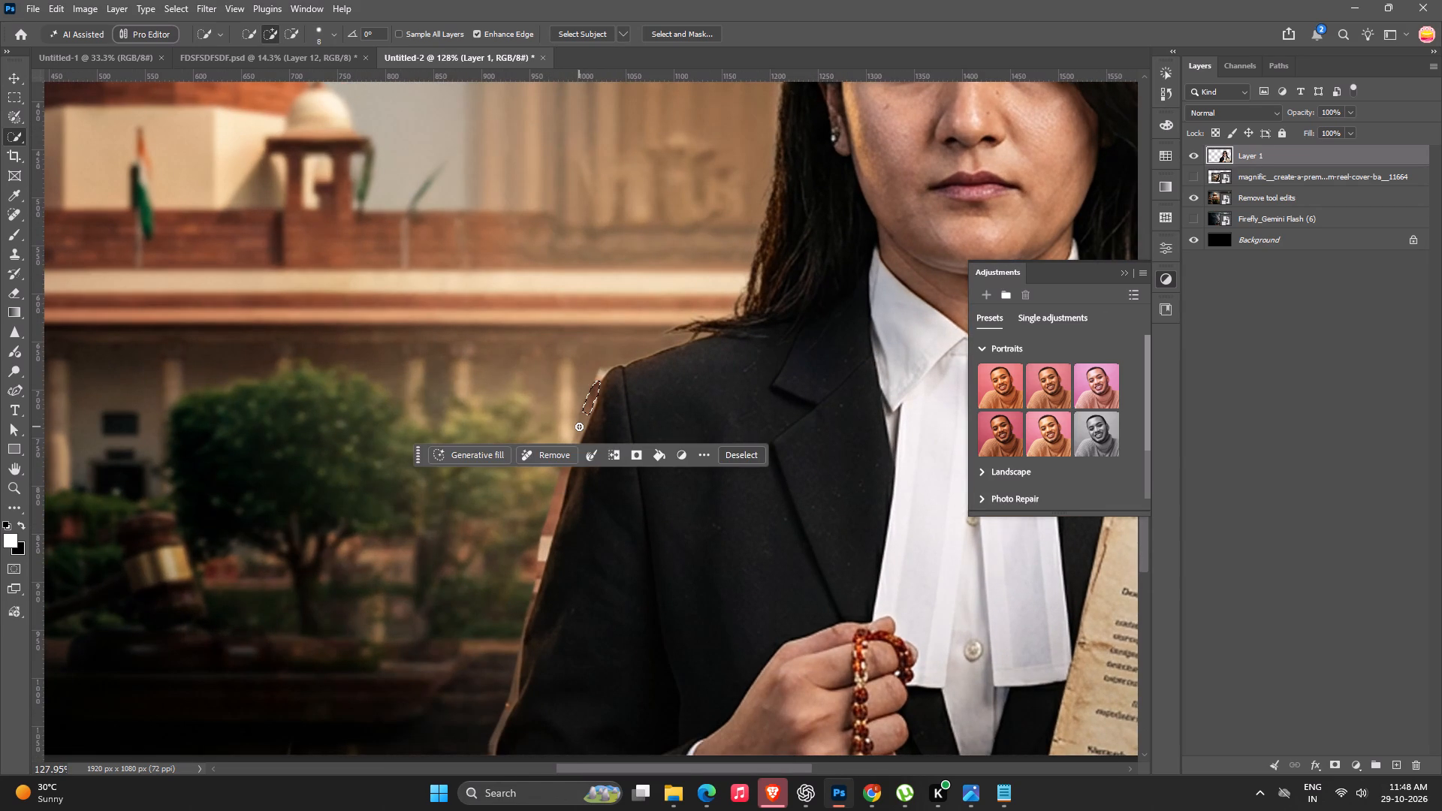
key("Delete")
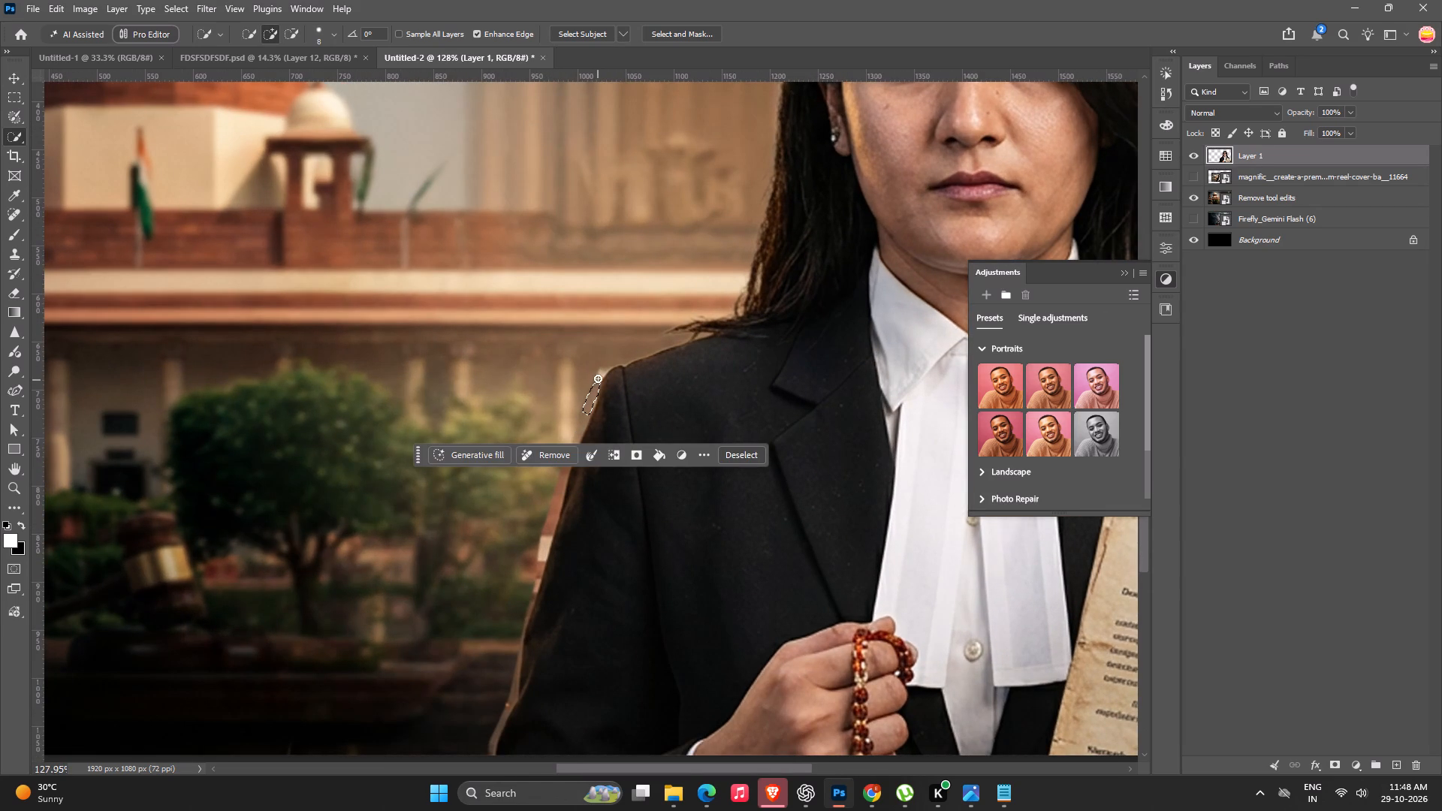
left_click(598, 378)
left_click_drag(599, 378, 607, 369)
key("Delete")
Select and delete the leftover background strip along the outer edge of the lawyer's upper sleeve.
left_click_drag(561, 483, 560, 484)
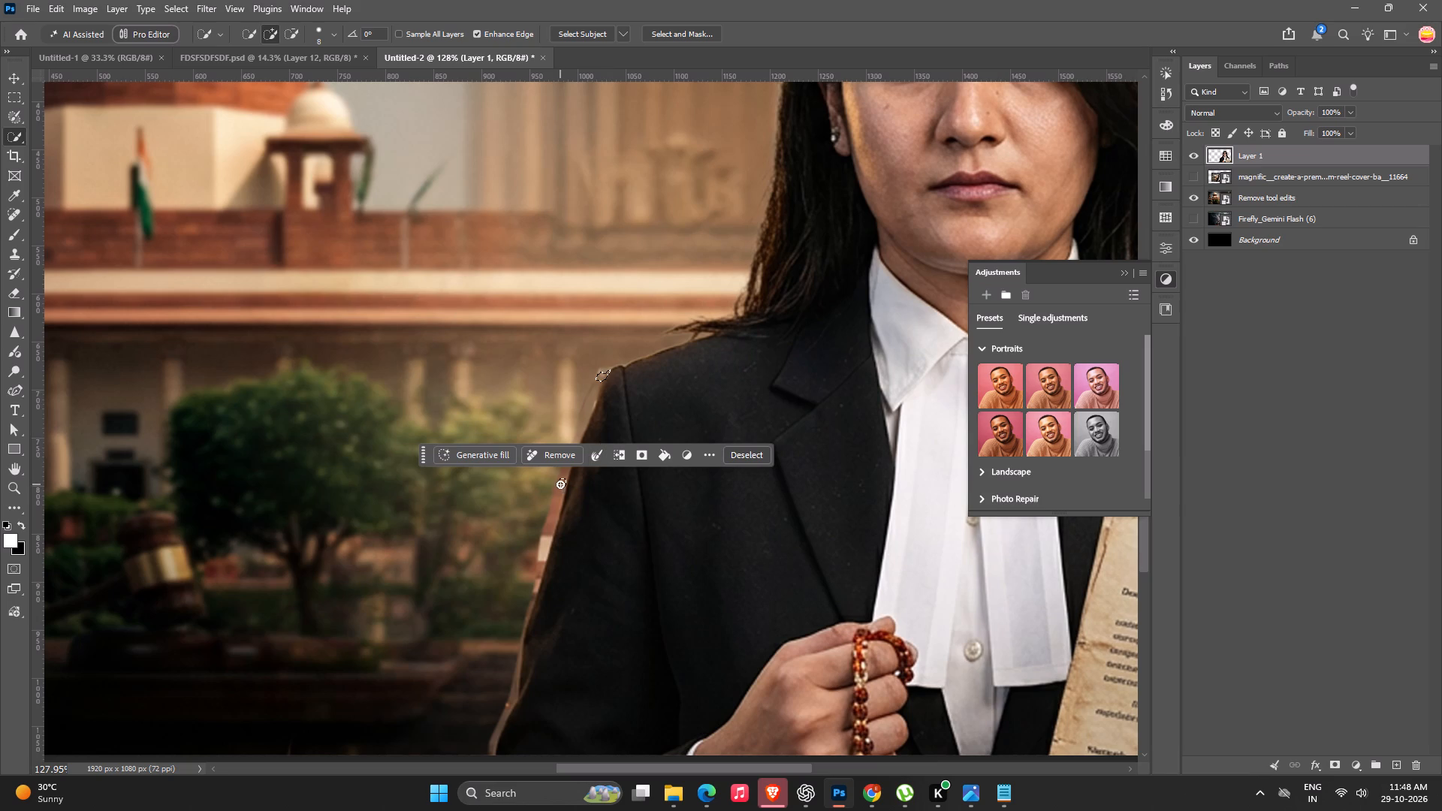
left_click_drag(560, 484, 545, 549)
key("Delete")
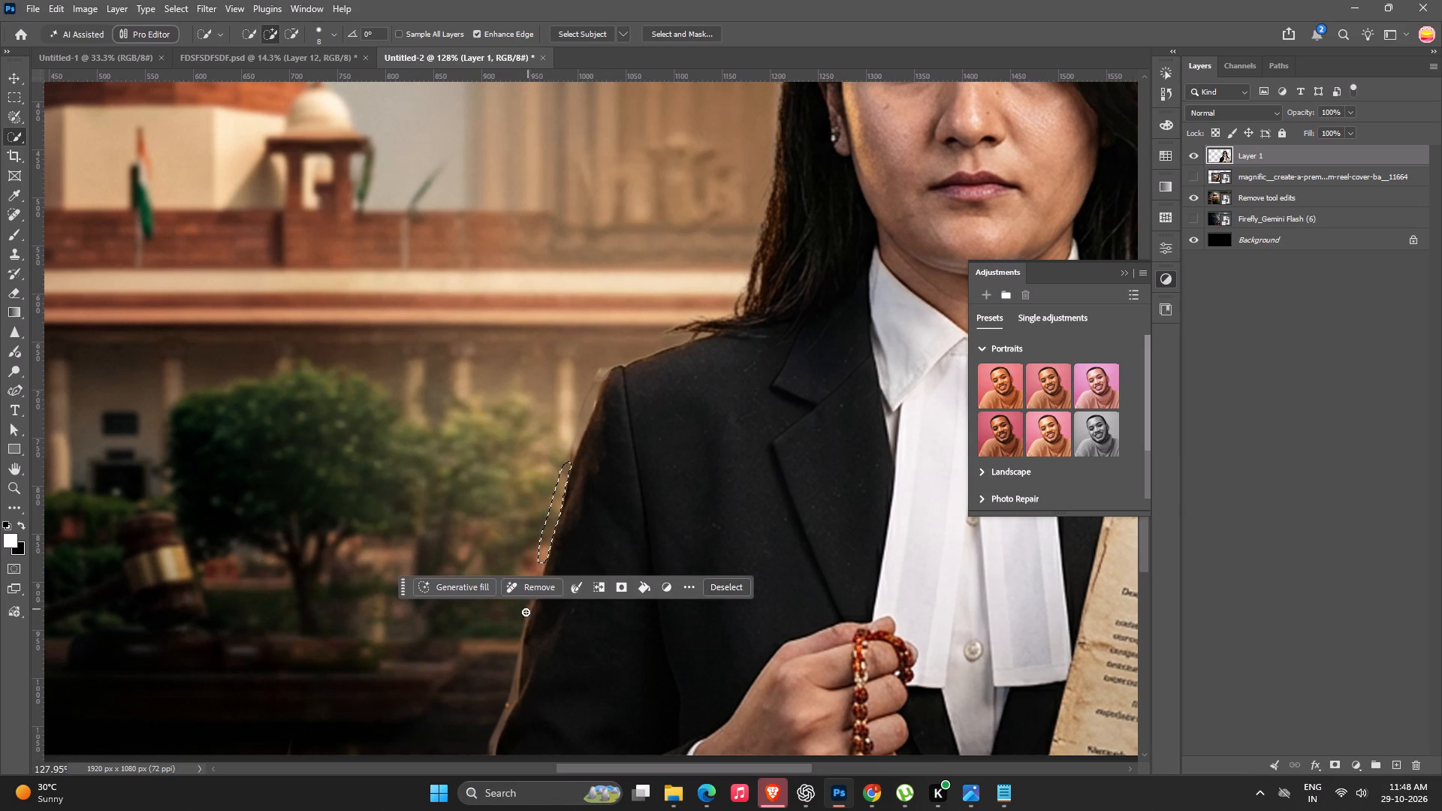
left_click(525, 616)
left_click_drag(529, 612, 546, 525)
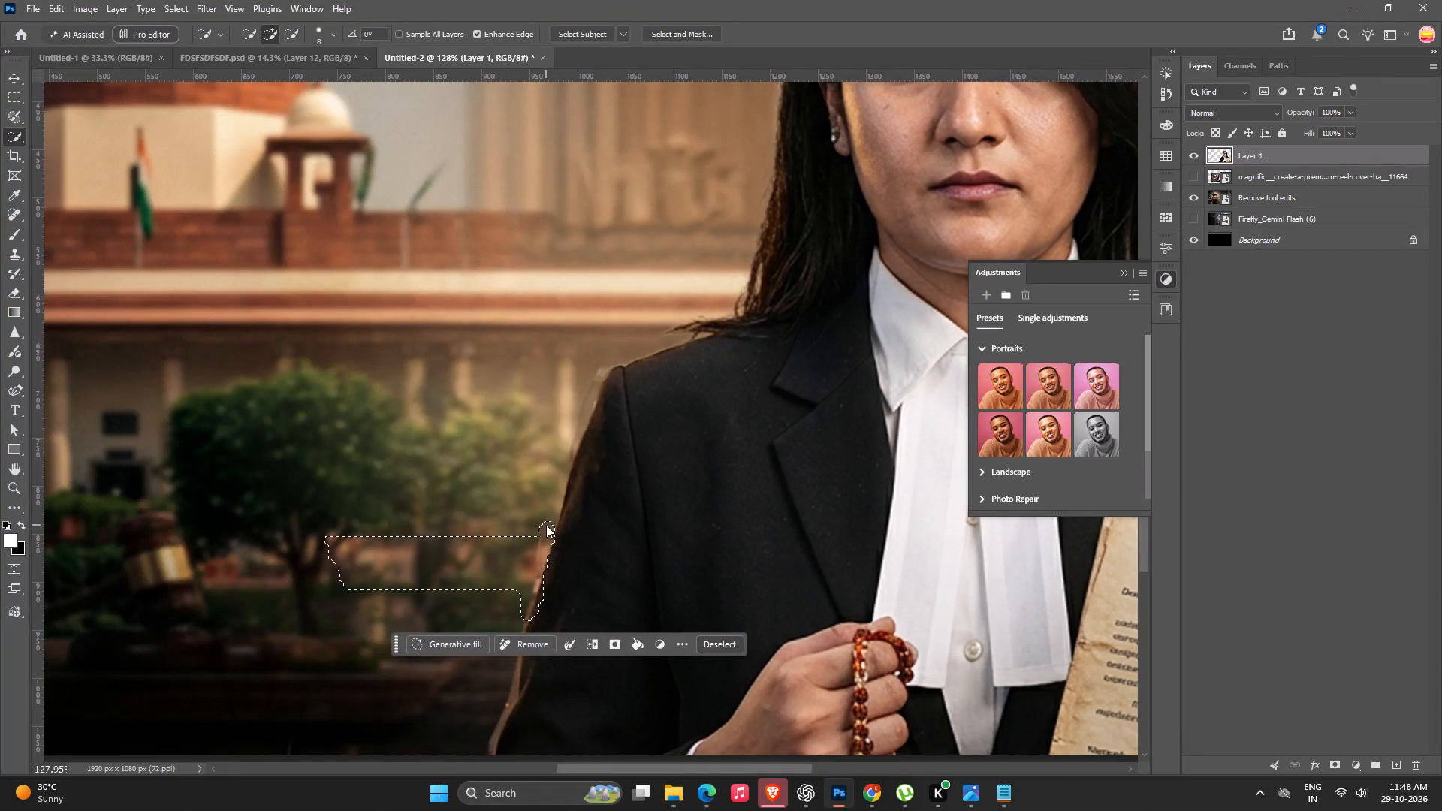
key("Delete")
left_click_drag(536, 544, 560, 472)
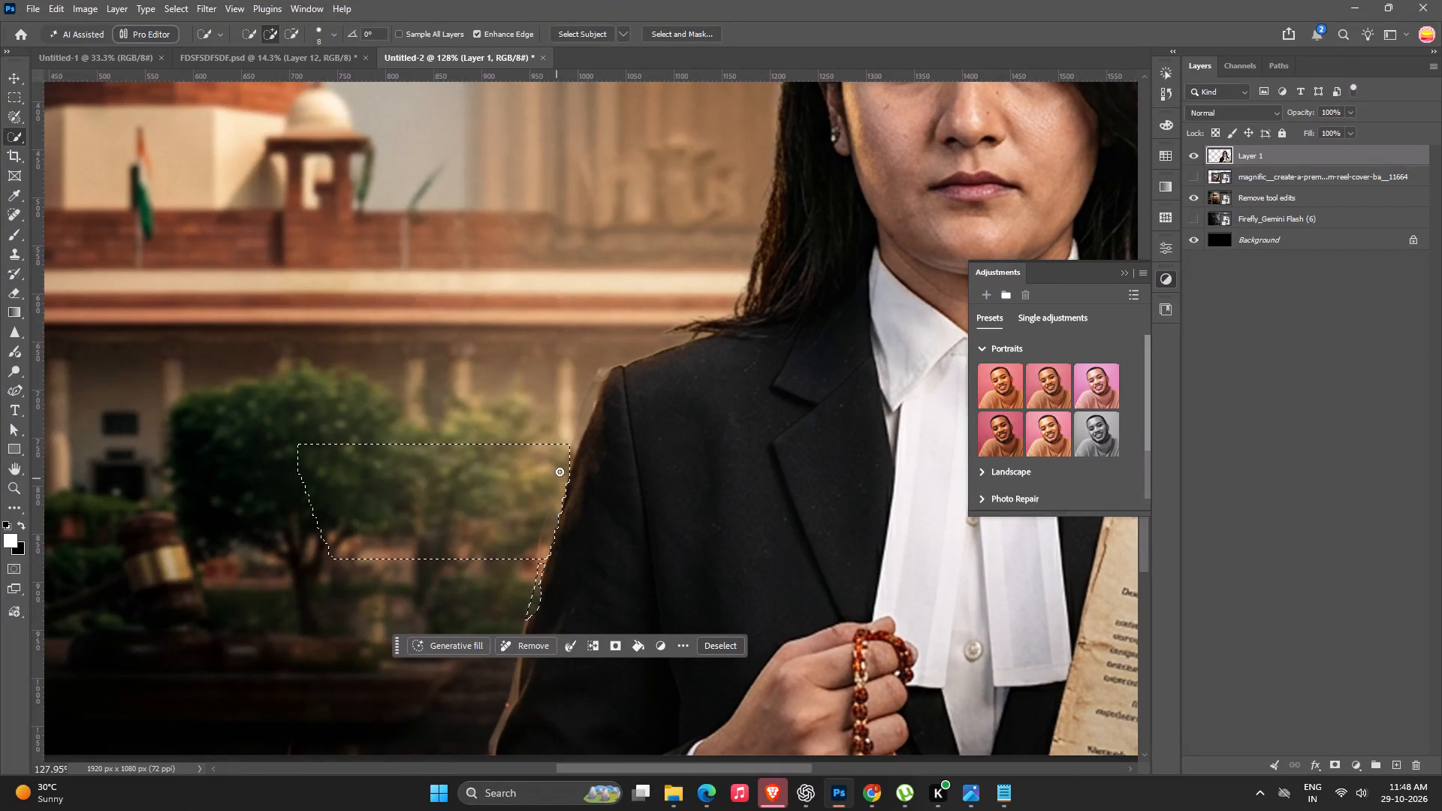
left_click_drag(560, 472, 602, 363)
key("Delete")
Delete the leftover background strip along the lower sleeve down to the canvas's bottom edge and clear the selection.
key("space")
key("space")
key("space")
key("space")
key("space")
left_click_drag(612, 452, 698, 270)
left_click(601, 512)
left_click_drag(596, 512, 590, 521)
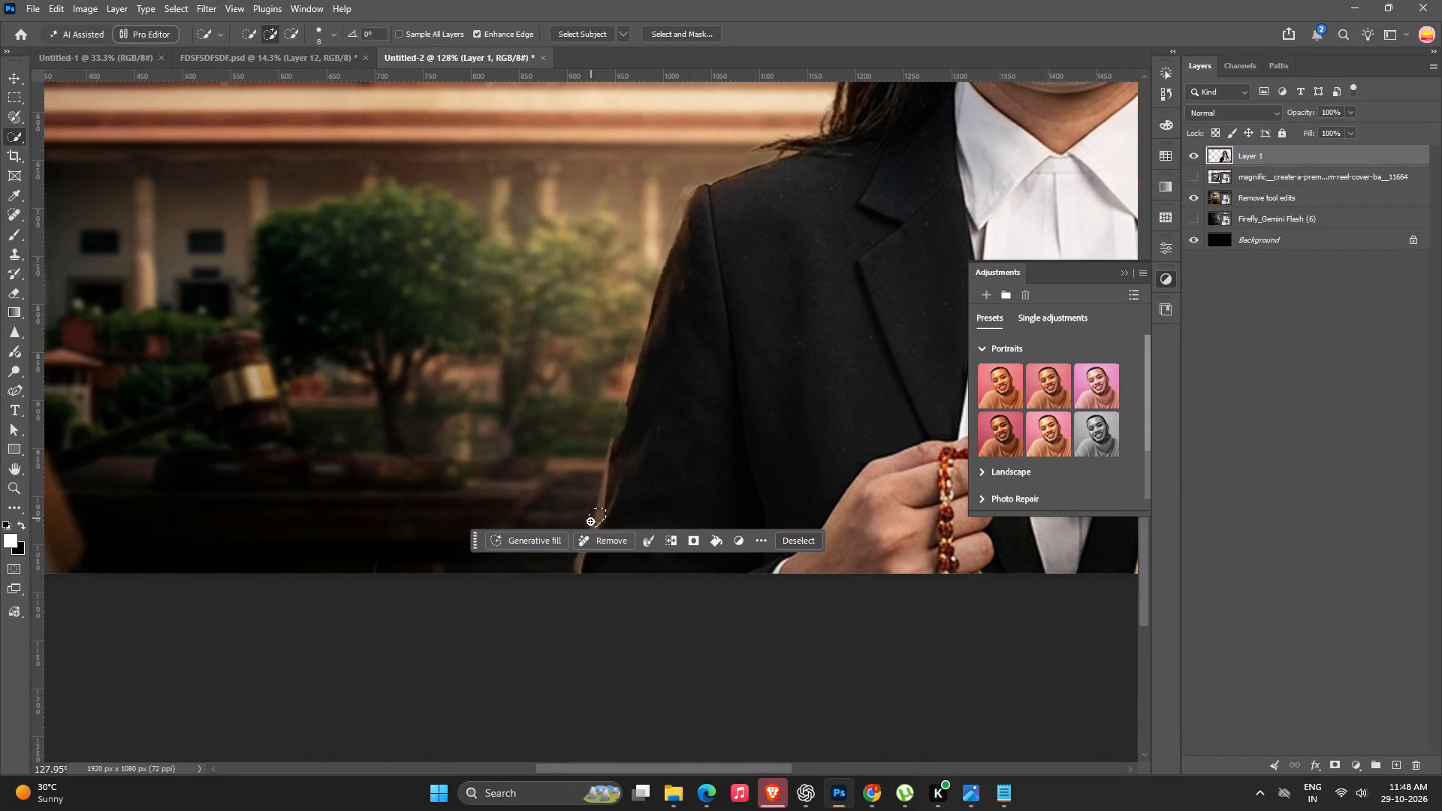
left_click_drag(590, 521, 606, 418)
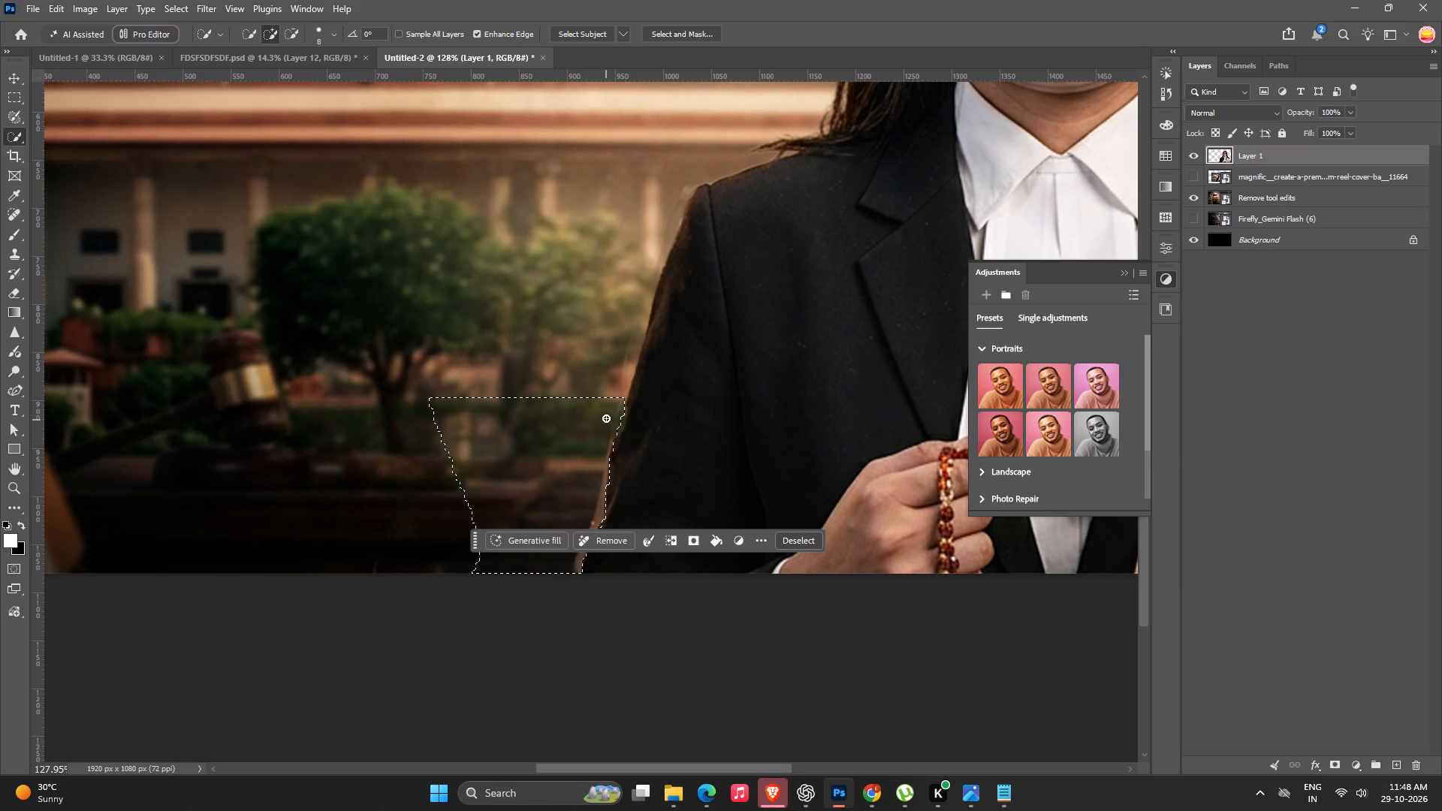
left_click_drag(606, 418, 607, 417)
key("Delete")
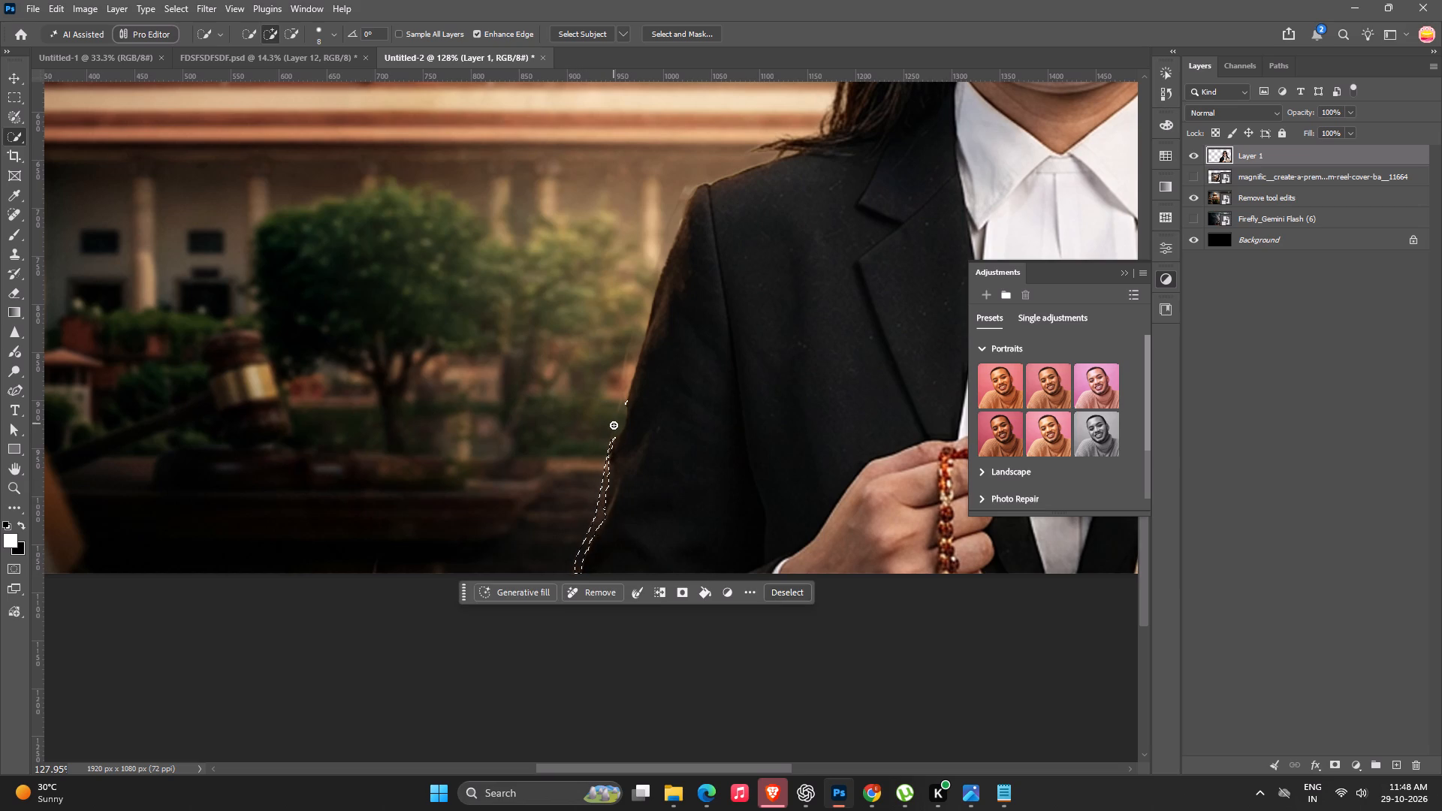
key("ctrl+f")
key("ctrl+d")
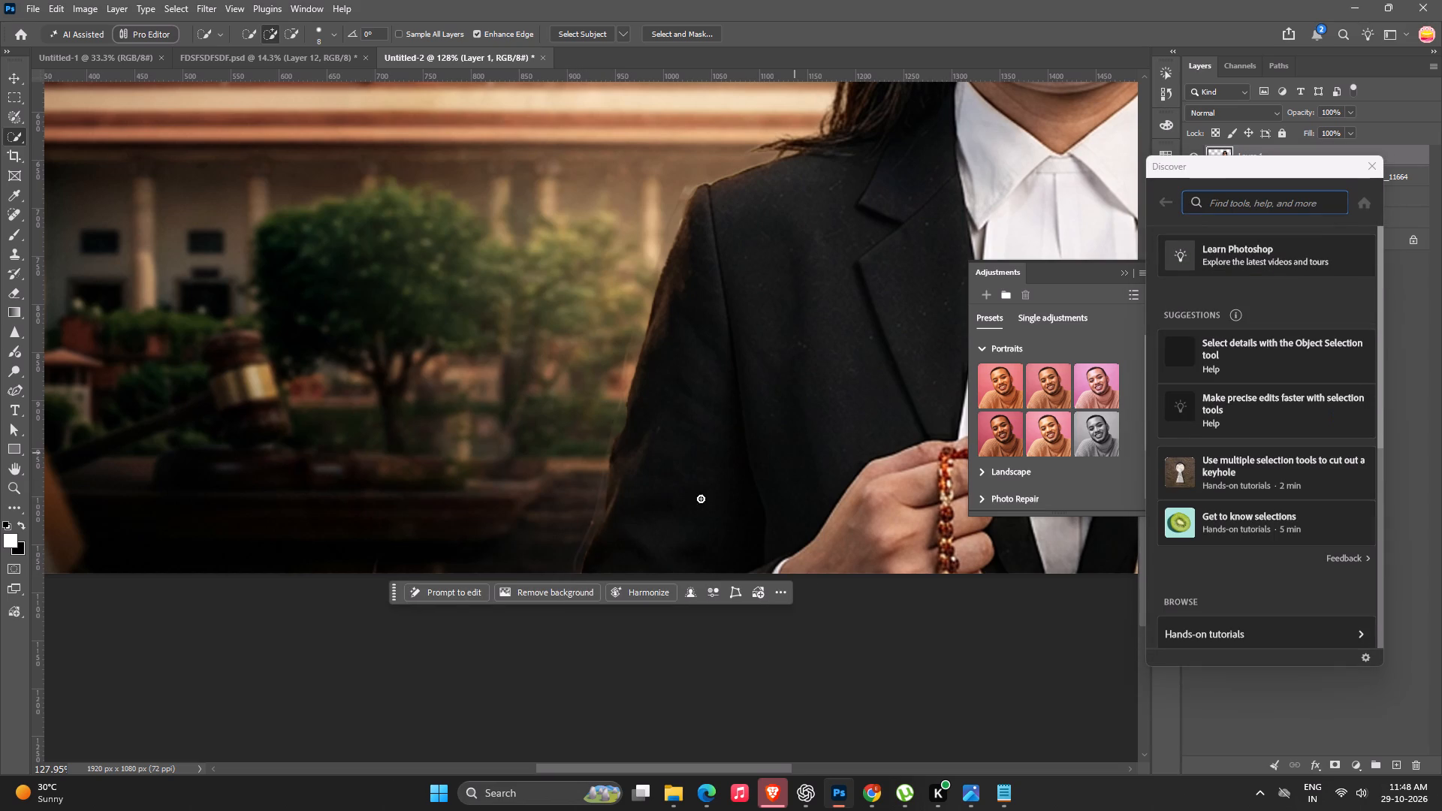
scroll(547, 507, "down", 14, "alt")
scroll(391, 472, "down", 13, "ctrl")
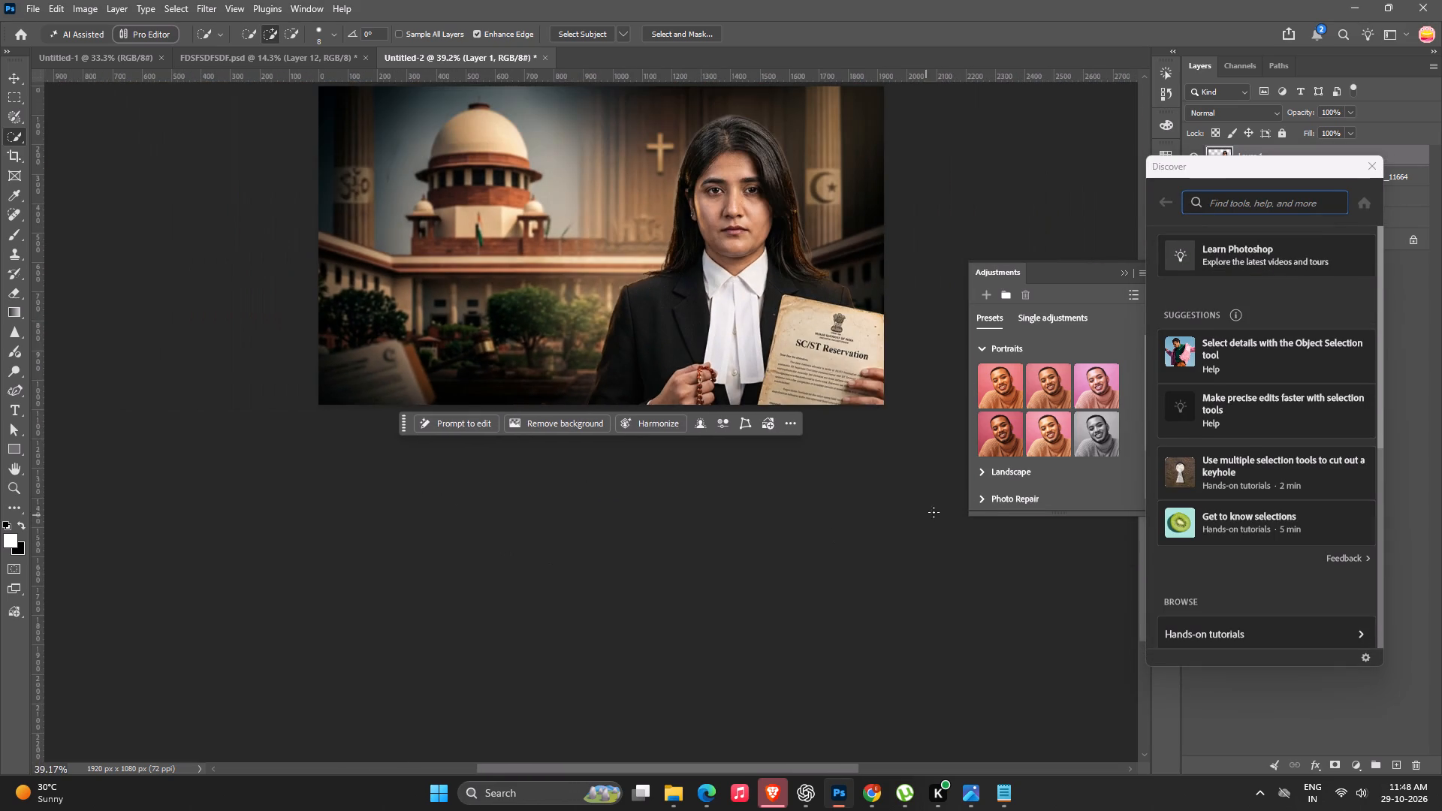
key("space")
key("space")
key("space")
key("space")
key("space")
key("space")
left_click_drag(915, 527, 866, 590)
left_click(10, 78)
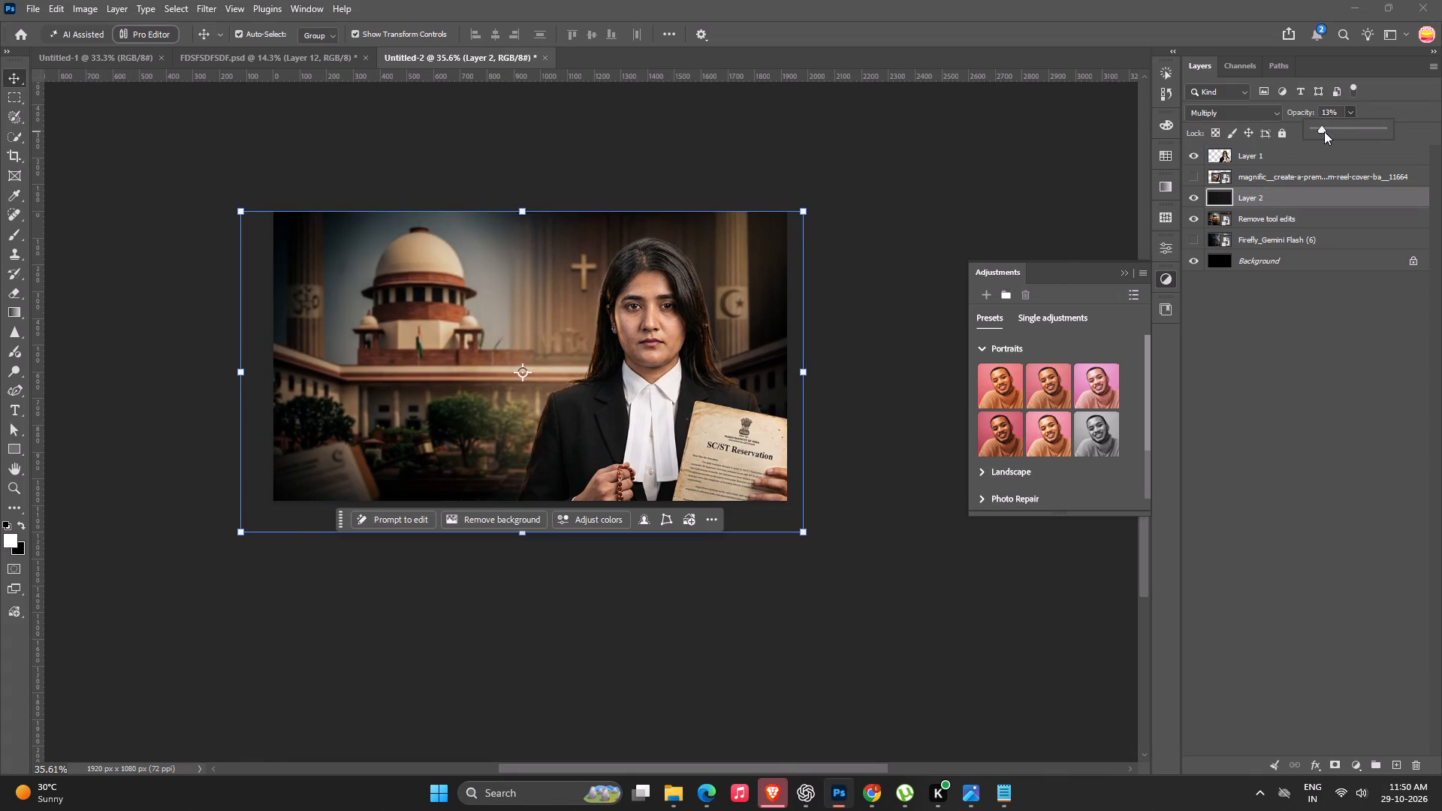
left_click(1046, 145)
Enlarge the lawyer cutout to about 108% and nudge it slightly left so more of the reservation document shows.
key("space")
key("space")
key("space")
left_click_drag(635, 474, 614, 474)
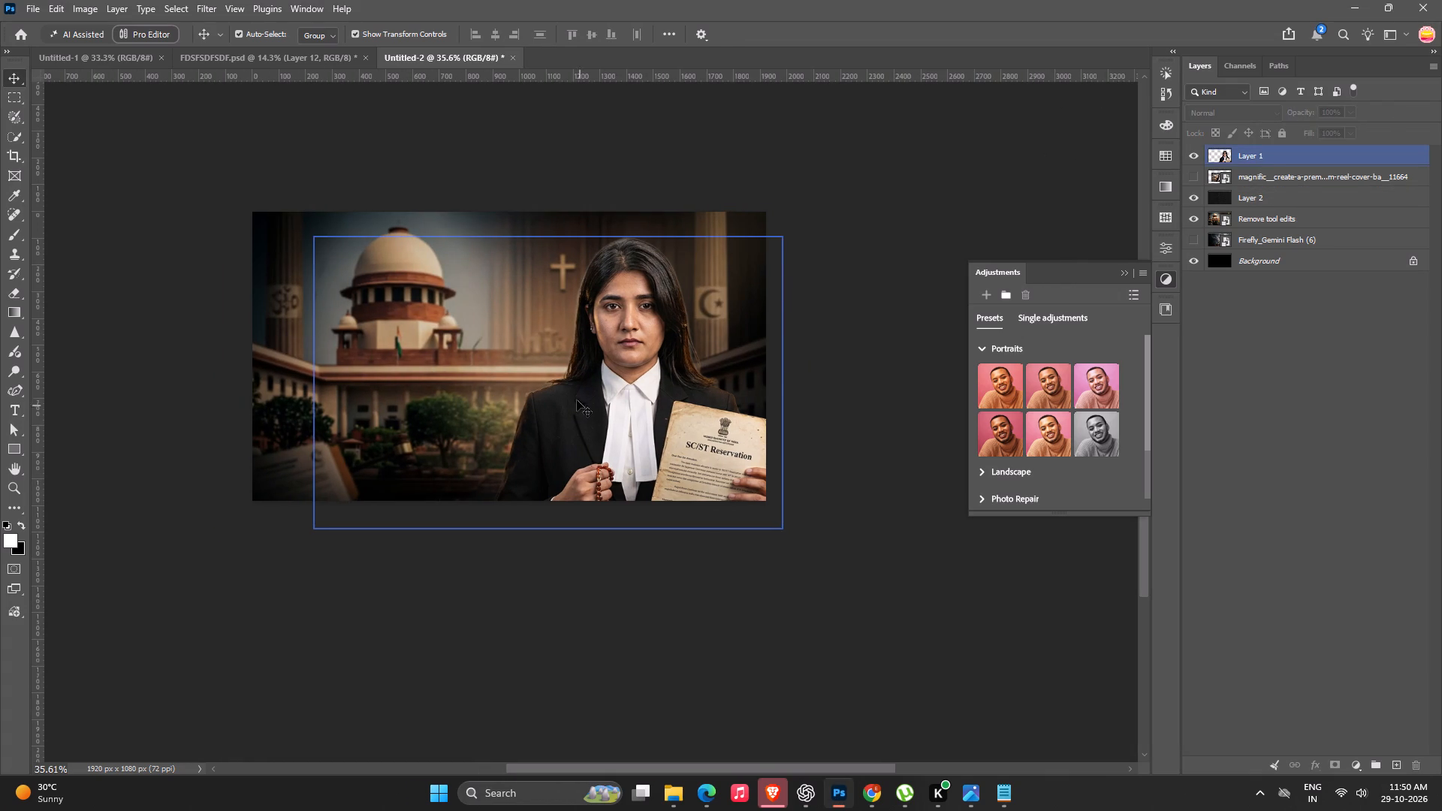
left_click(576, 398)
left_click_drag(784, 236, 805, 228, "alt")
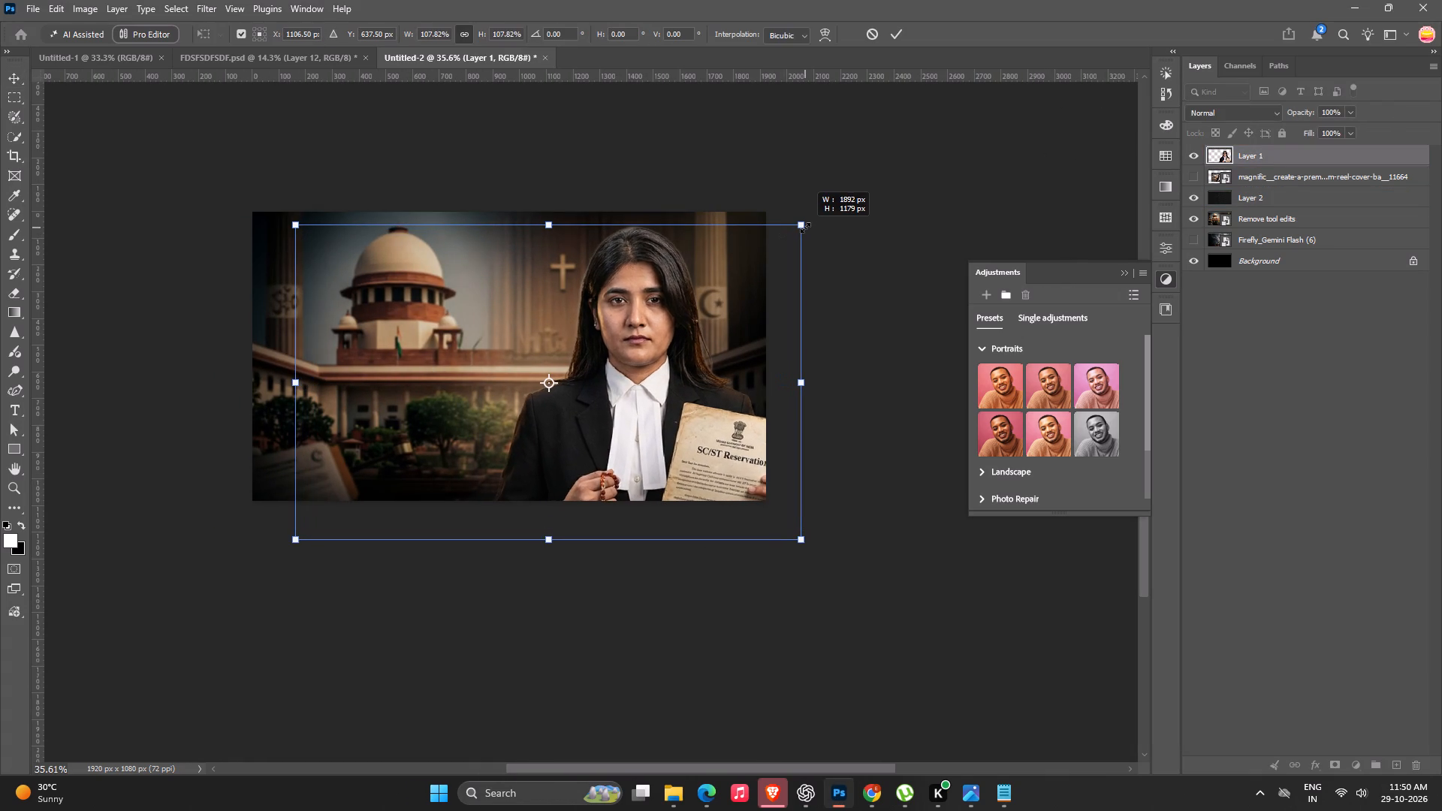
left_click_drag(805, 228, 806, 227, "alt")
key("Left")
key("Left")
key("Left")
key("Left")
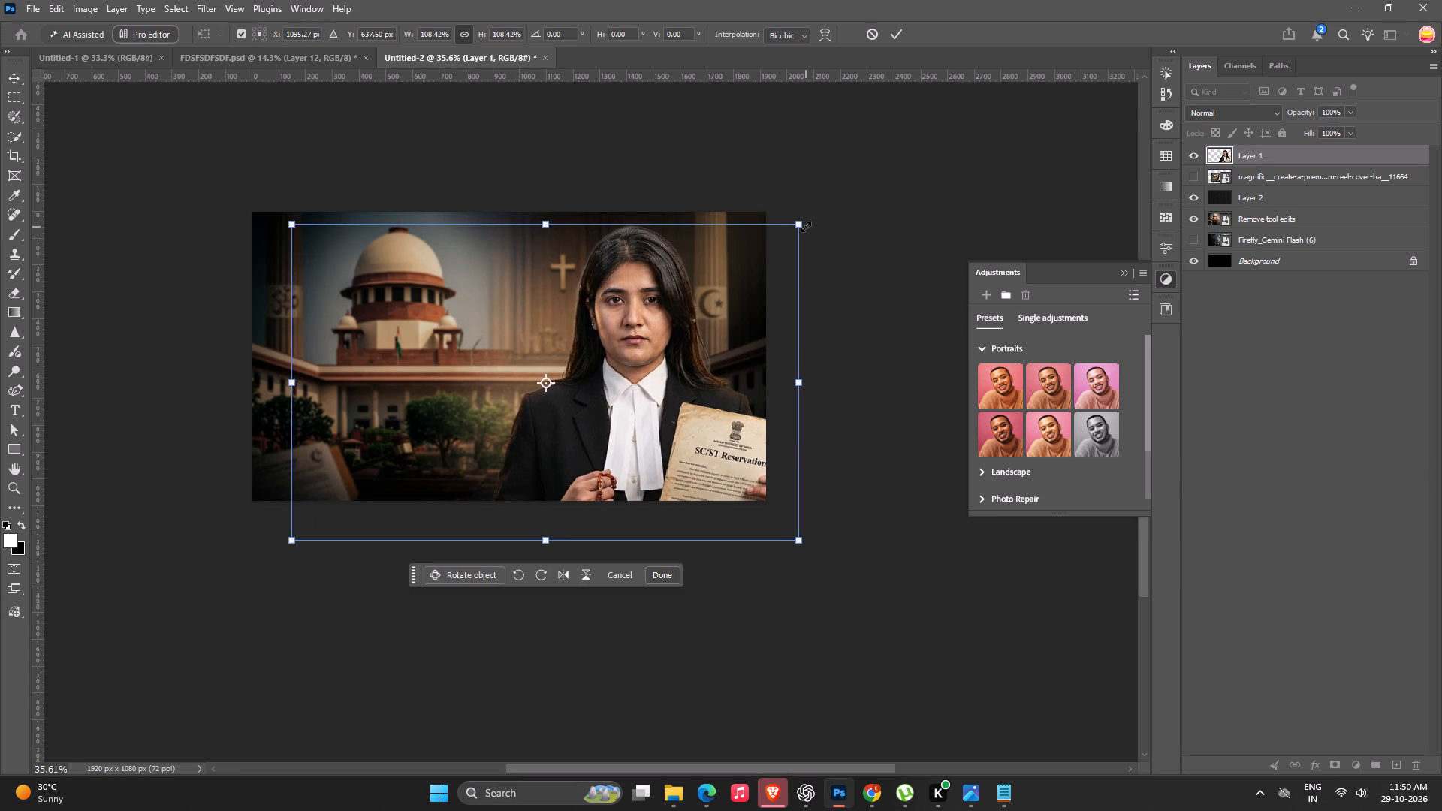
key("Left")
key("Left")
key("Left")
key("Left")
key("Left")
key("Return")
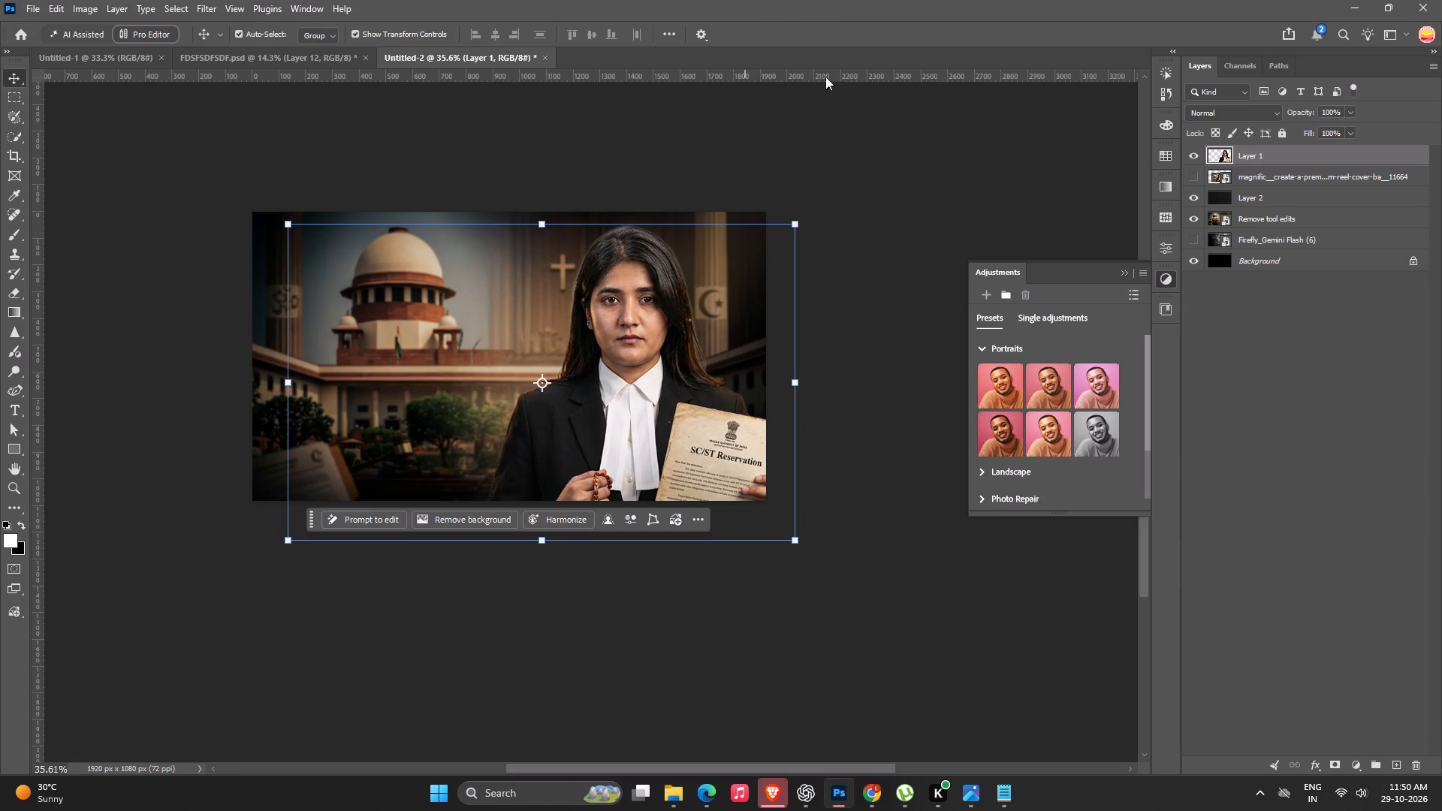
left_click(917, 125)
key("space")
key("space")
key("space")
left_click(577, 327)
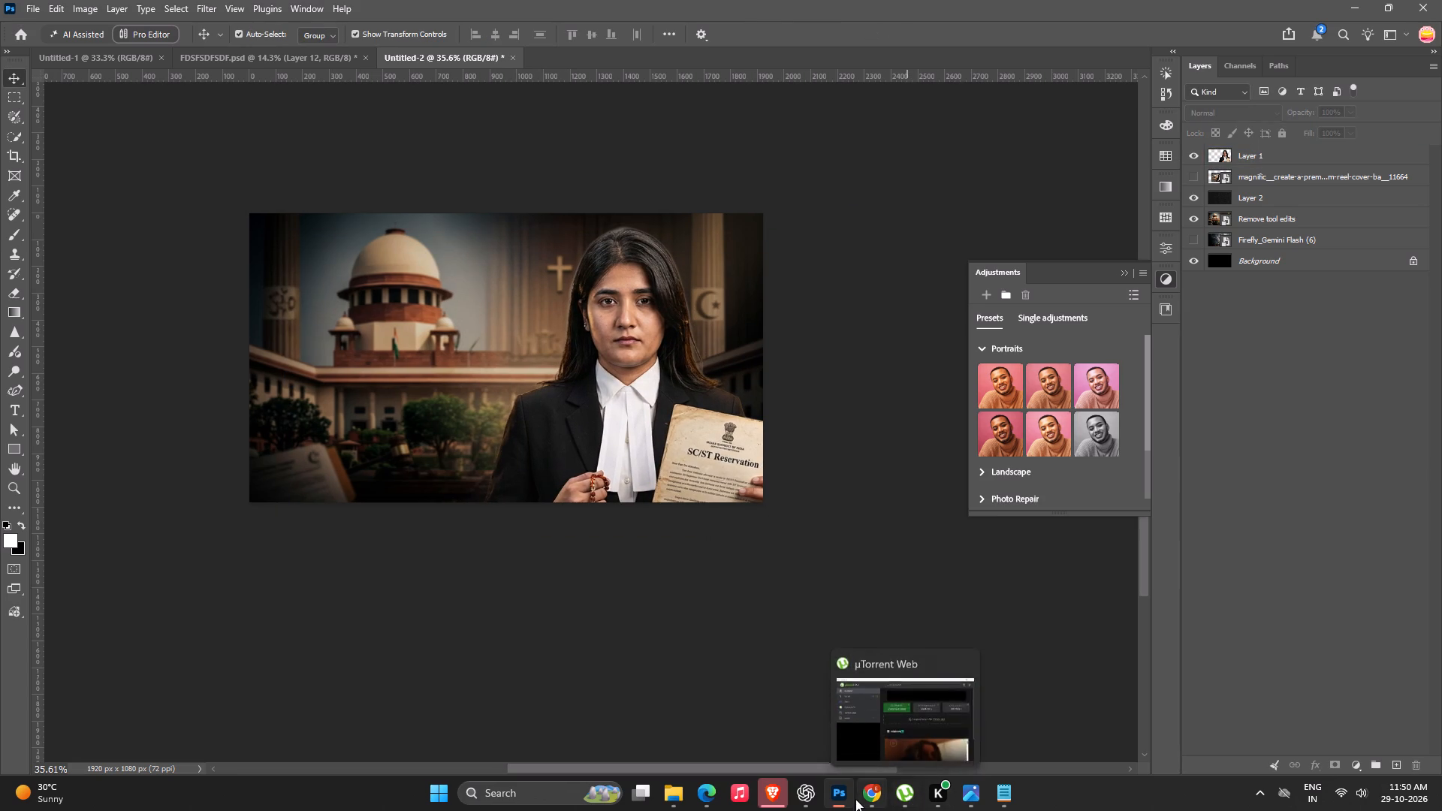
Switch to Chrome and copy only the words "SUPREME COURT" from the title in row 120 of the design sheet.
left_click(875, 792)
left_click(234, 626)
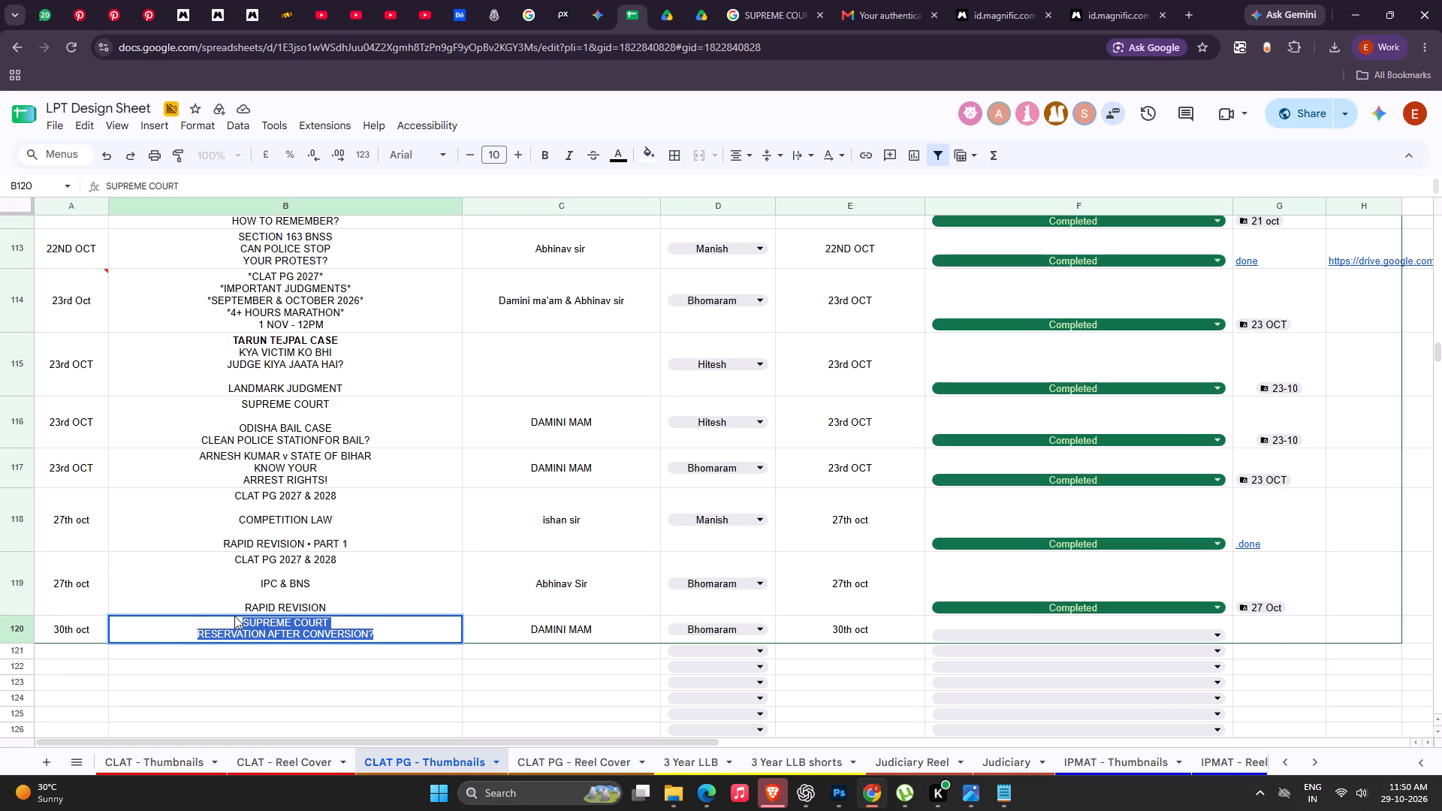
left_click_drag(239, 620, 342, 623)
key("ctrl+c")
key("ctrl+c")
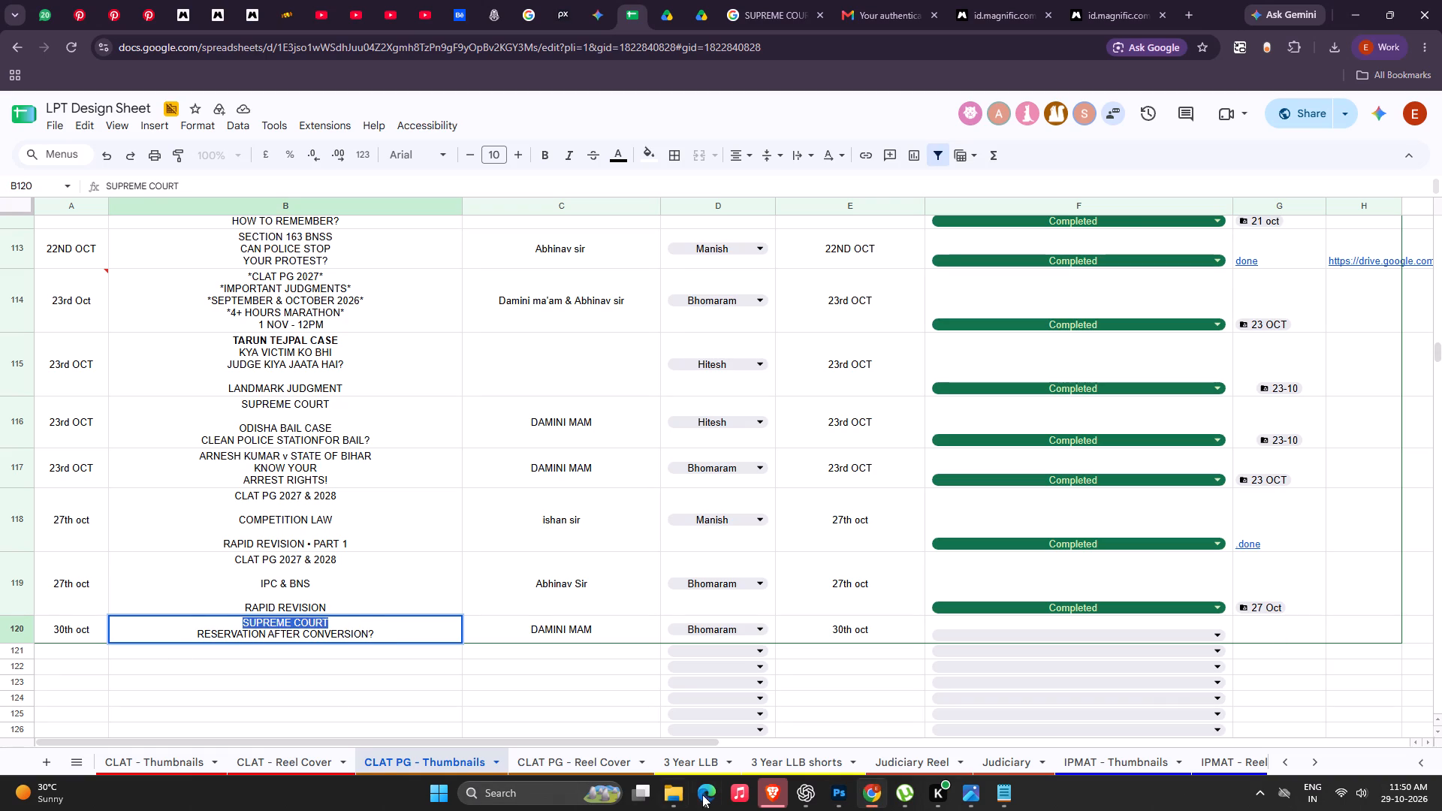
Switch to Photoshop and open the recent 3-Year LLB Entrance "Indian Constitution" thumbnail, Untitled-5.psd.
left_click(671, 788)
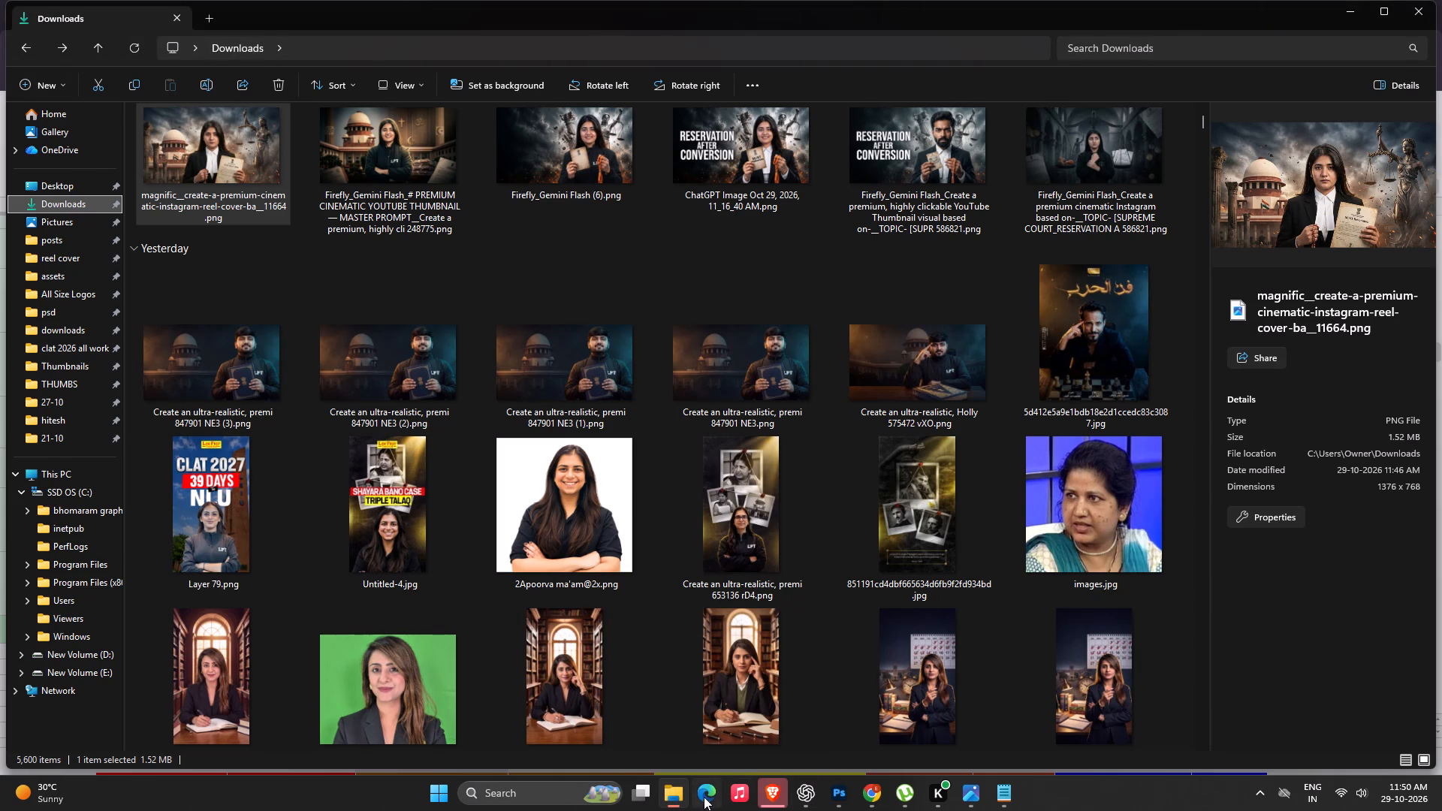
left_click(831, 789)
left_click(16, 35)
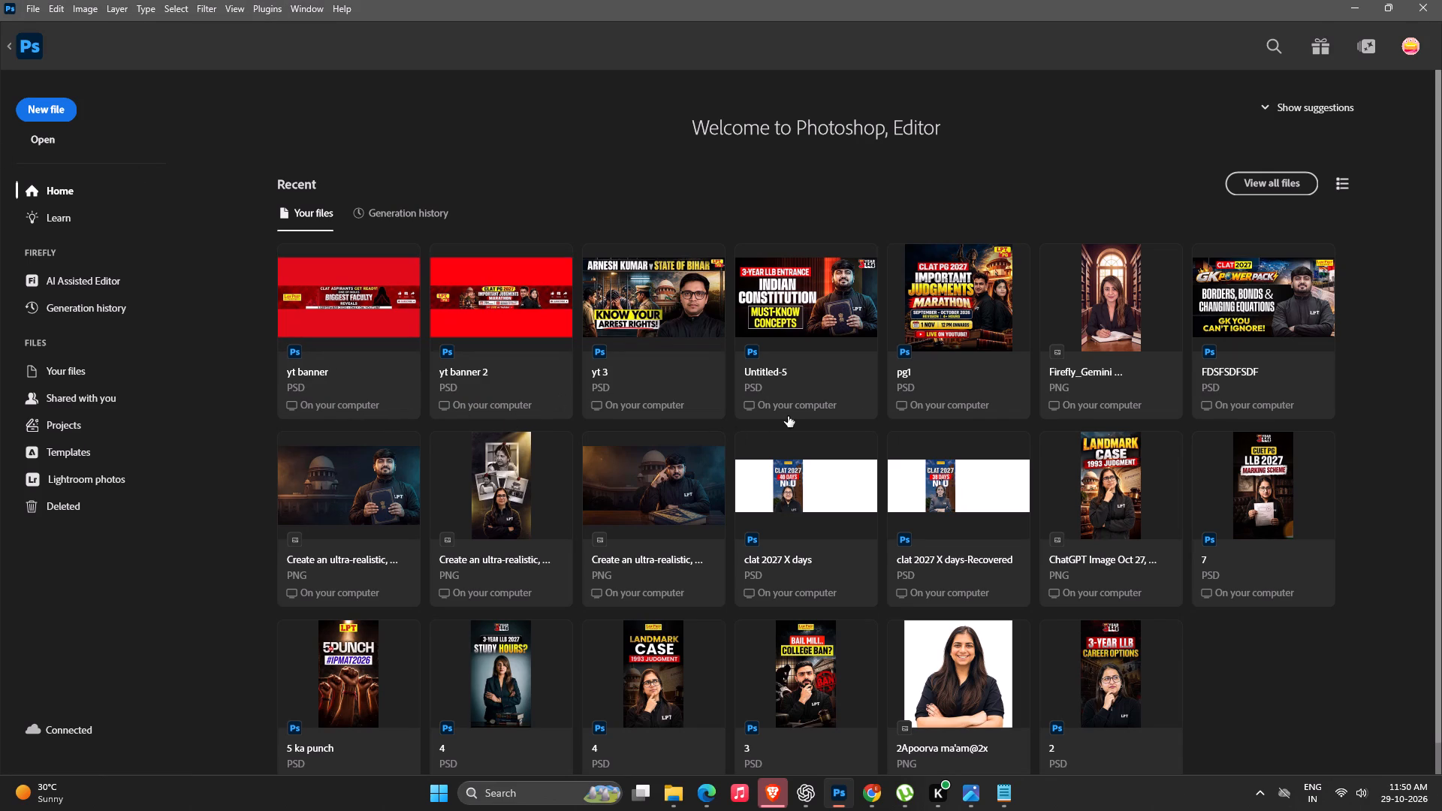
double_click(789, 290)
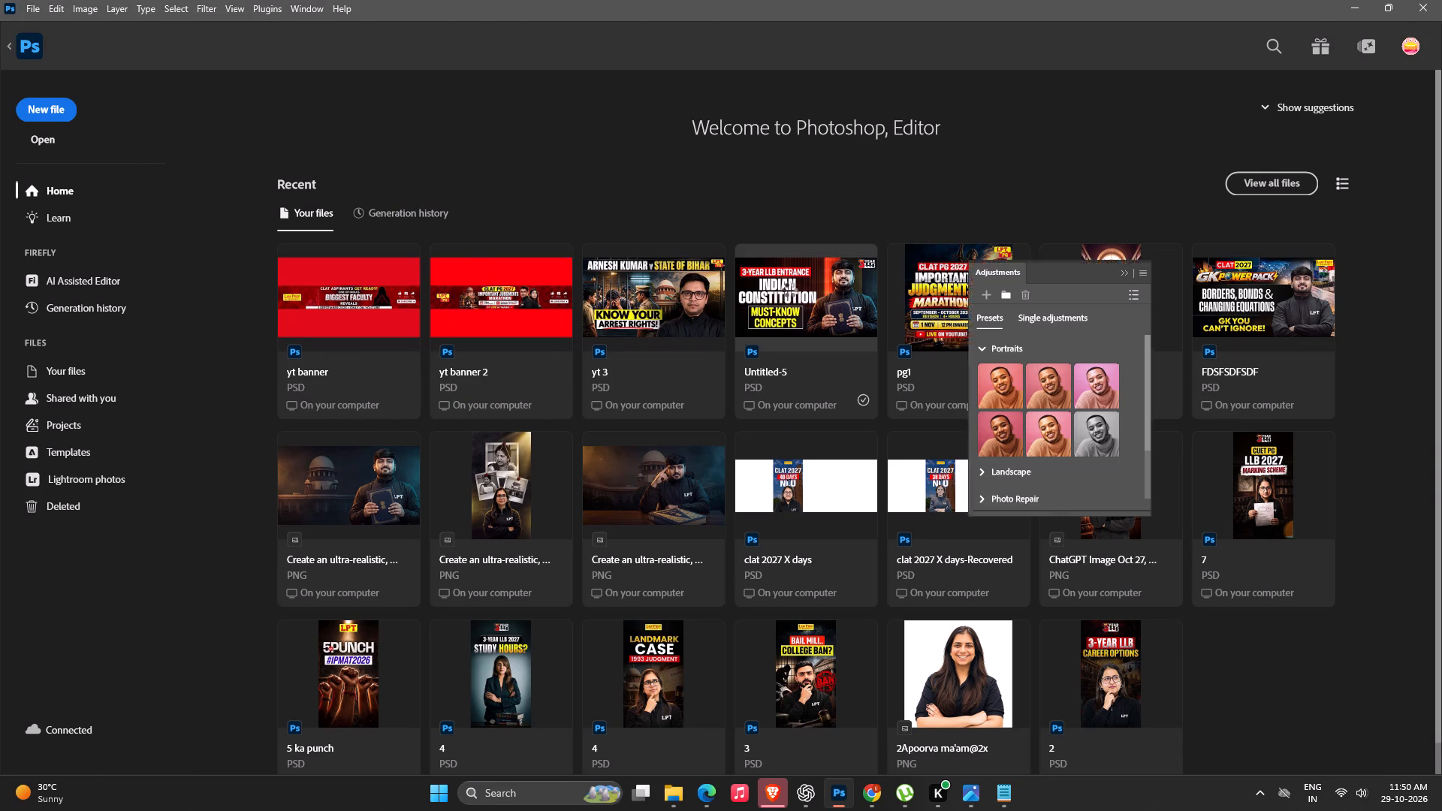
left_click(534, 222)
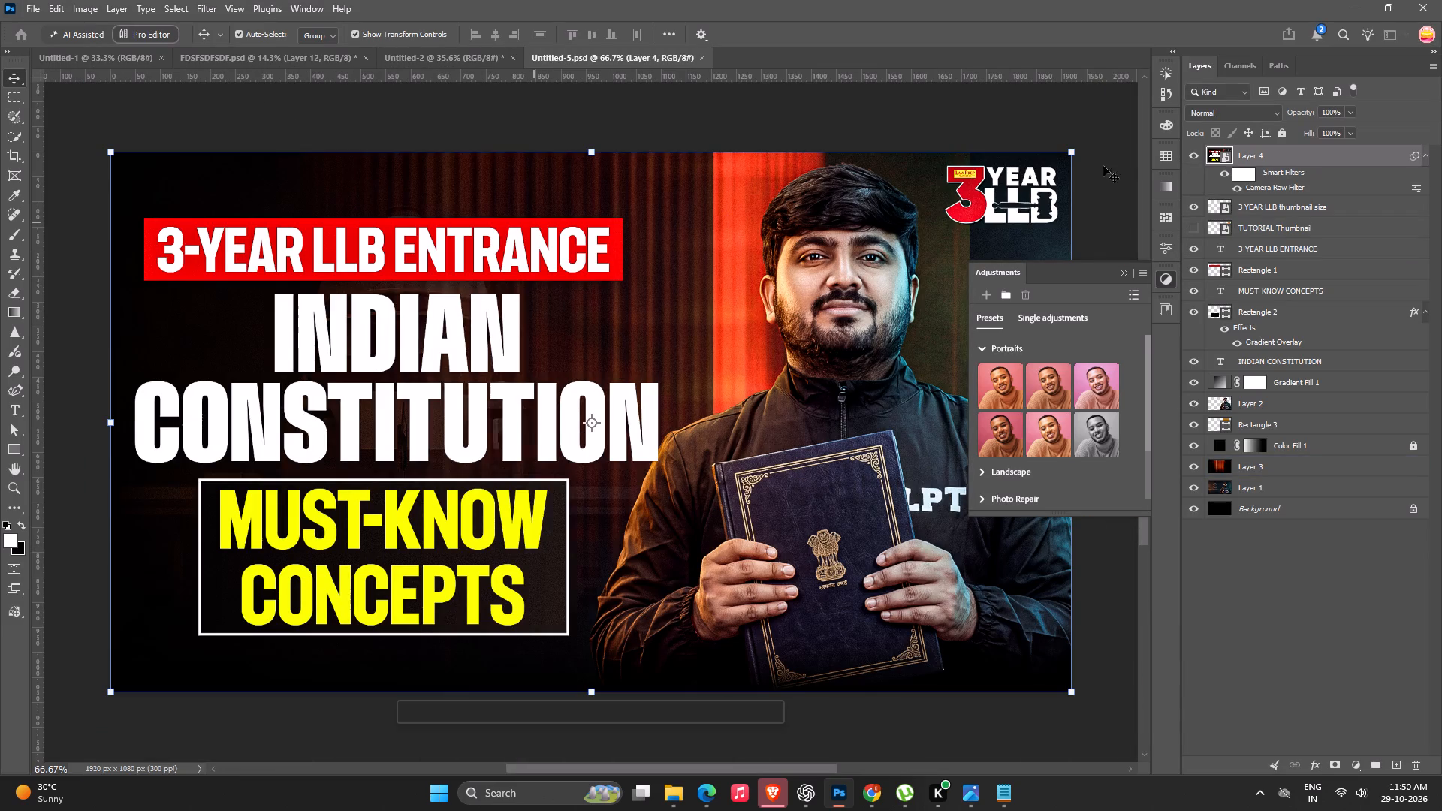
Hide Layer 4 in Untitled-5.psd and copy the "3-YEAR LLB ENTRANCE" text, its red rectangle and the "INDIAN CONSTITUTION" heading.
left_click(1200, 158)
left_click(566, 224)
left_click(566, 237, "shift")
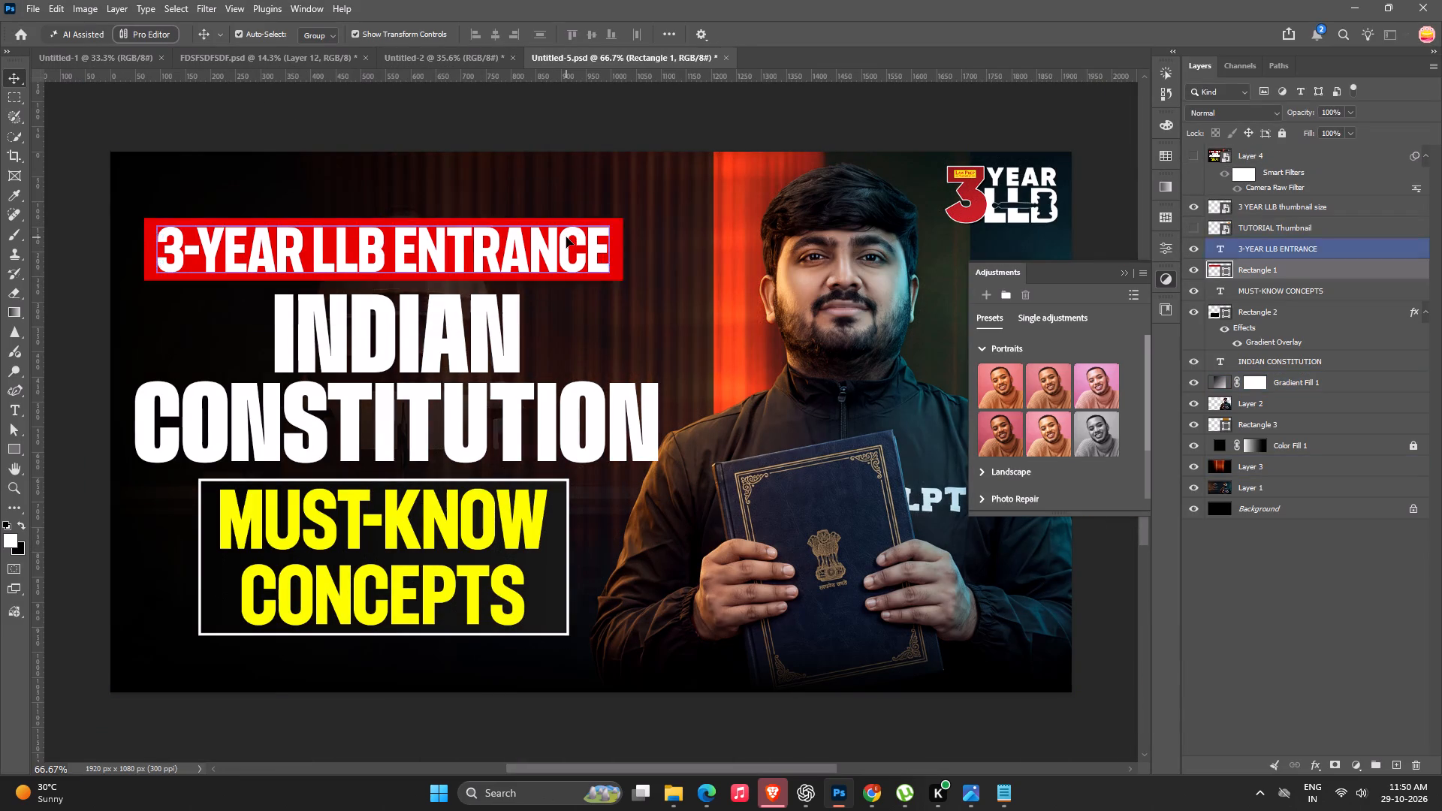
left_click(501, 342, "shift")
key("ctrl+c")
key("ctrl+c")
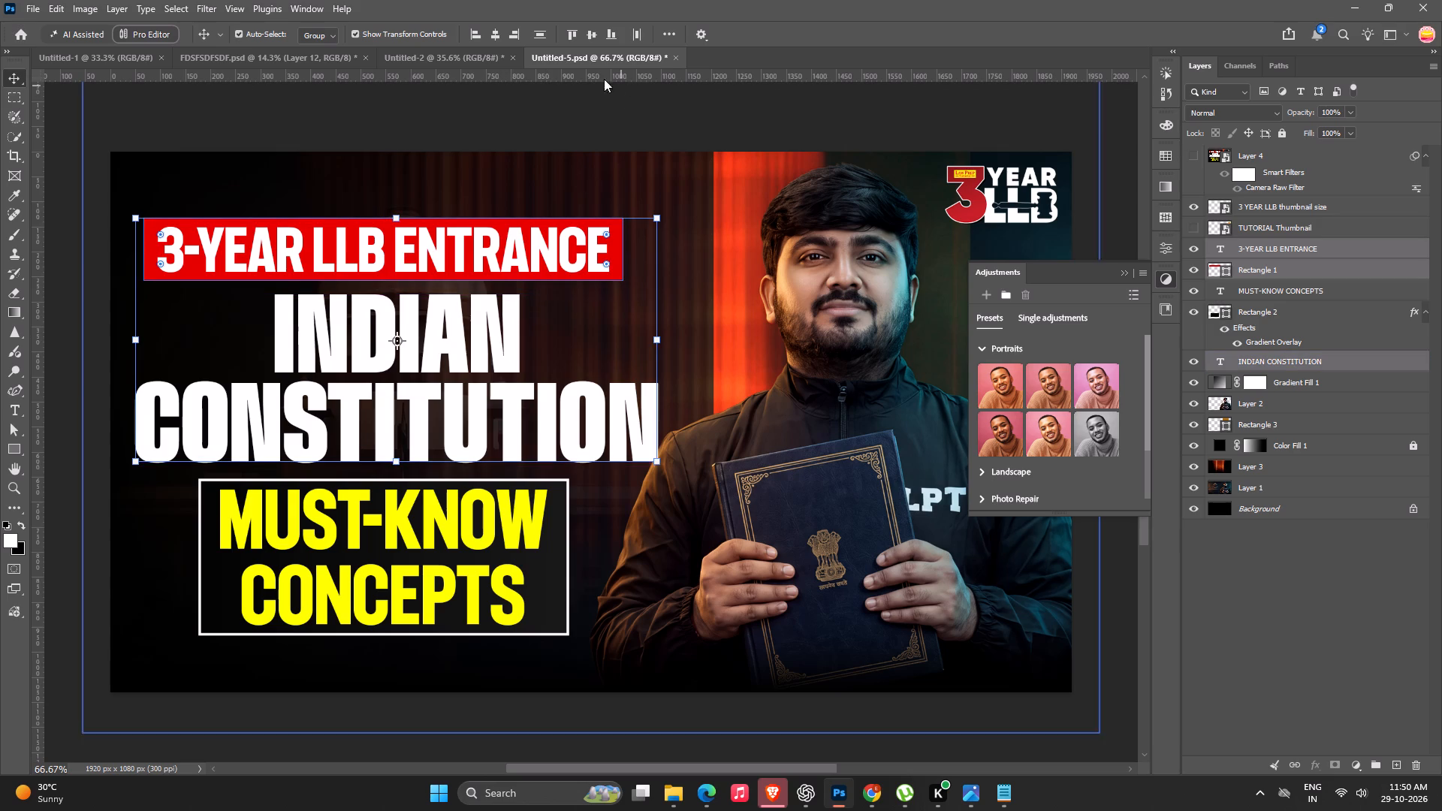
Paste the copied text and red rectangle into the Untitled-2 thumbnail and position them over the courthouse beside the lawyer.
left_click(429, 59)
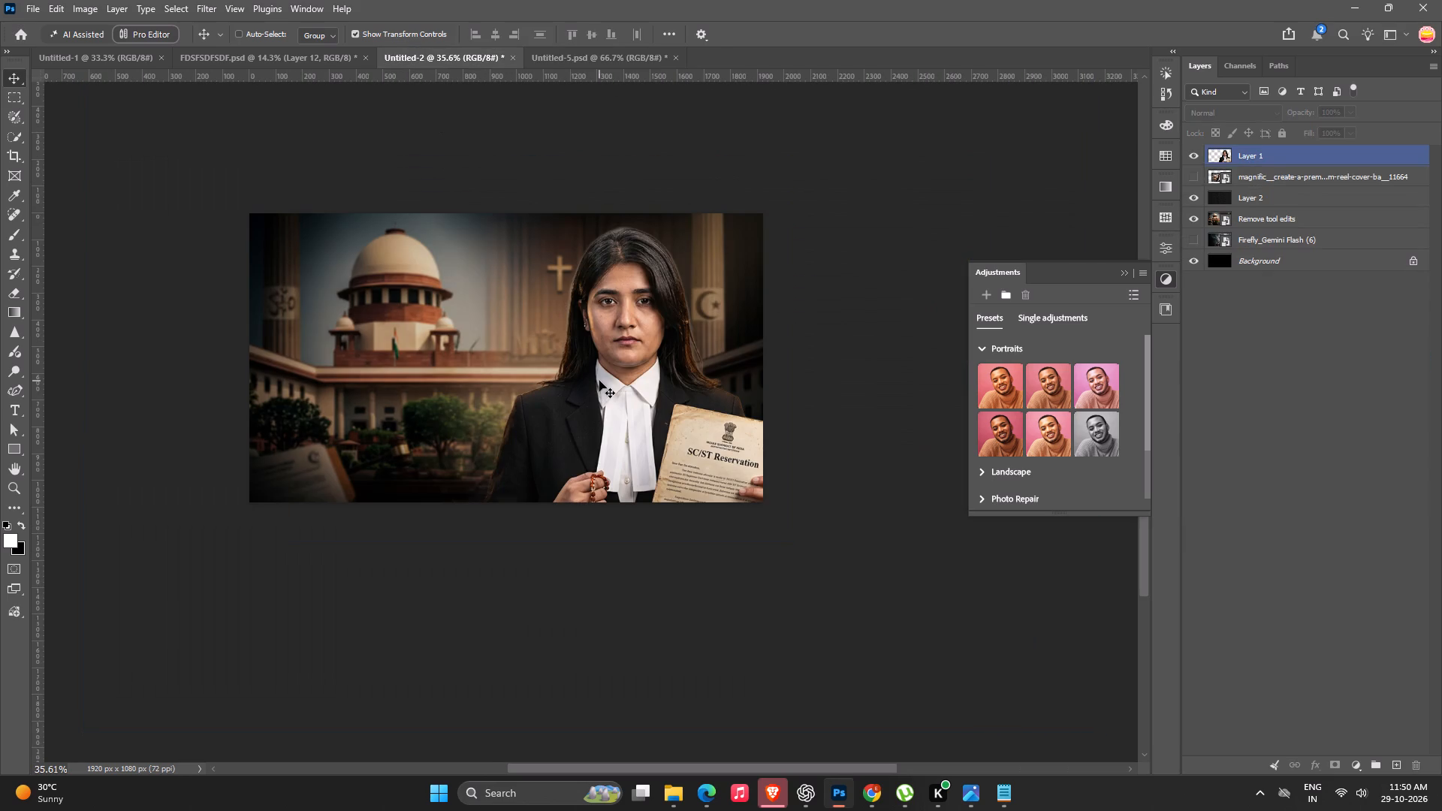
key("ctrl+v")
left_click_drag(565, 352, 468, 315)
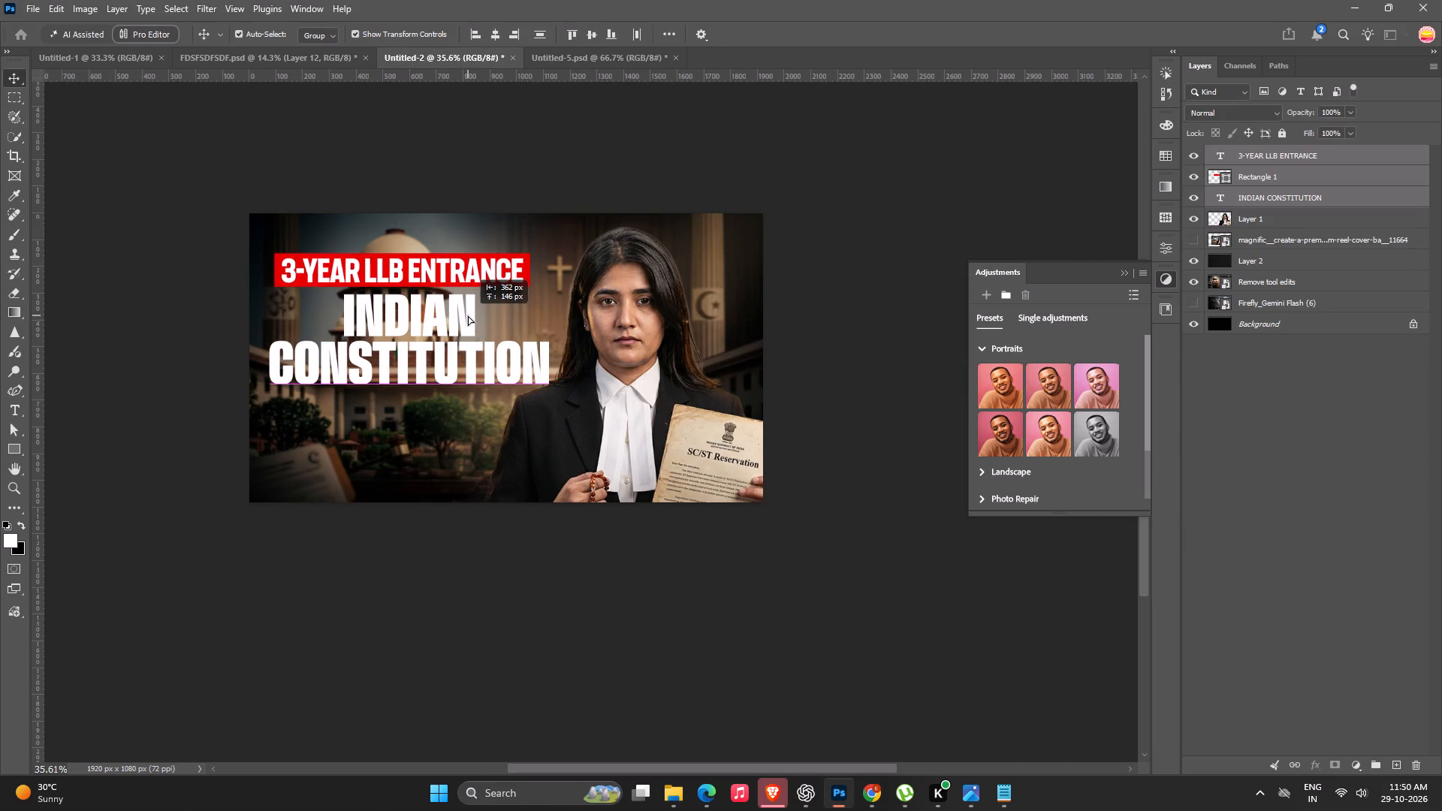
left_click_drag(468, 315, 467, 314)
key("Return")
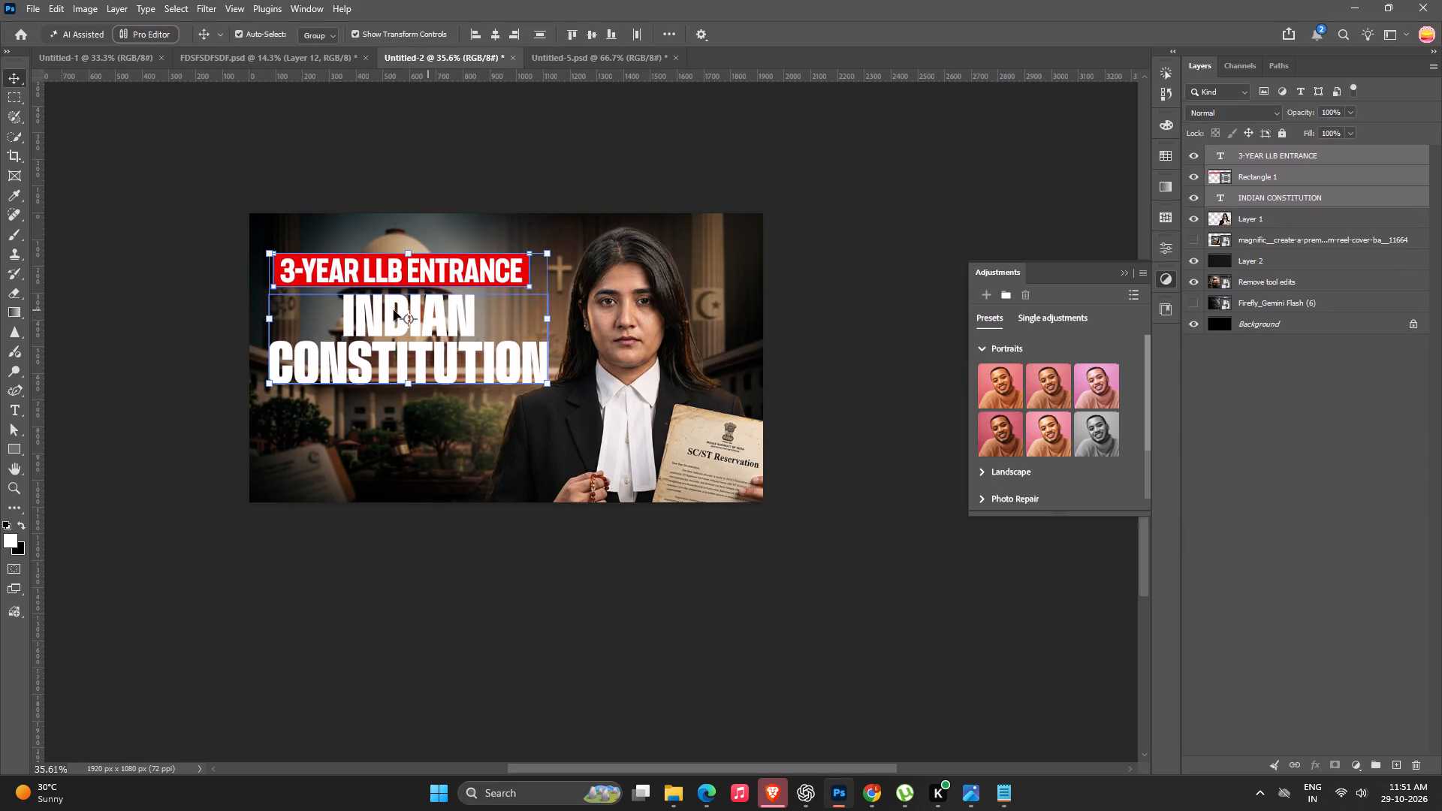
key("space")
key("space")
key("space")
key("space")
key("space")
left_click_drag(393, 589, 529, 565)
scroll(534, 354, "up", 4, "alt")
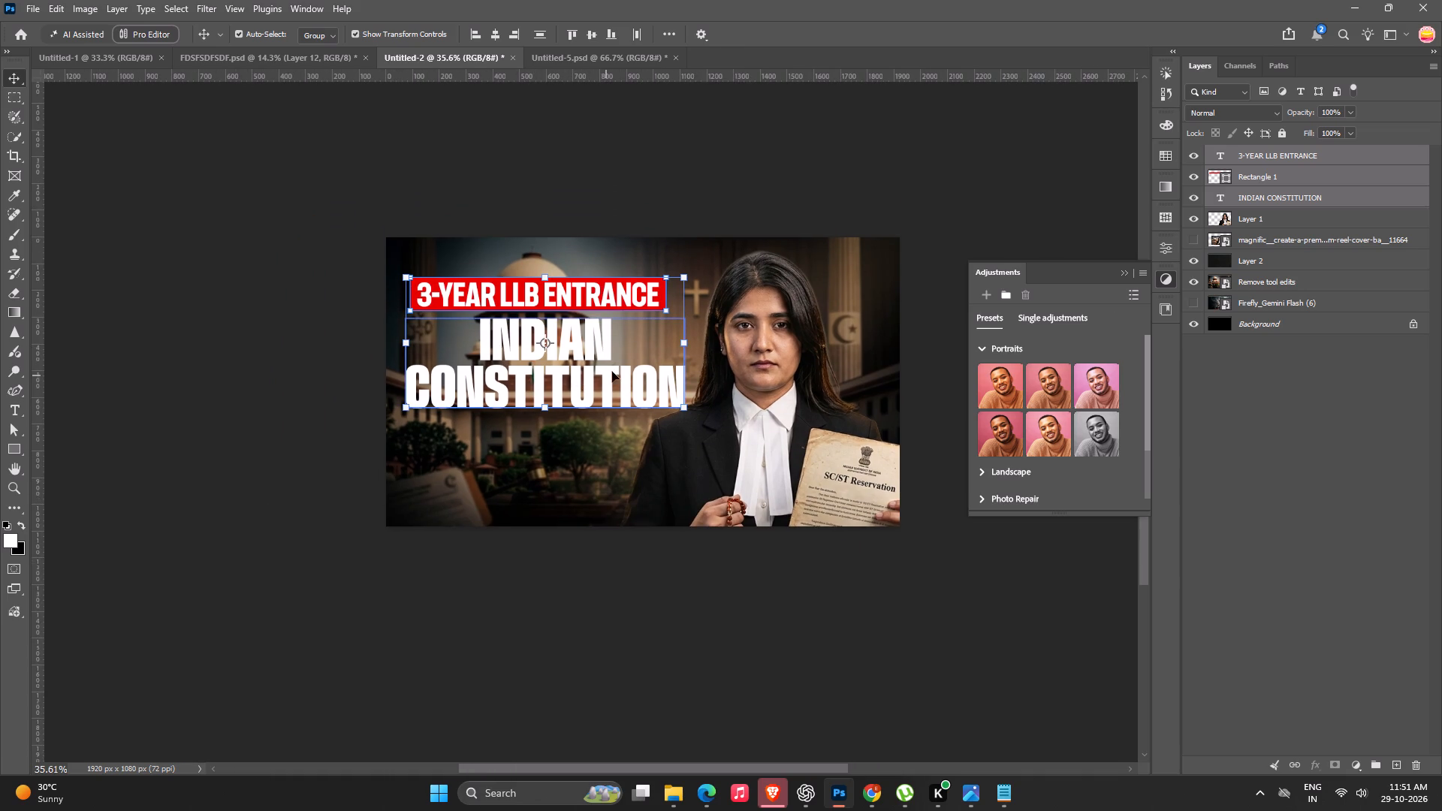
left_click(608, 174)
Switch to Chrome and copy "SUPREME COURT" from the title in row 120 of the design sheet.
key("alt+Tab")
key("alt+Tab")
key("alt+Tab")
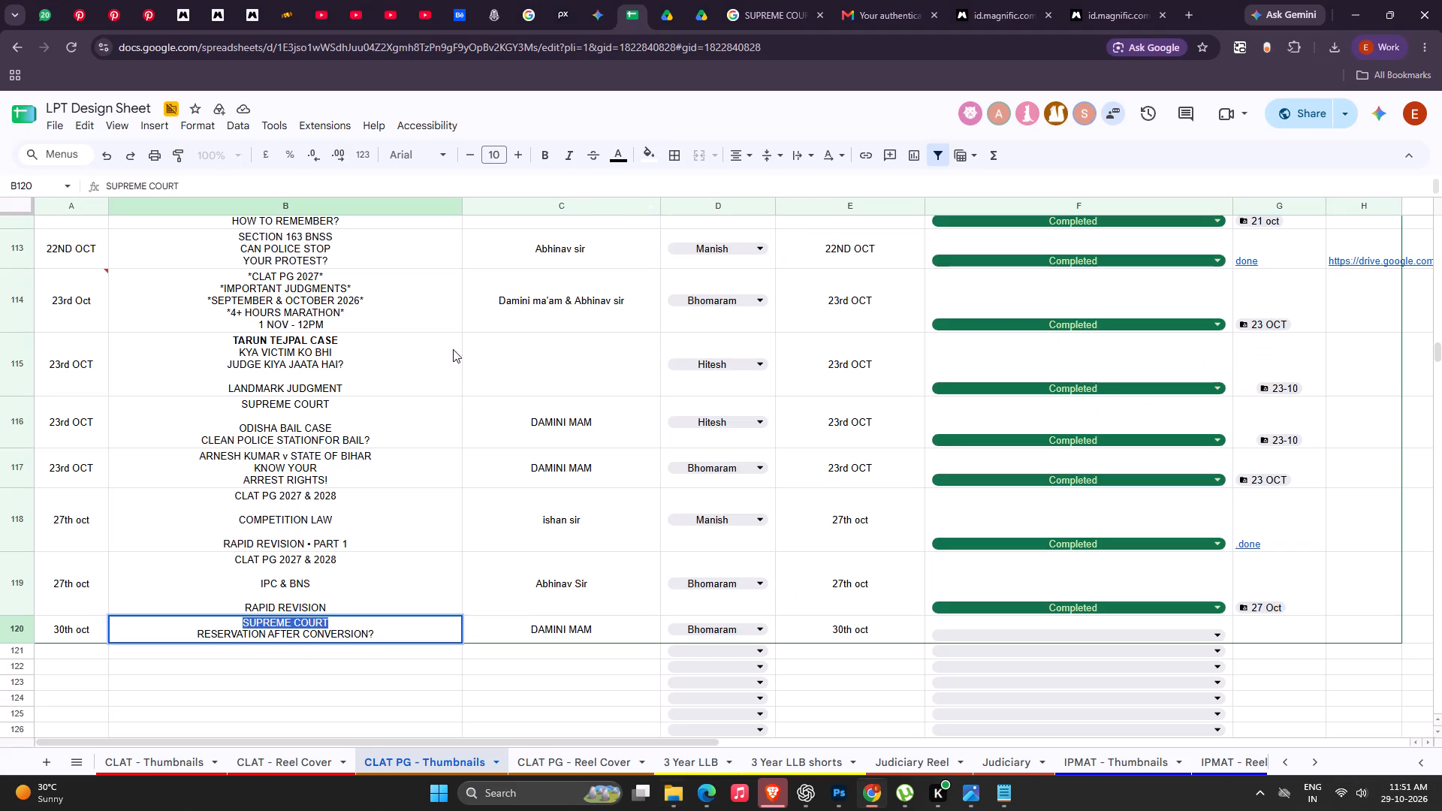
left_click(249, 627)
left_click_drag(240, 625, 336, 623)
key("ctrl+c")
key("ctrl+c")
Switch to Photoshop, replace the "3-YEAR LLB ENTRANCE" text with "SUPREME COURT" and fill it with white.
key("alt+Tab")
key("alt+Tab")
key("alt+Tab")
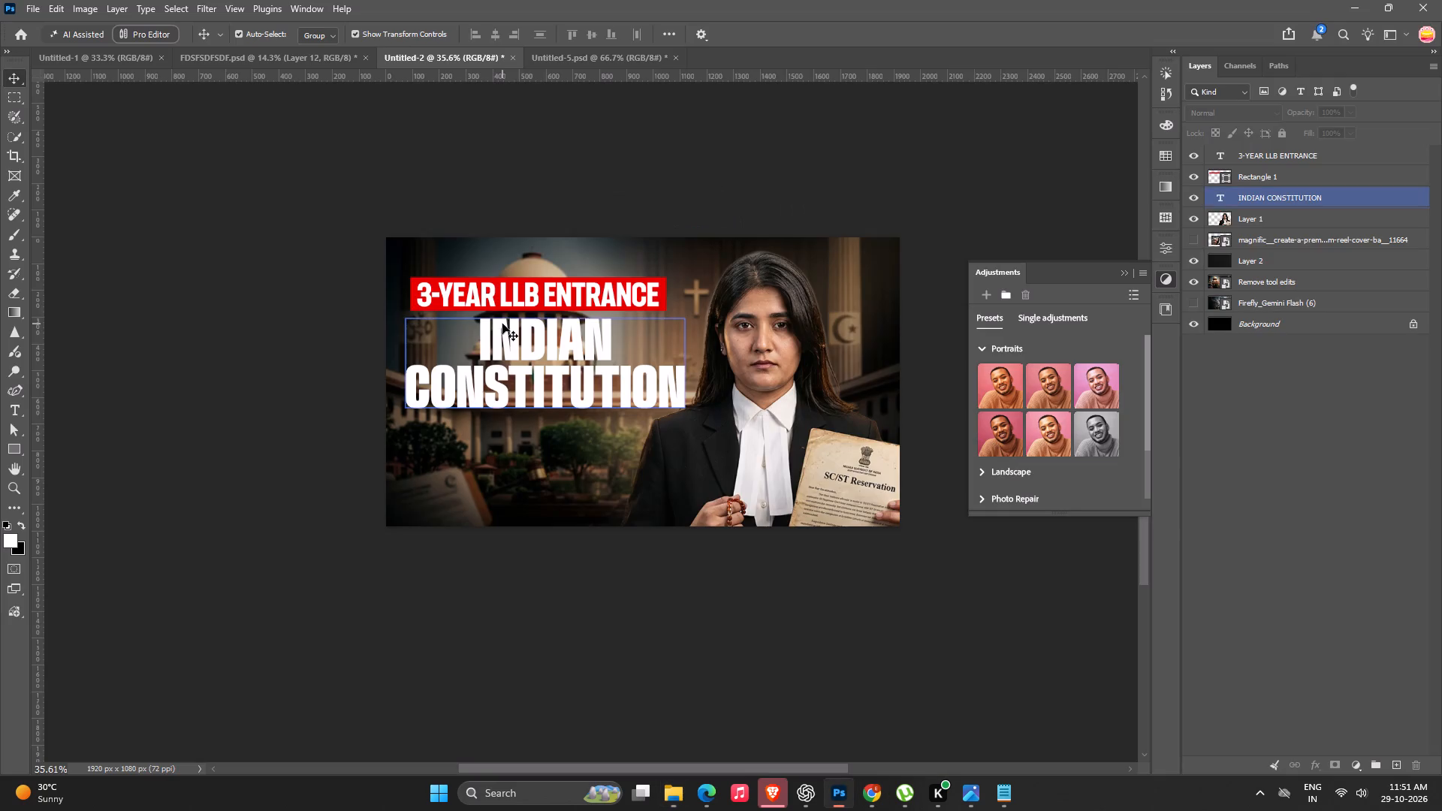
left_click_drag(582, 179, 582, 193)
left_click(579, 295)
double_click(579, 295)
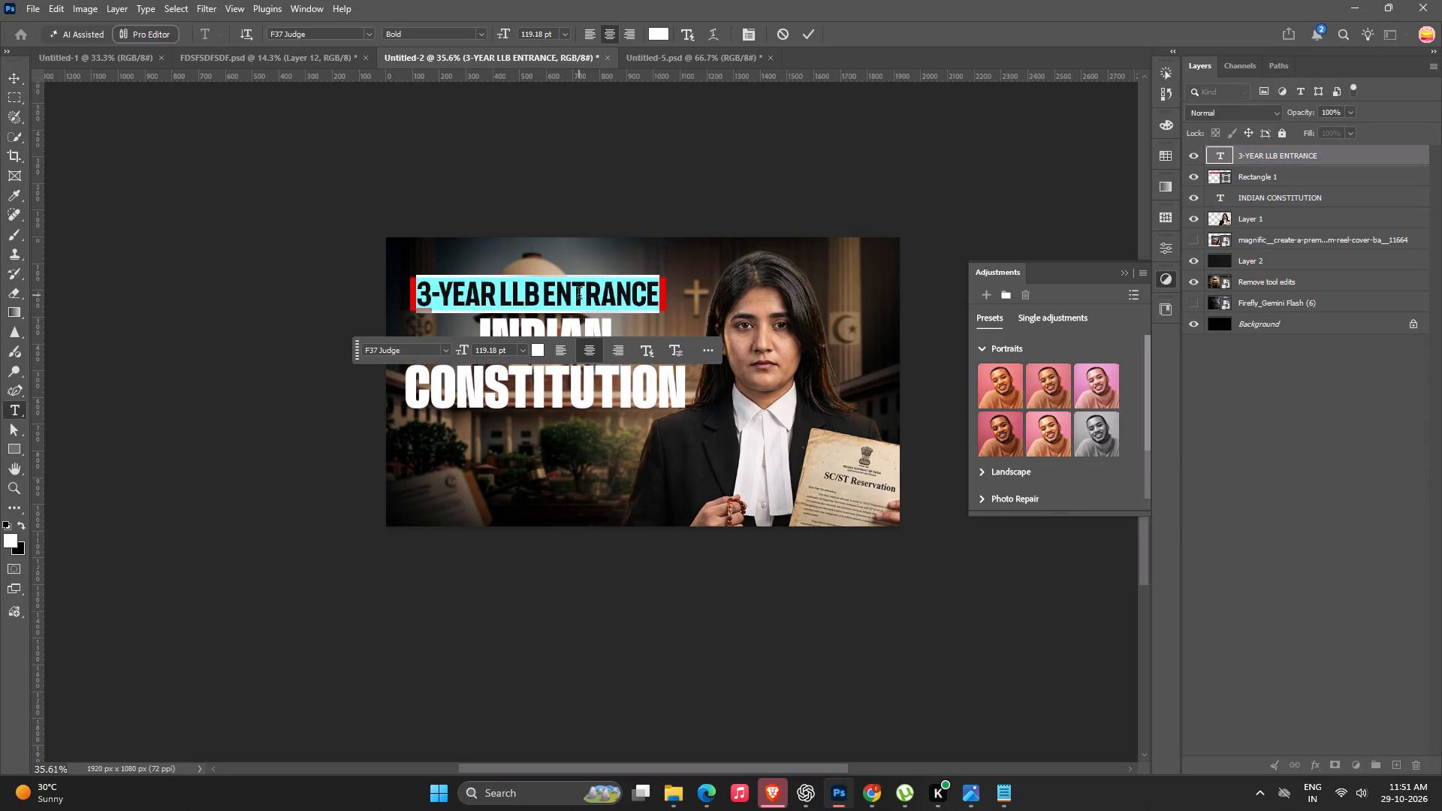
key("ctrl+BackSpace")
key("ctrl+BackSpace")
key("ctrl+v")
key("Return")
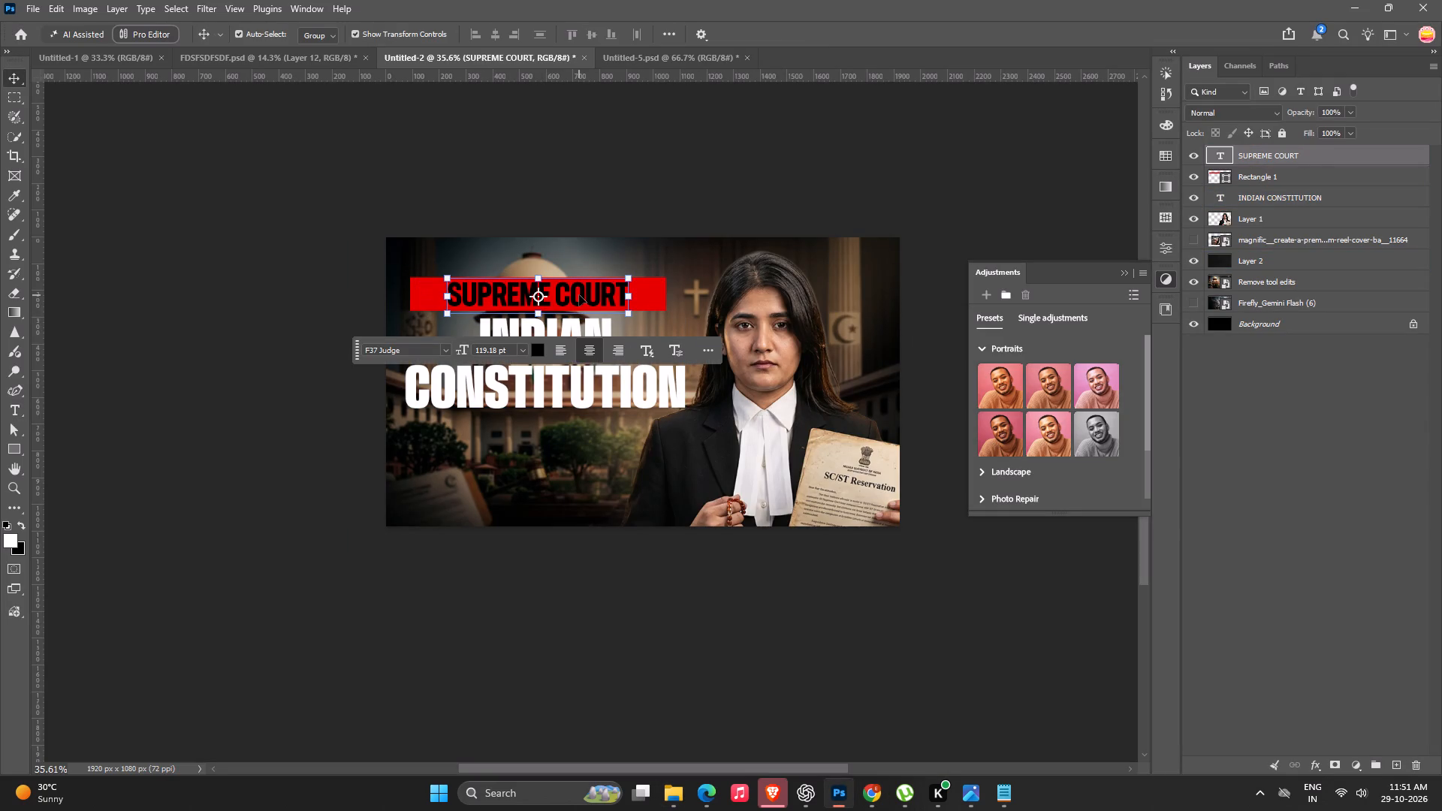
key("alt+BackSpace")
Switch to Chrome and copy "RESERVATION AFTER CONVERSION?" from the title in row 120 of the design sheet.
key("alt+Tab")
key("alt+Tab")
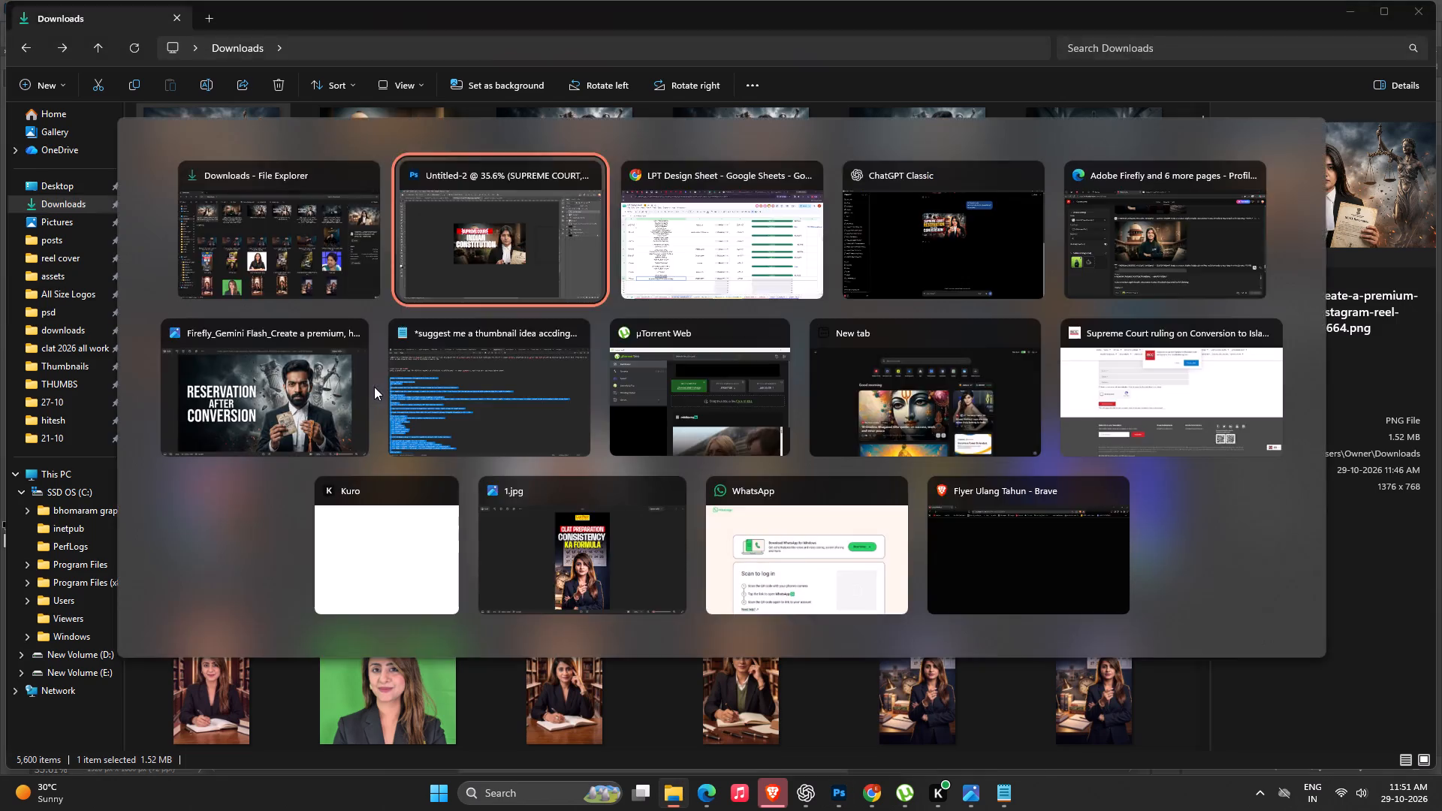
key("alt+Tab")
left_click_drag(190, 630, 379, 660)
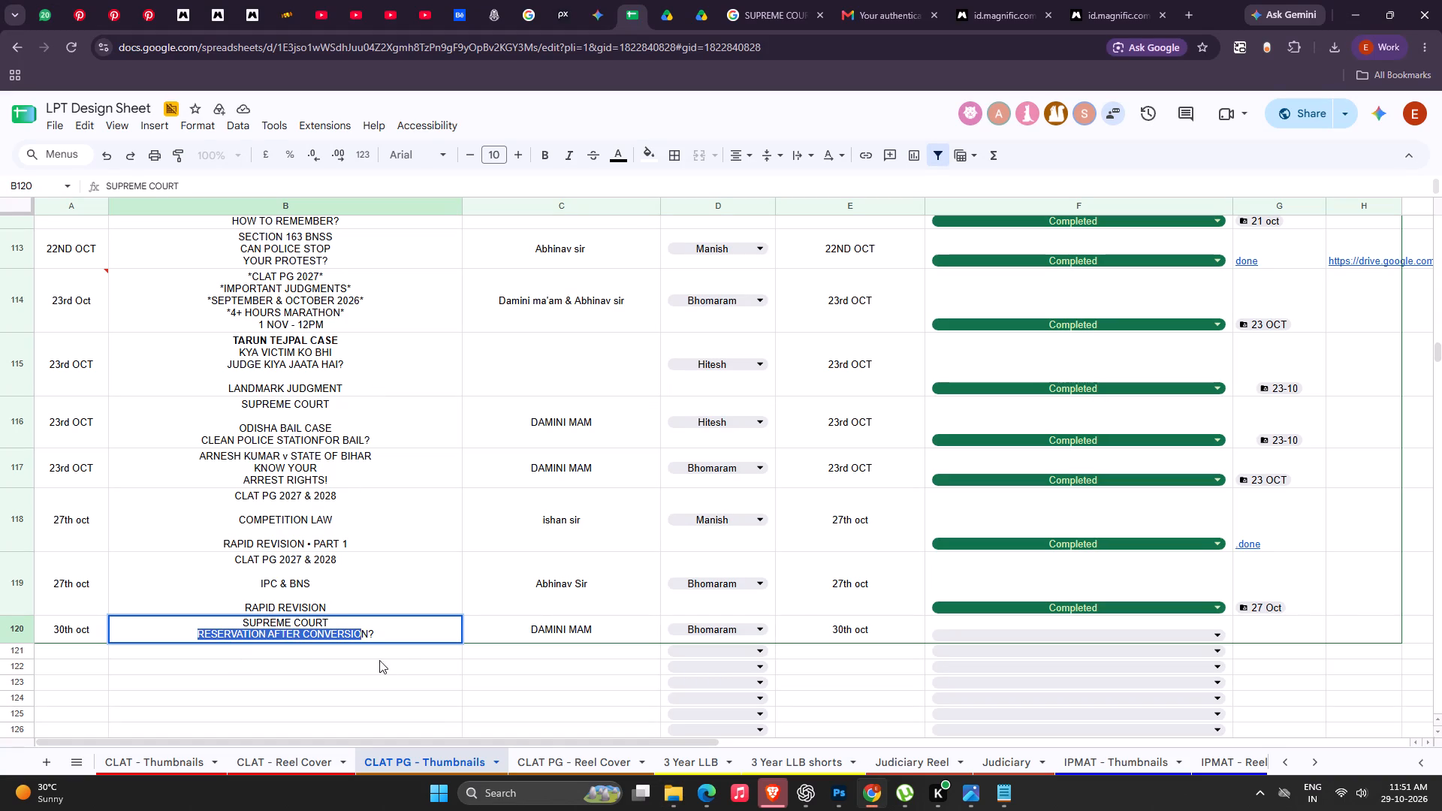
left_click_drag(379, 660, 401, 655)
key("ctrl+c")
key("ctrl+c")
Switch to Photoshop and replace "INDIAN CONSTITUTION" with "RESERVATION AFTER CONVERSION?", breaking the line after "RESERVATION".
key("alt+Tab")
key("alt+Tab")
key("alt+Tab")
left_click(510, 623)
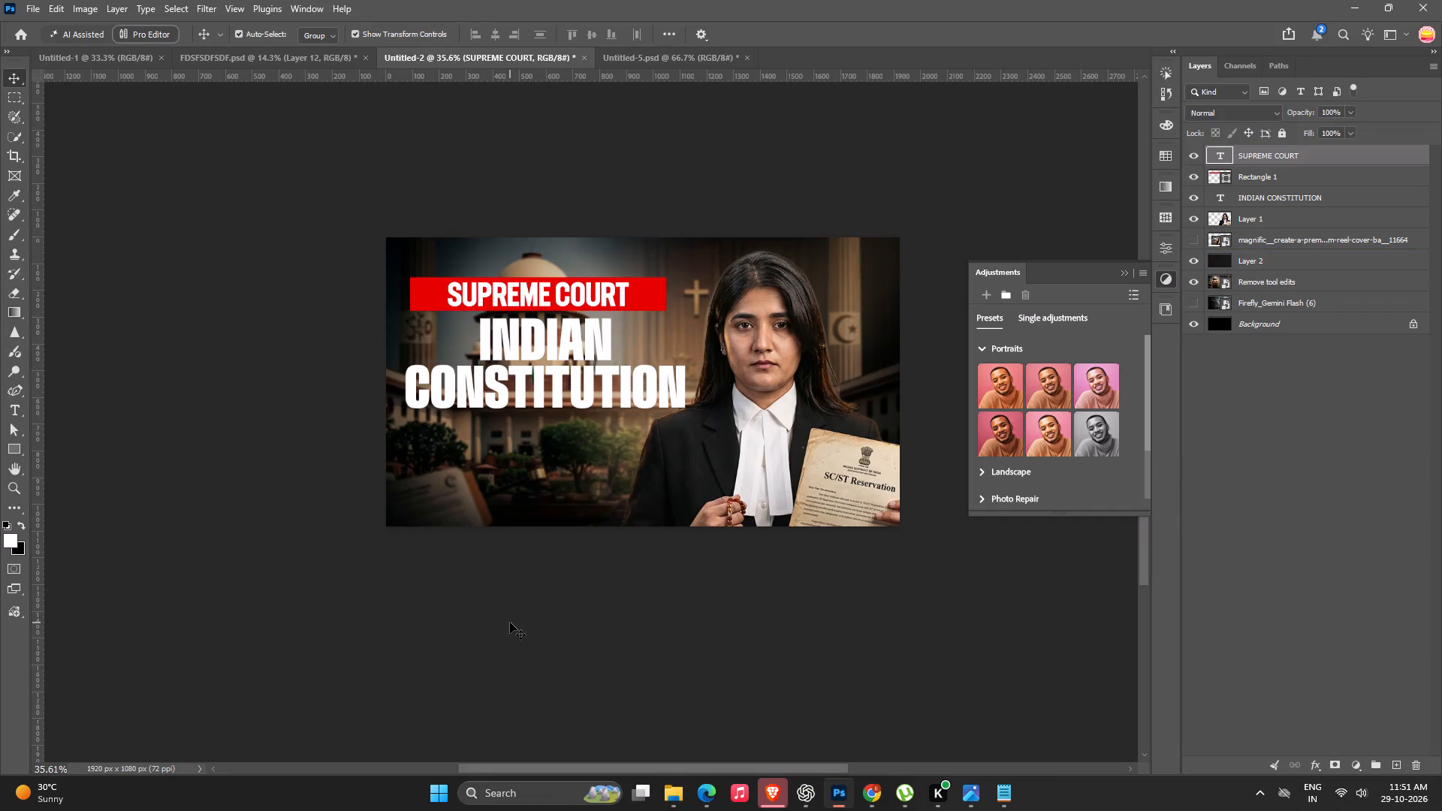
left_click(526, 389)
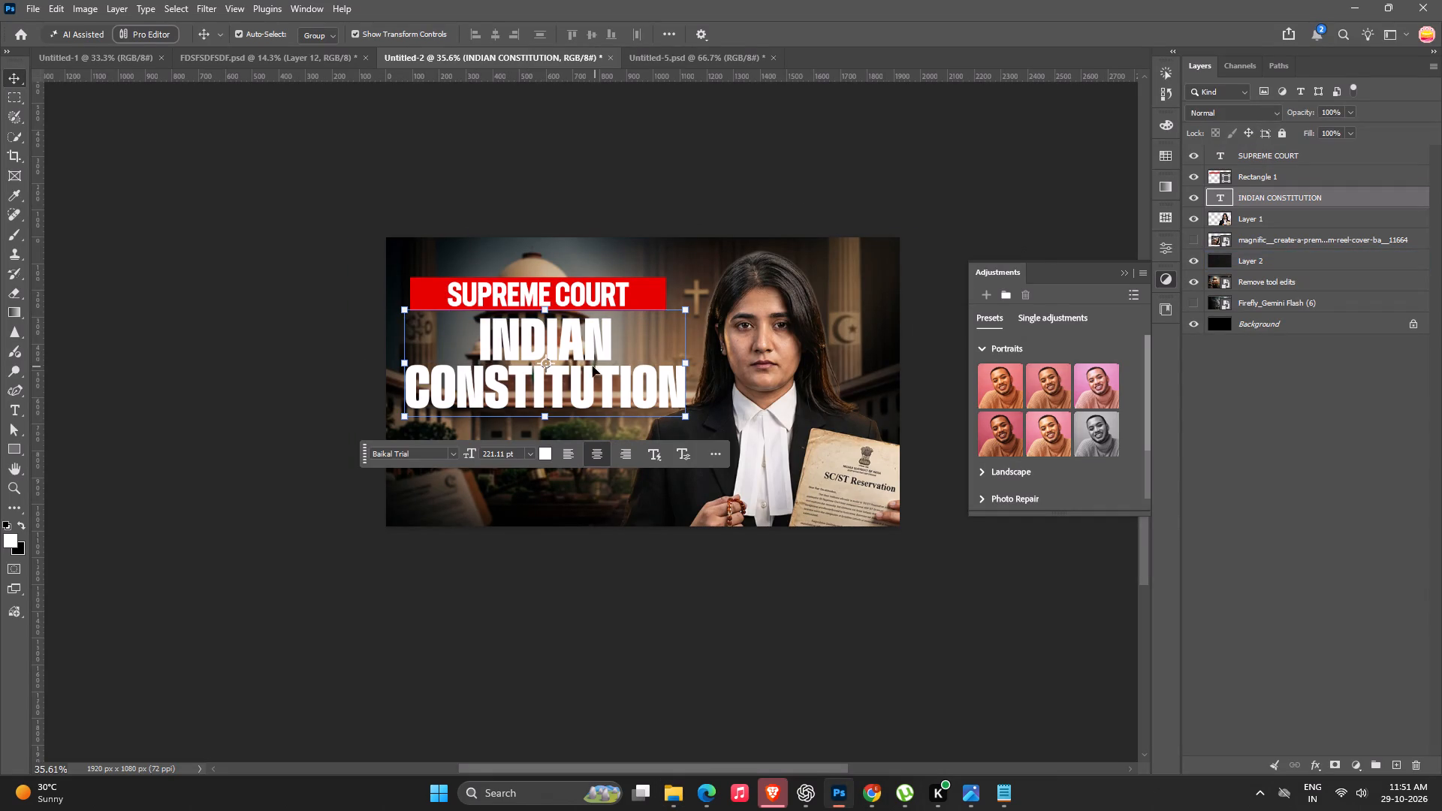
triple_click(597, 380)
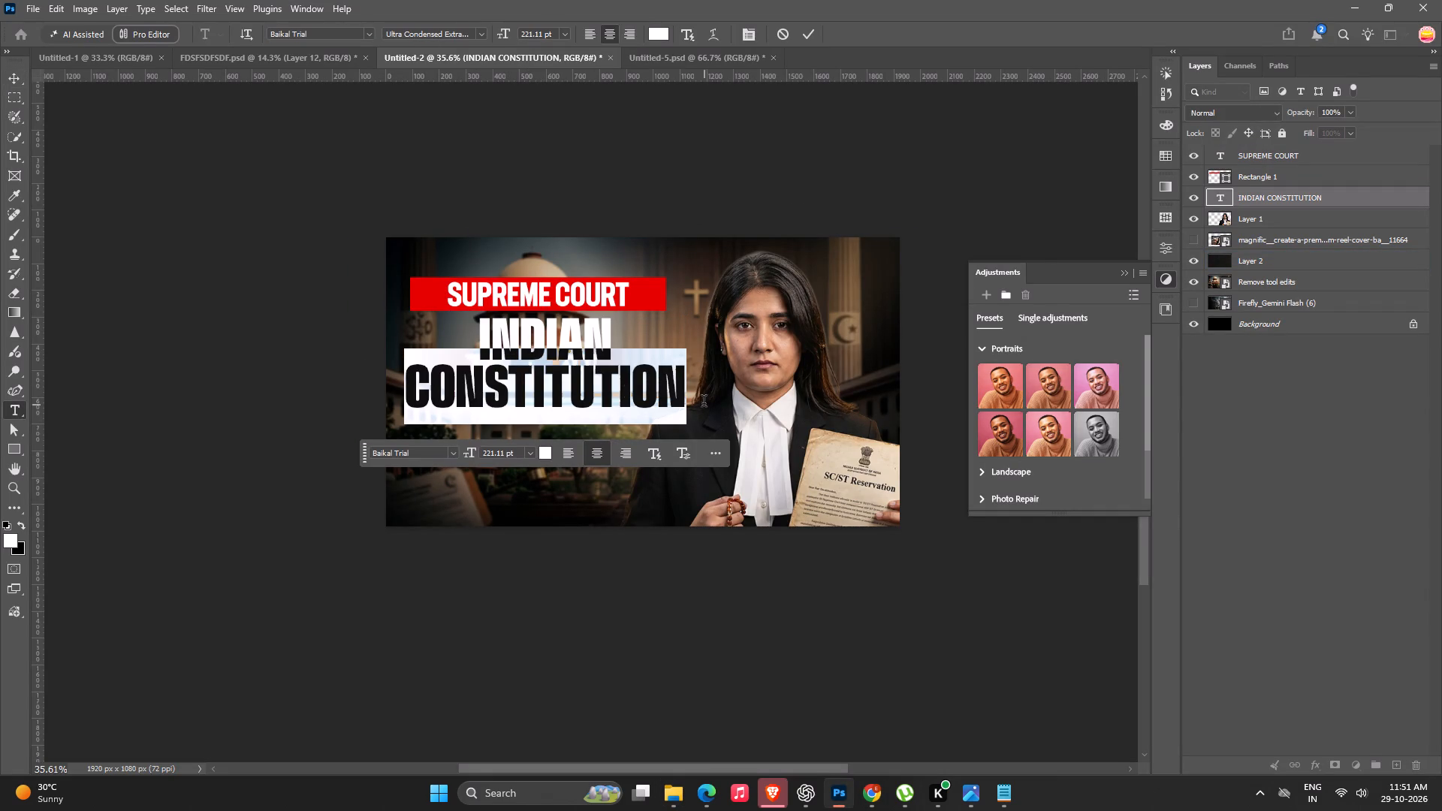
left_click_drag(687, 396, 436, 350)
key("BackSpace")
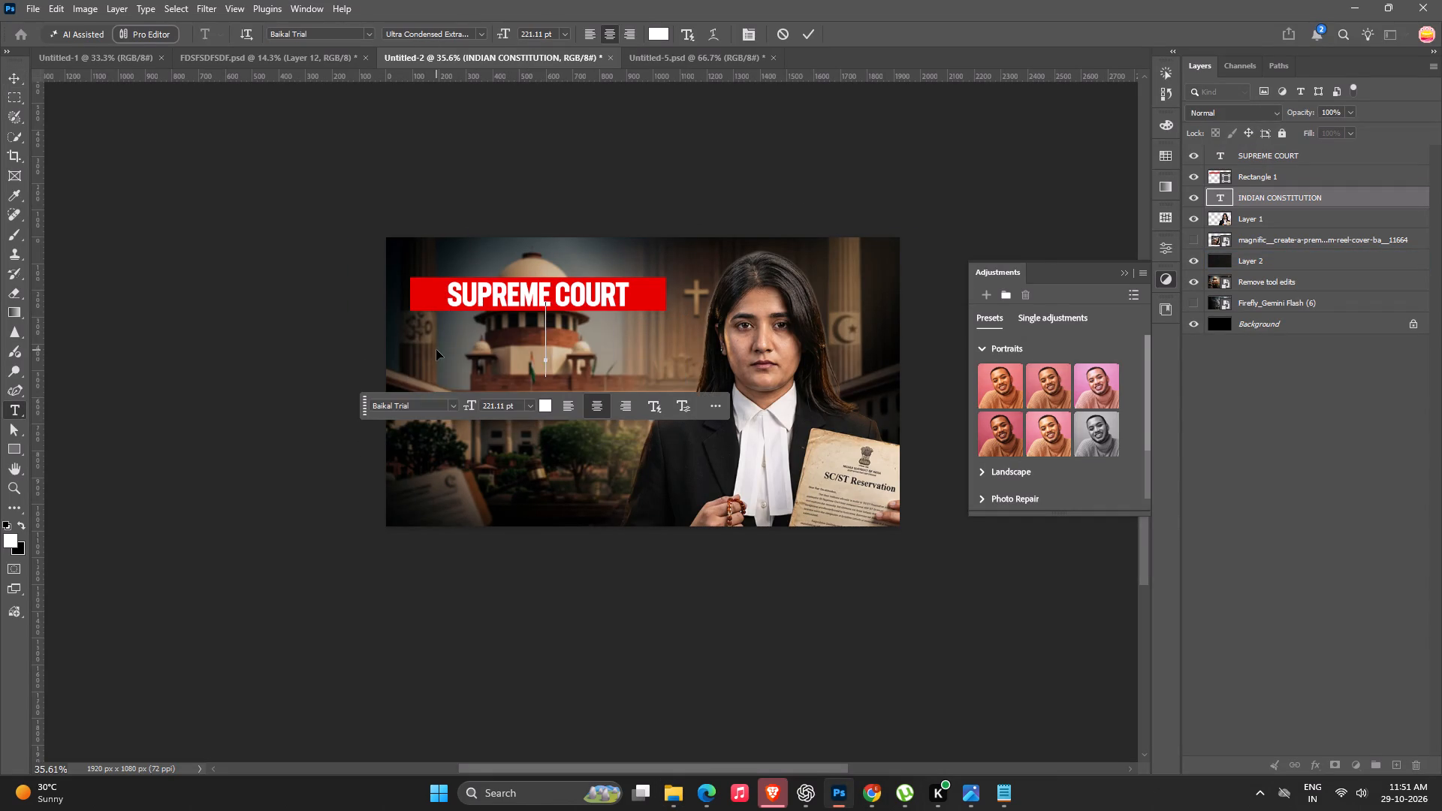
key("ctrl+v")
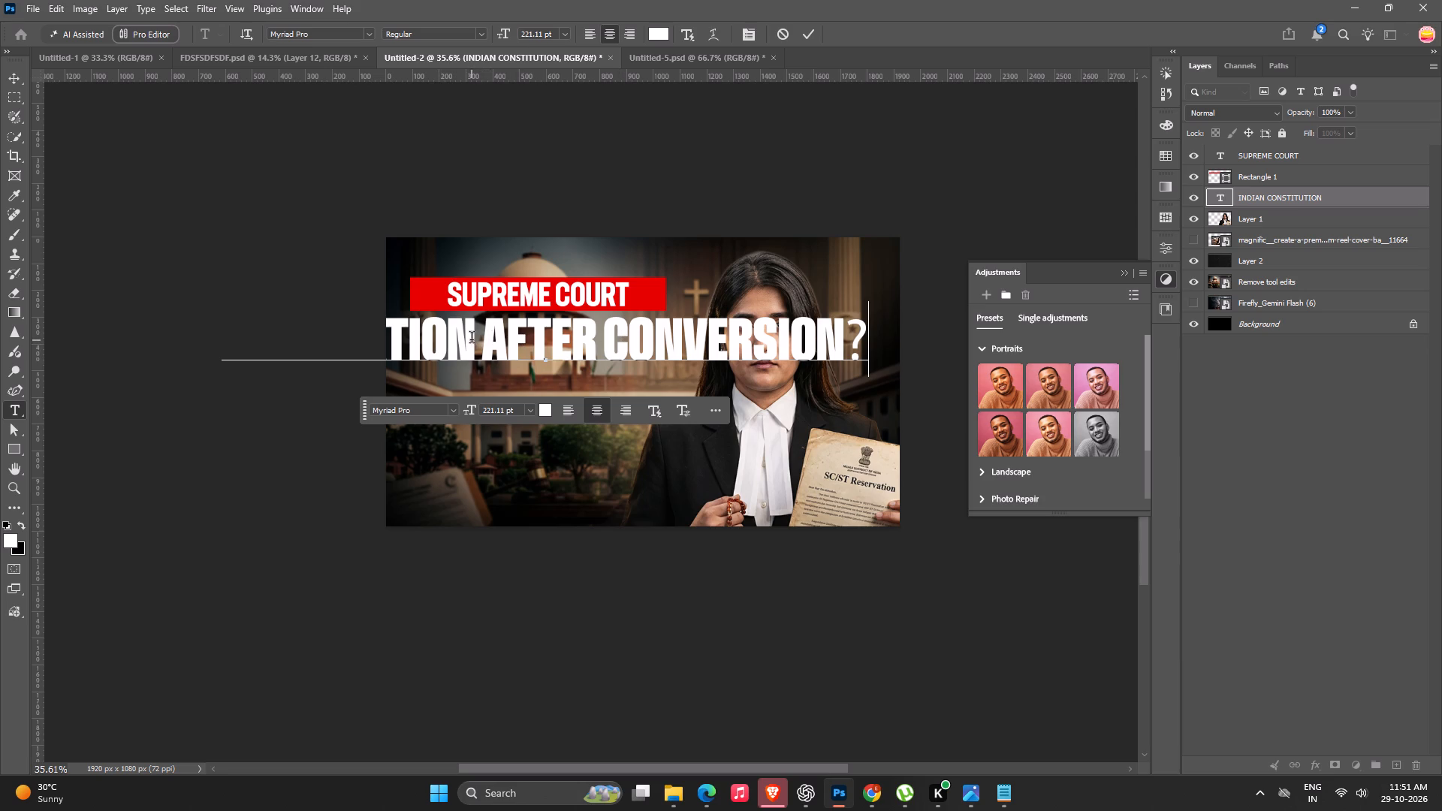
left_click(486, 336)
key("Return")
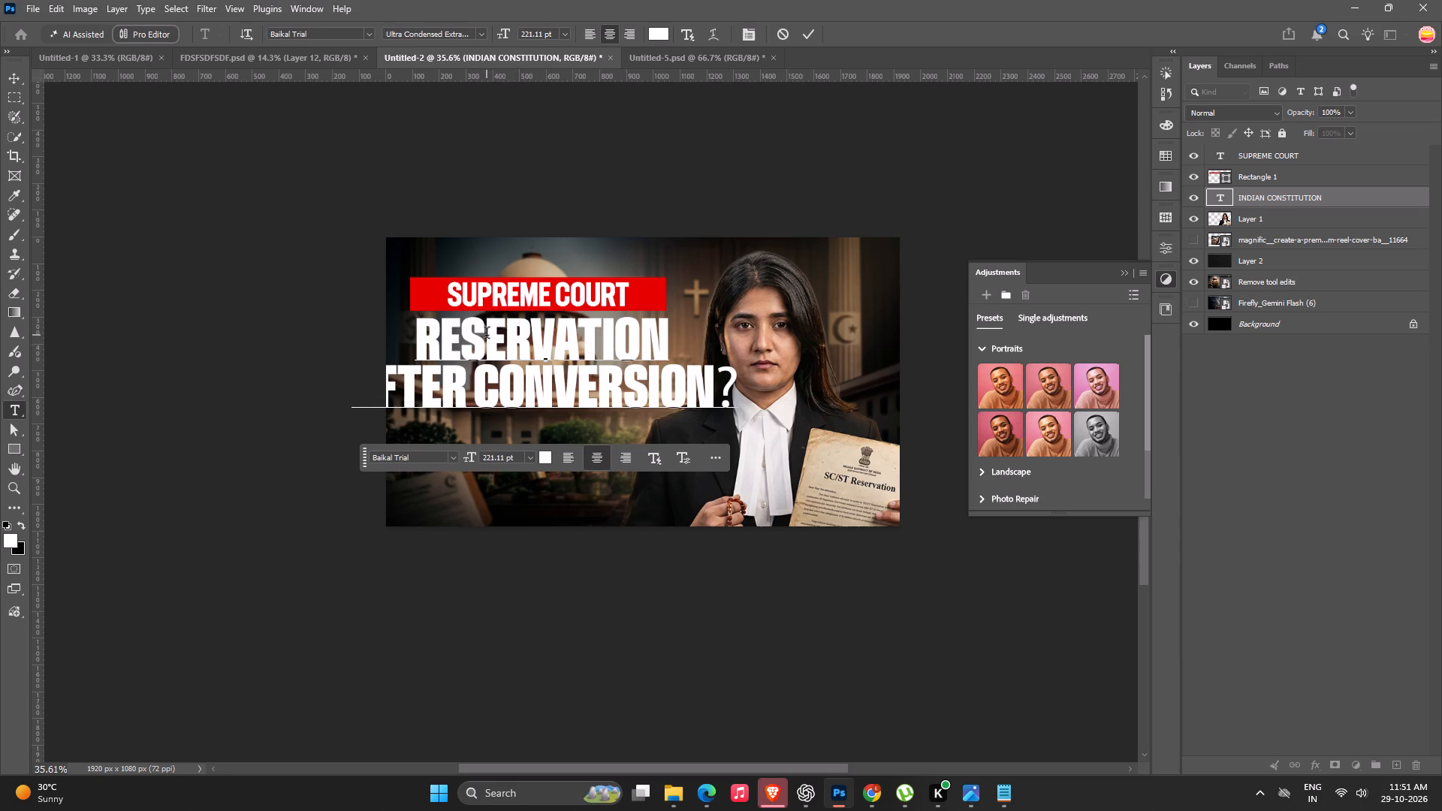
key("Return")
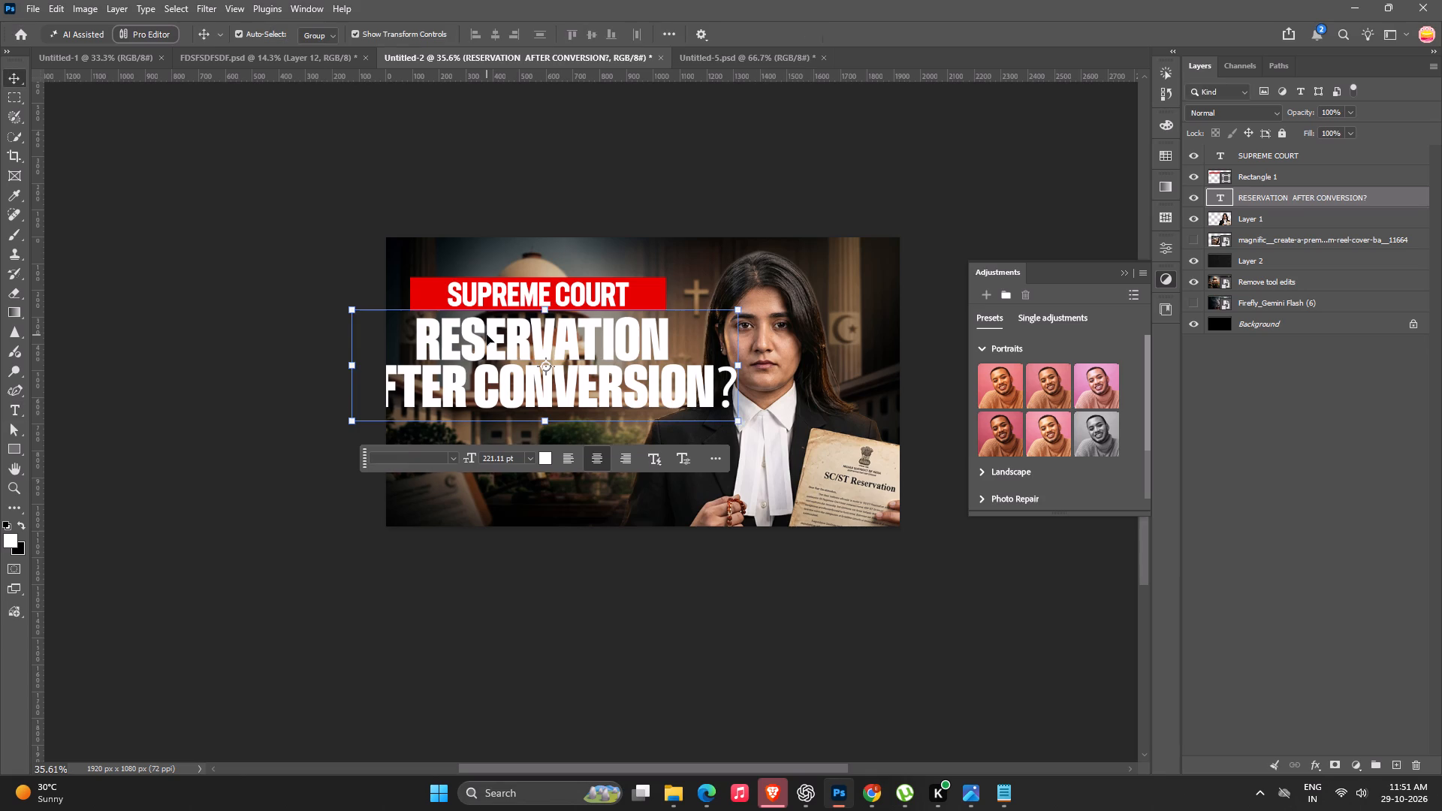
Scale the "RESERVATION AFTER CONVERSION?" heading down to about 167 pt so it fits beside the lawyer.
left_click_drag(738, 306, 687, 309, "alt")
key("Return")
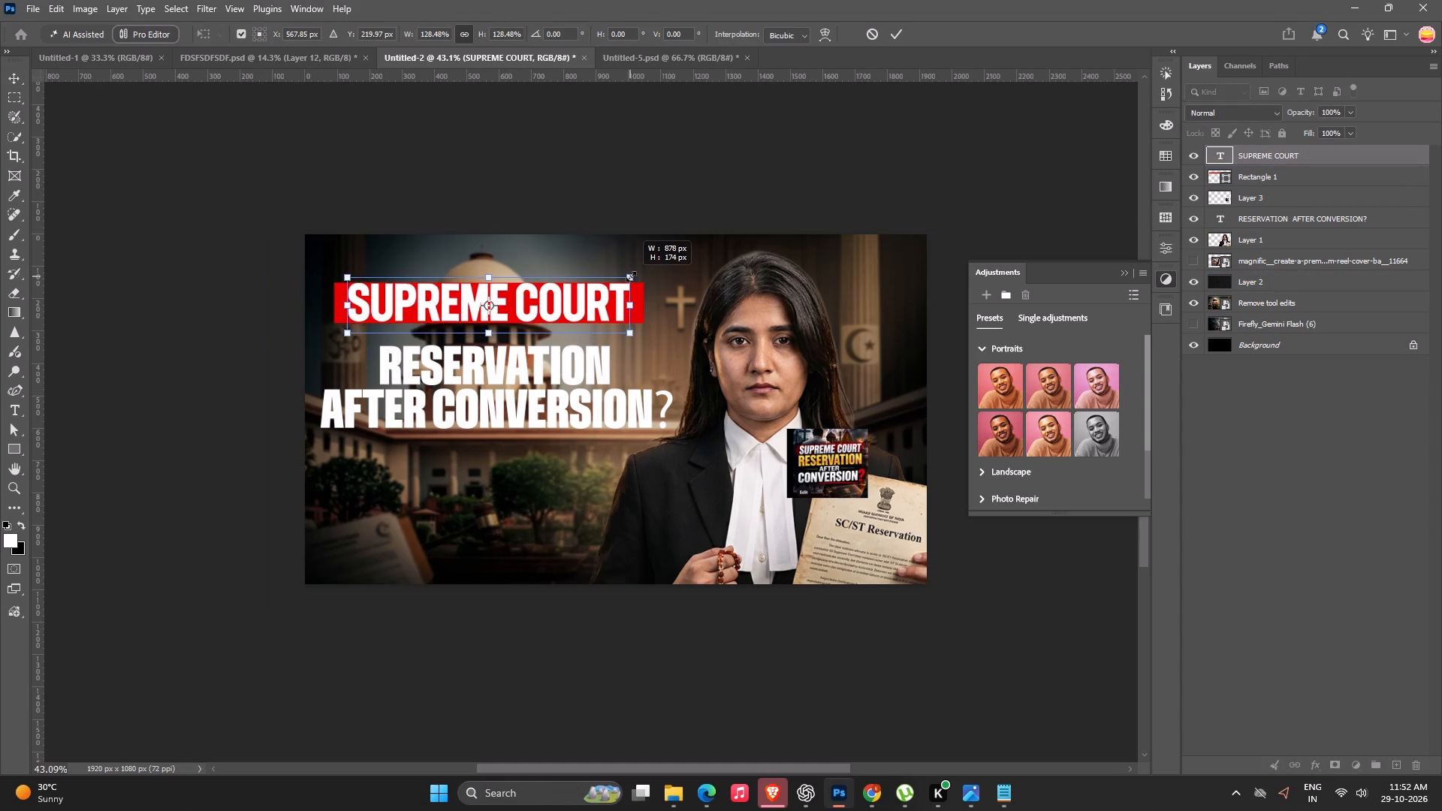
left_click_drag(631, 276, 632, 277, "alt")
key("Return")
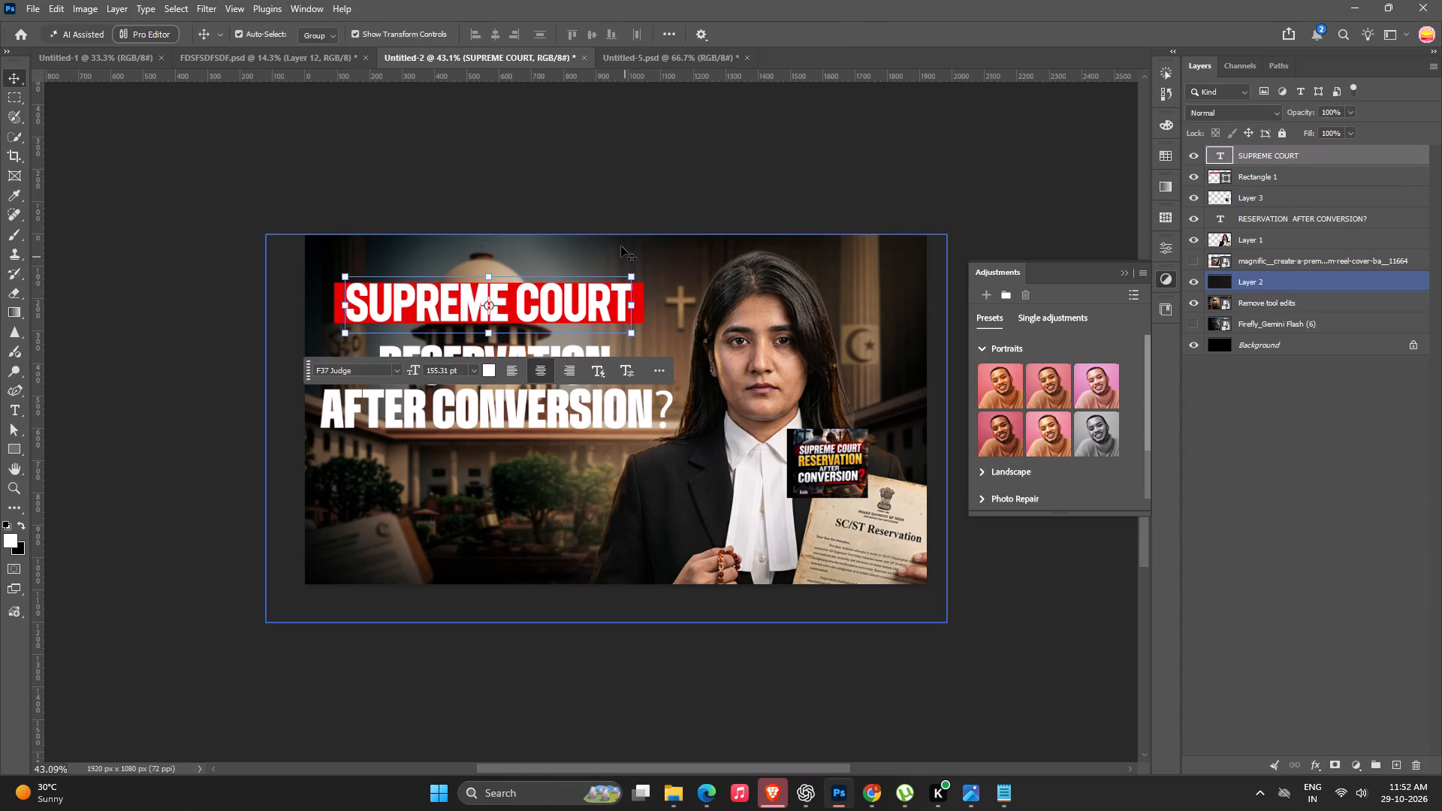
Stretch the red rectangle behind SUPREME COURT upward and downward to a height of about 140 px.
left_click(576, 145)
scroll(547, 294, "up", 5, "alt")
left_click(642, 355)
scroll(535, 371, "up", 4, "alt")
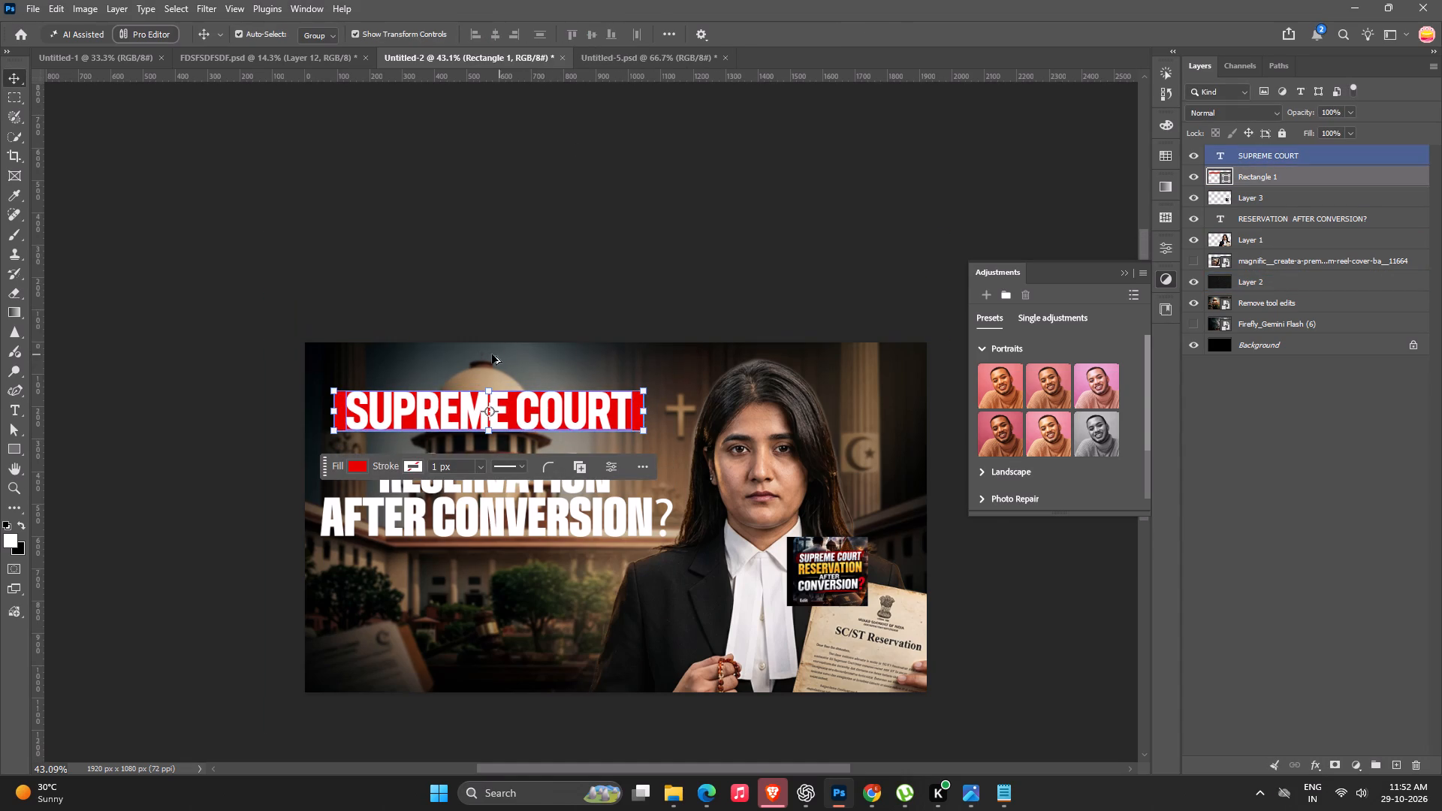
scroll(474, 423, "up", 5, "shift")
left_click_drag(540, 277, 540, 267, "shift")
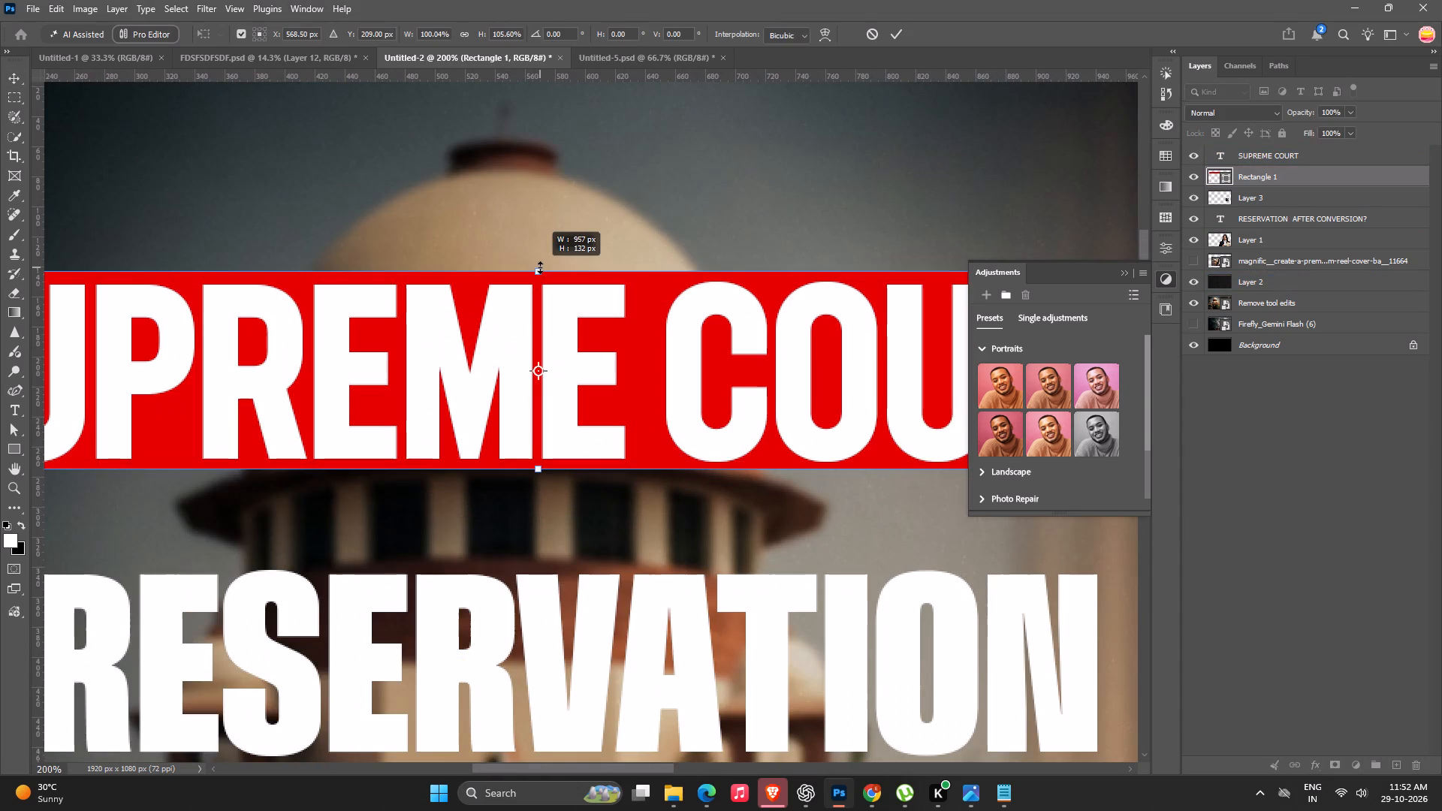
left_click_drag(540, 267, 540, 265, "shift")
left_click_drag(537, 468, 537, 478, "shift")
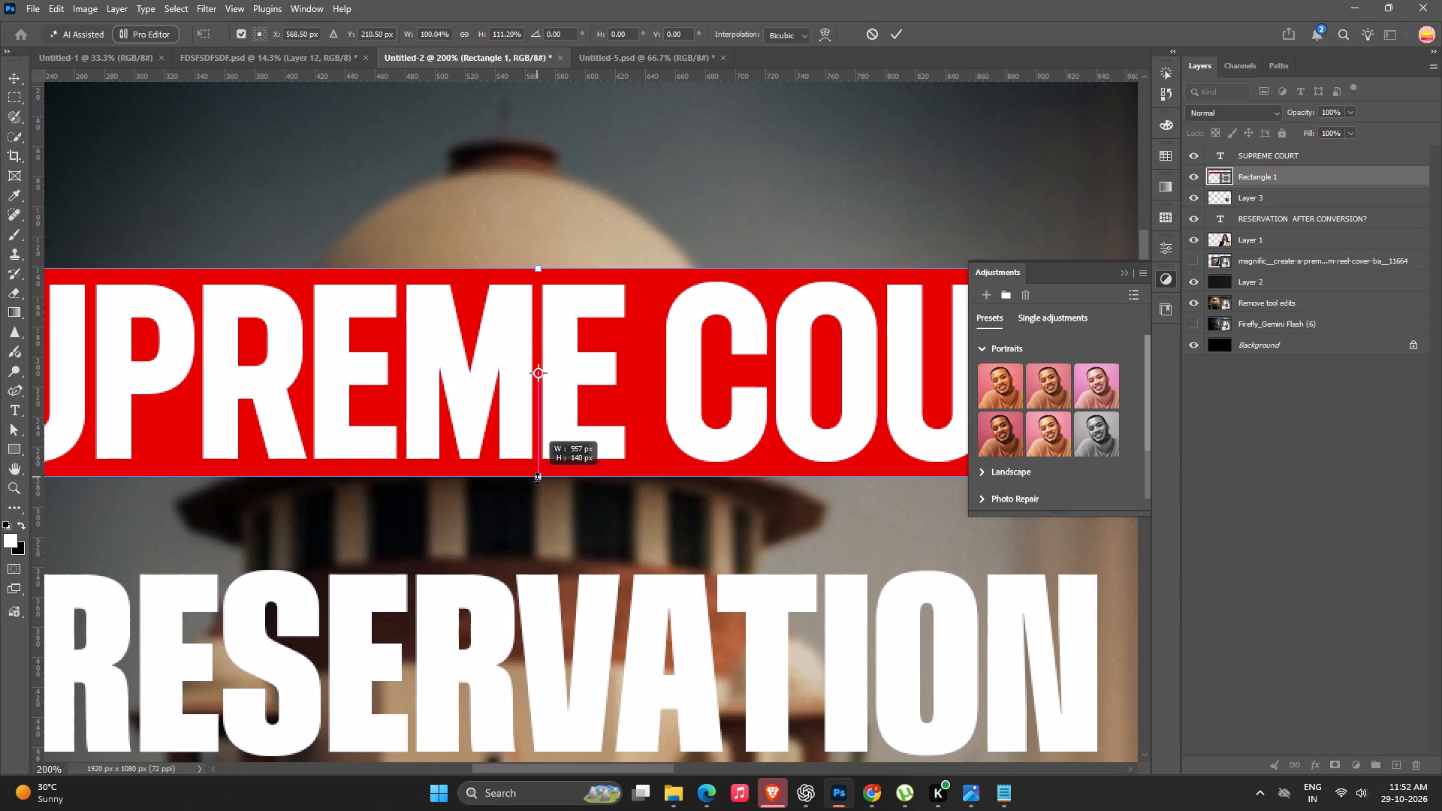
left_click_drag(537, 478, 537, 479, "shift")
scroll(538, 479, "down", 9, "alt")
scroll(543, 475, "down", 13, "ctrl")
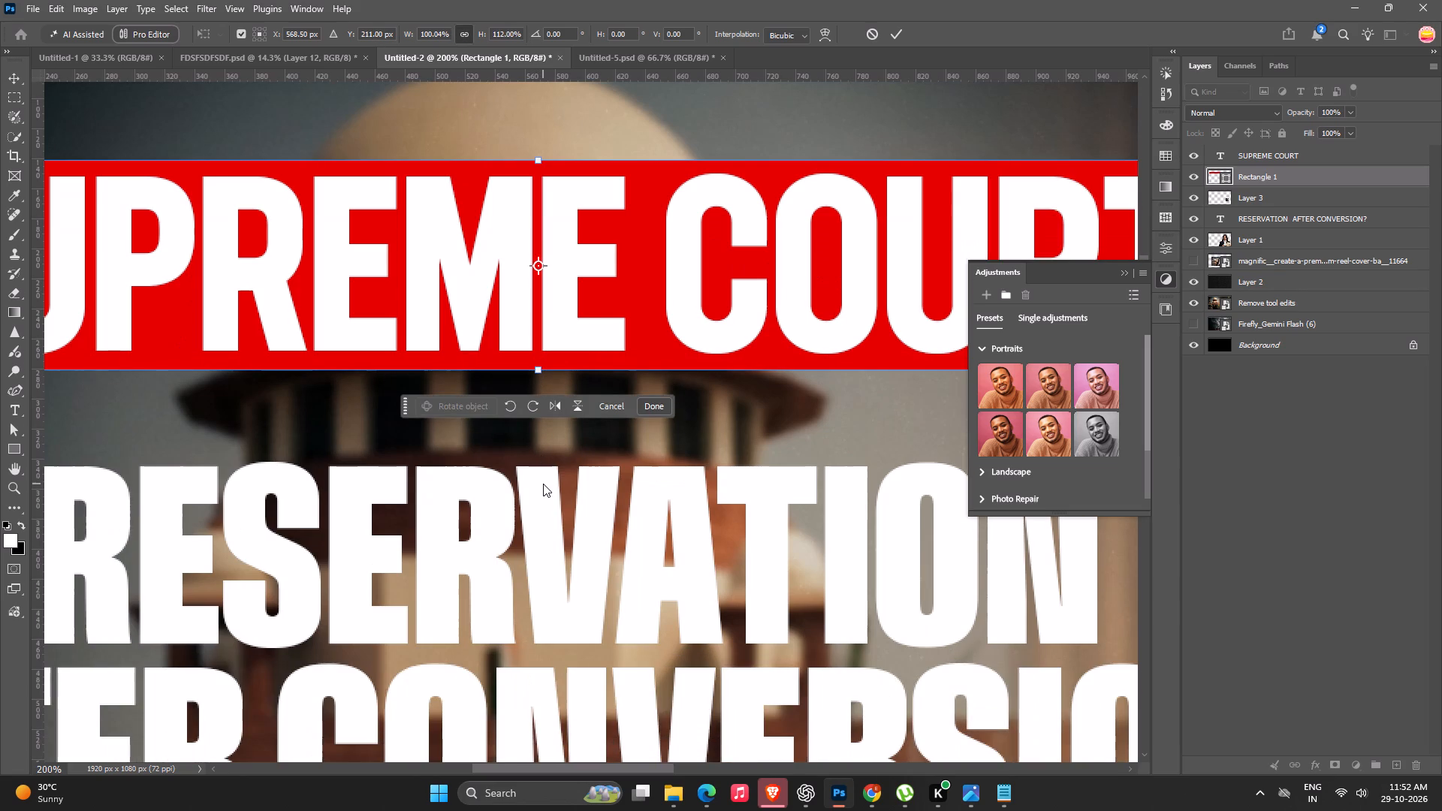
key("Return")
scroll(563, 469, "down", 7)
left_click(889, 35)
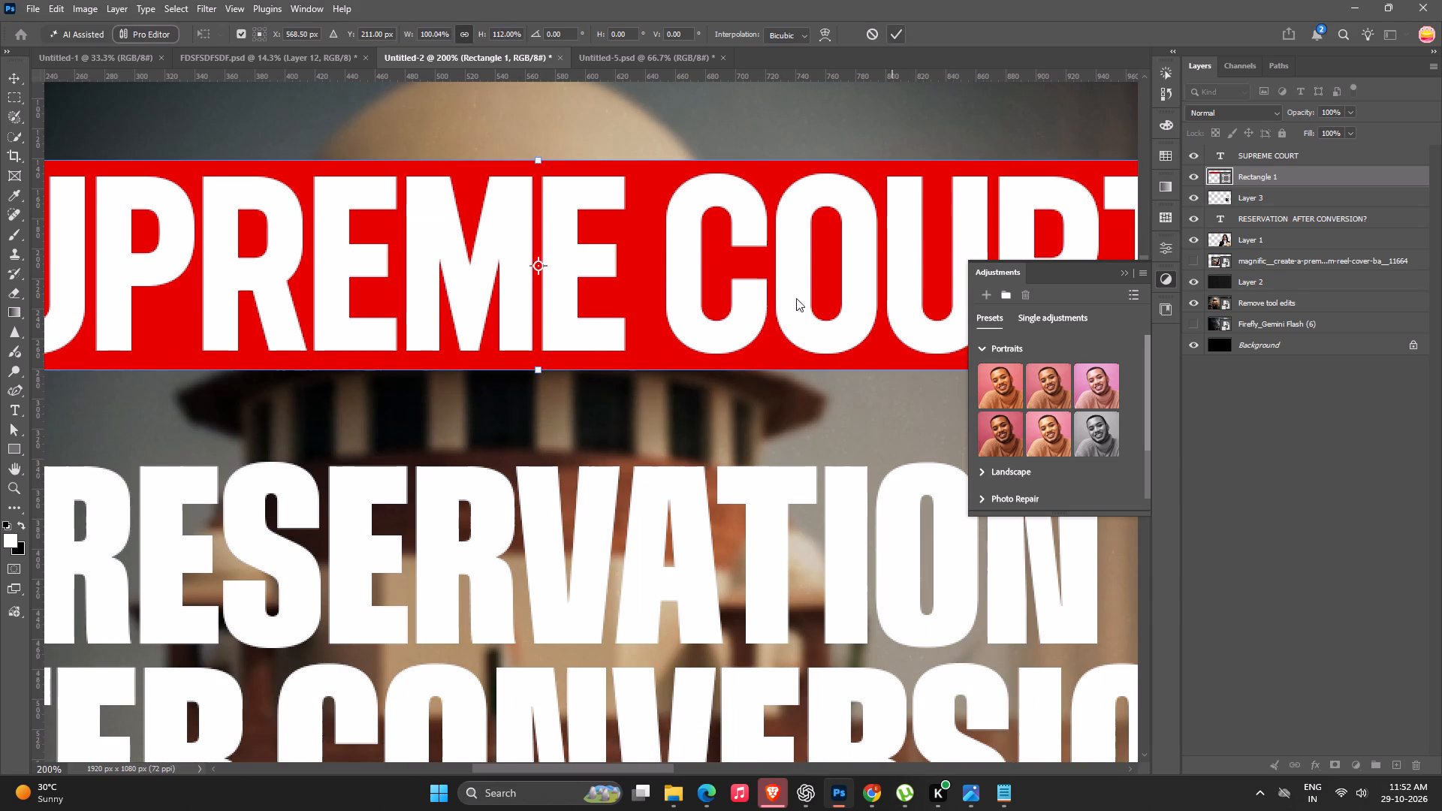
Recolour the word RESERVATION in the heading to the yellow ffca00, sampled from the pasted reference snip.
scroll(788, 344, "down", 15)
key("space")
key("space")
key("space")
key("space")
key("space")
key("space")
key("space")
key("space")
key("space")
key("space")
key("space")
key("space")
left_click_drag(402, 260, 259, 215)
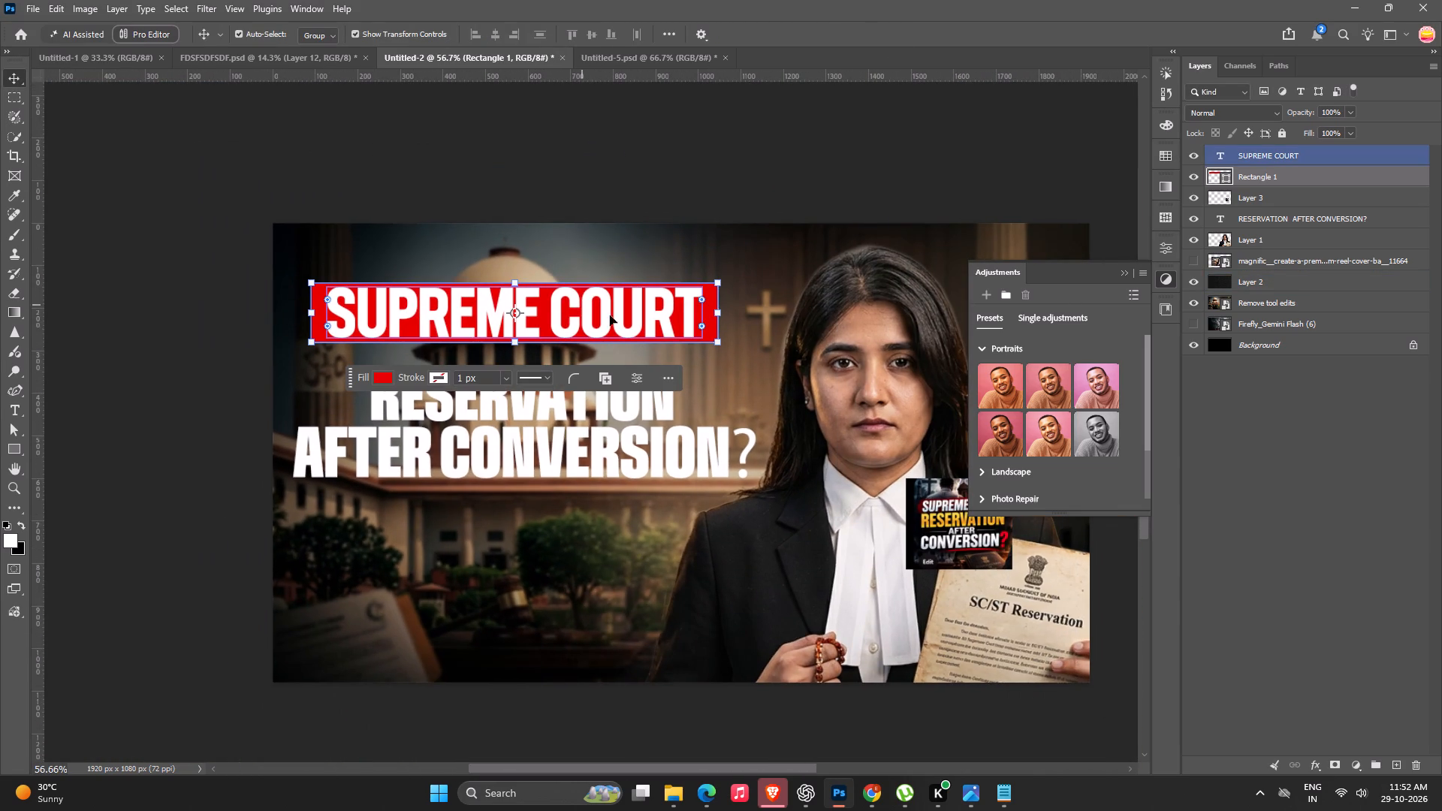
left_click(704, 177)
key("space")
key("space")
key("space")
key("space")
key("space")
key("space")
key("space")
key("space")
key("space")
key("space")
key("space")
key("space")
key("space")
key("space")
key("space")
key("space")
key("space")
key("space")
left_click_drag(685, 411, 575, 332)
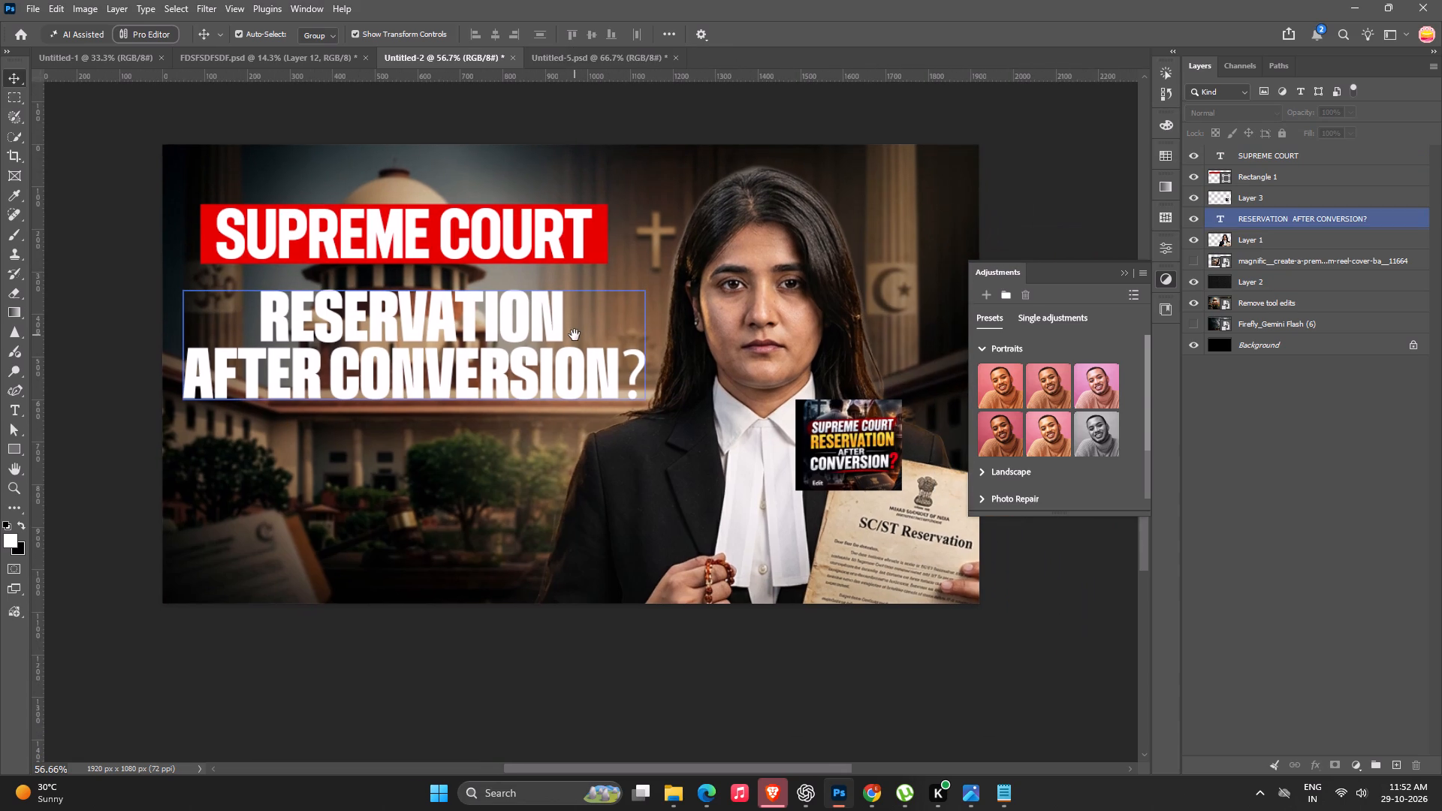
triple_click(507, 365)
left_click_drag(260, 313, 284, 307)
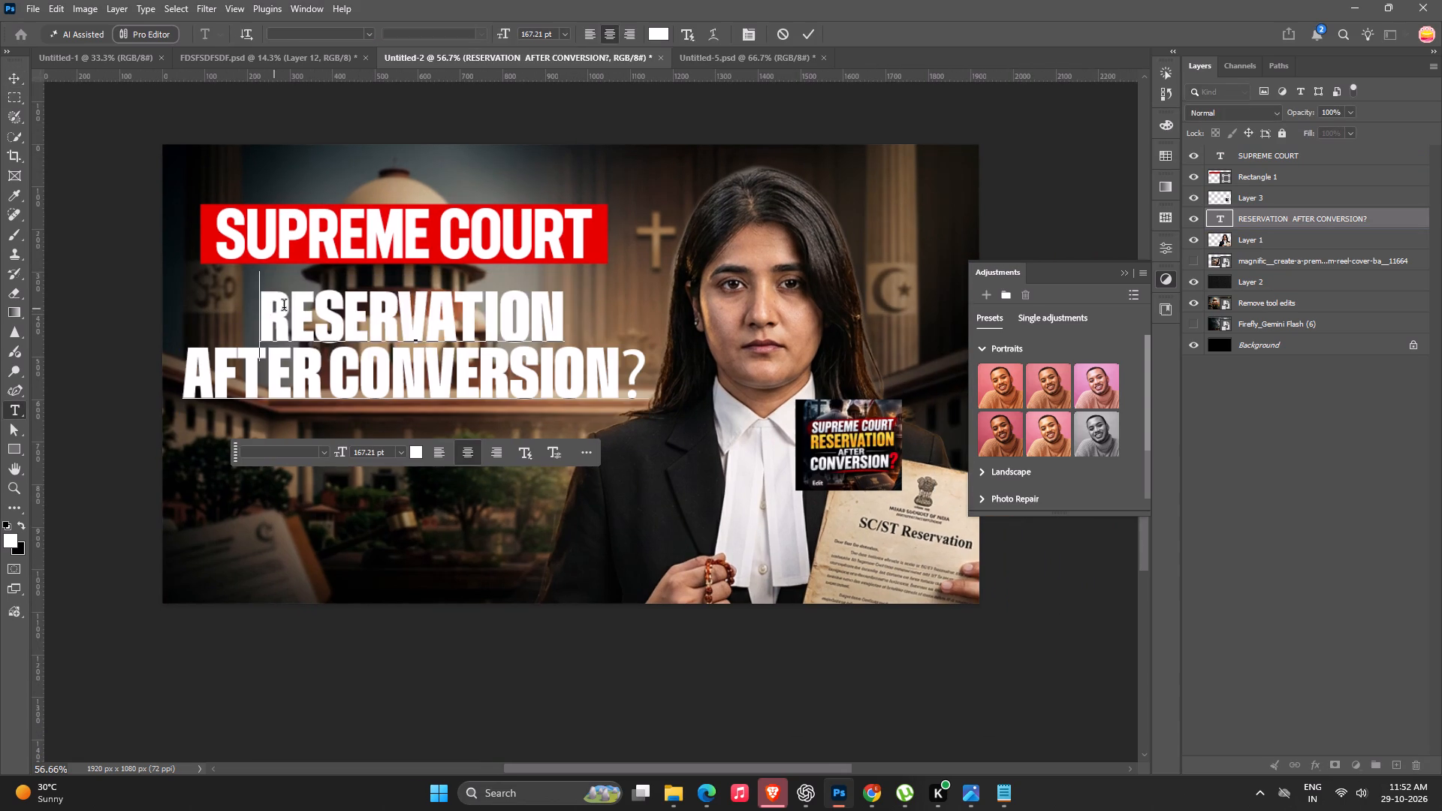
left_click_drag(284, 307, 662, 290)
left_click(1163, 251)
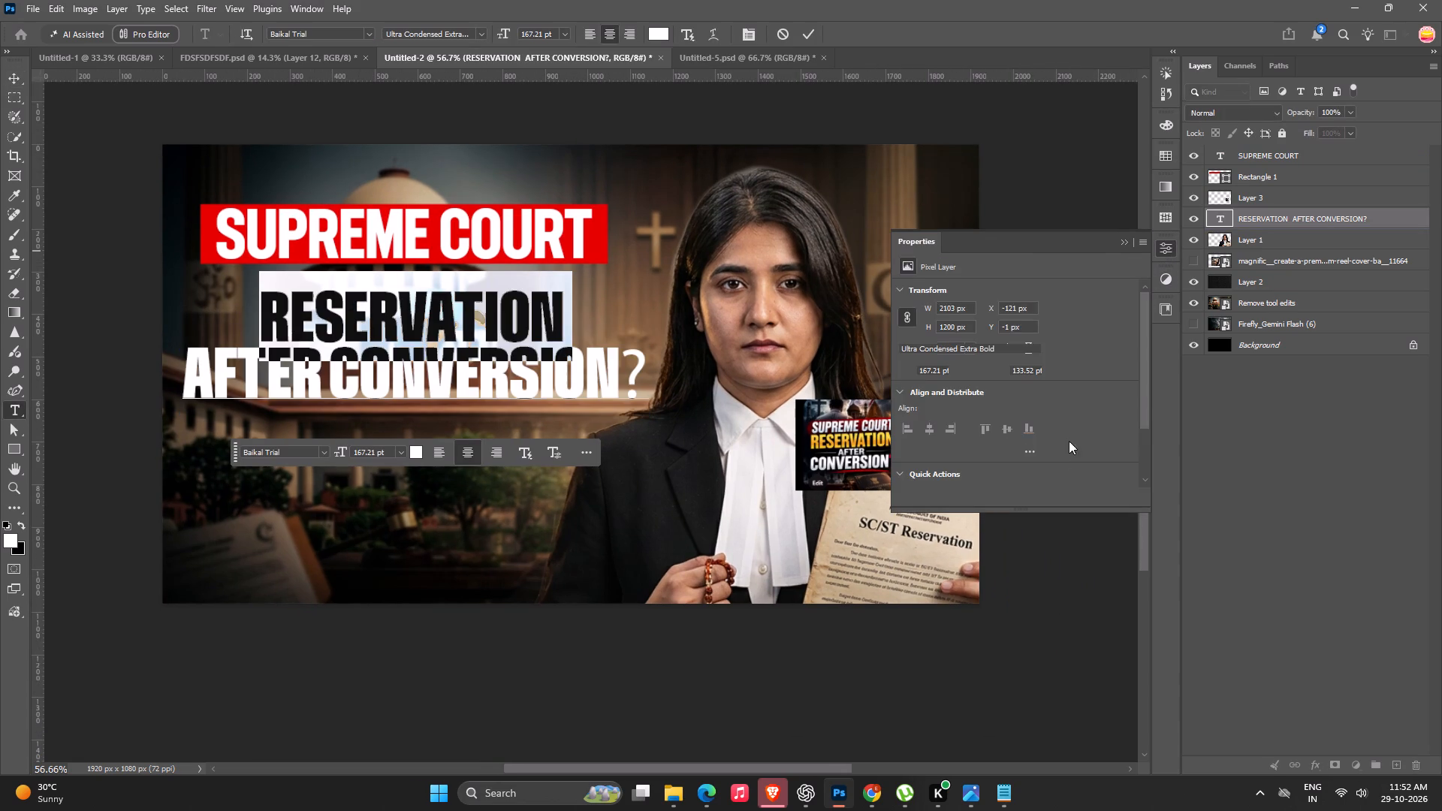
left_click(1031, 409)
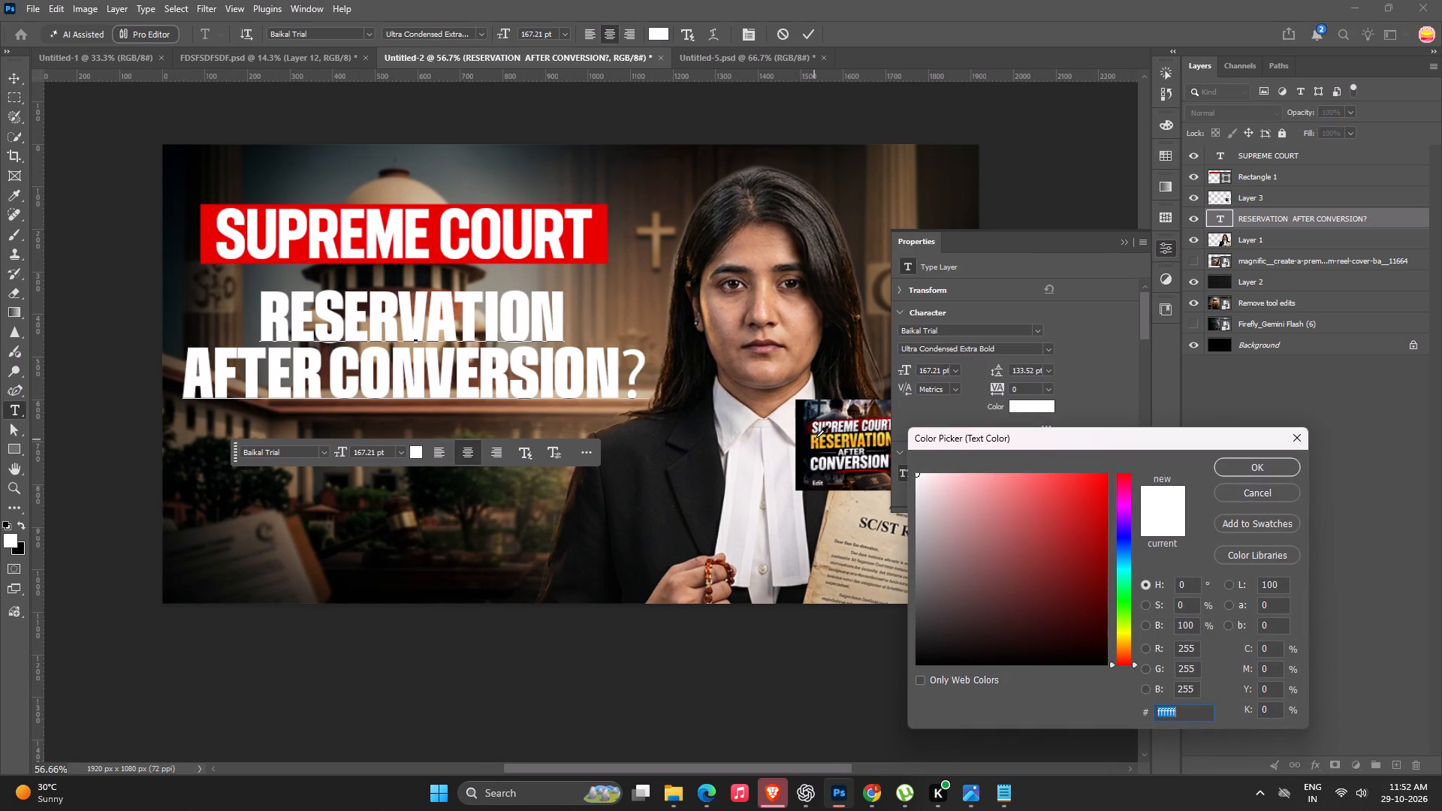
left_click(822, 436)
left_click_drag(1082, 501, 1152, 419)
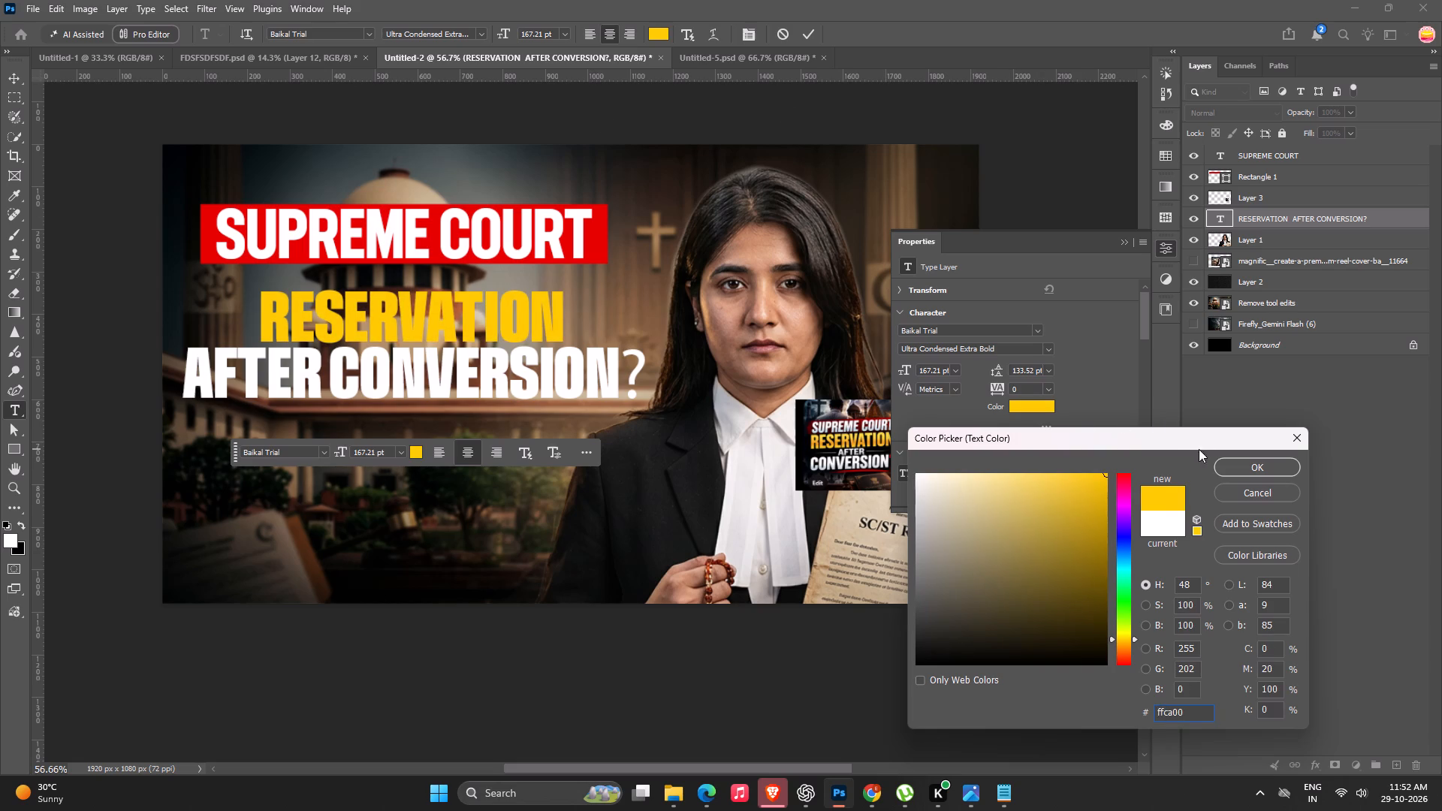
left_click(1231, 473)
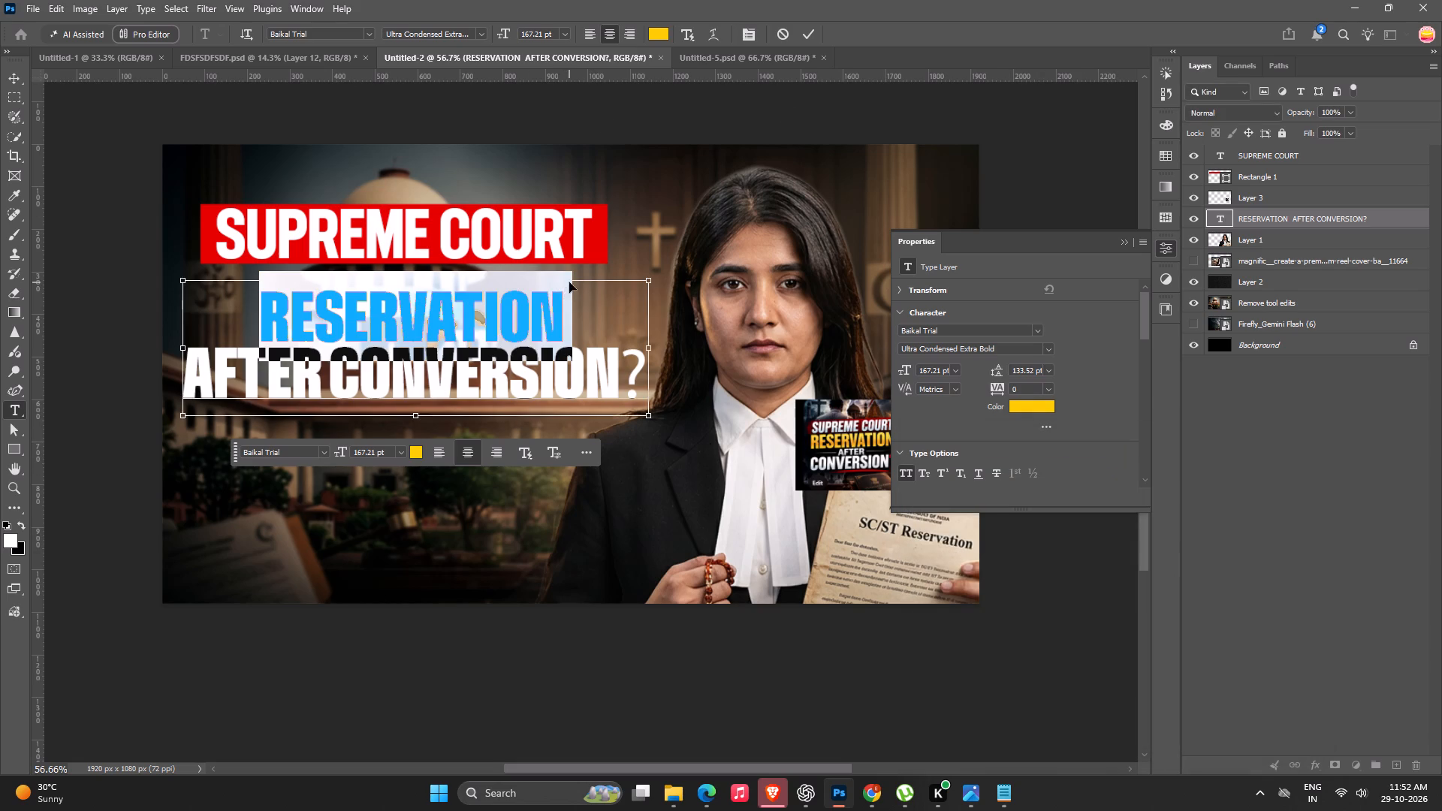
Split RESERVATION into its own text layer by cutting it from the heading and pasting it over the text of a duplicated AFTER CONVERSION? layer.
key("ctrl+x")
left_click(798, 35)
left_click(811, 33)
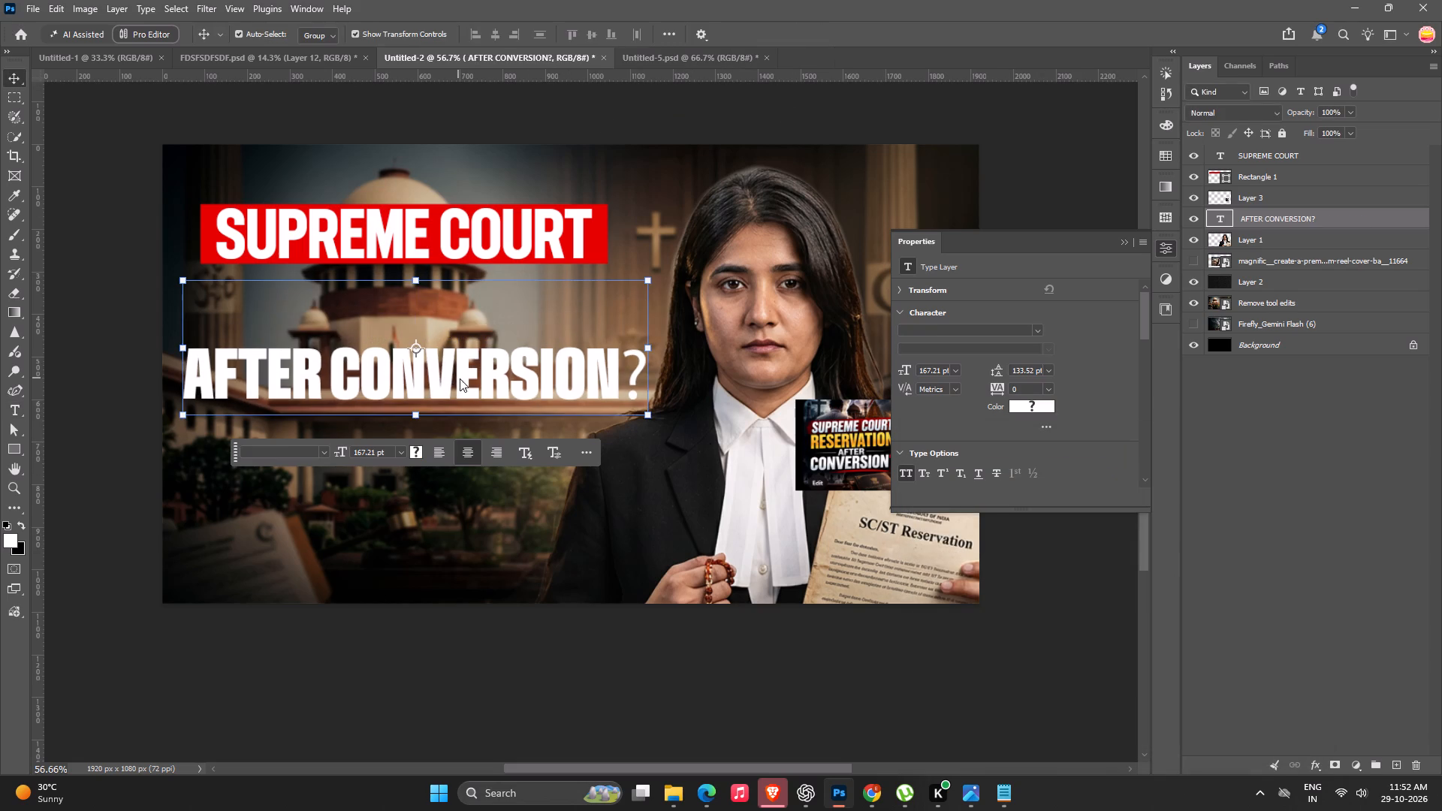
left_click_drag(475, 378, 478, 315, "alt")
double_click(478, 315)
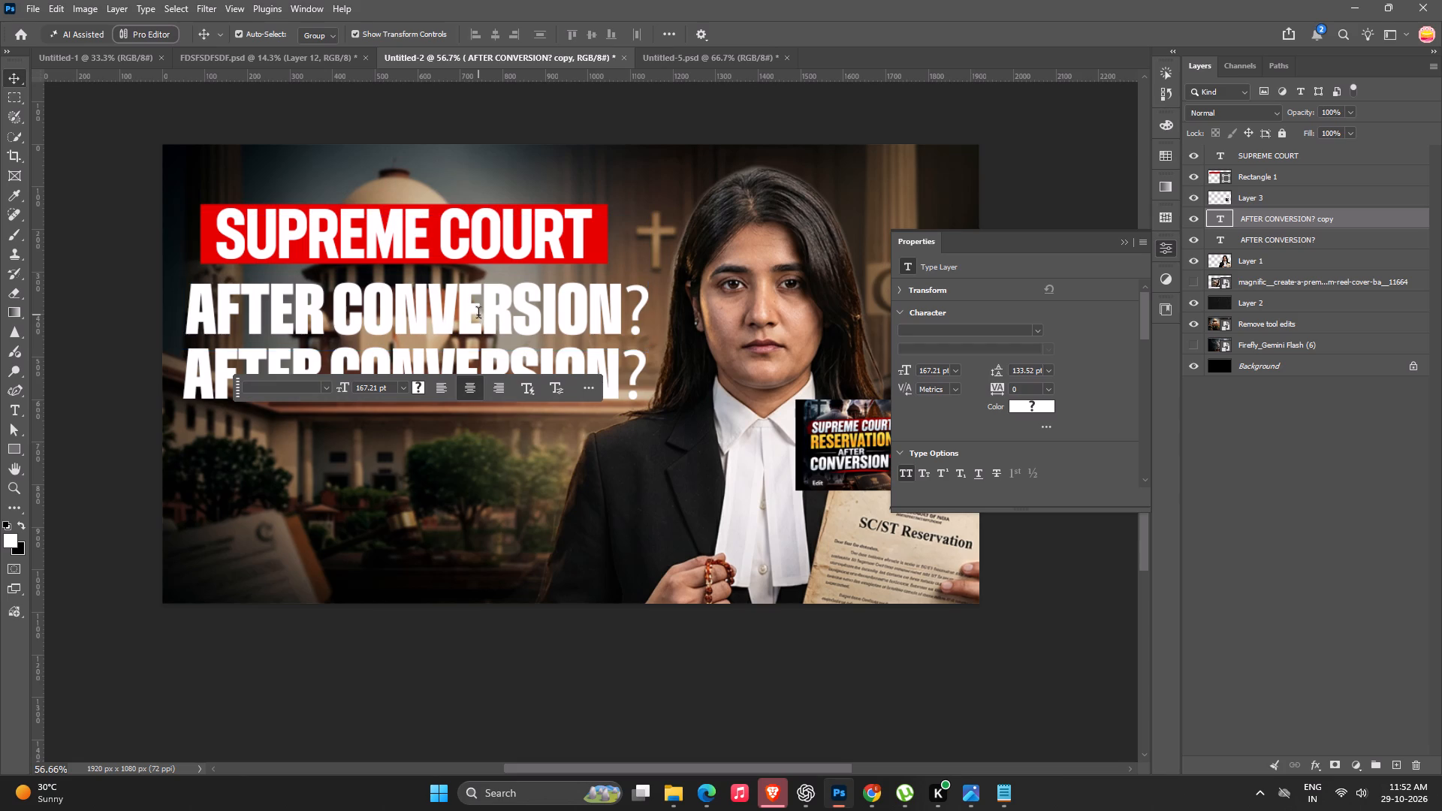
key("ctrl+BackSpace")
key("ctrl+BackSpace")
key("ctrl+v")
key("Return")
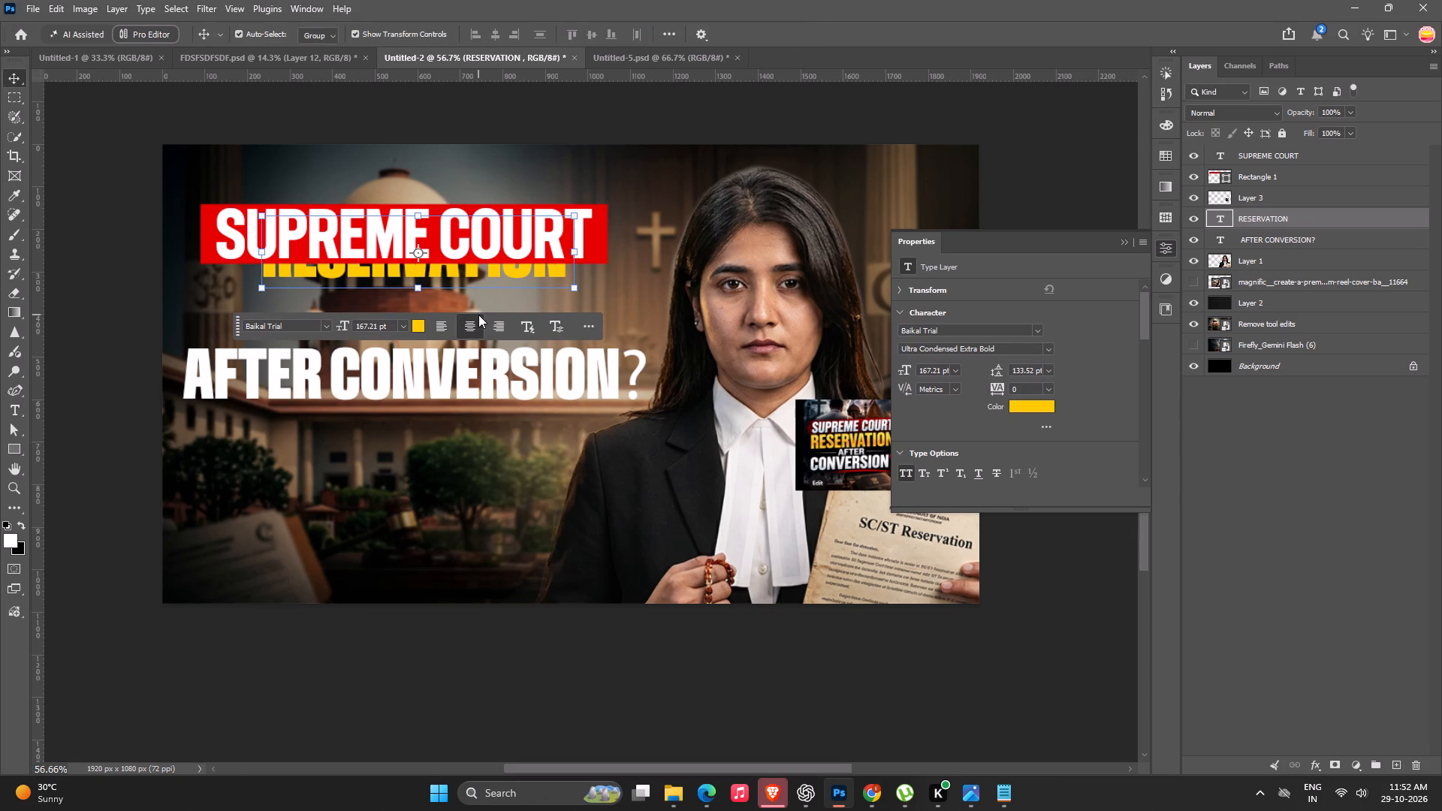
Move RESERVATION down between the red rectangle and AFTER CONVERSION?, and enlarge it to about 193 pt.
key("shift+Down")
key("shift+Down")
key("shift+Down")
key("shift+Down")
key("shift+Down")
key("shift+Down")
key("shift+Down")
key("shift+Down")
key("shift+Down")
key("shift+Down")
key("shift+Down")
key("shift+Down")
key("shift+Down")
key("shift+Down")
key("shift+Down")
key("shift+Down")
key("shift+Down")
key("shift+Down")
key("shift+Down")
key("shift+Down")
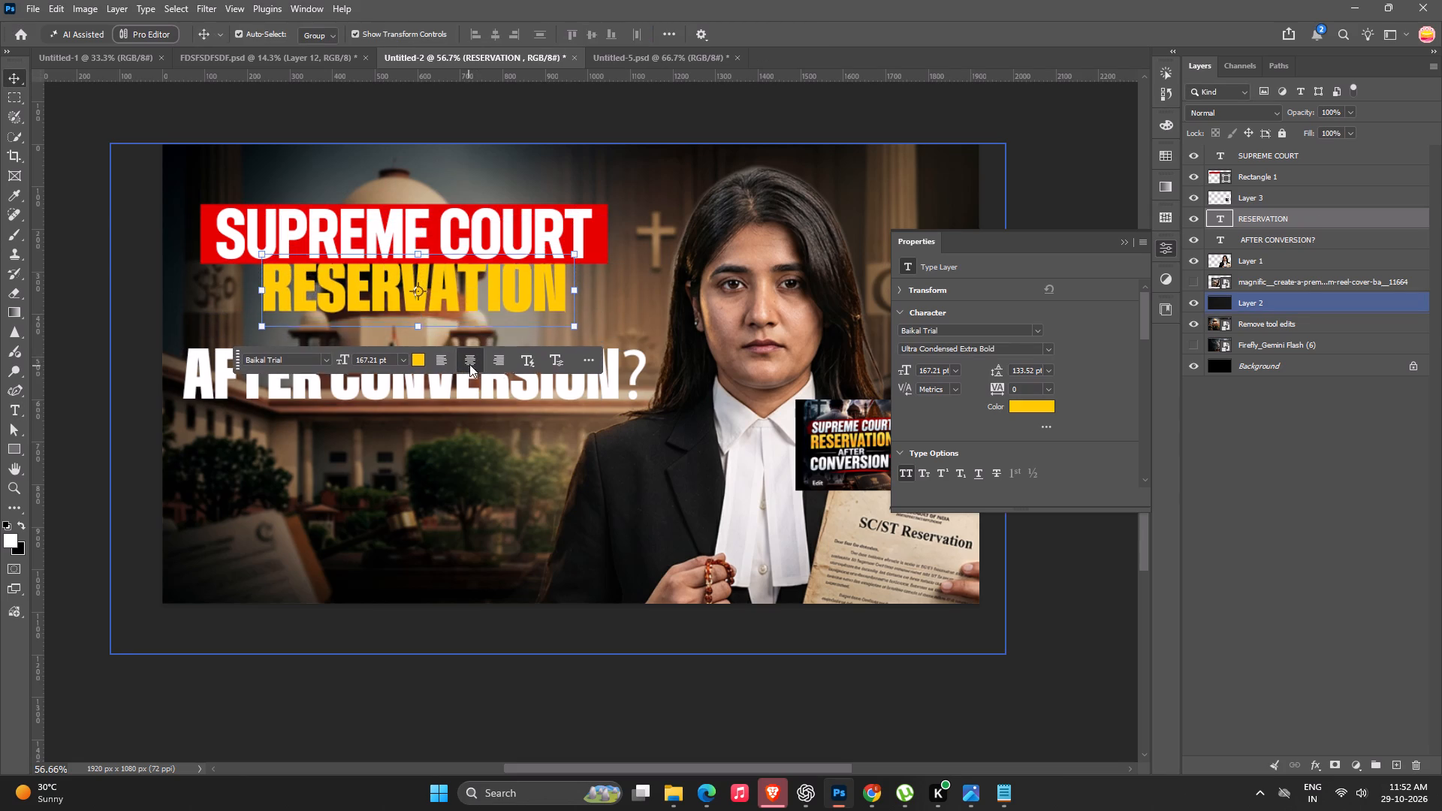
key("shift+Down")
left_click_drag(572, 276, 614, 273, "alt")
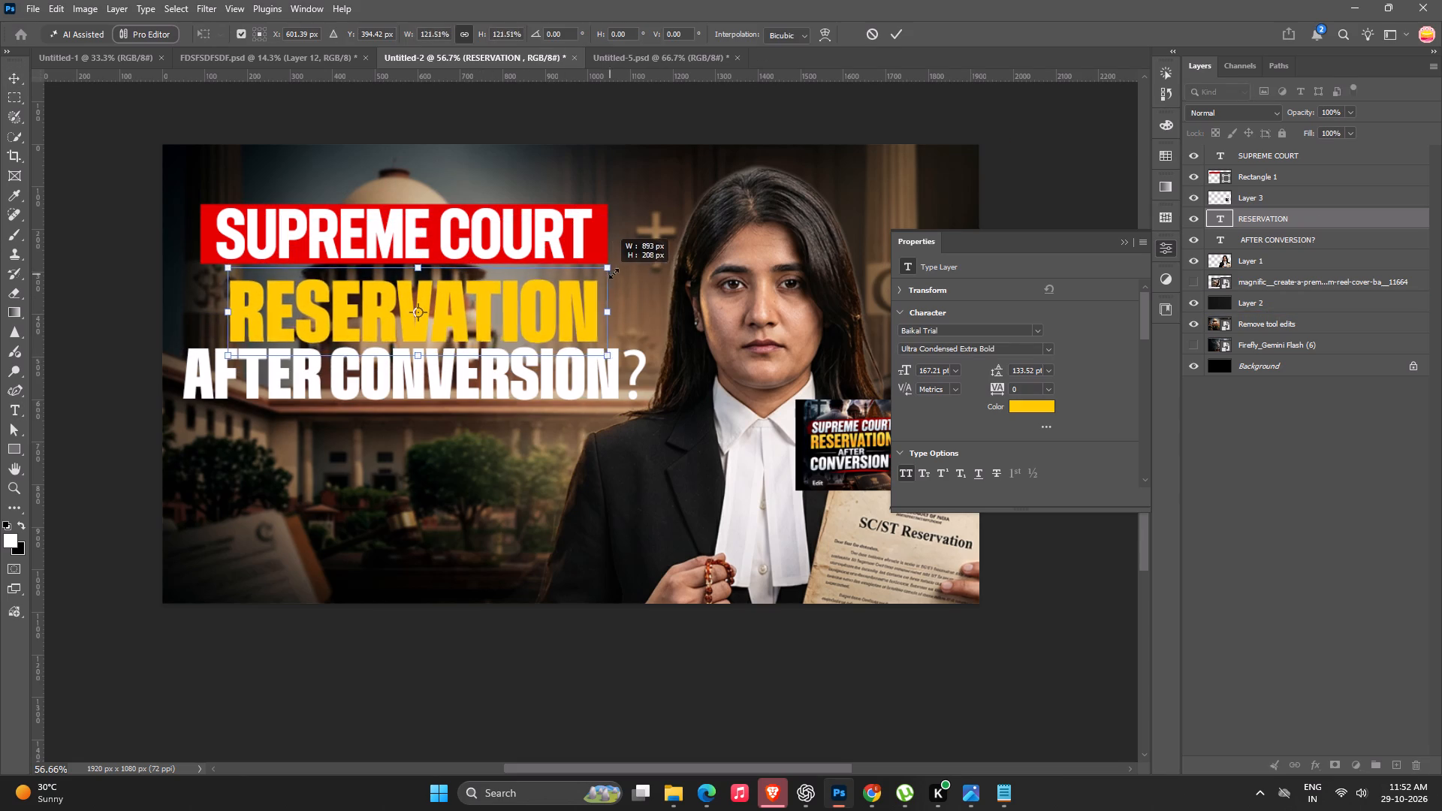
left_click_drag(614, 273, 596, 271, "alt")
left_click_drag(553, 306, 539, 300)
key("Return")
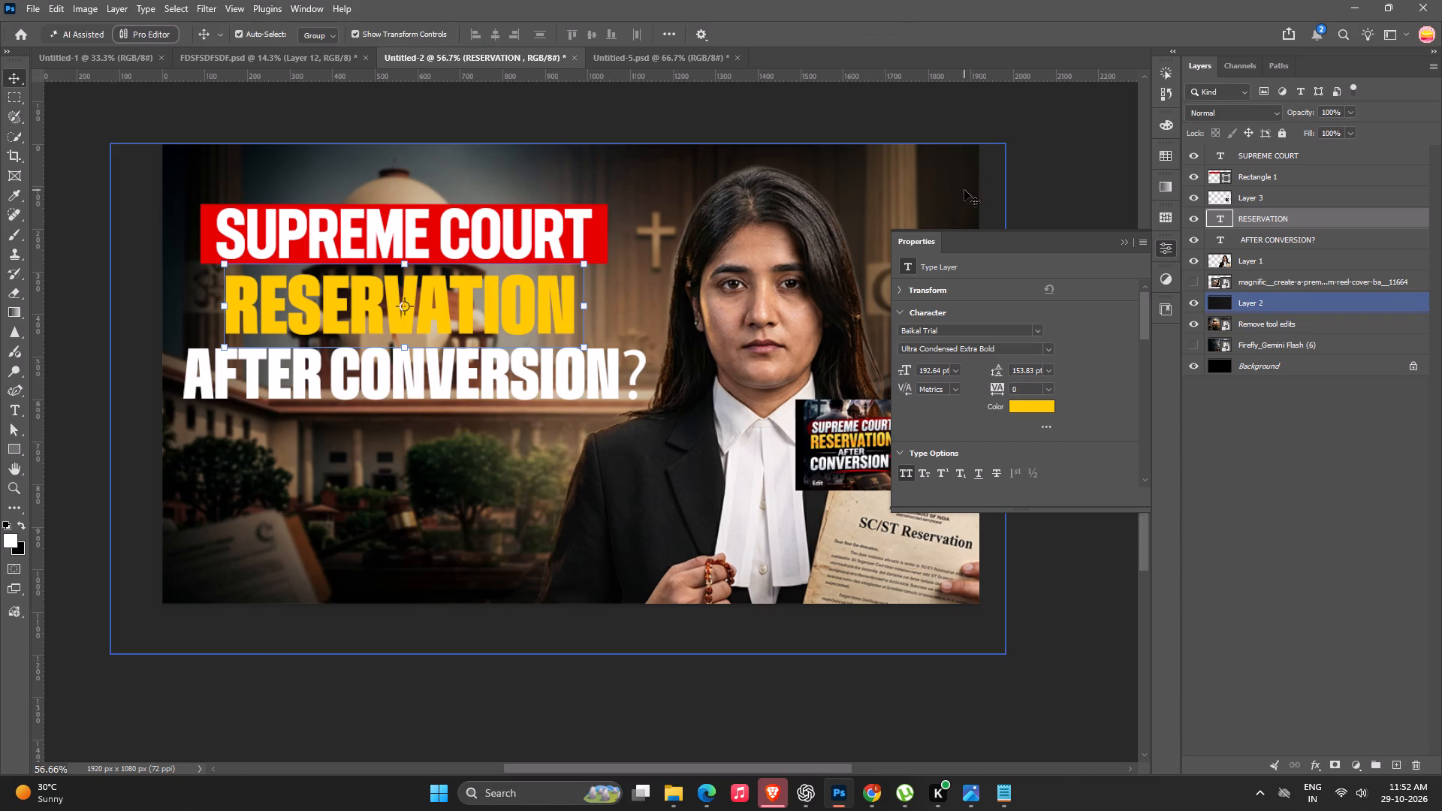
Centre the lower title lines under the red rectangle, shifting RESERVATION about 10 px right and AFTER CONVERSION? slightly left.
left_click(964, 190)
key("space")
key("space")
key("space")
key("space")
key("space")
key("space")
key("space")
key("space")
key("space")
key("space")
key("space")
key("space")
key("space")
key("space")
key("space")
key("space")
key("space")
key("space")
key("space")
key("space")
left_click_drag(355, 431, 293, 427)
scroll(296, 437, "down", 5, "alt")
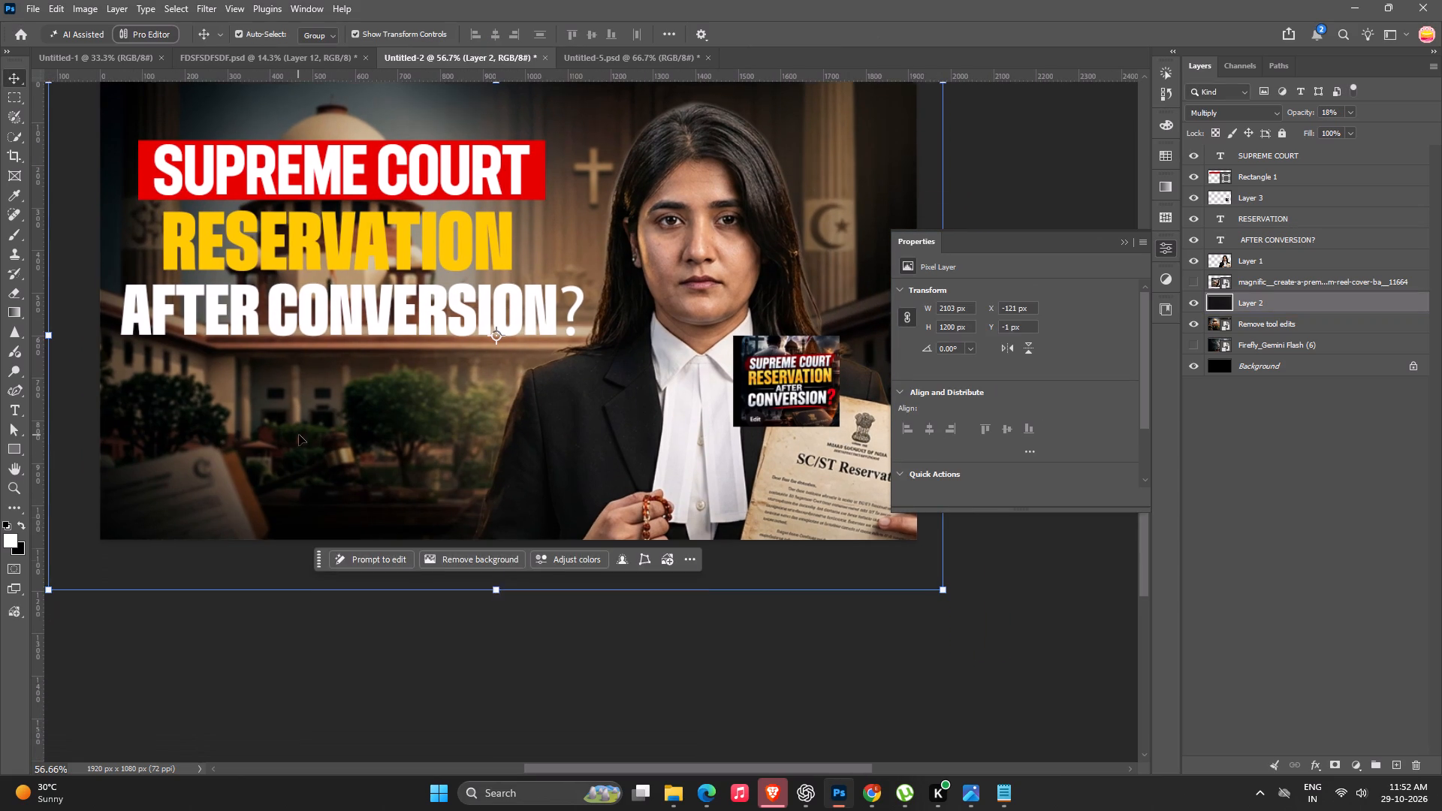
key("space")
scroll(445, 442, "down", 6, "ctrl")
key("space")
key("space")
key("space")
key("space")
key("space")
key("space")
key("space")
key("space")
key("space")
key("space")
key("space")
left_click_drag(335, 454, 416, 448)
scroll(511, 390, "up", 4, "ctrl")
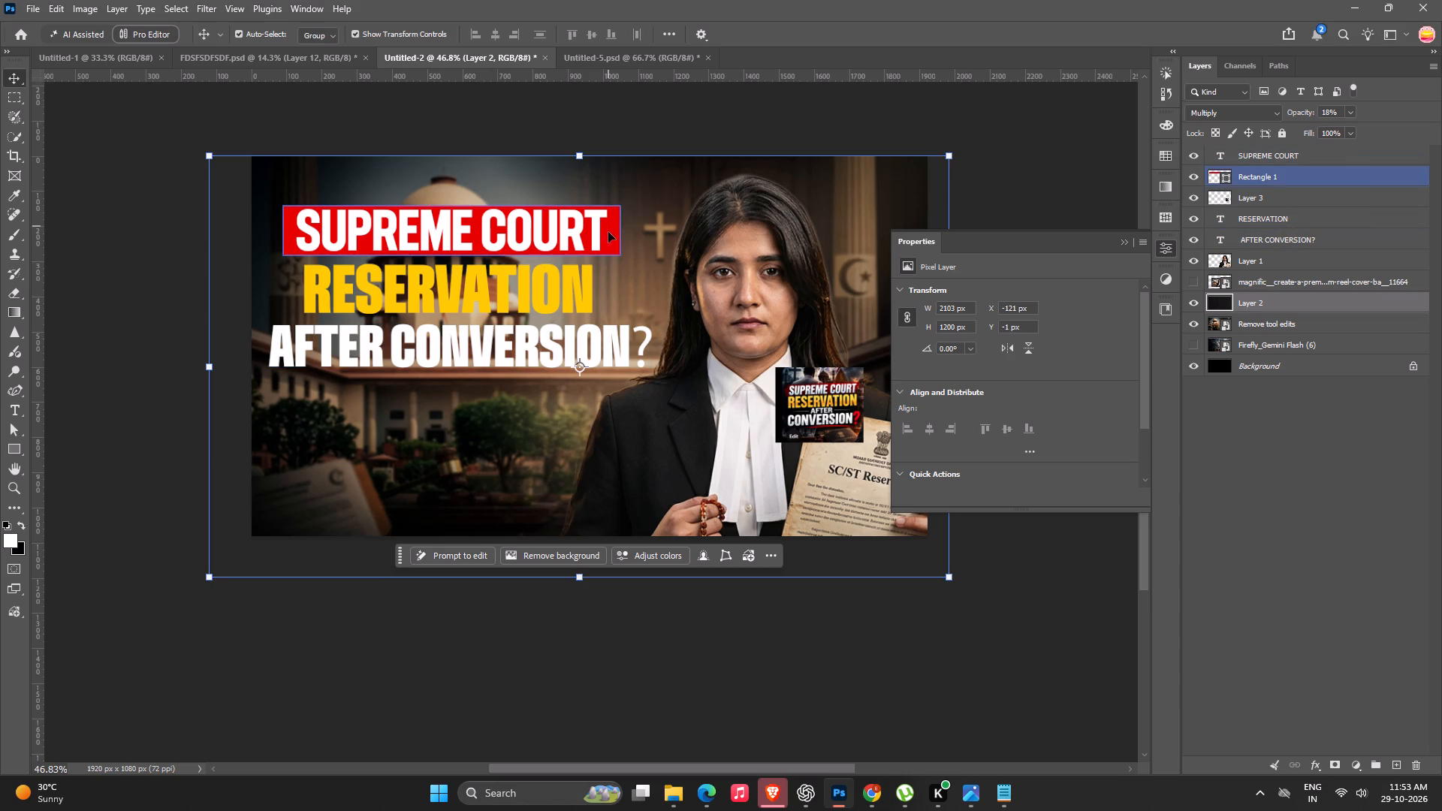
left_click(539, 300)
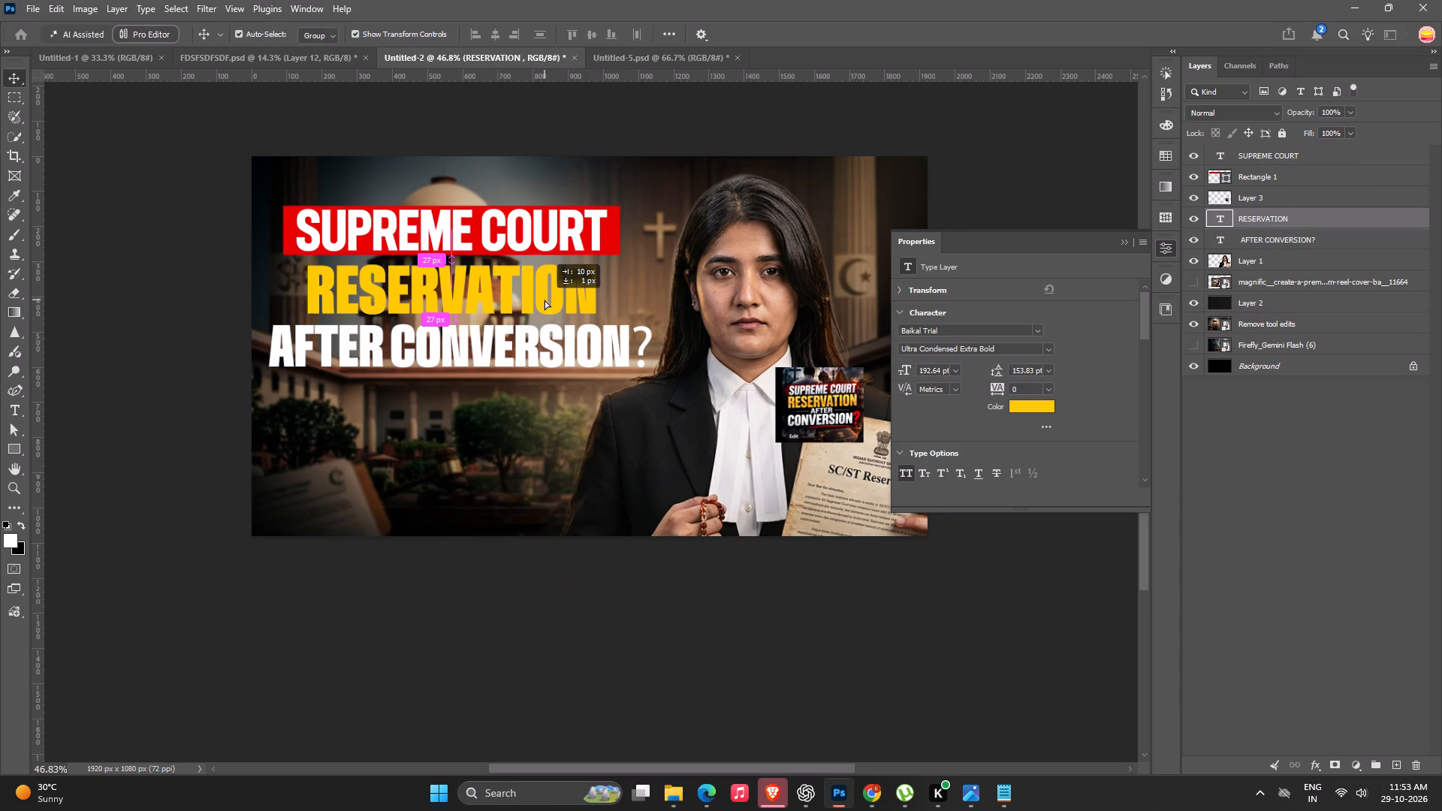
left_click(596, 581)
left_click_drag(499, 345, 490, 345)
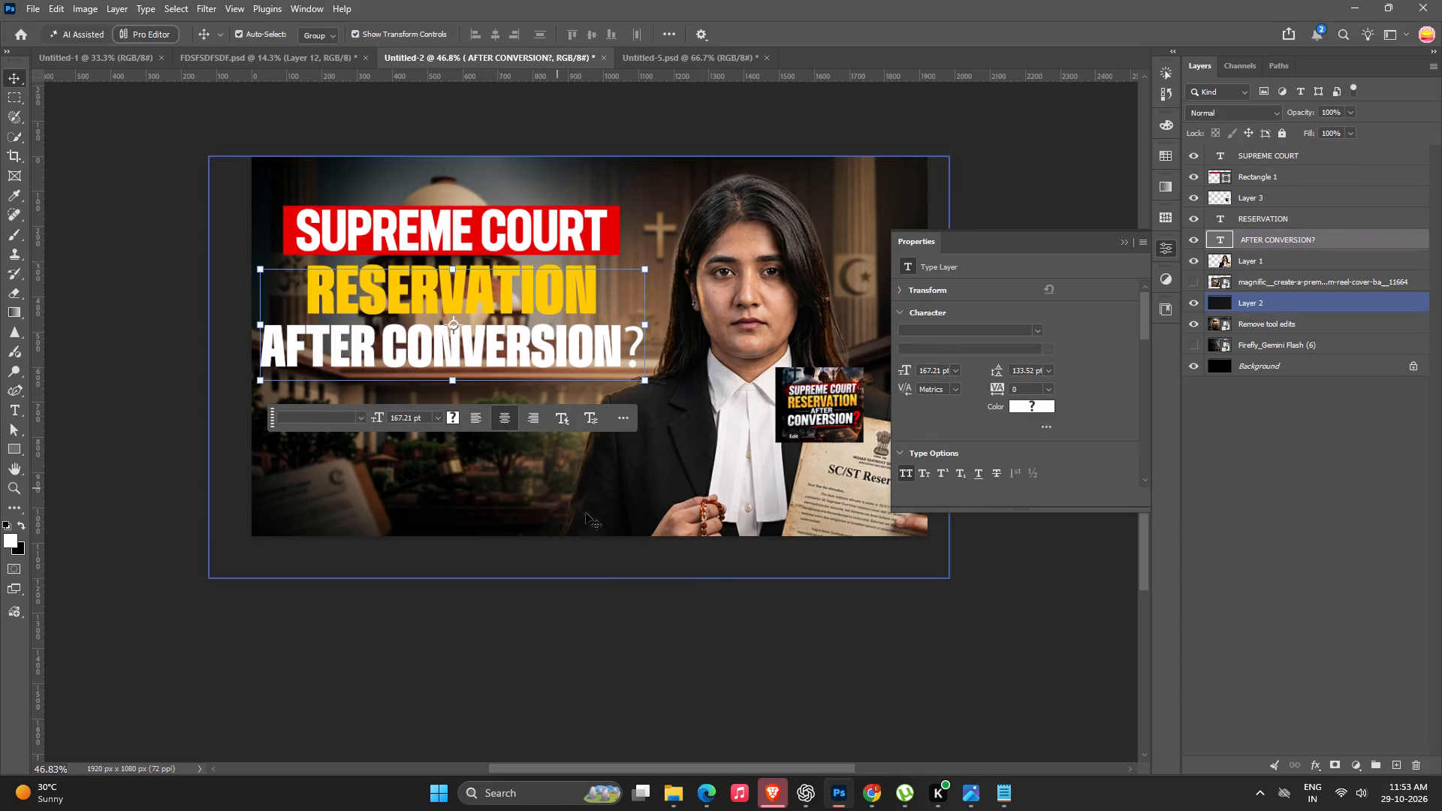
left_click(725, 579)
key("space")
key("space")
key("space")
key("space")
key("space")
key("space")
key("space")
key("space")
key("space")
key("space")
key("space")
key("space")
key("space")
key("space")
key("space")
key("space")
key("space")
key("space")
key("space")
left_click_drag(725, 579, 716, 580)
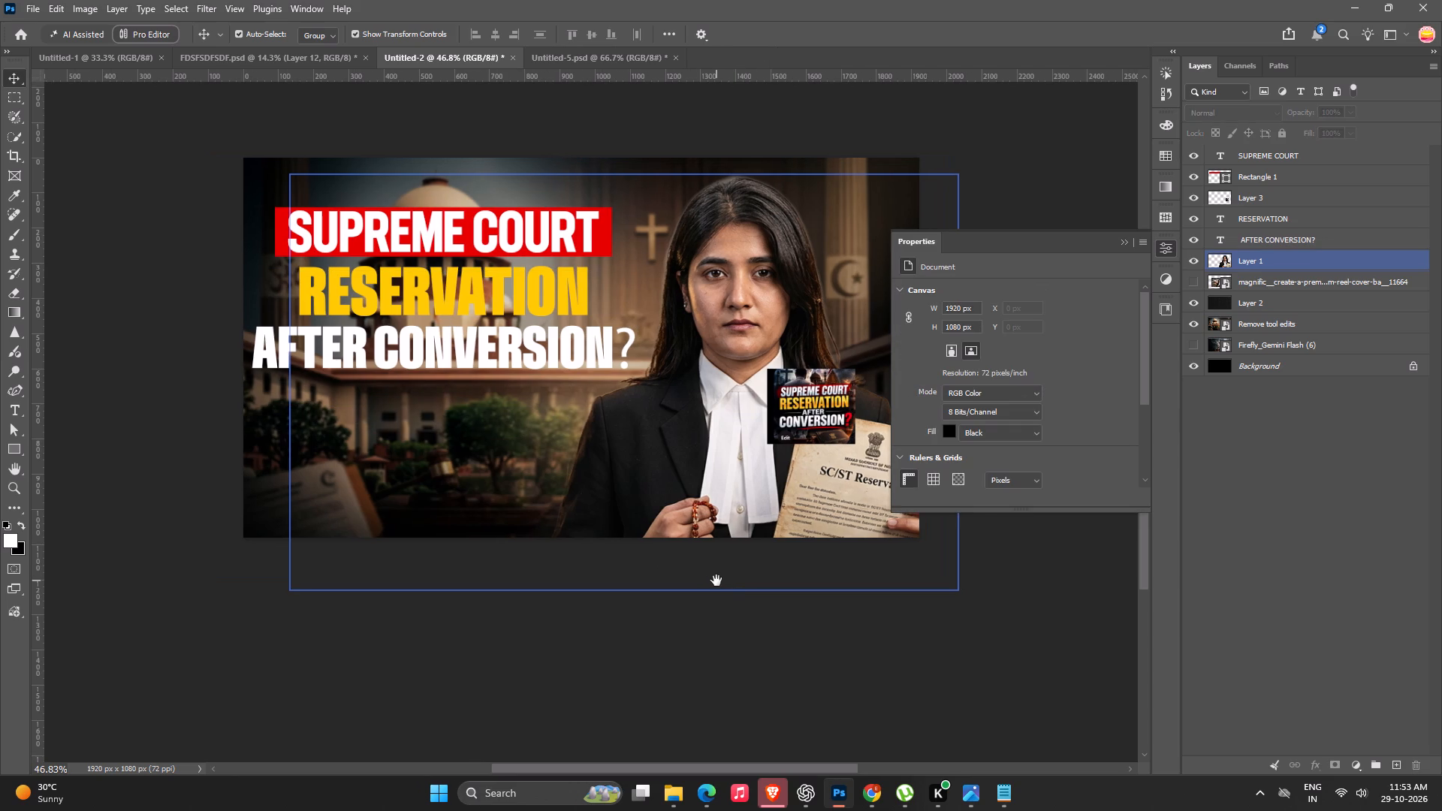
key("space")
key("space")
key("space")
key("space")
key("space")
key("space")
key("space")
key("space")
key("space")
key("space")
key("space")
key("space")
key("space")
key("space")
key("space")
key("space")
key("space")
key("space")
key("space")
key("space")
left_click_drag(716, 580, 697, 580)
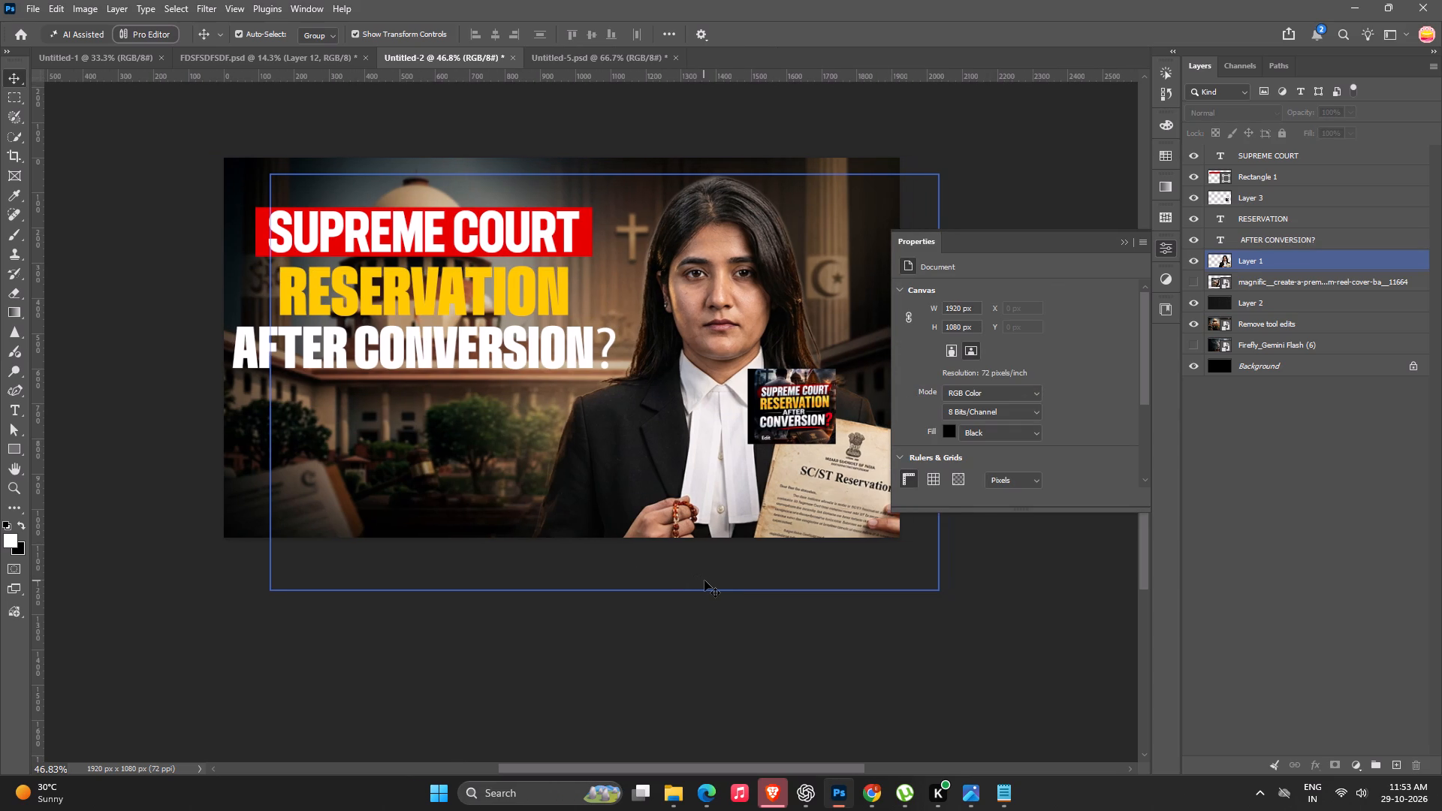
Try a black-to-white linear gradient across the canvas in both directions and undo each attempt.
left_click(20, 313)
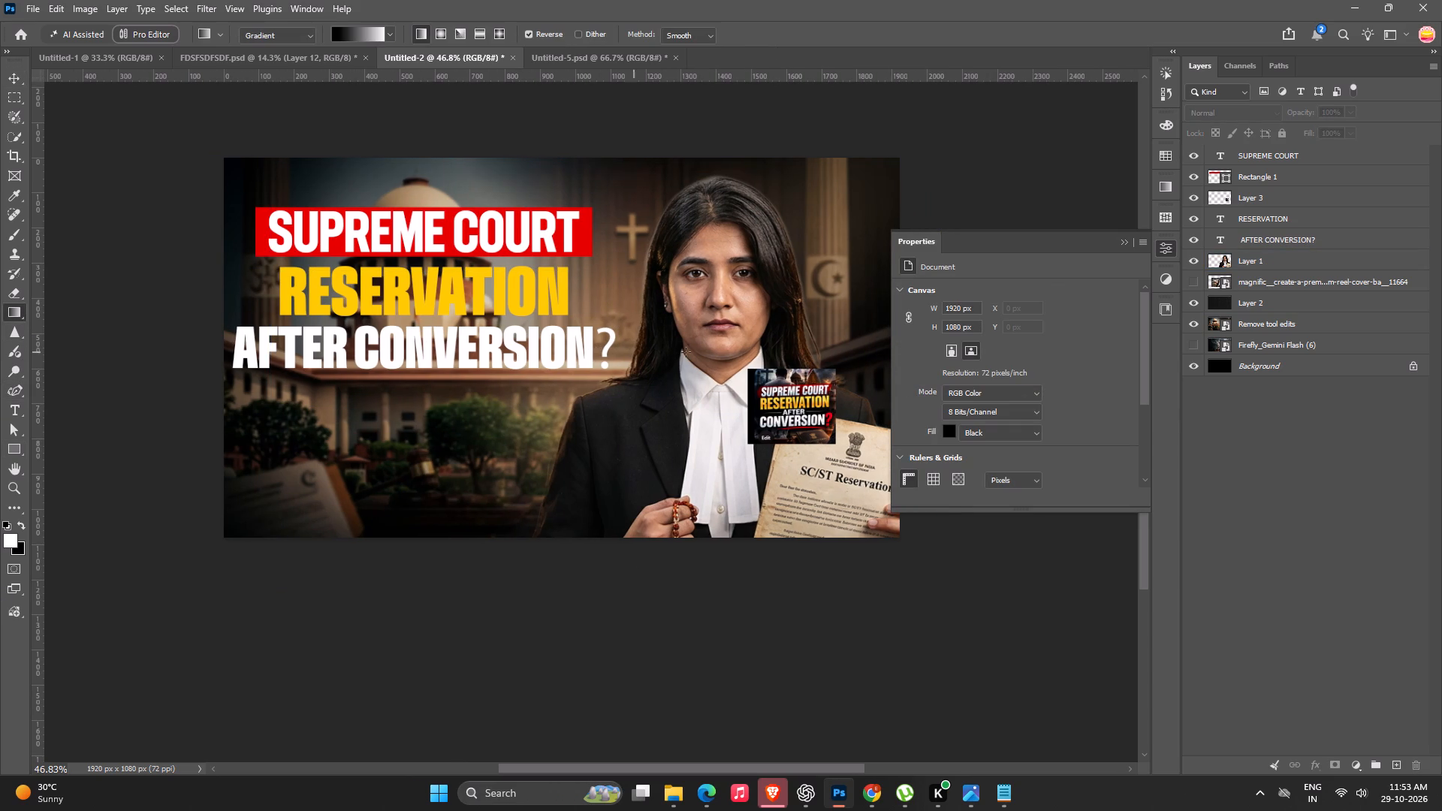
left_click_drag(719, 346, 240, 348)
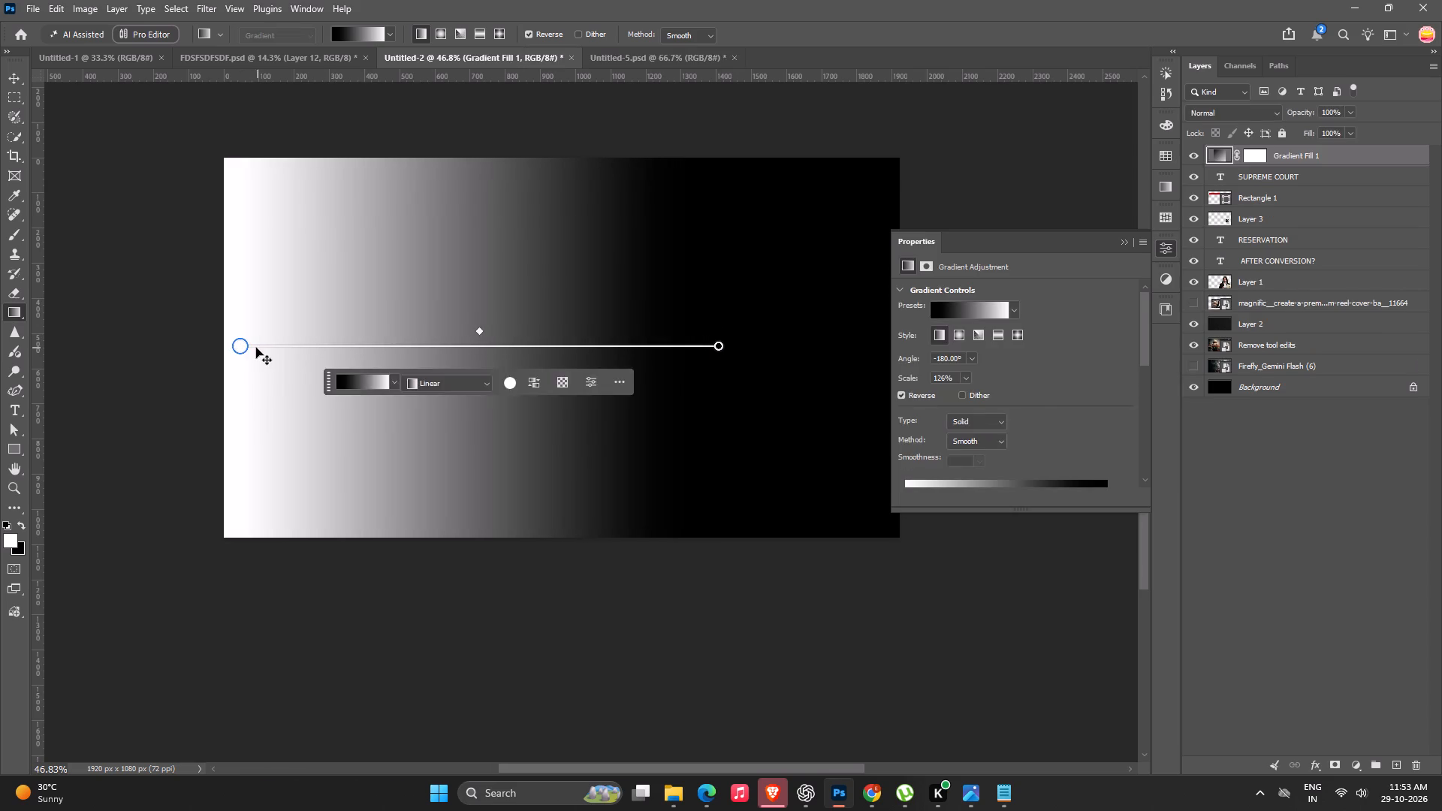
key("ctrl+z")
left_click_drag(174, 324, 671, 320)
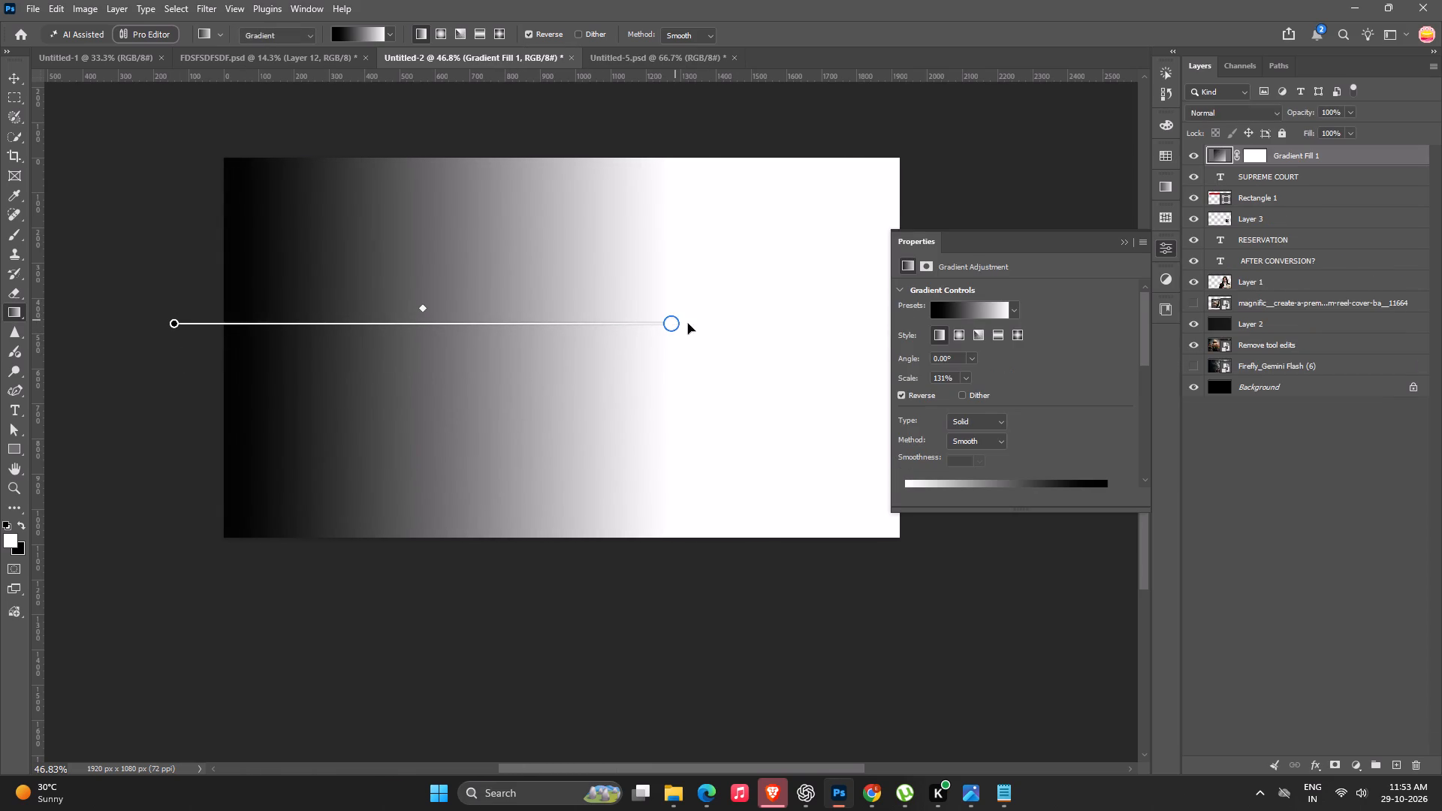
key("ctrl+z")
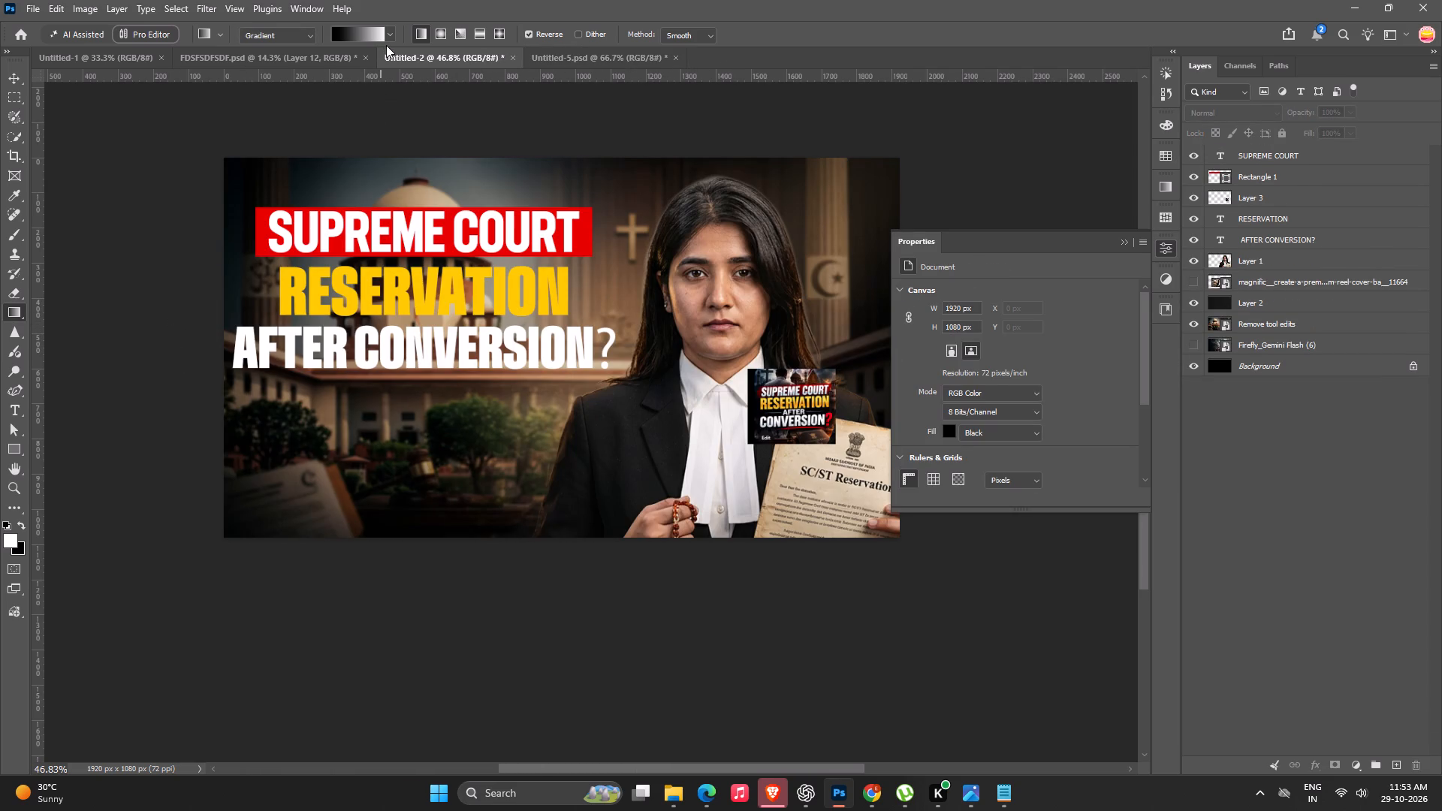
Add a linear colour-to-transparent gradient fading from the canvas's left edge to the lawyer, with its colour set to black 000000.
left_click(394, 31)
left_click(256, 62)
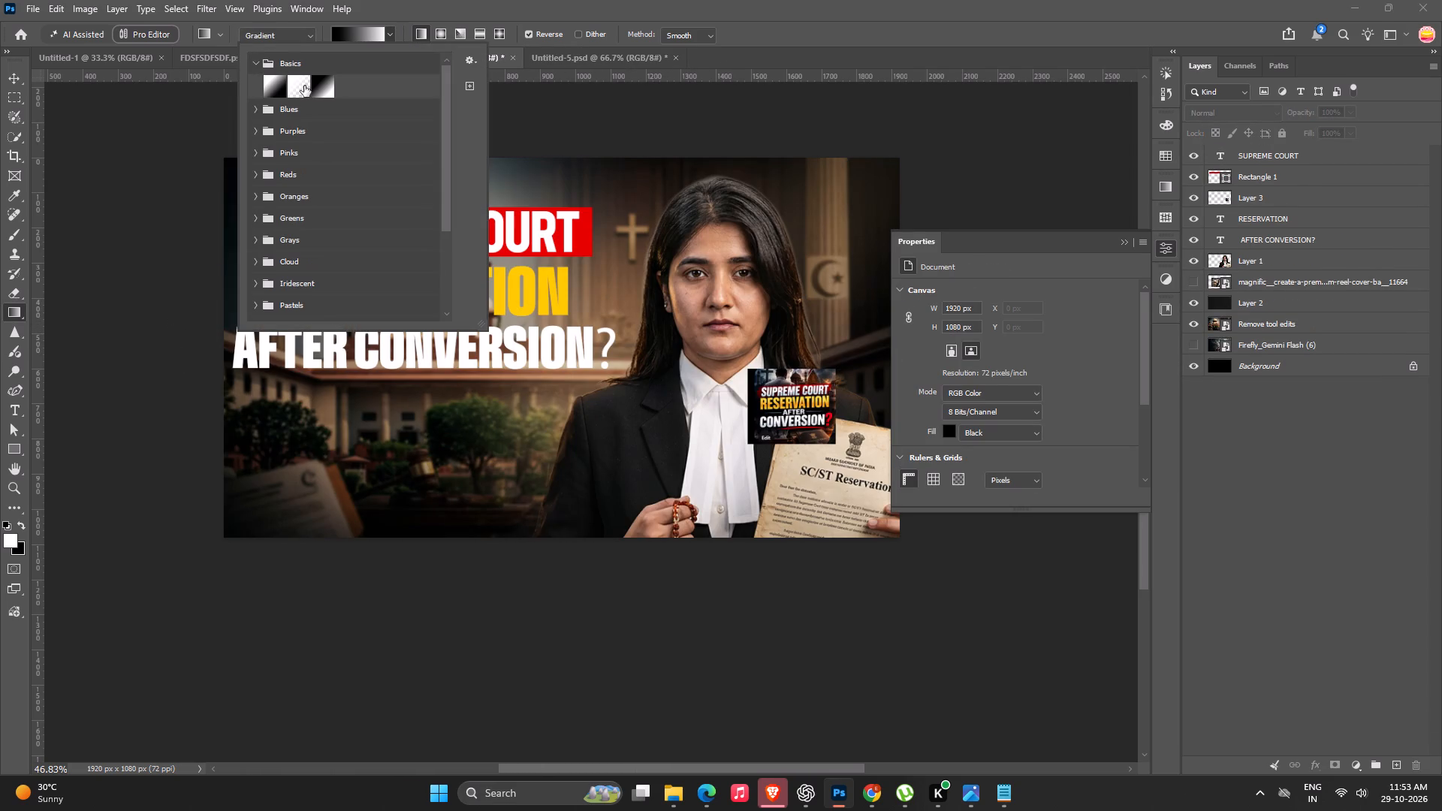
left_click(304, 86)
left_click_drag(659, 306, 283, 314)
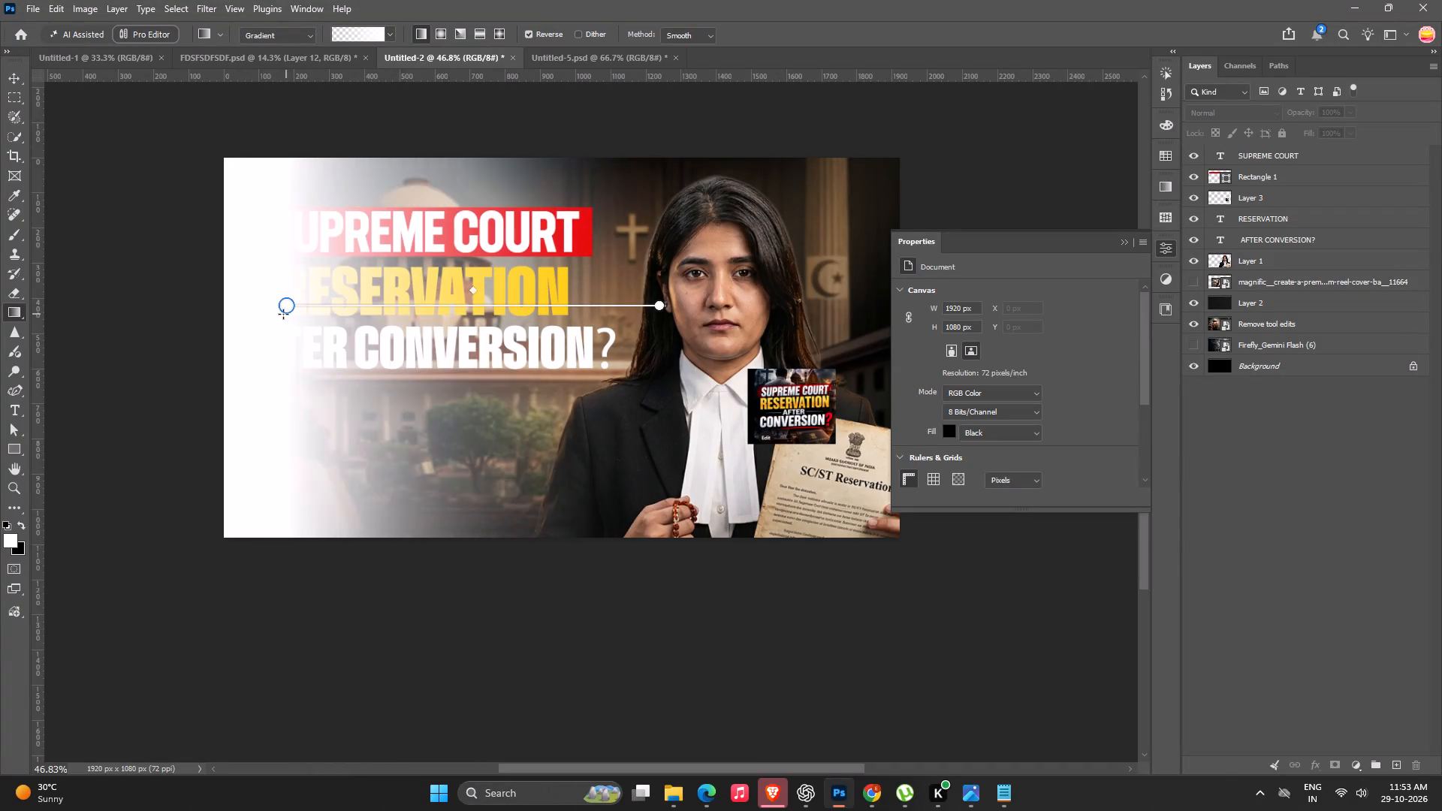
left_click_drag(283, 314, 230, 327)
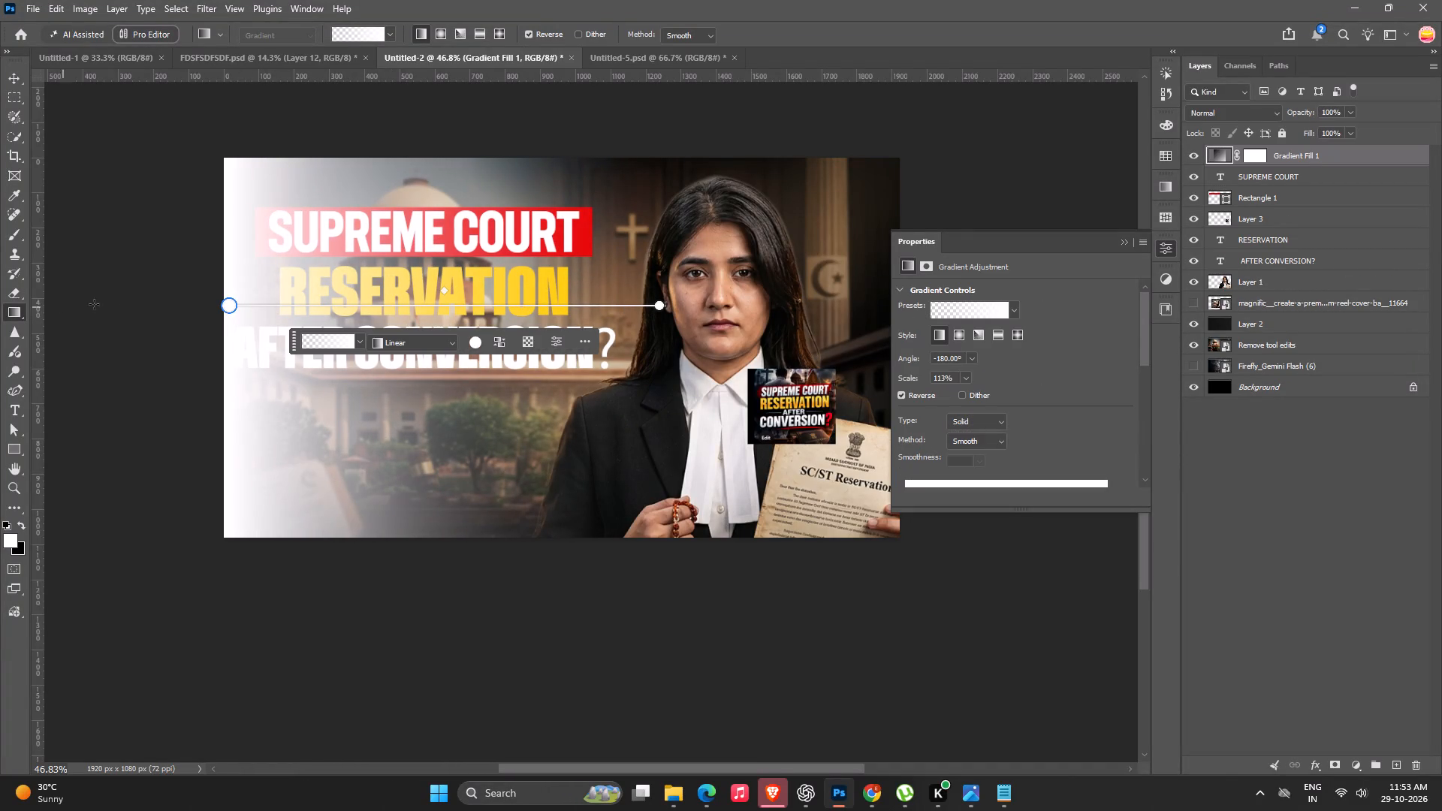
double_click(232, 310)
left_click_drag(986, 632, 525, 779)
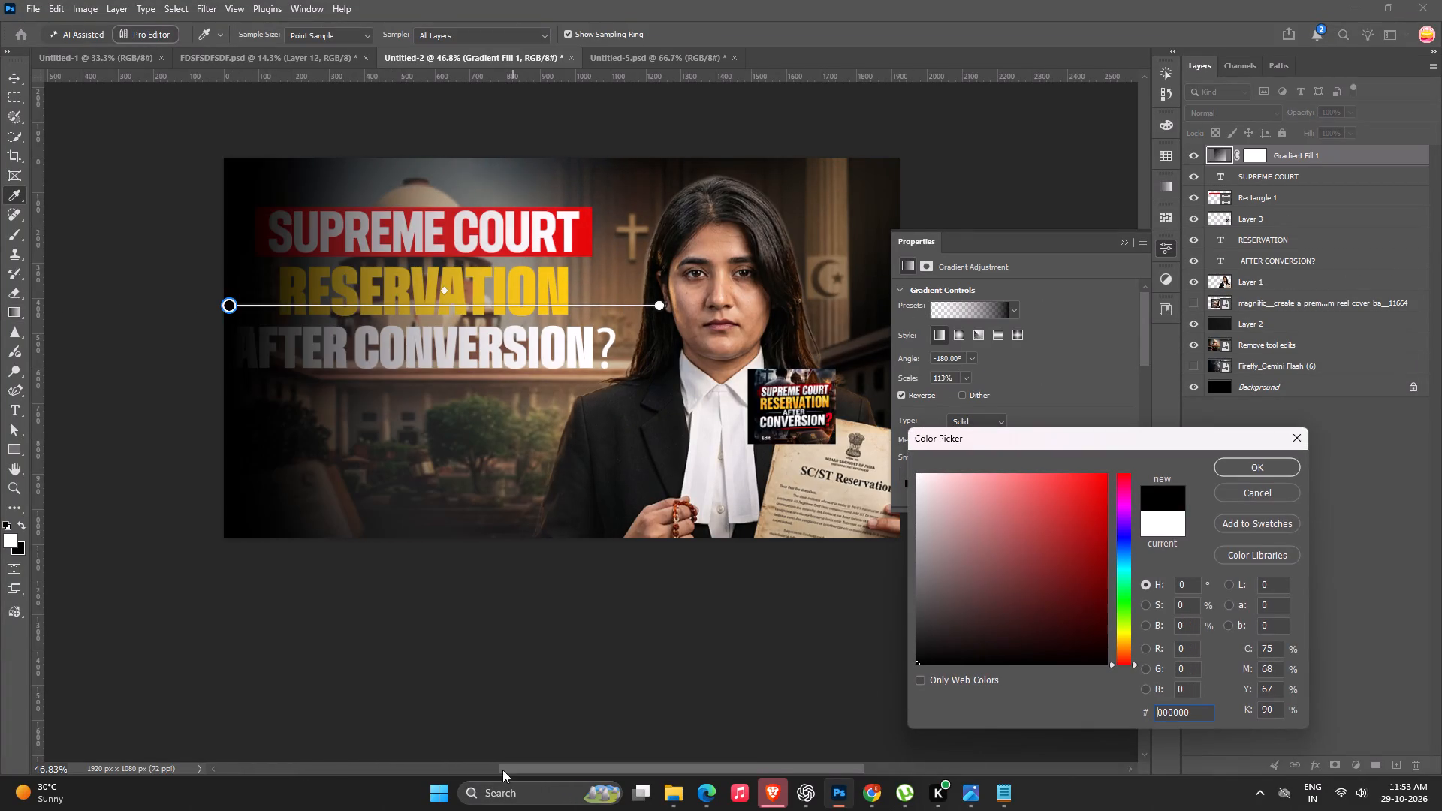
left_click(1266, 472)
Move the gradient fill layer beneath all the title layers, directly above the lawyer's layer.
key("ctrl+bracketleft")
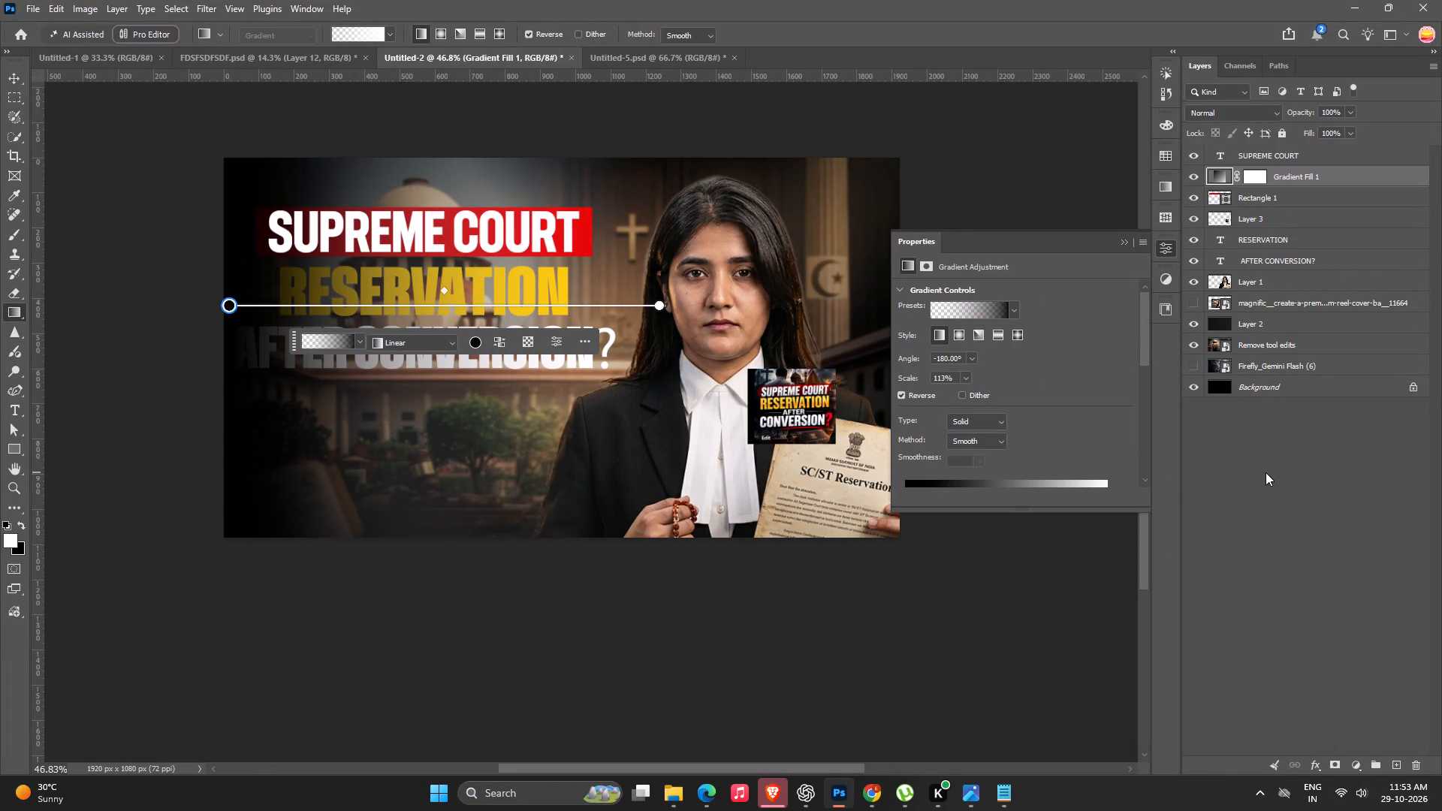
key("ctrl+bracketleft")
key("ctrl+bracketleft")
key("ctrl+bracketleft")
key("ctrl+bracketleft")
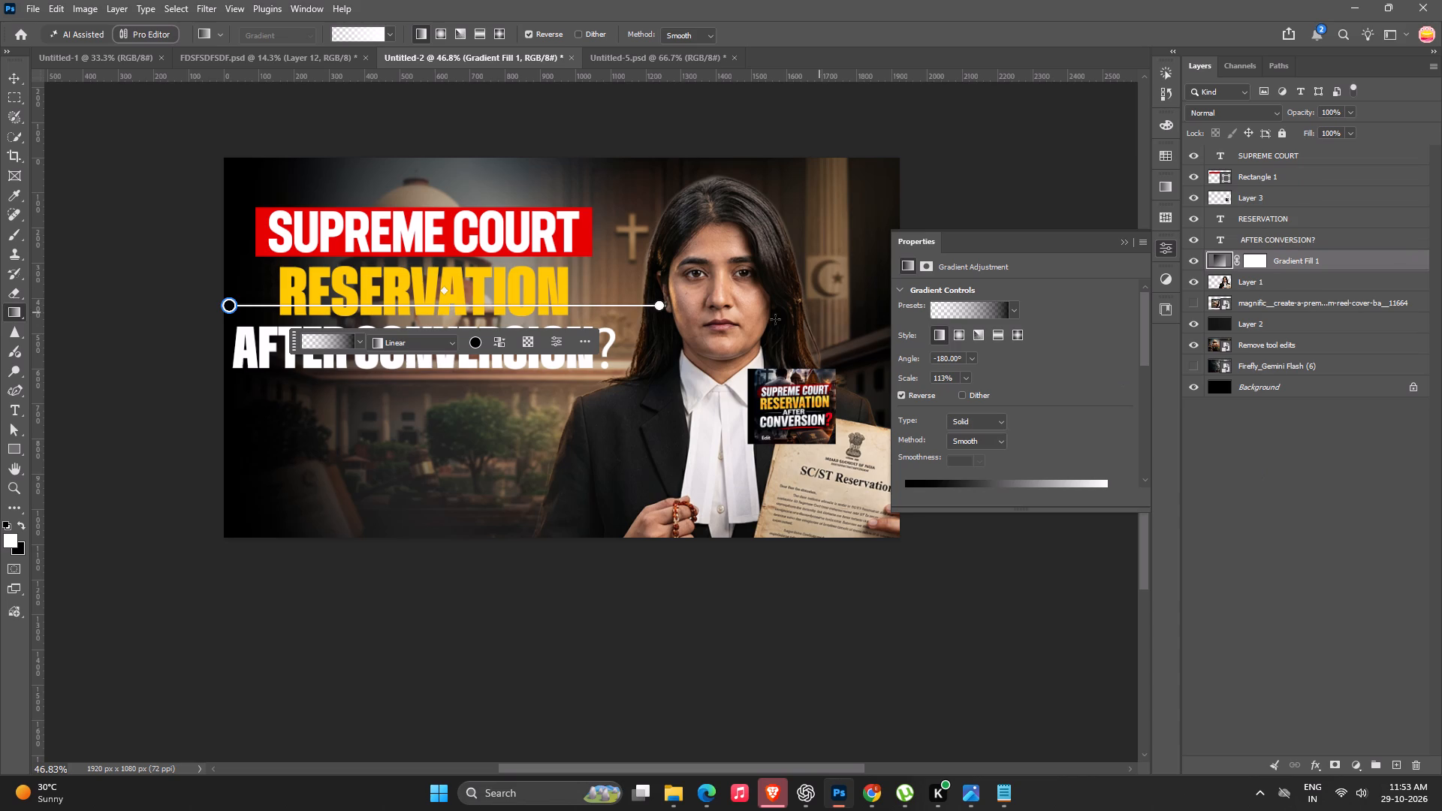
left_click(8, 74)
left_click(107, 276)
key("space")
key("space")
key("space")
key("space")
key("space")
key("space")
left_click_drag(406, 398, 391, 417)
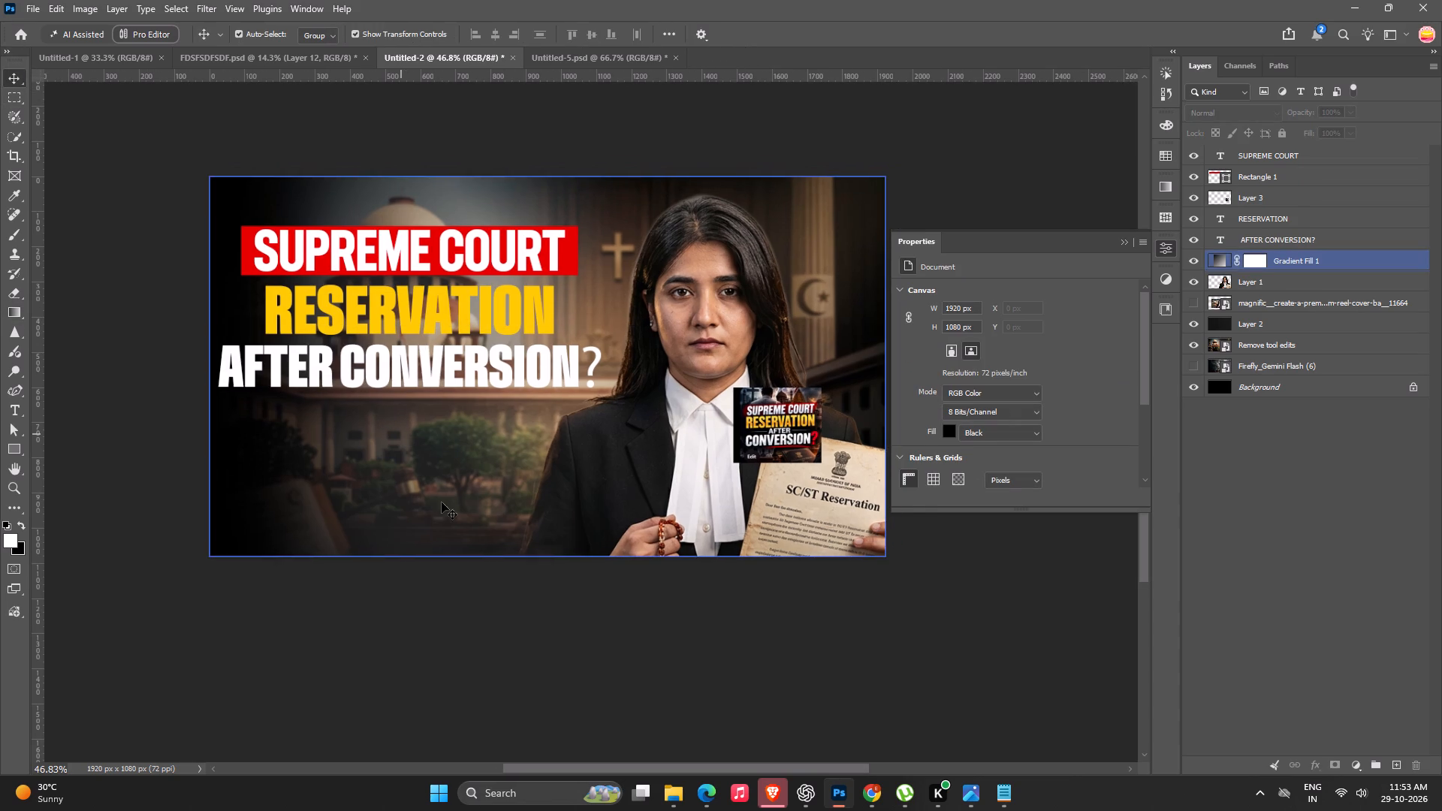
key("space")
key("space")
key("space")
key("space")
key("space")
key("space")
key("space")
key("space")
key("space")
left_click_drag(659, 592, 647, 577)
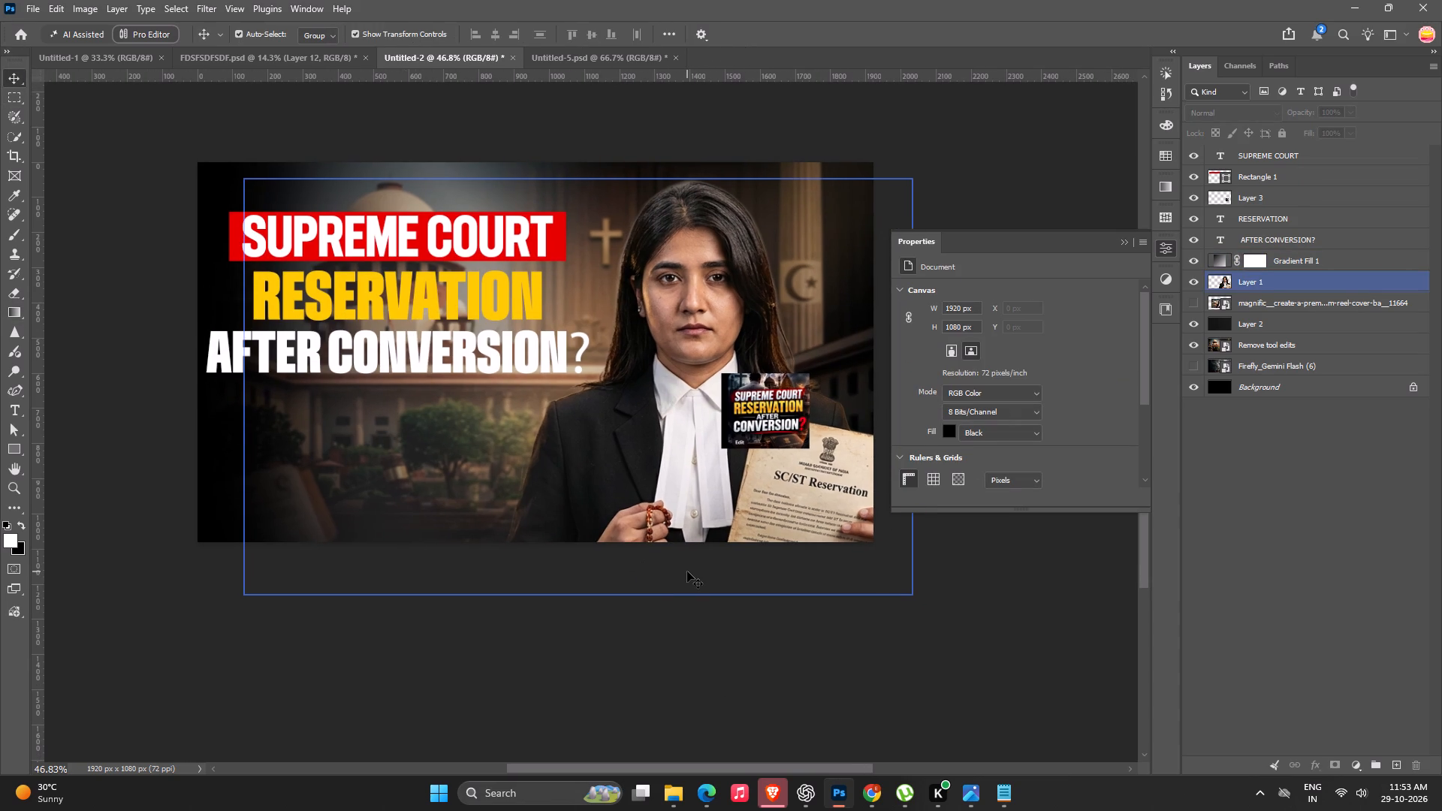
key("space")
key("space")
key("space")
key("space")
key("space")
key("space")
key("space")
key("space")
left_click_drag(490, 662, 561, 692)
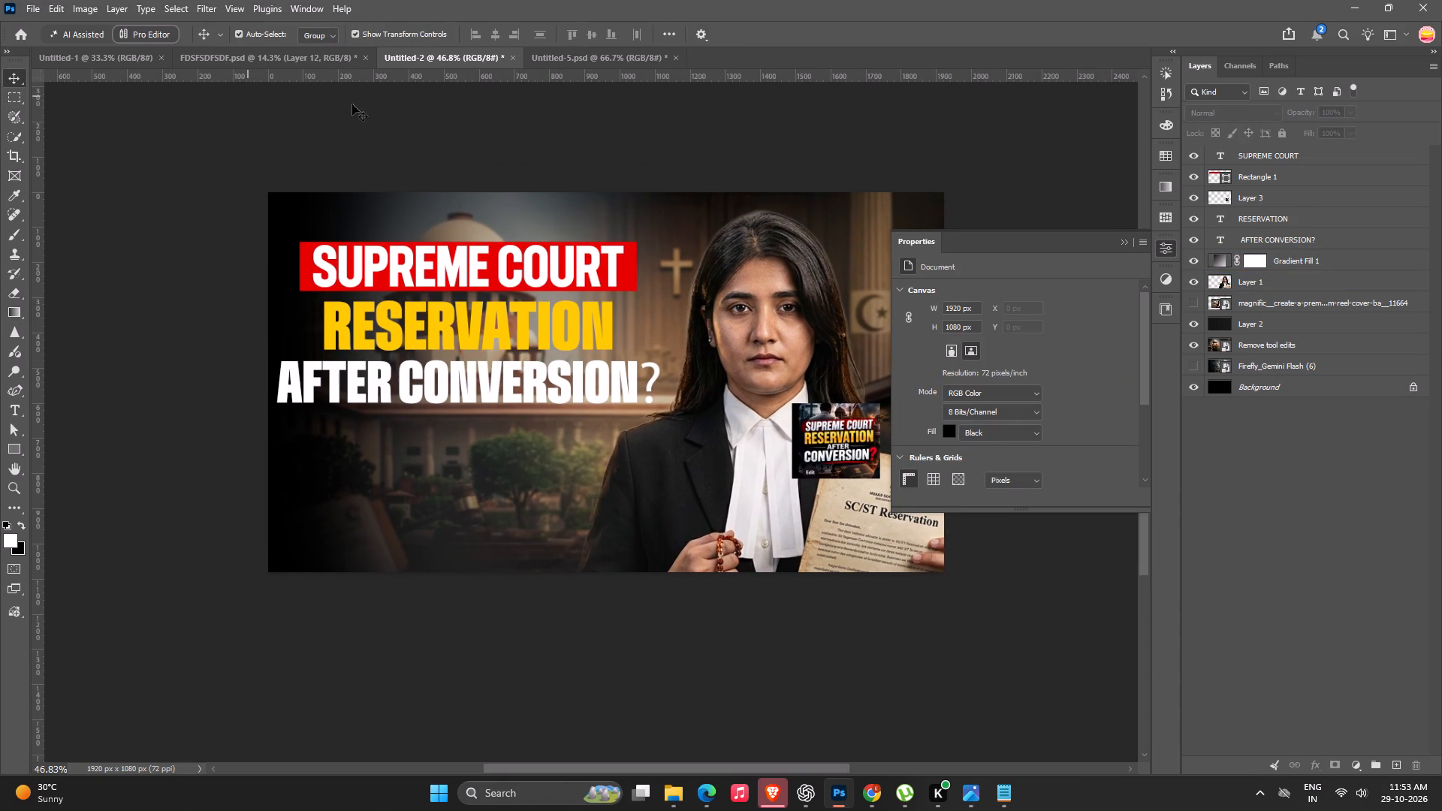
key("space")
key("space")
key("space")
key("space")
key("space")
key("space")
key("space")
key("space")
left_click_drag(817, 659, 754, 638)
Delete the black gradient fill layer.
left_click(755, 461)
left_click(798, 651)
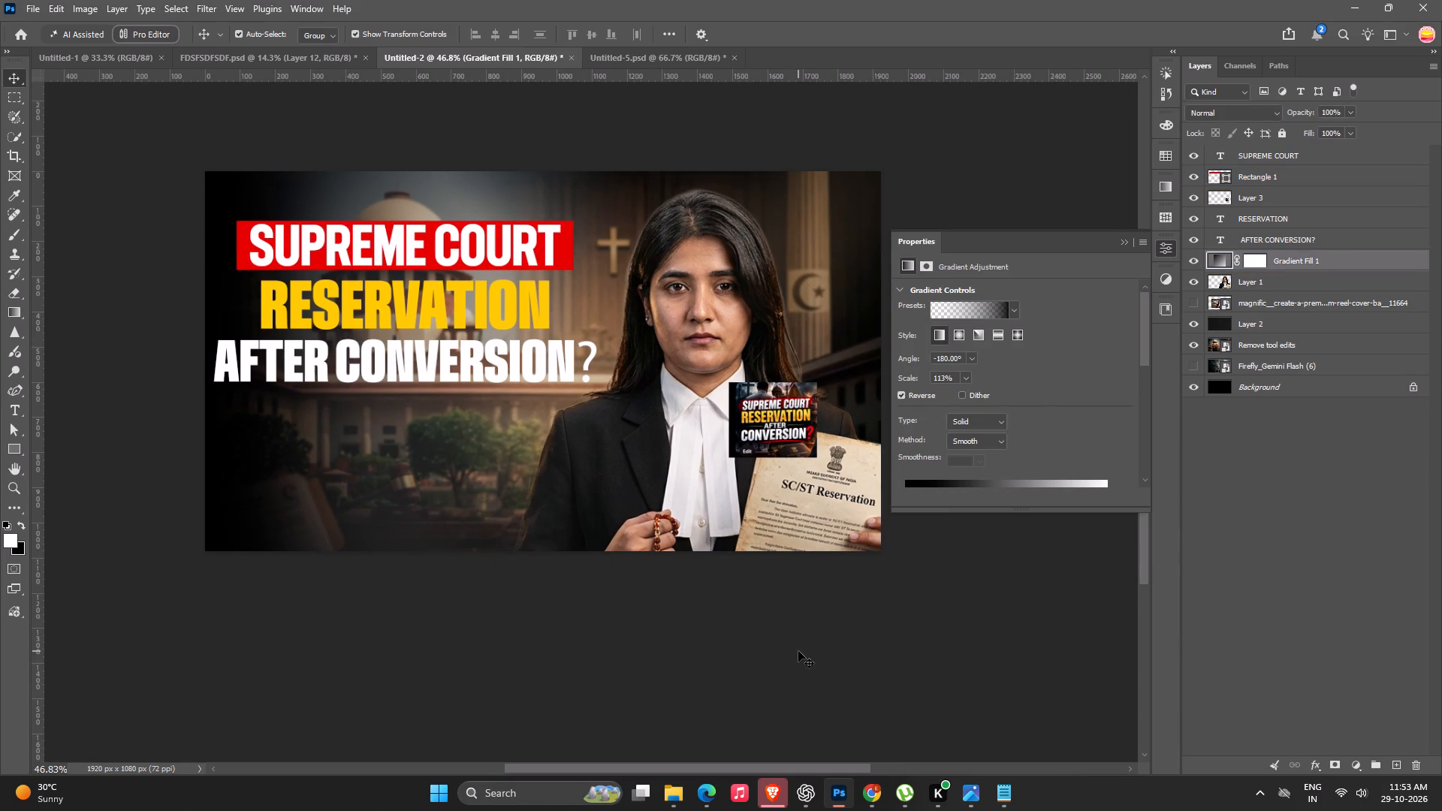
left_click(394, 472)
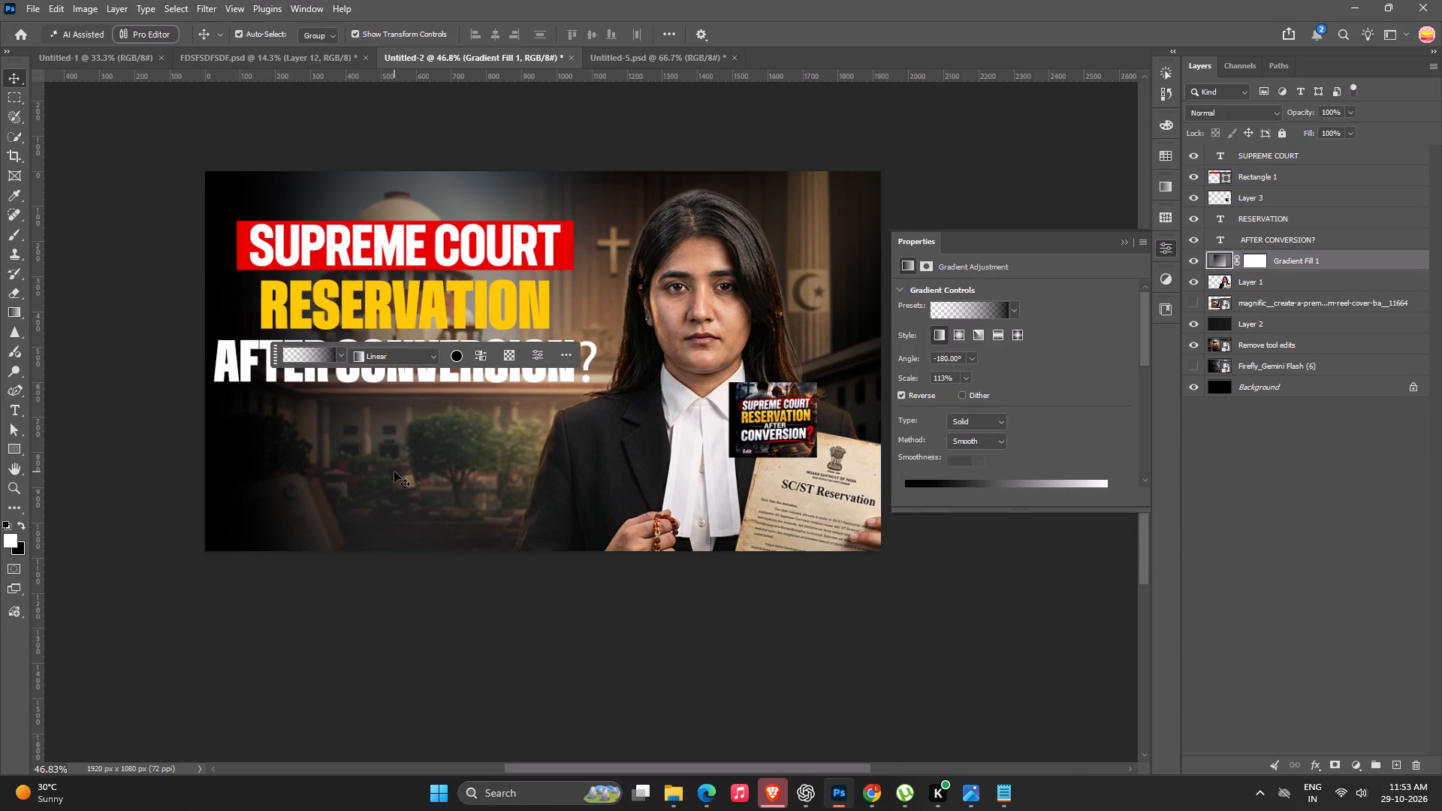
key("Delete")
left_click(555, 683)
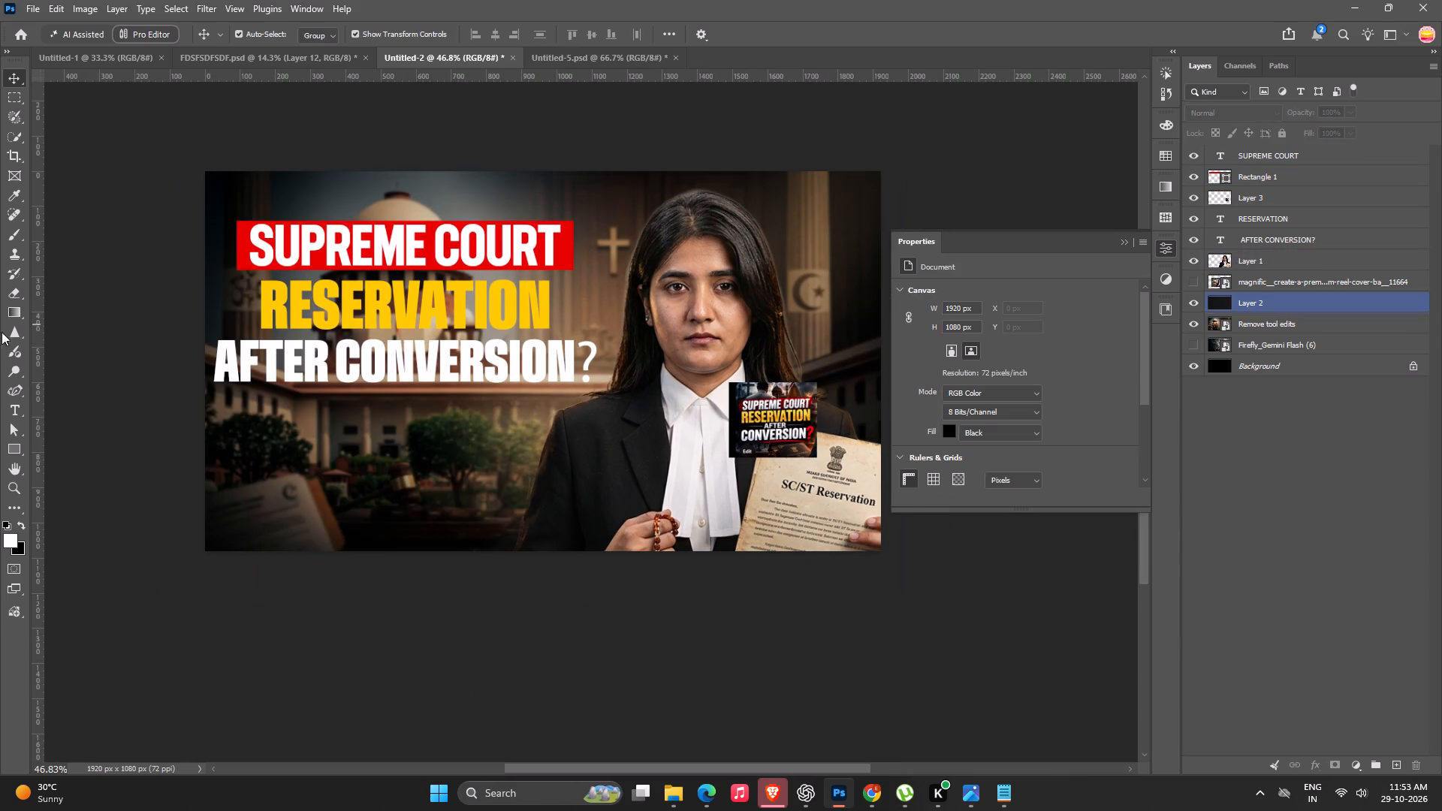
Draw a rectangle about 1166 × 556 px over the title block and fill it with black.
left_click(19, 451)
left_click_drag(203, 201, 261, 394)
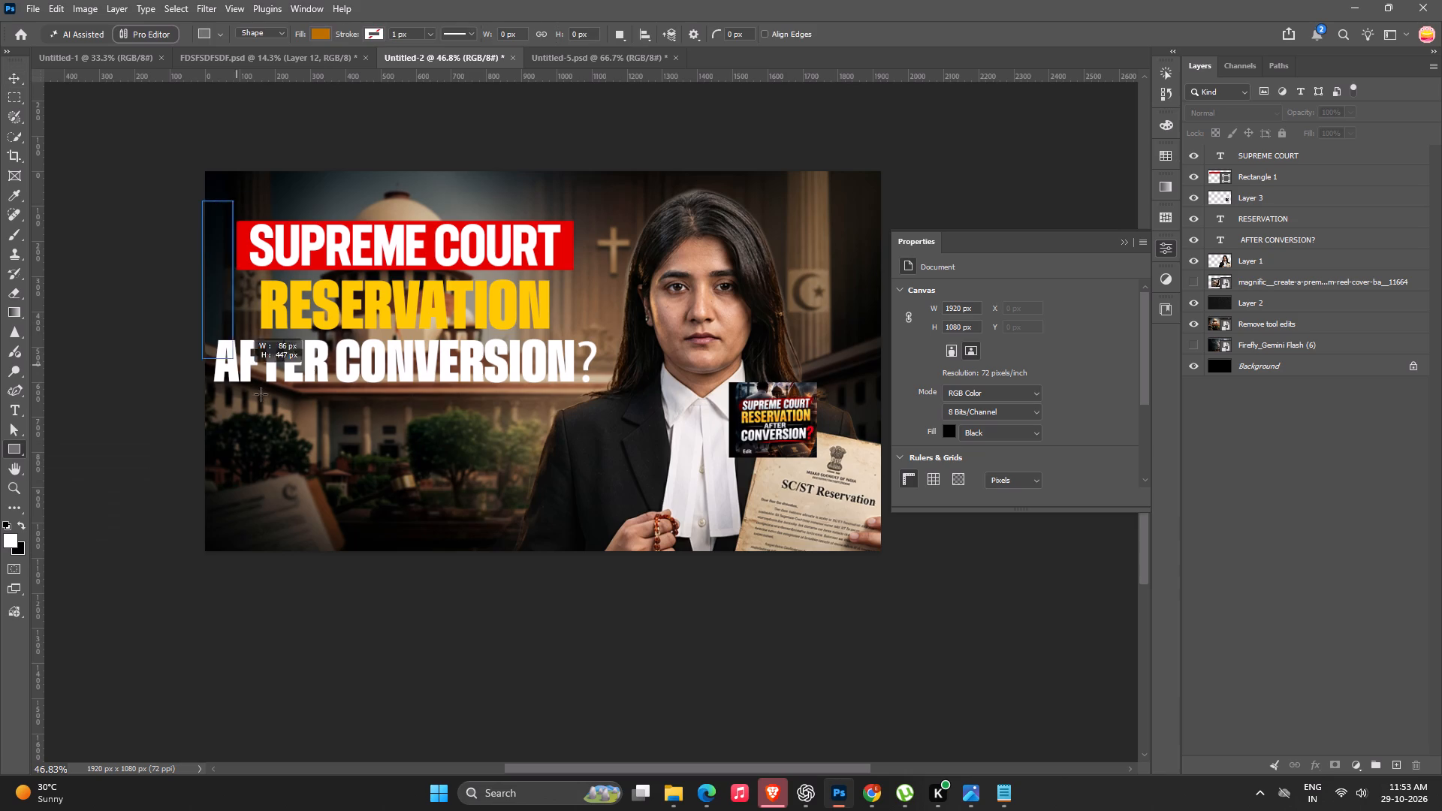
left_click_drag(261, 394, 613, 396)
left_click(330, 35)
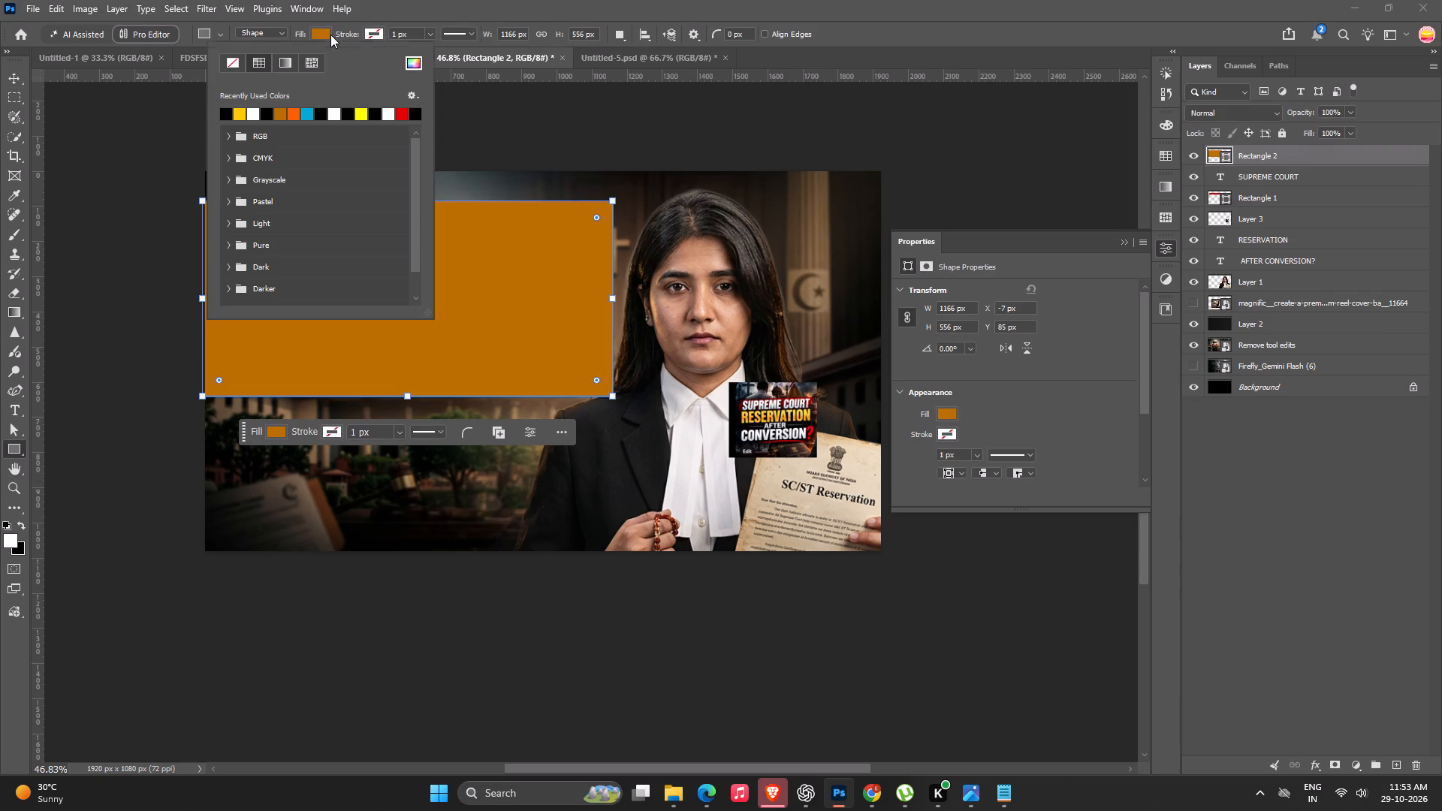
left_click(231, 112)
left_click(17, 86)
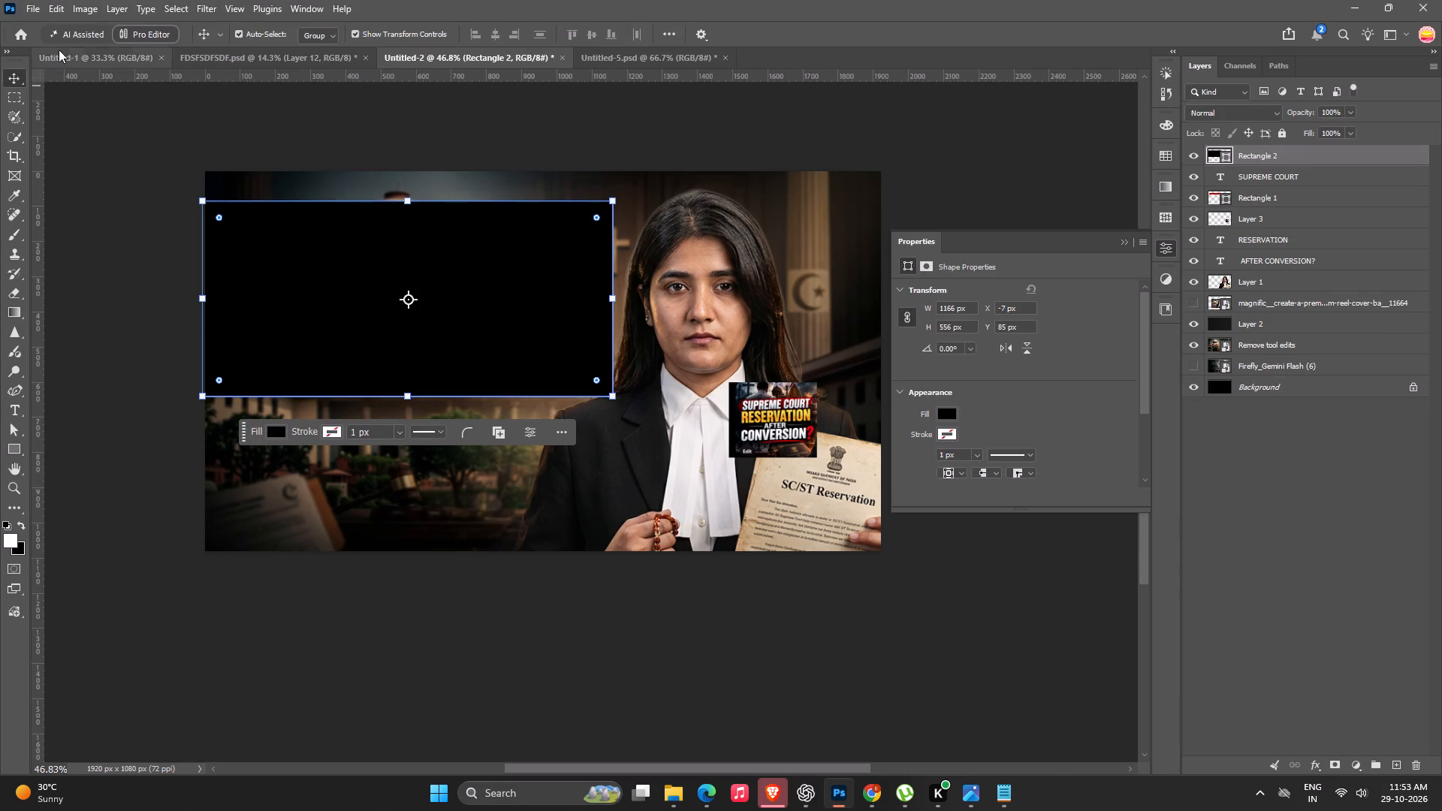
Apply a Gaussian Blur to the black rectangle, strong enough to turn it into a soft shadow.
left_click(211, 3)
left_click(234, 212)
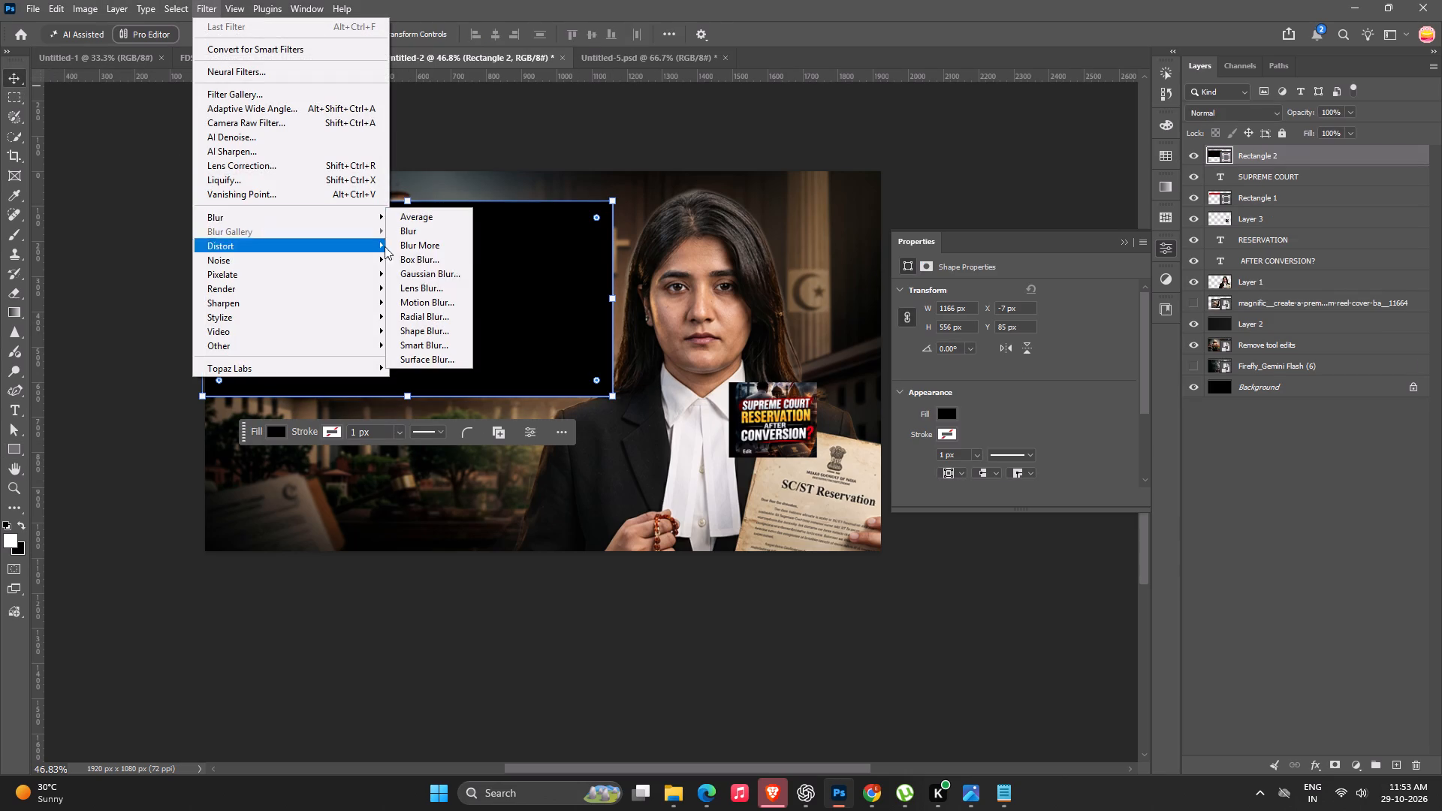
left_click(449, 274)
left_click(718, 296)
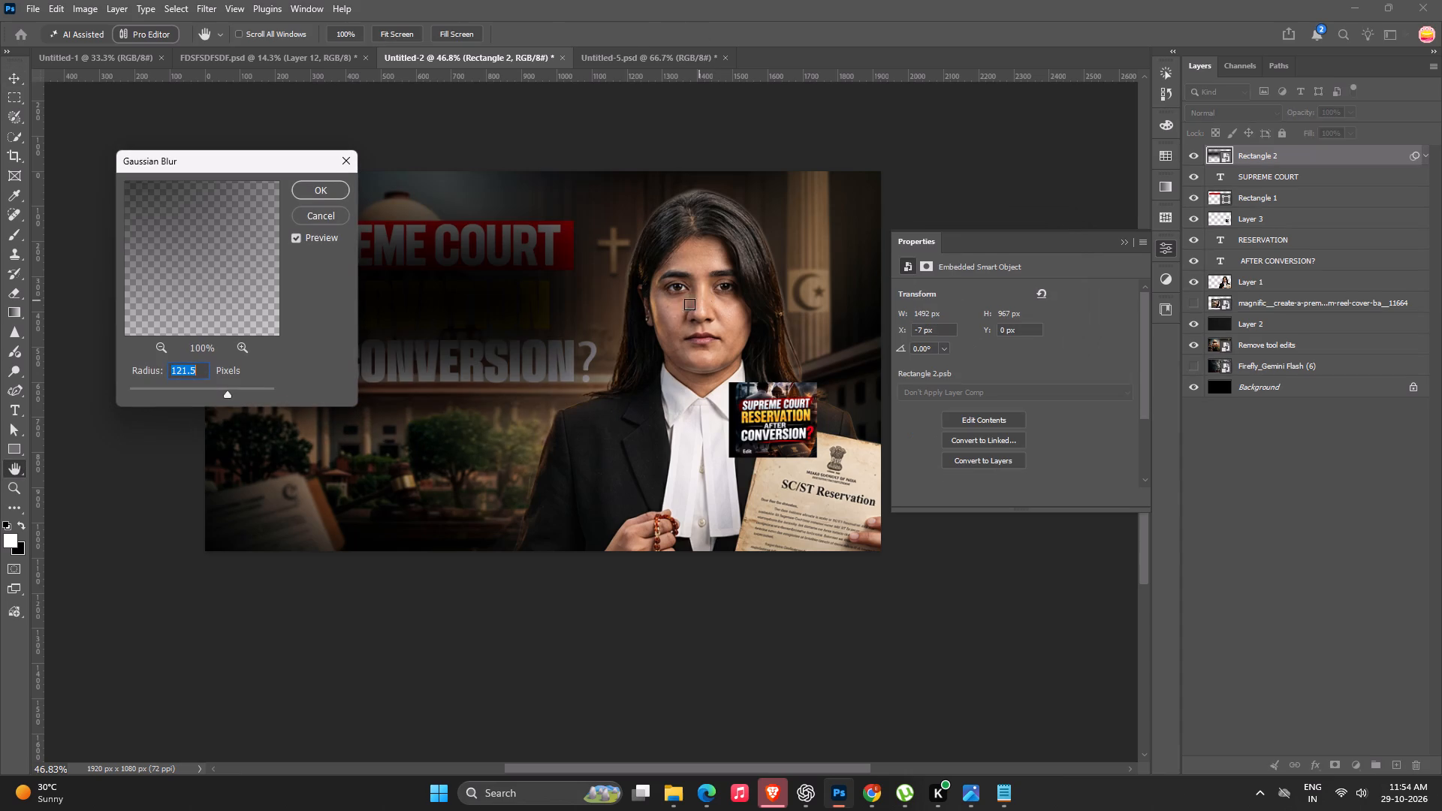
left_click_drag(225, 386, 193, 396)
left_click_drag(198, 393, 199, 393)
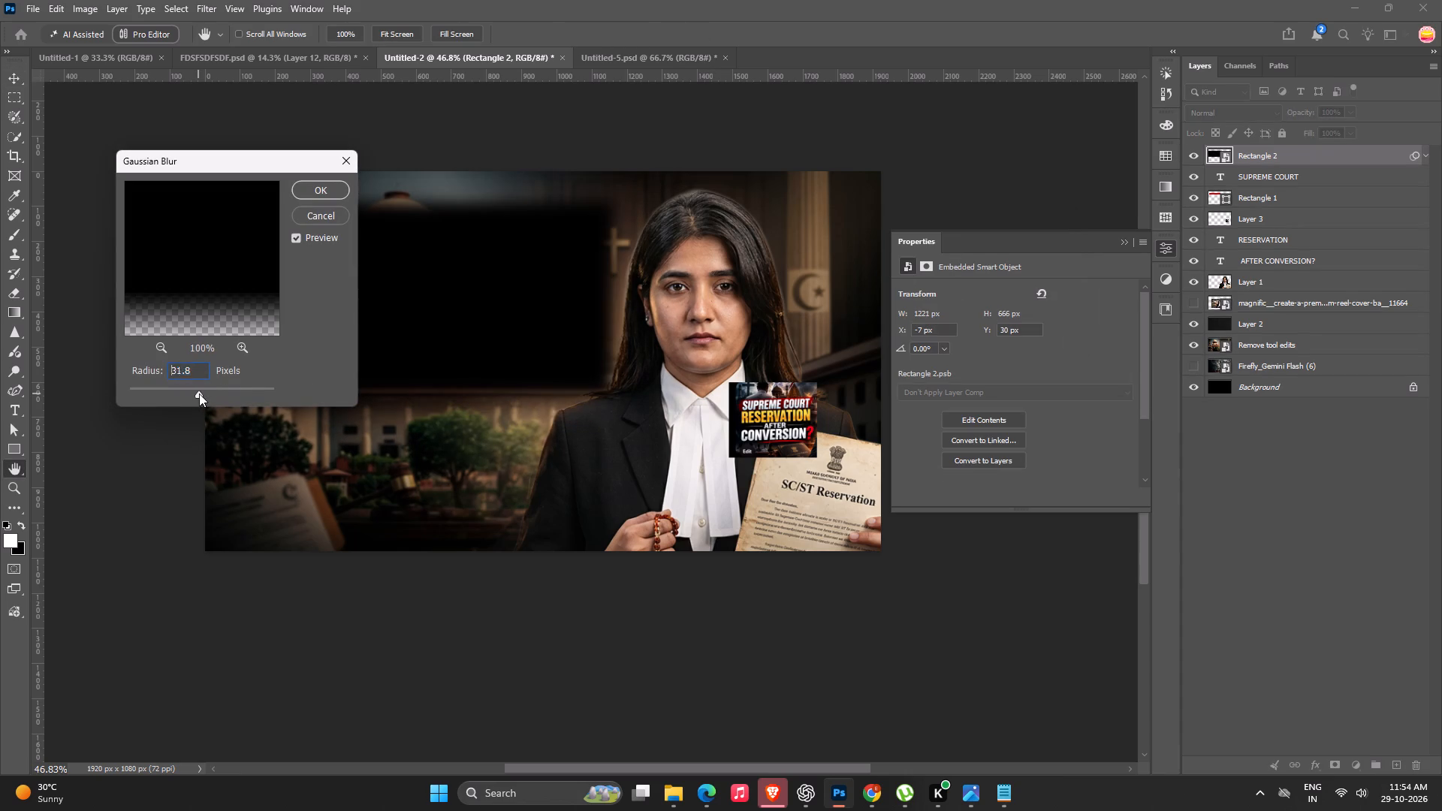
left_click_drag(199, 393, 215, 390)
left_click(300, 182)
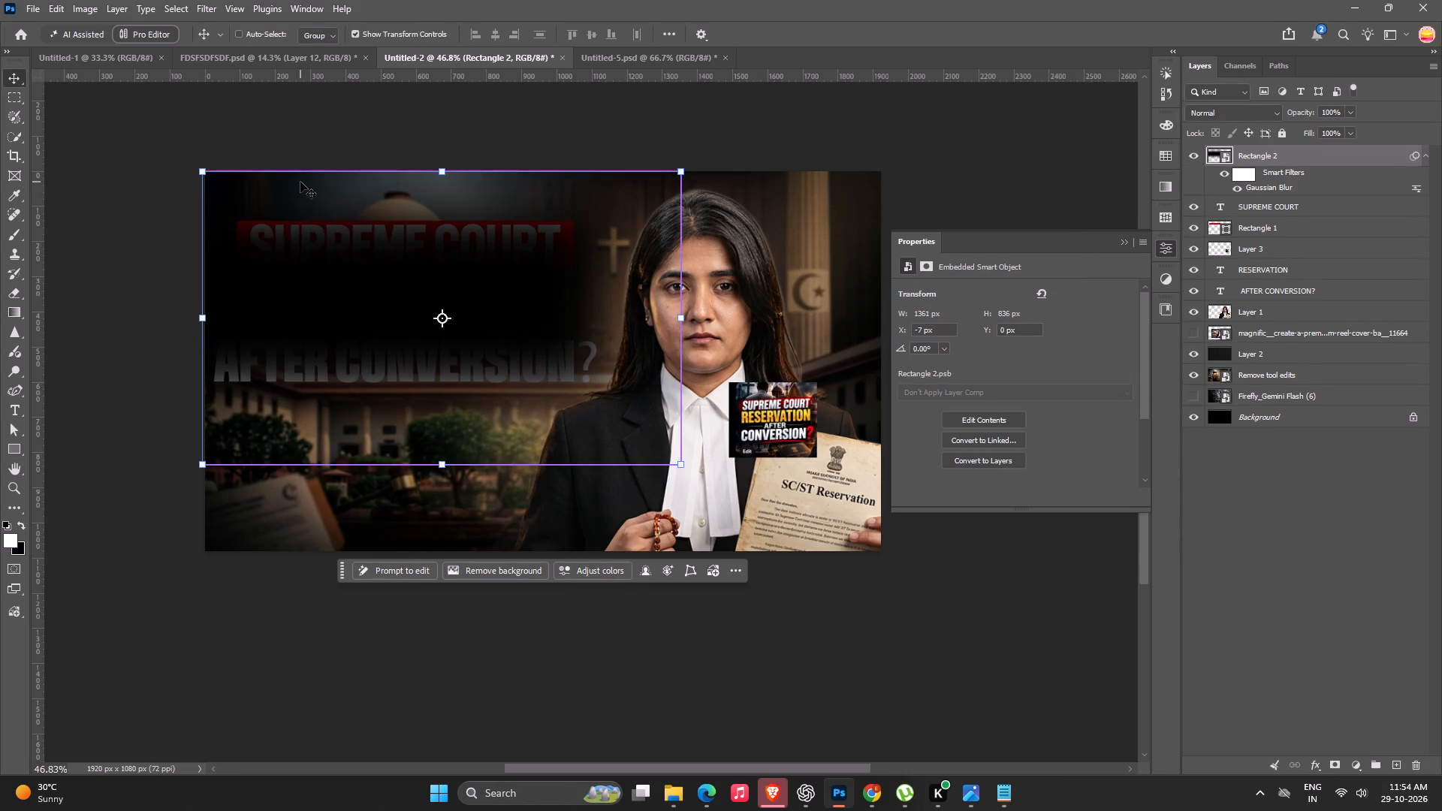
Move the blurred black rectangle beneath the title layers, directly above the lawyer's layer.
key("ctrl+bracketleft")
key("ctrl+bracketleft")
key("ctrl+bracketleft")
key("ctrl+bracketleft")
key("ctrl+bracketleft")
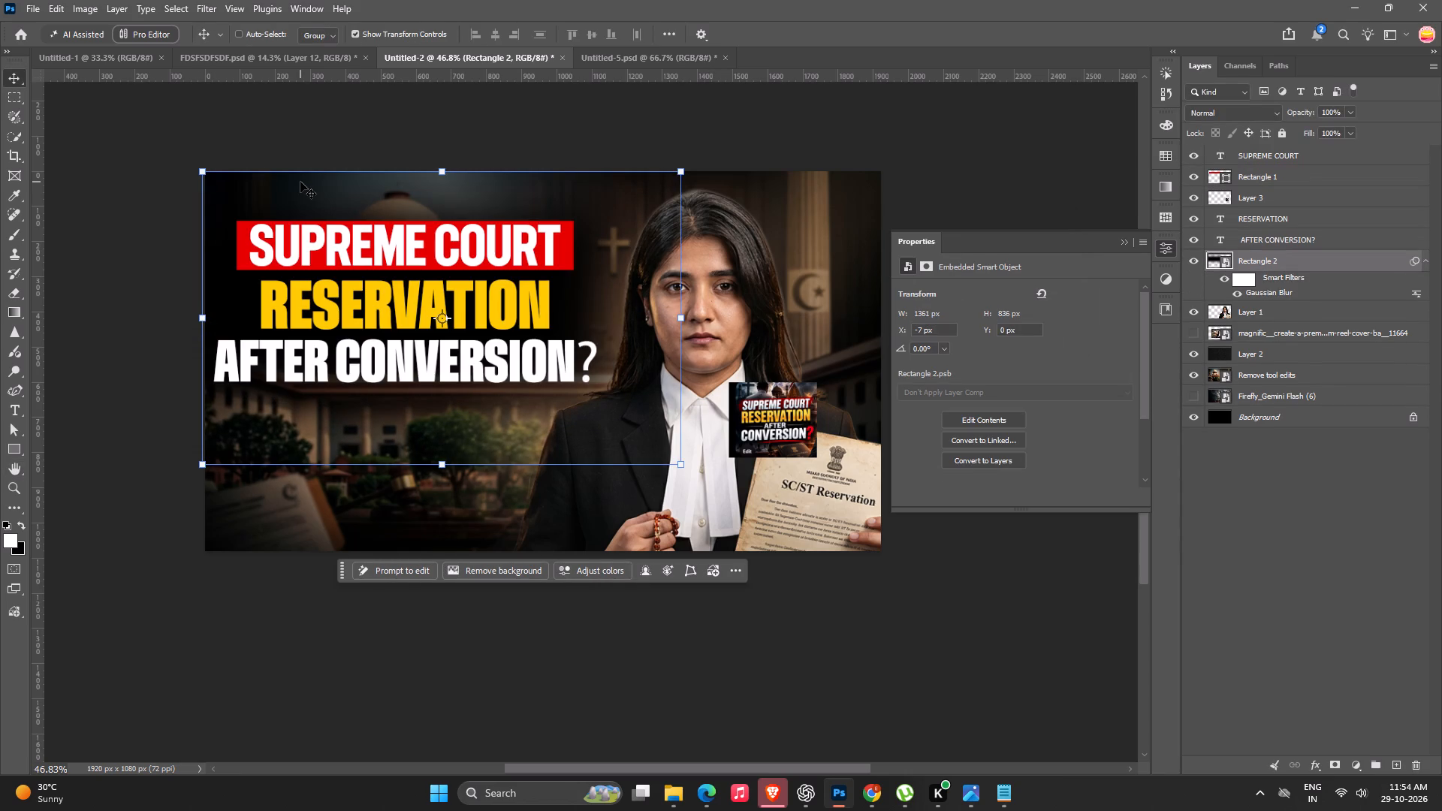
left_click(676, 665)
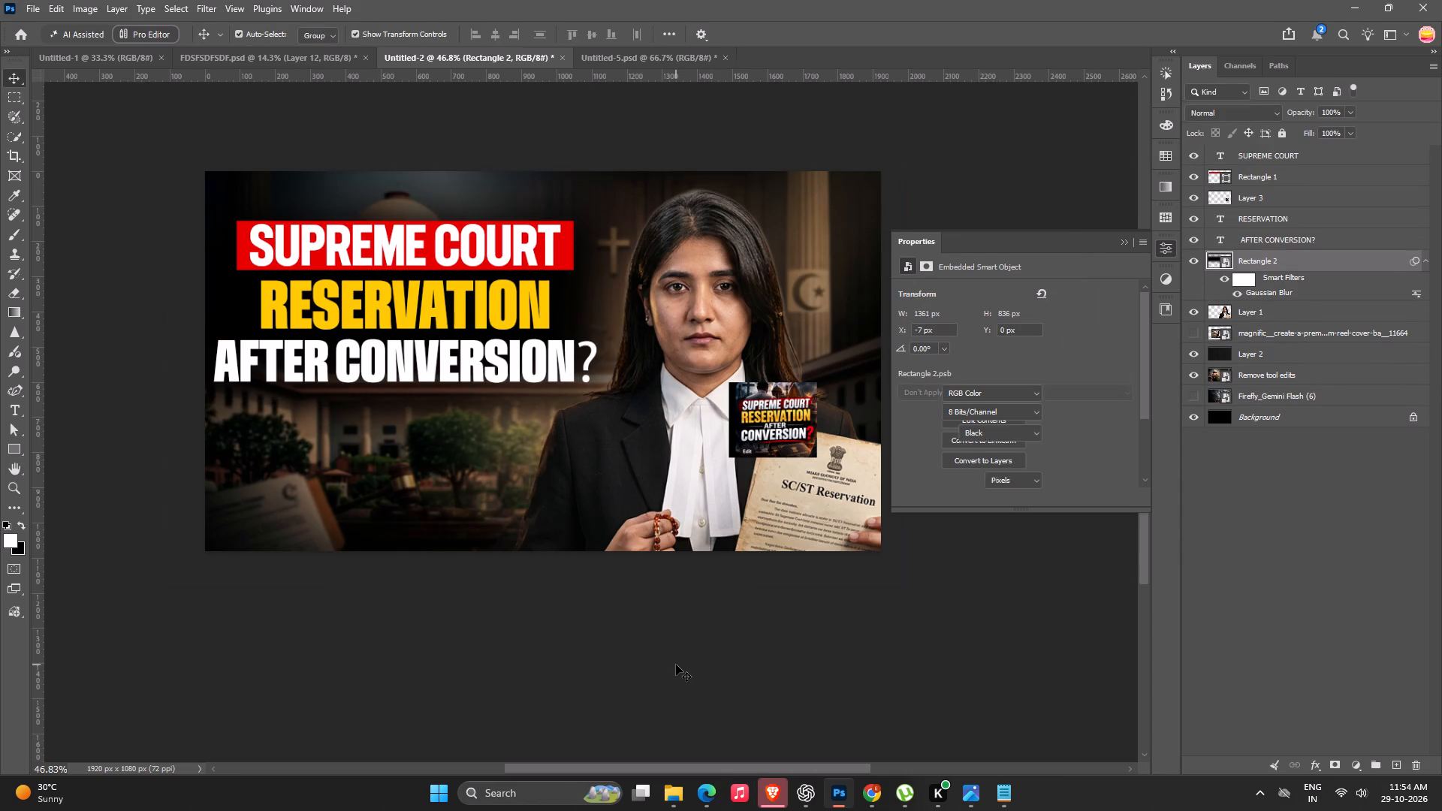
Shift AFTER CONVERSION? and RESERVATION each about 30 px to the right.
key("space")
key("space")
key("space")
key("space")
key("space")
key("space")
key("space")
key("space")
left_click_drag(490, 475, 534, 478)
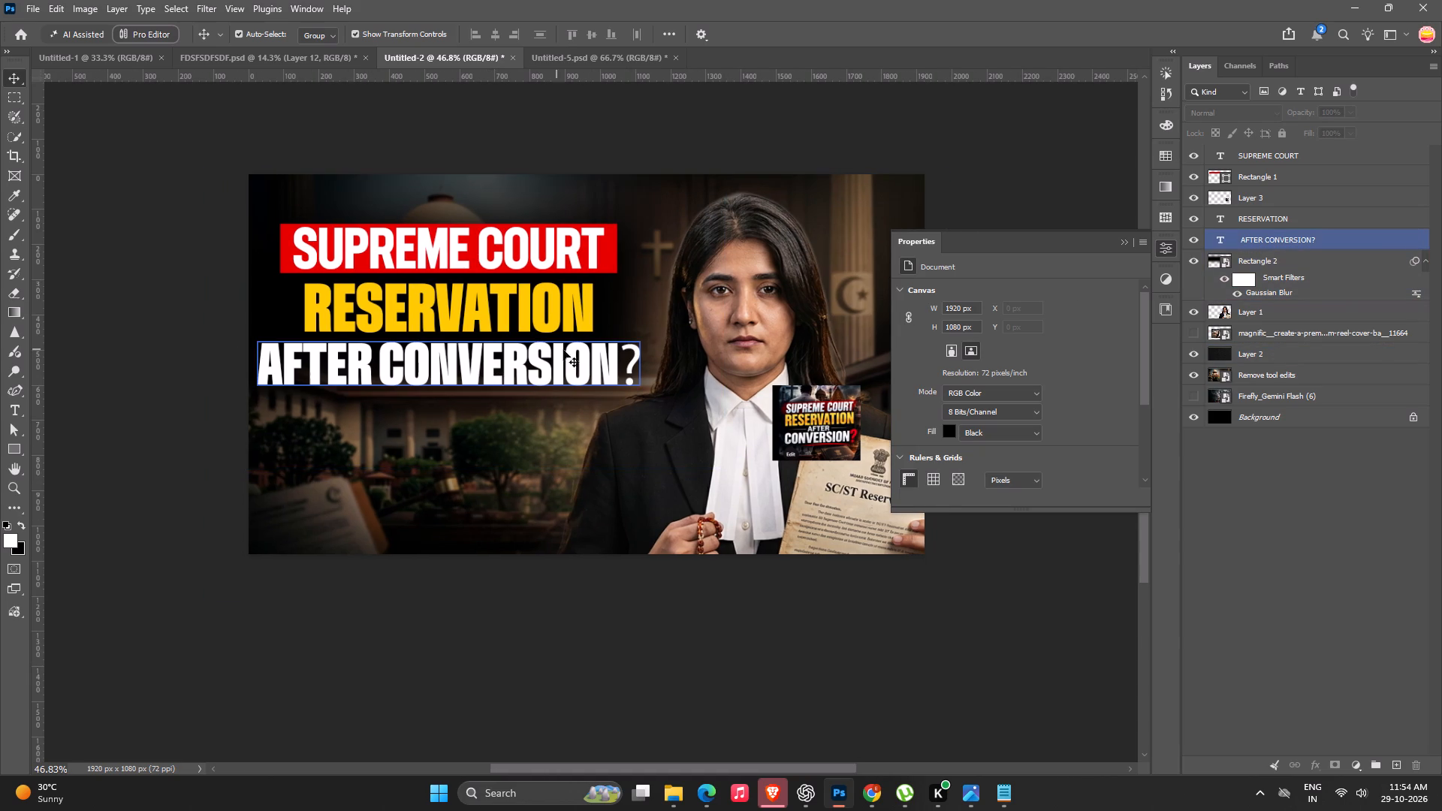
left_click_drag(602, 361, 616, 357)
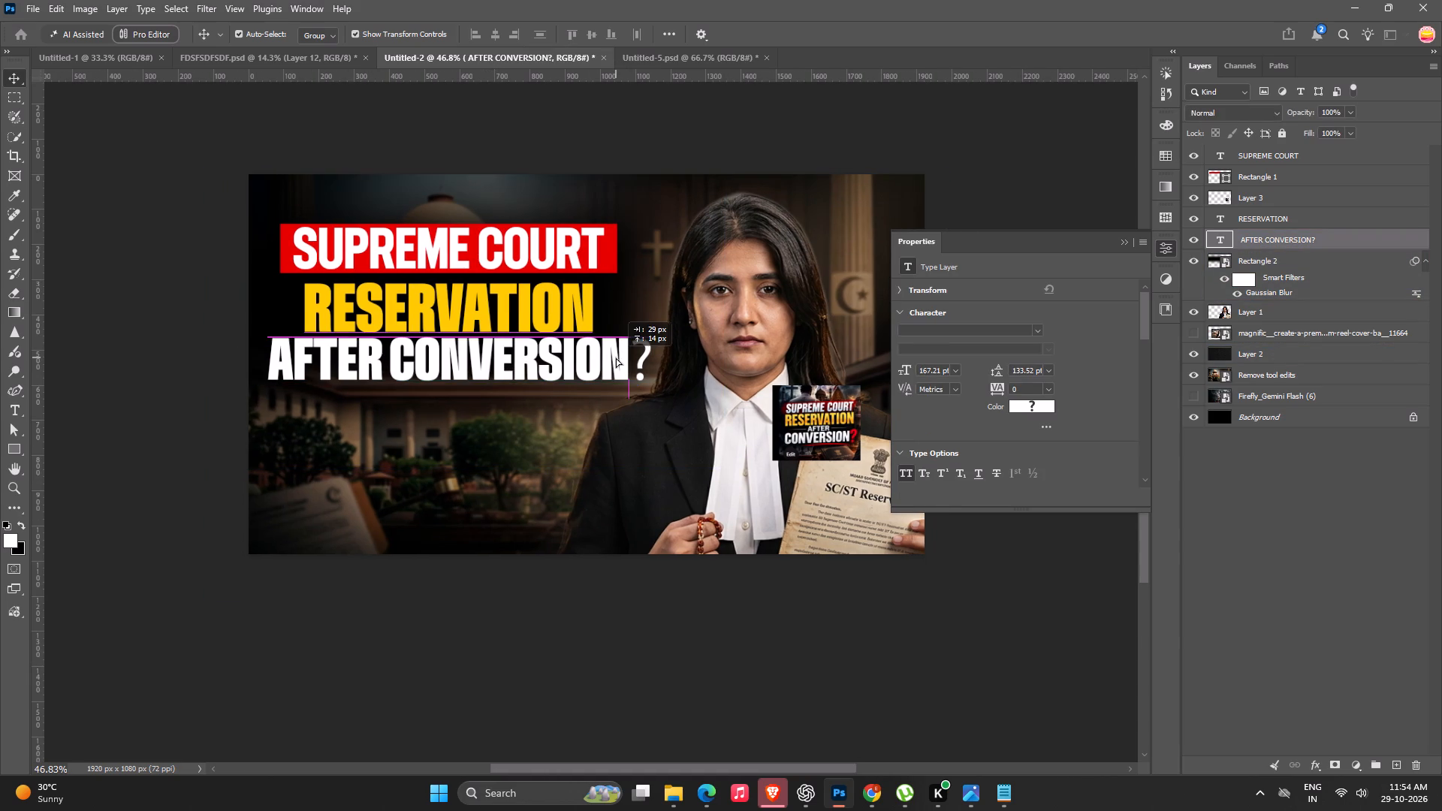
left_click_drag(616, 357, 611, 359)
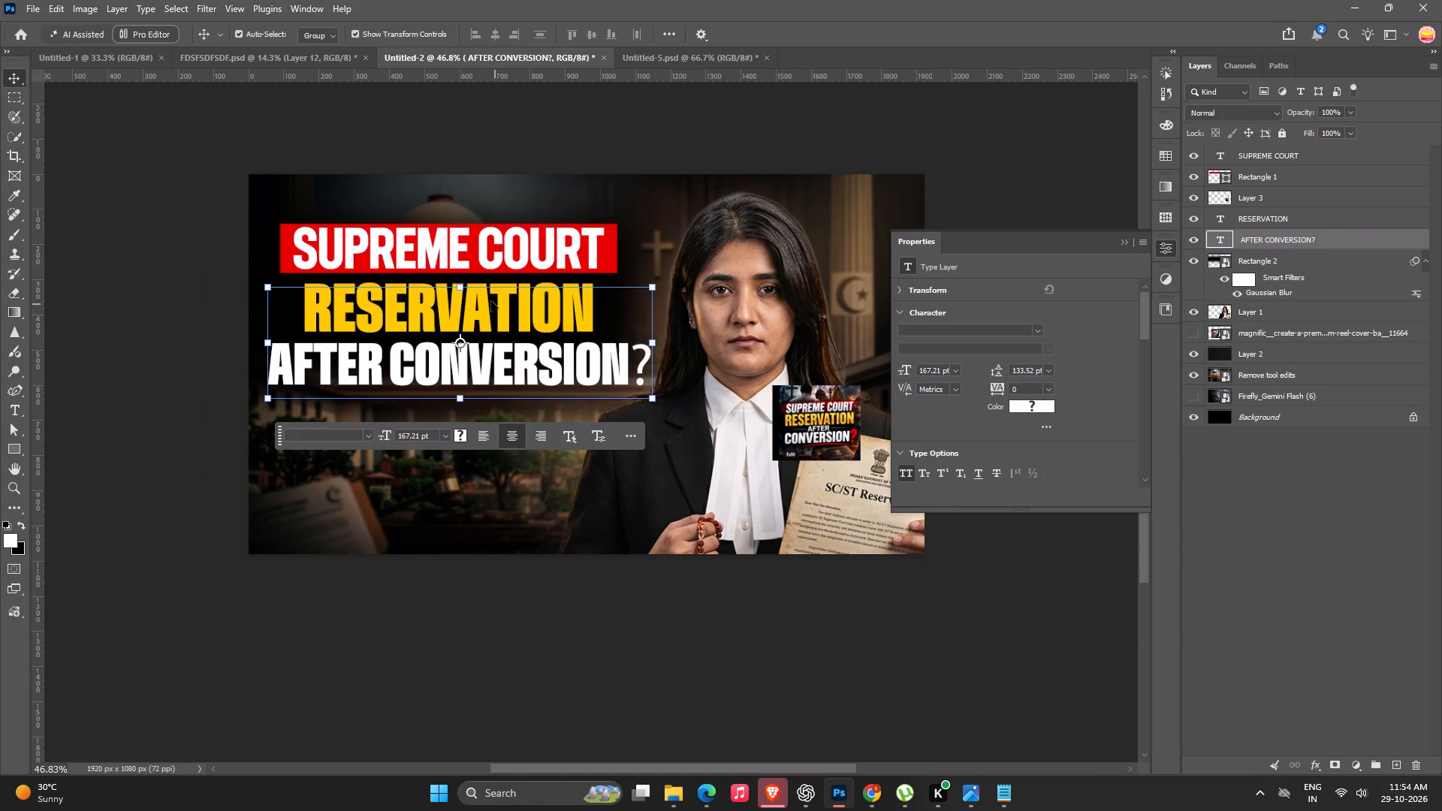
left_click(177, 254)
left_click_drag(475, 306, 492, 304)
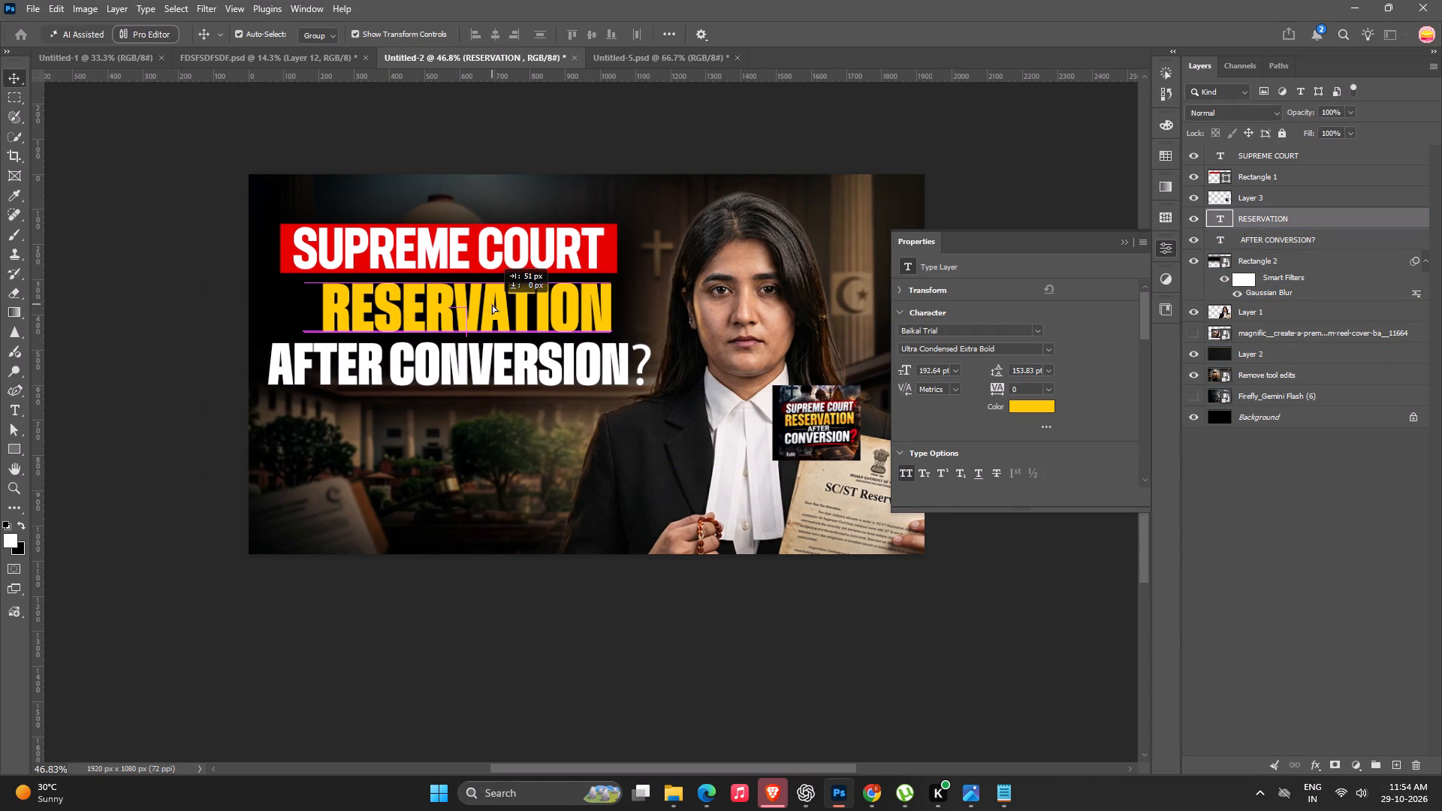
left_click_drag(492, 304, 485, 305)
left_click(573, 665)
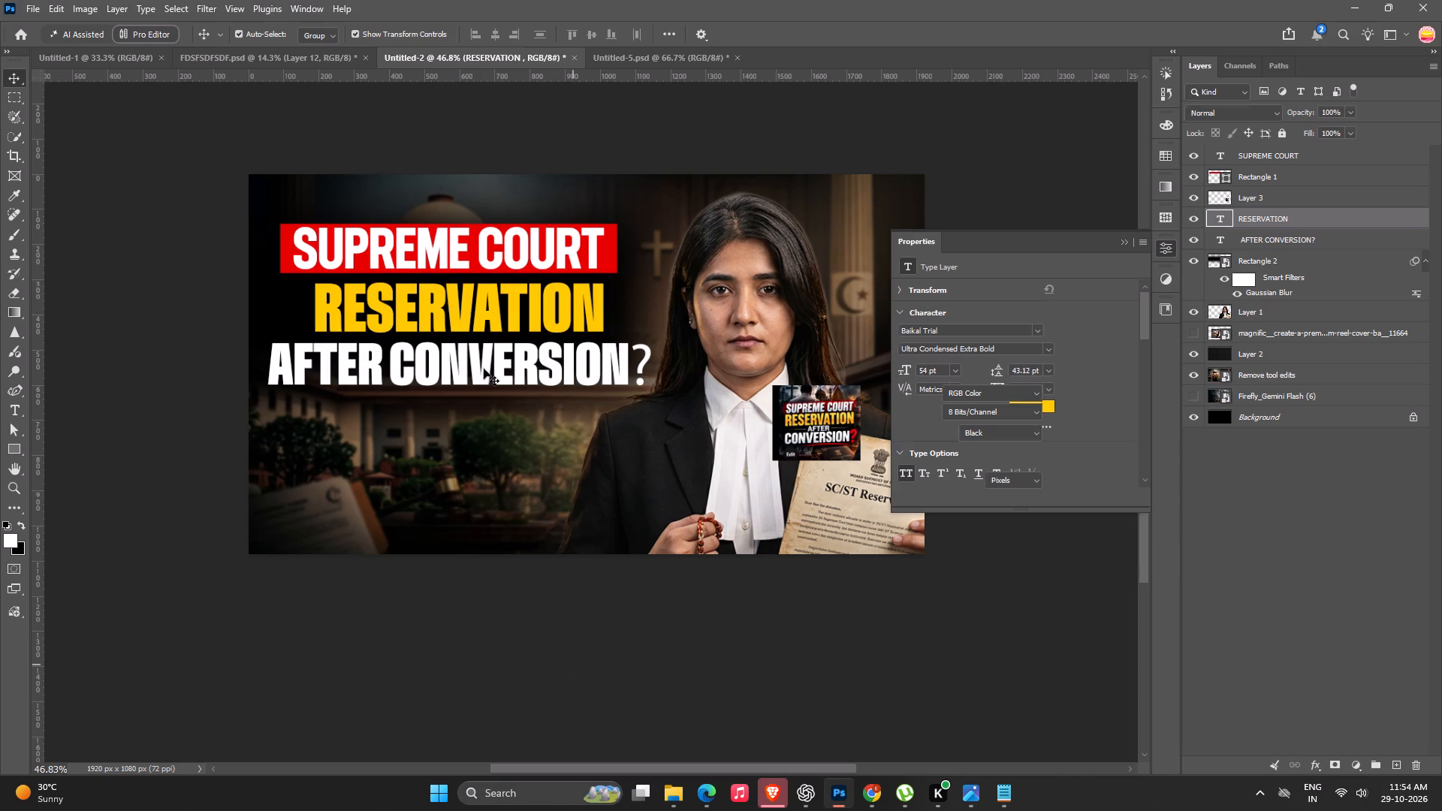
Shift SUPREME COURT together with its red rectangle about 30 px right, in line with the lower title lines.
left_click(614, 235)
left_click(588, 241, "shift")
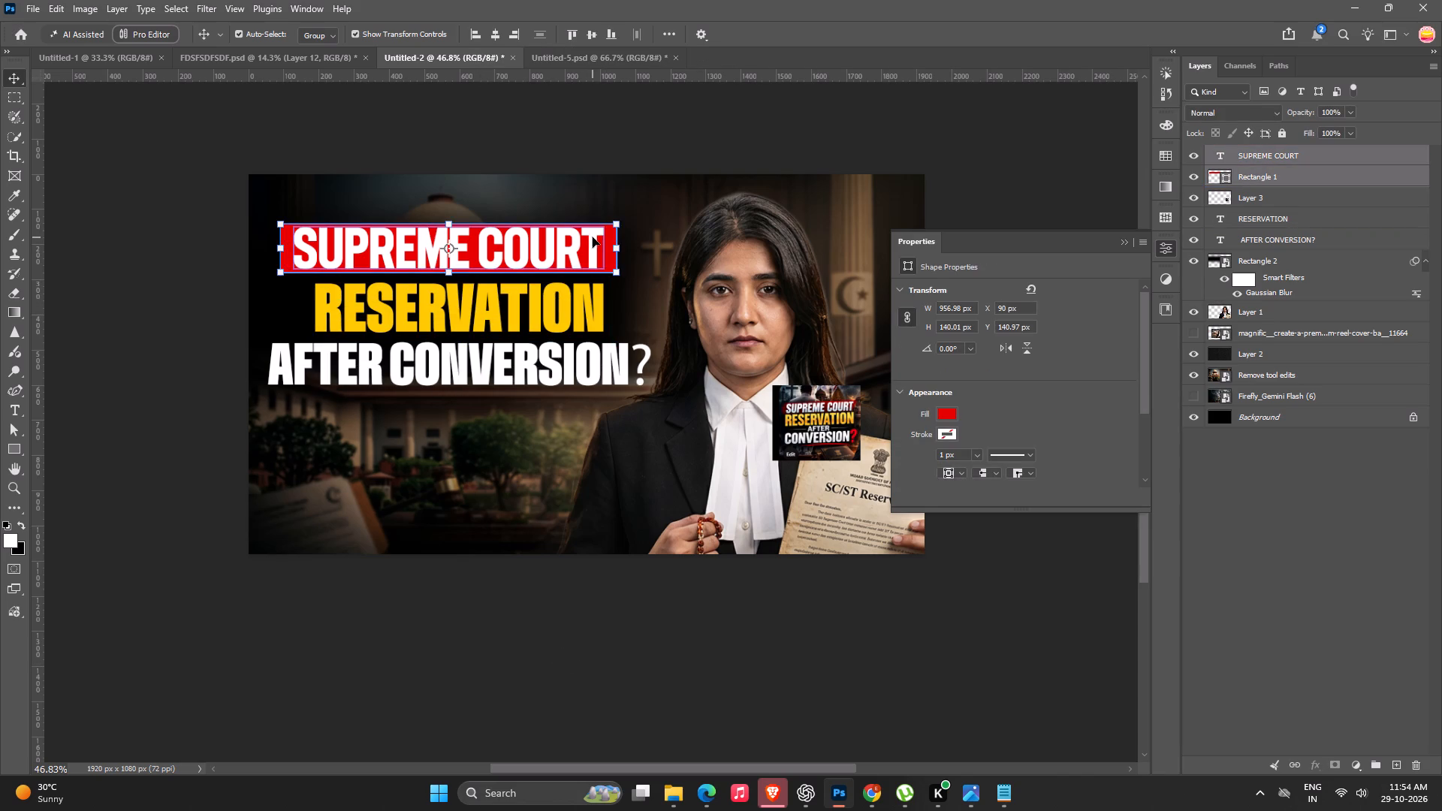
left_click_drag(593, 237, 601, 235)
left_click(738, 607)
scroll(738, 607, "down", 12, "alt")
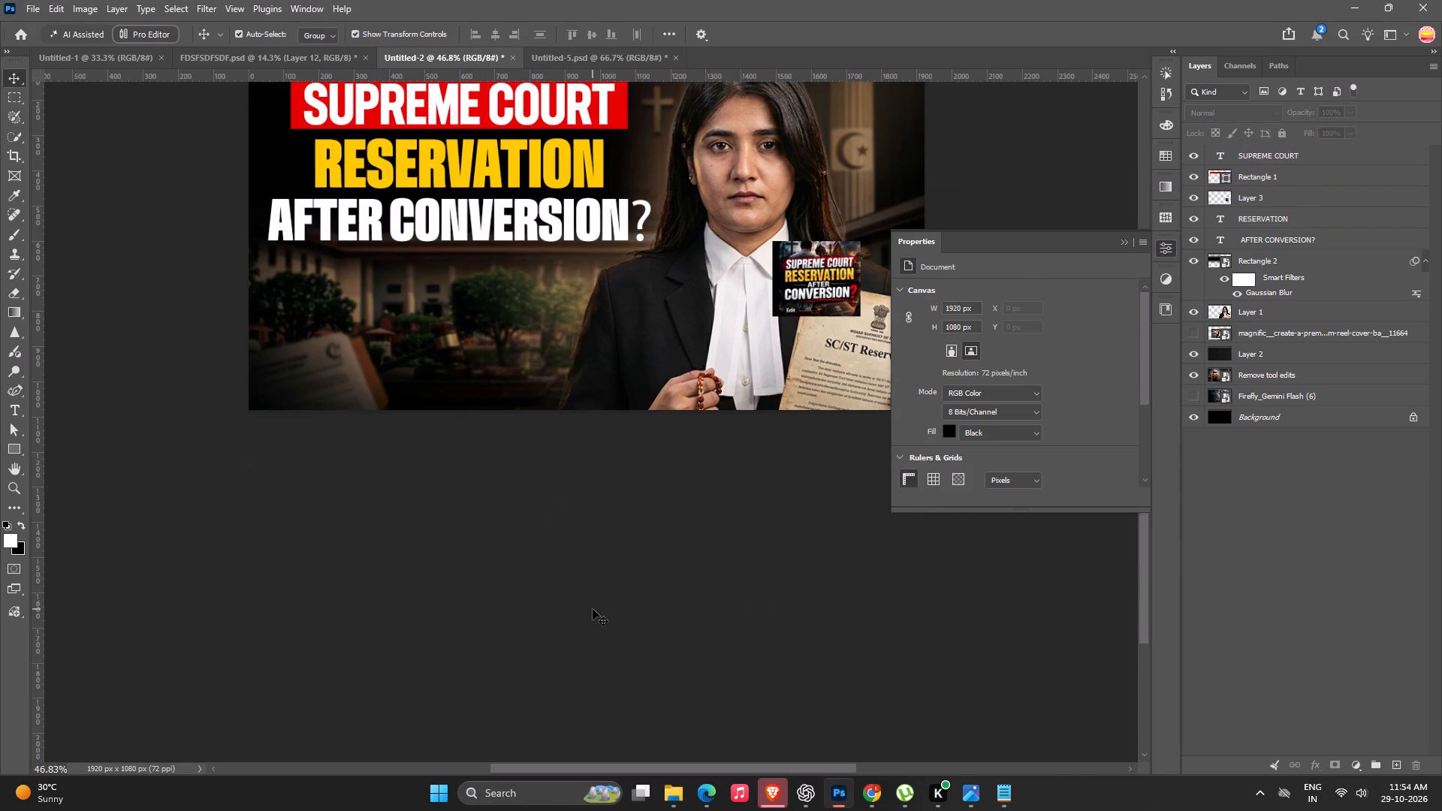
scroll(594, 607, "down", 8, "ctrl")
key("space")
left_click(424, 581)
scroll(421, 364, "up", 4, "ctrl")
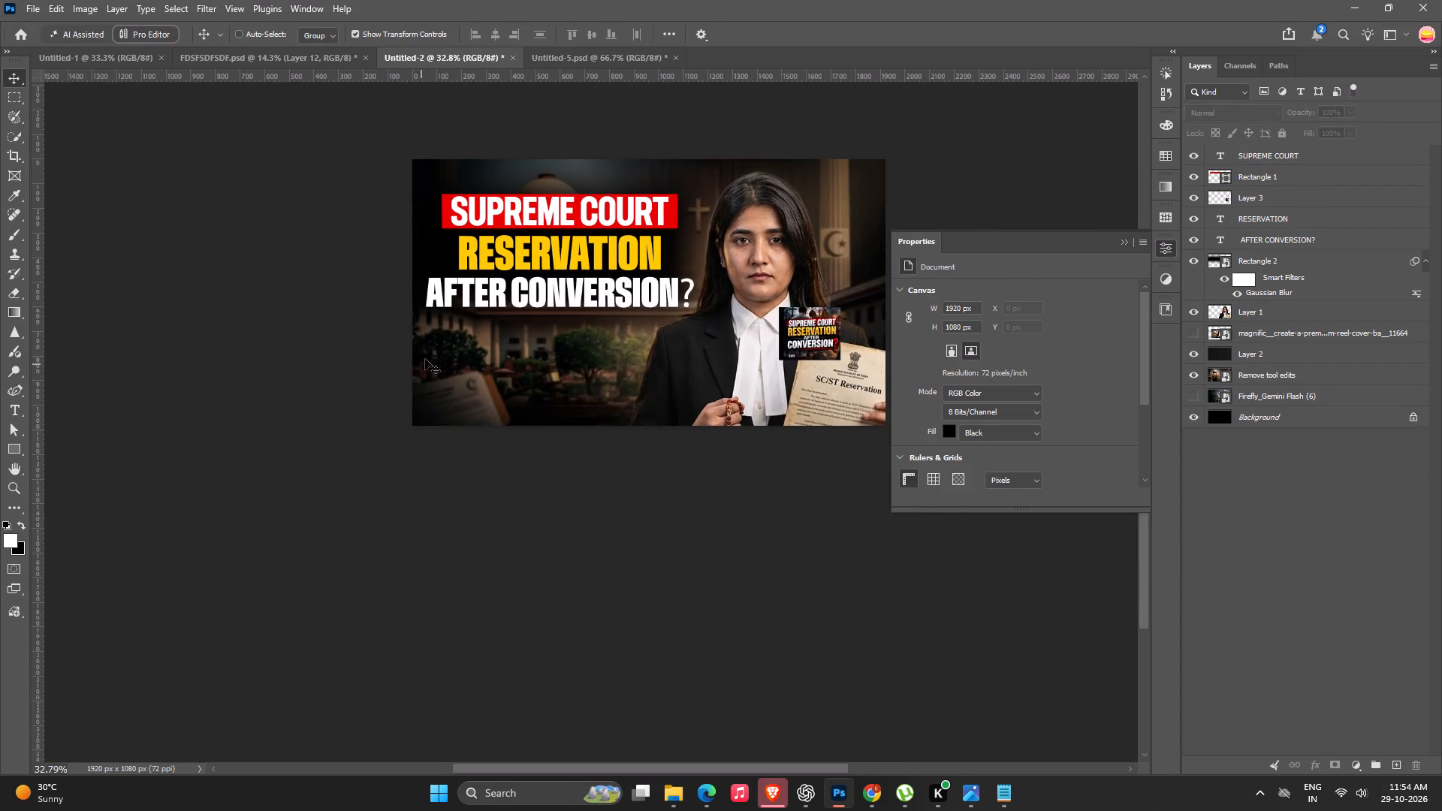
Delete the red rectangle behind the SUPREME COURT text.
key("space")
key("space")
left_click_drag(564, 454, 510, 471)
left_click(617, 235)
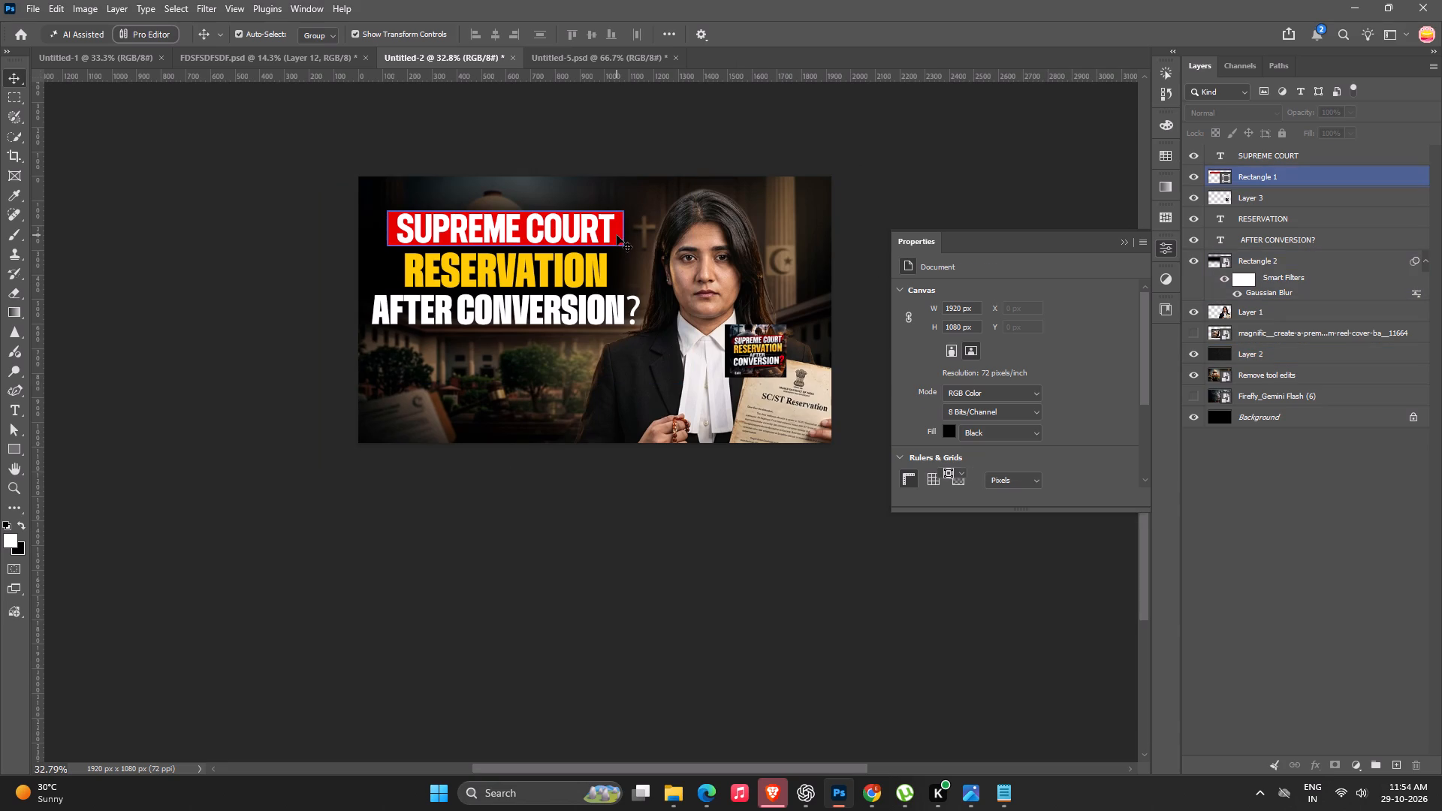
key("Delete")
left_click(610, 502)
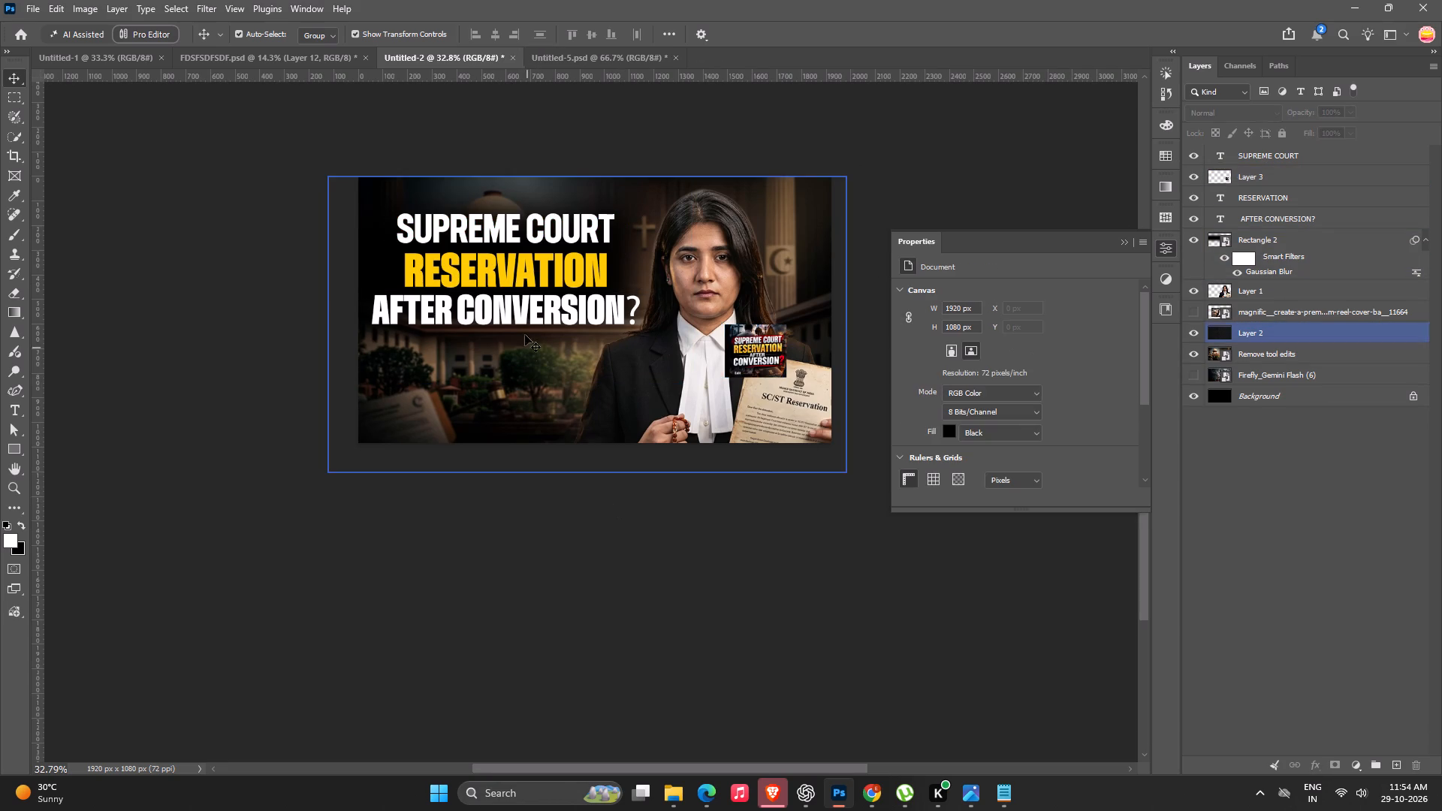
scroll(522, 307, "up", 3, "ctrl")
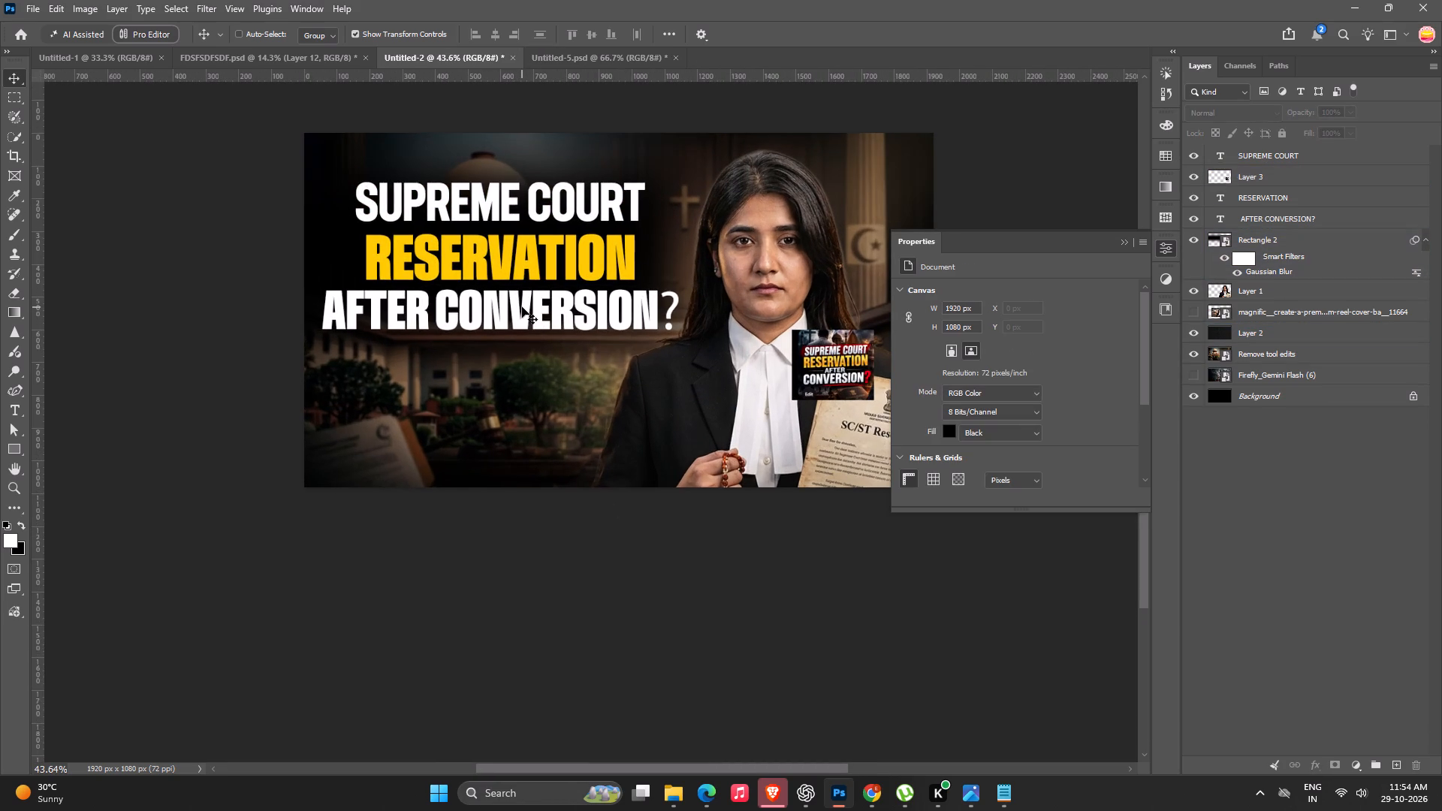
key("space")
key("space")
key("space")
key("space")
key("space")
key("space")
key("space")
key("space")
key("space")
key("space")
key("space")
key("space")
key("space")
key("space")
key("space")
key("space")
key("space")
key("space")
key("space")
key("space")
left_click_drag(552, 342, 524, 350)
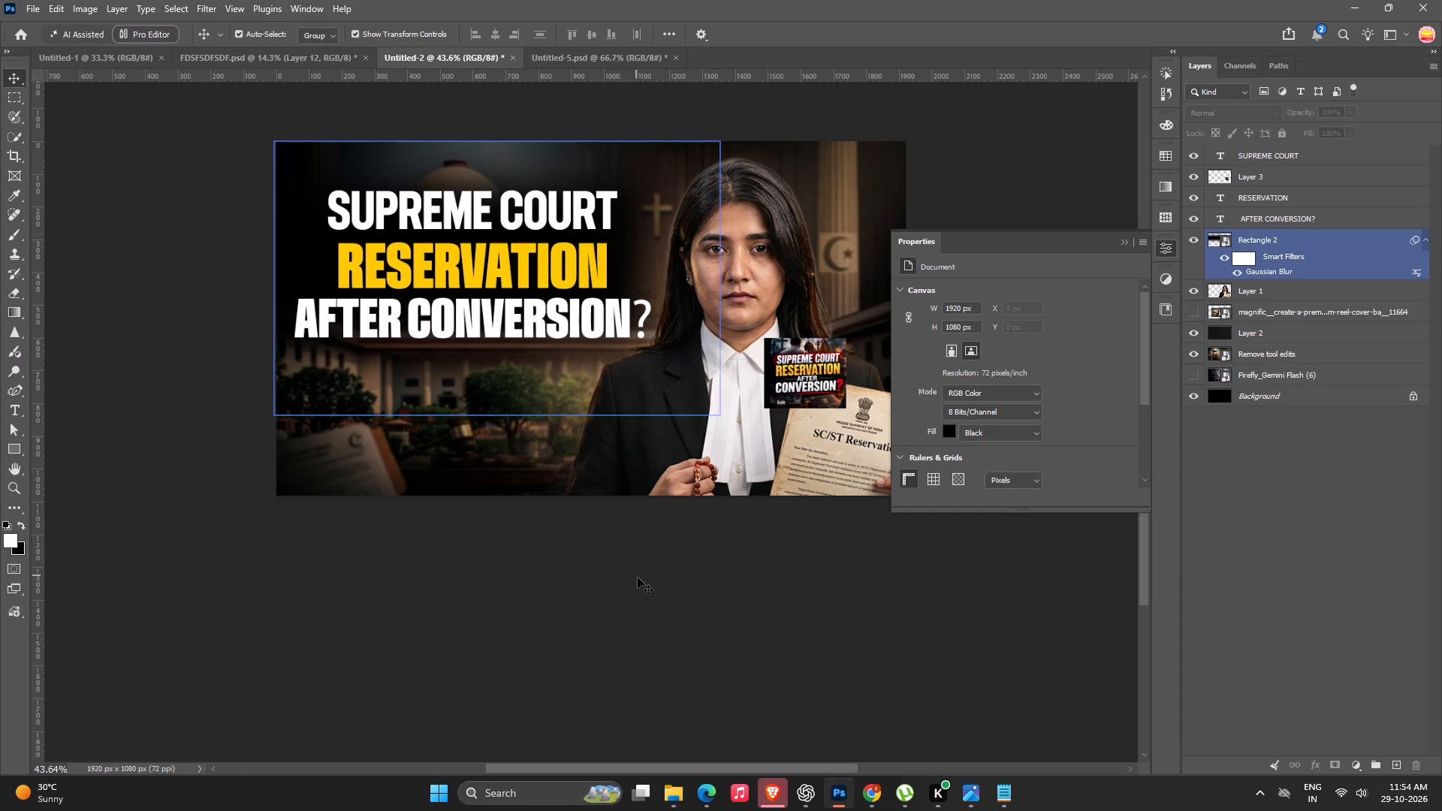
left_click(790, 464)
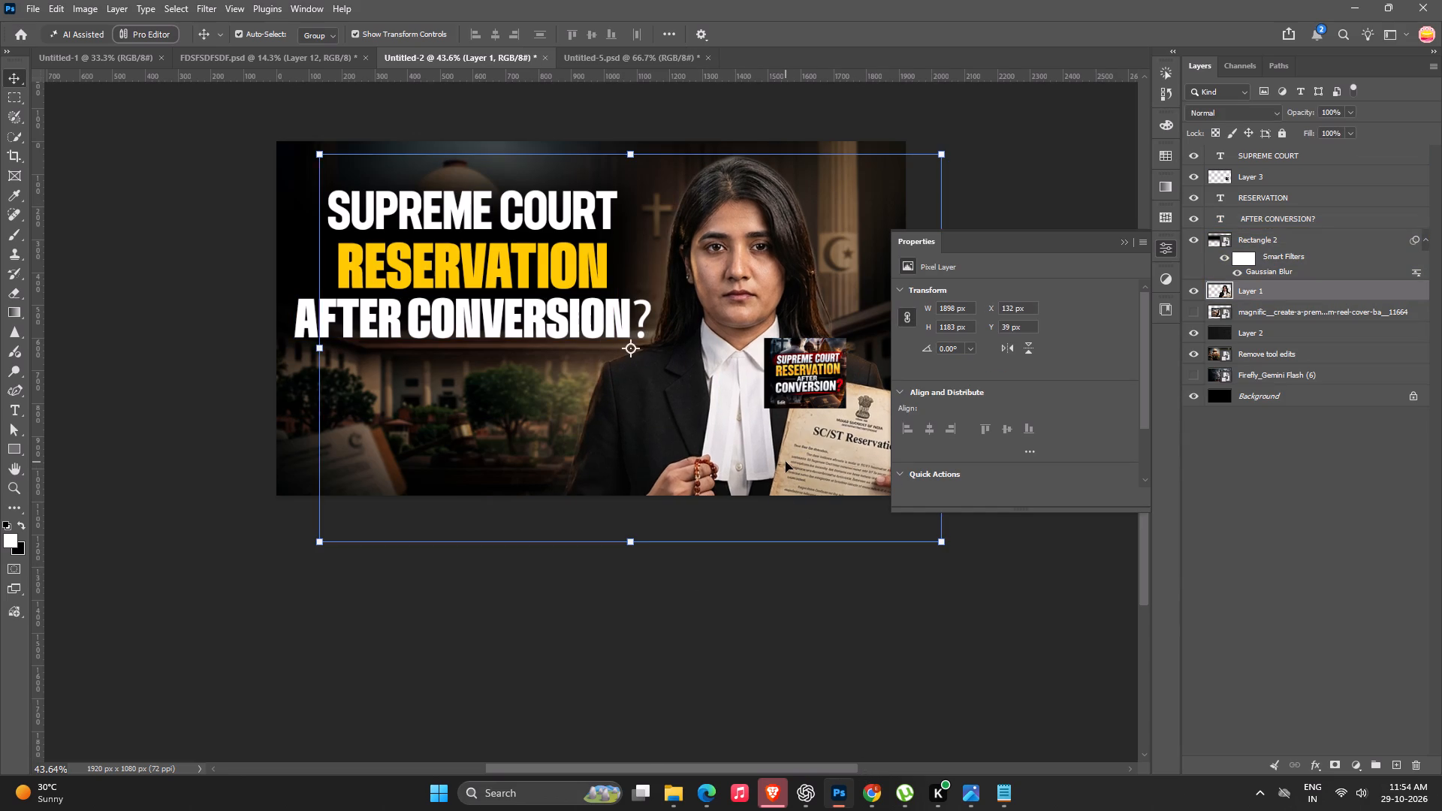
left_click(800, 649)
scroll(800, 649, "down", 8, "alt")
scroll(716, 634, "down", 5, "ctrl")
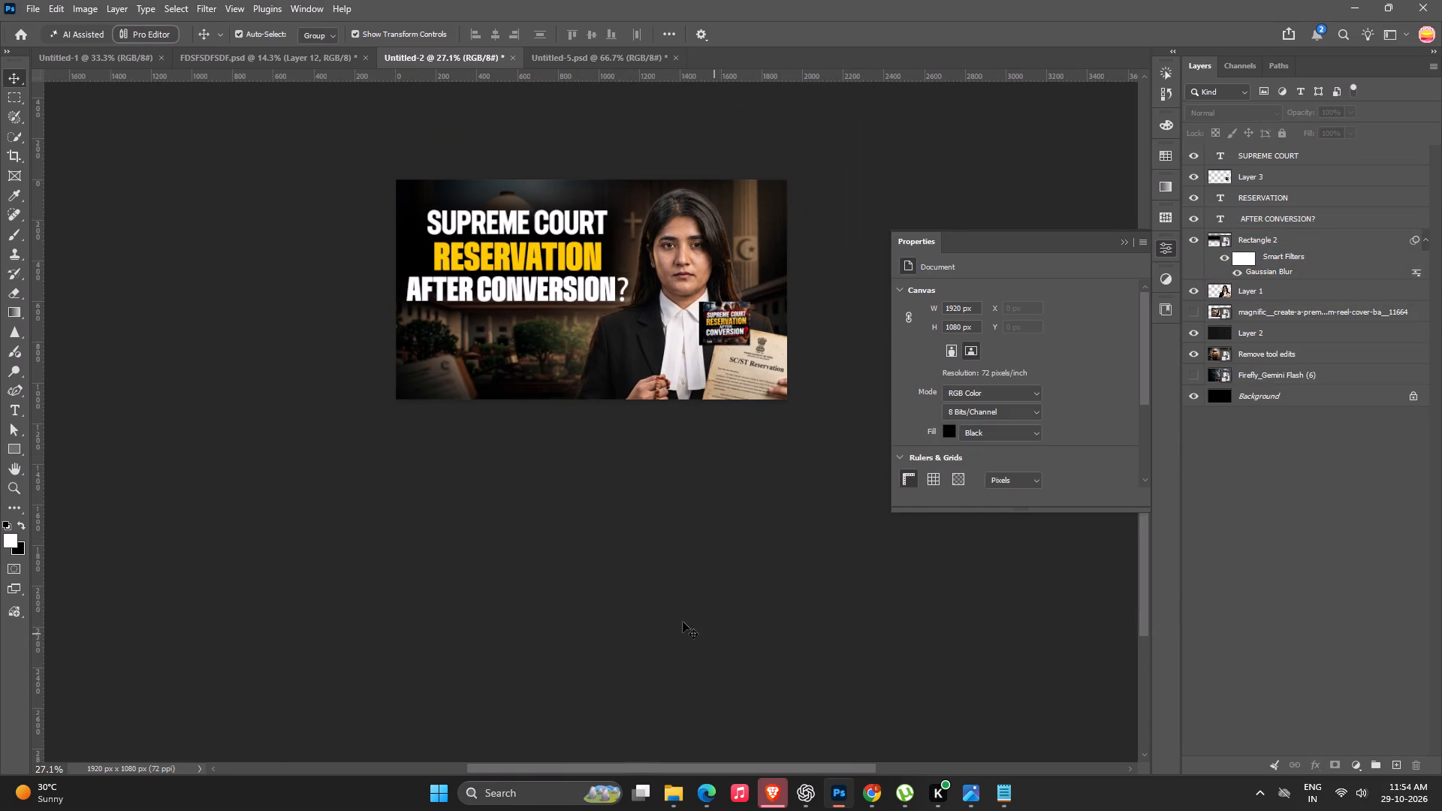
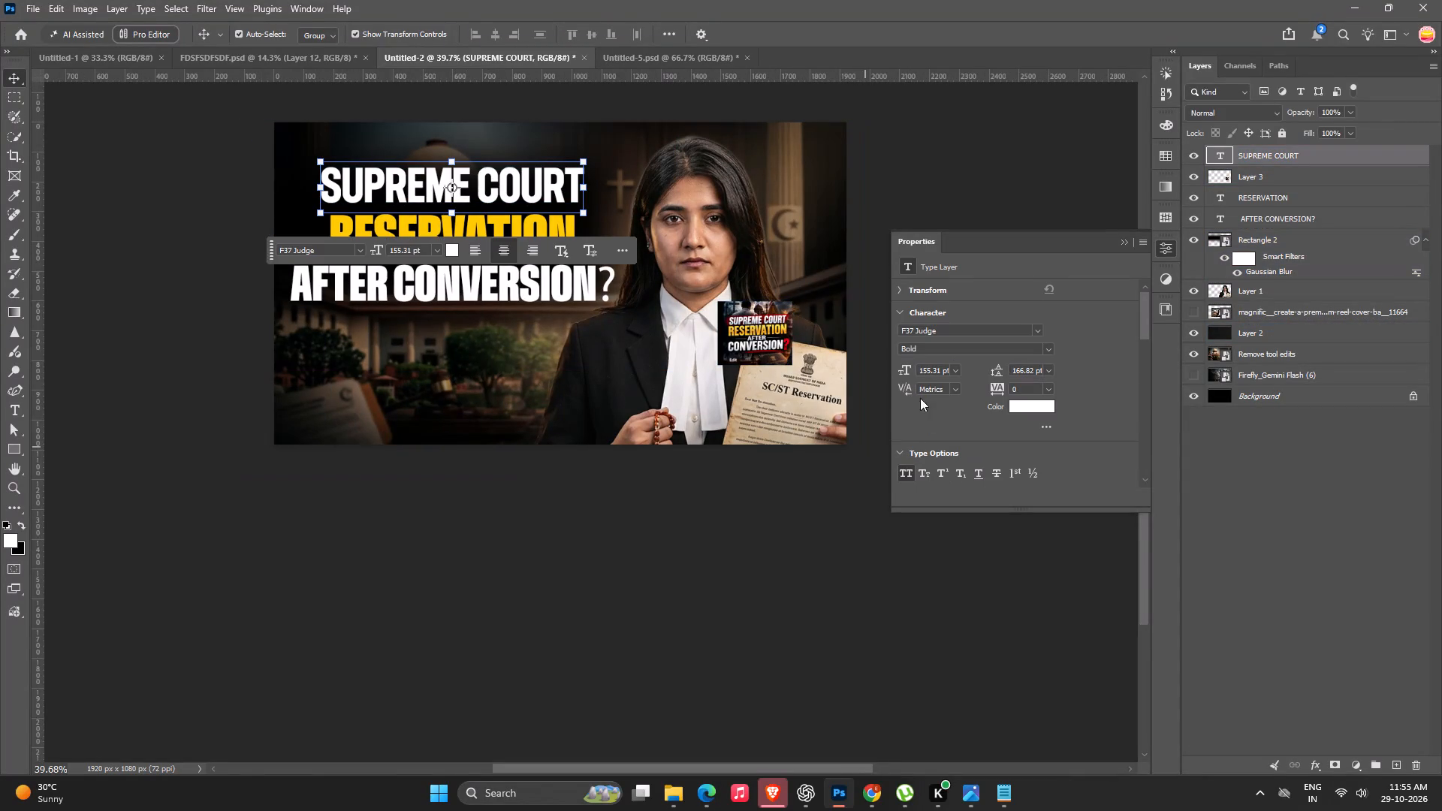
Select the yellow RESERVATION title line and open its font choices to pick a typeface.
left_click_drag(460, 538, 460, 511)
left_click(520, 231)
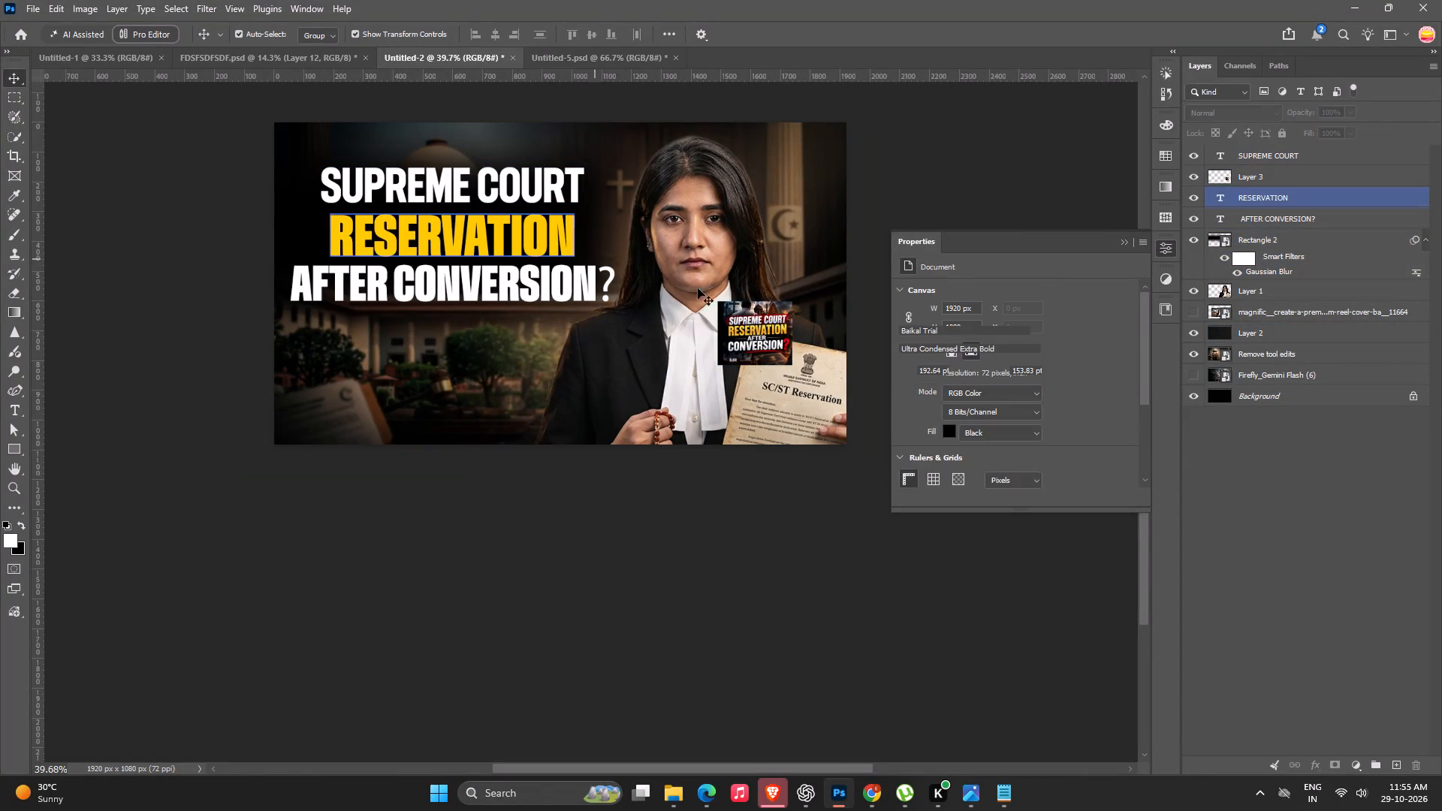
left_click(1039, 327)
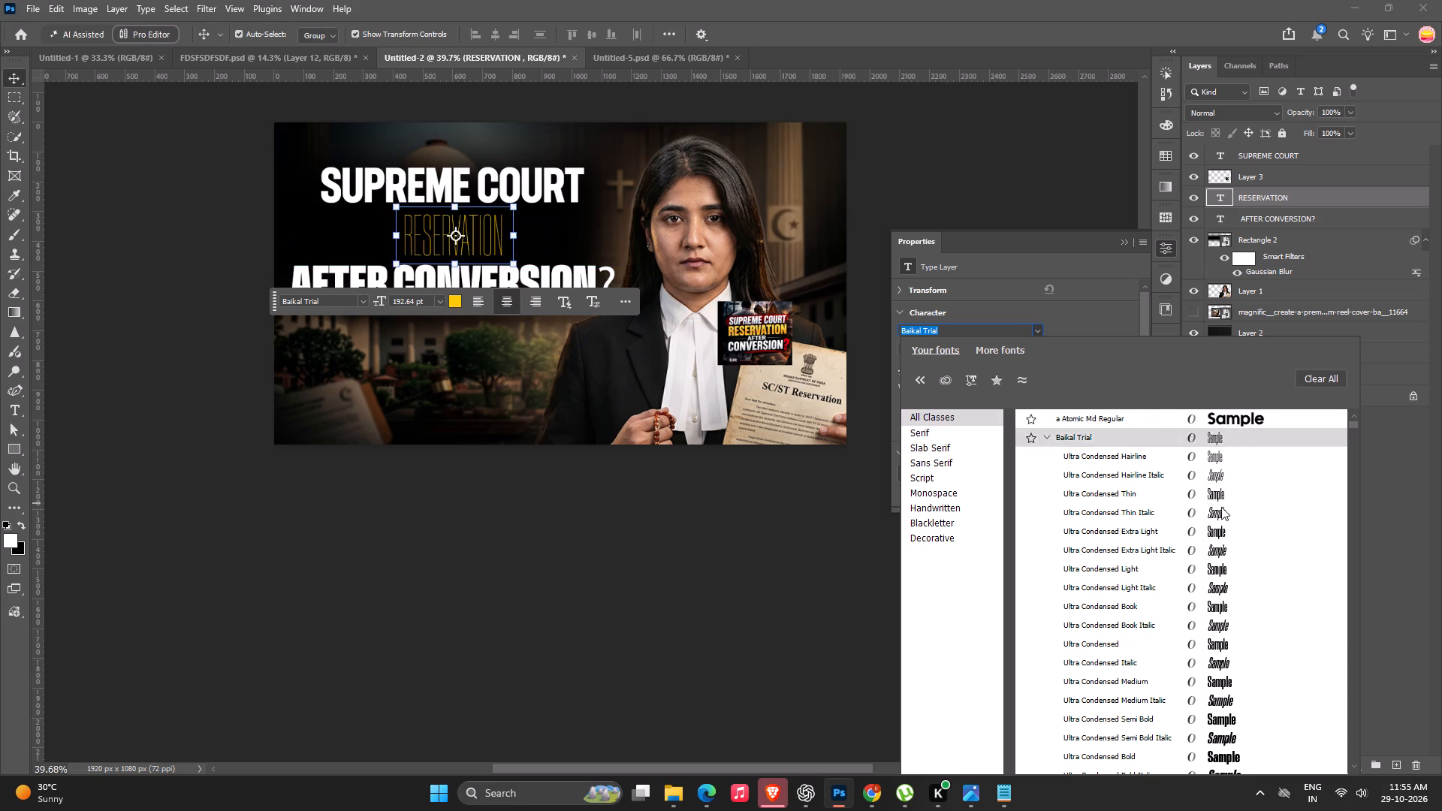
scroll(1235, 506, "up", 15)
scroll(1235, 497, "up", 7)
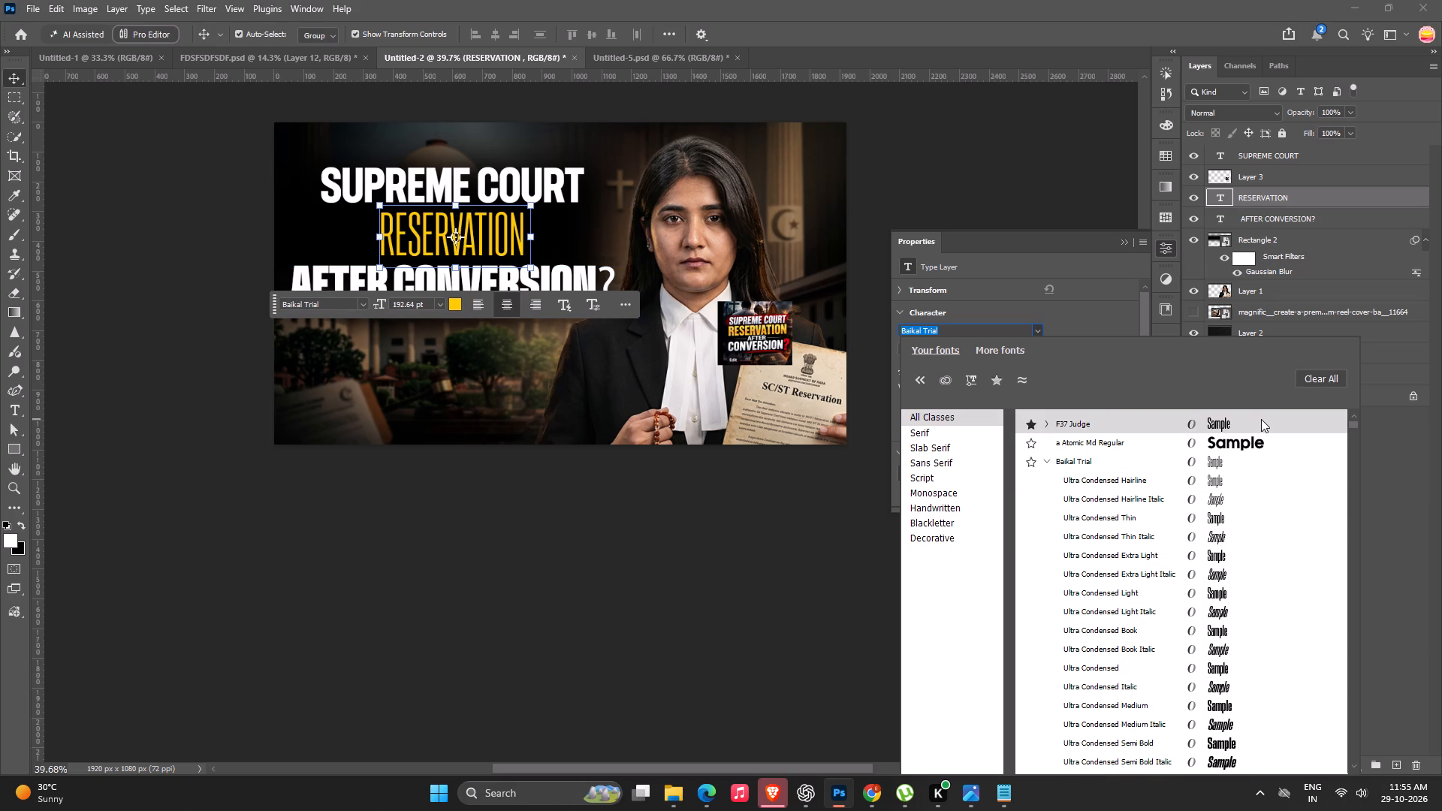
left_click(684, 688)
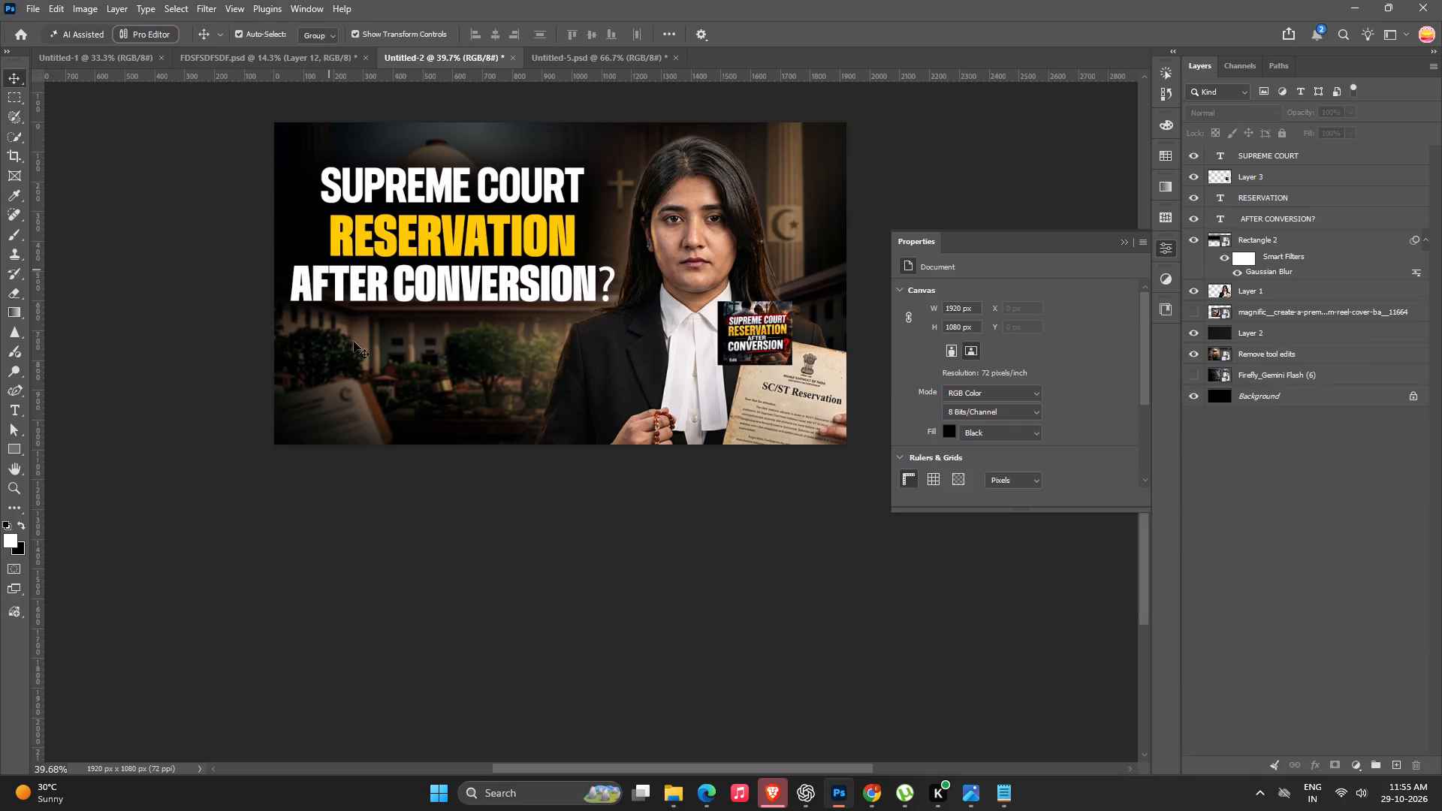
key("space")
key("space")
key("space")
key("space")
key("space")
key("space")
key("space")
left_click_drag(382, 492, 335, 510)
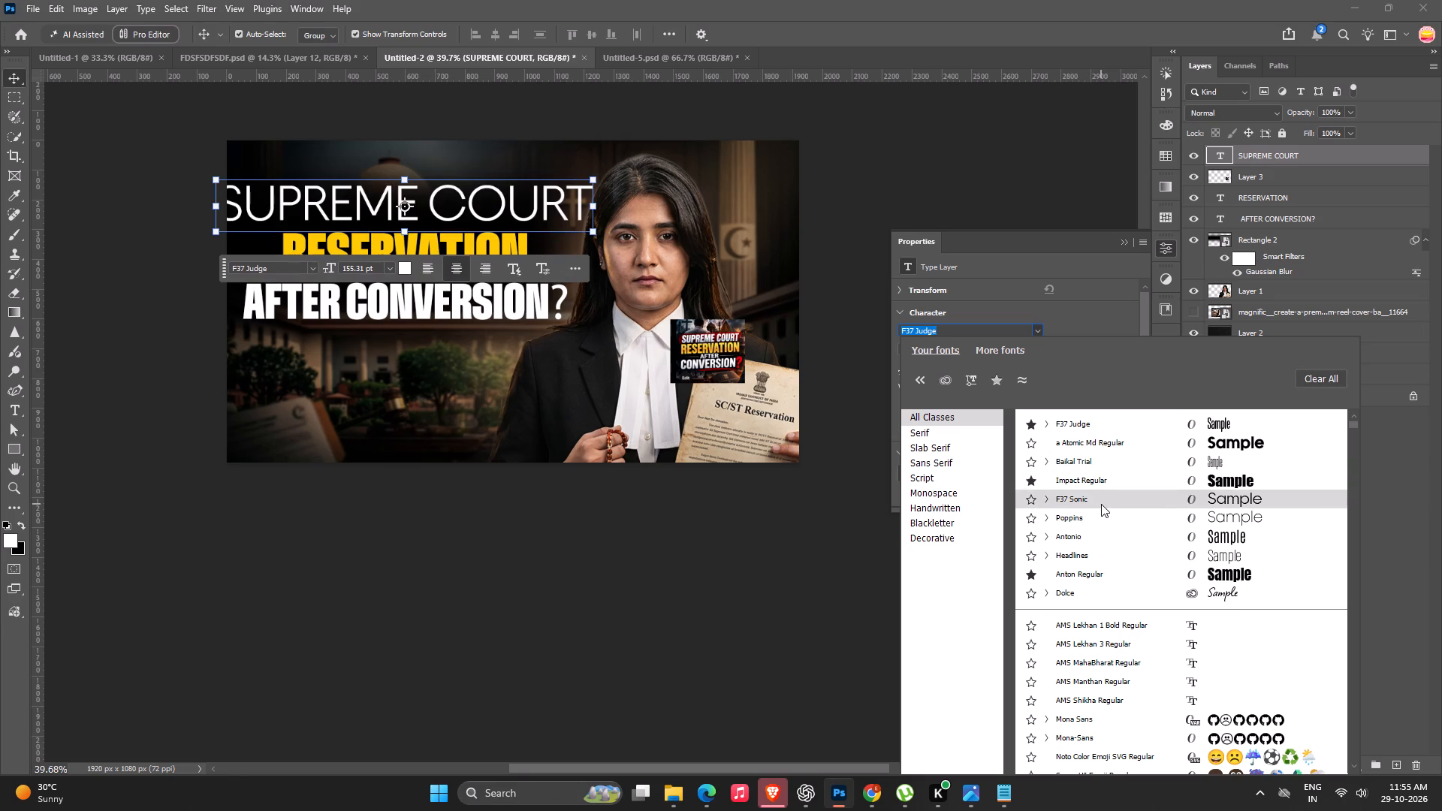
left_click(1103, 444)
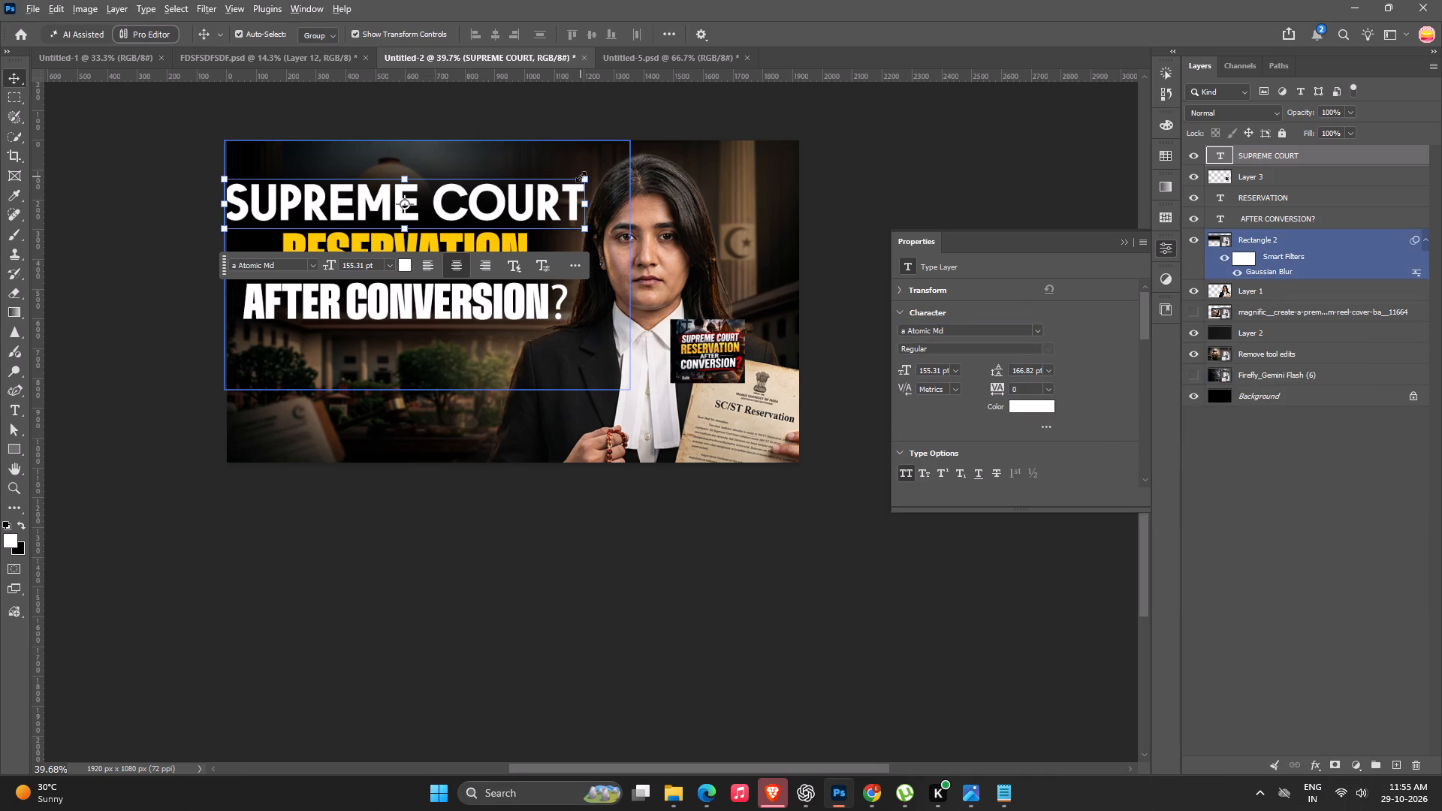
left_click_drag(584, 179, 567, 183, "alt")
left_click_drag(491, 209, 499, 213)
key("Return")
left_click(320, 592)
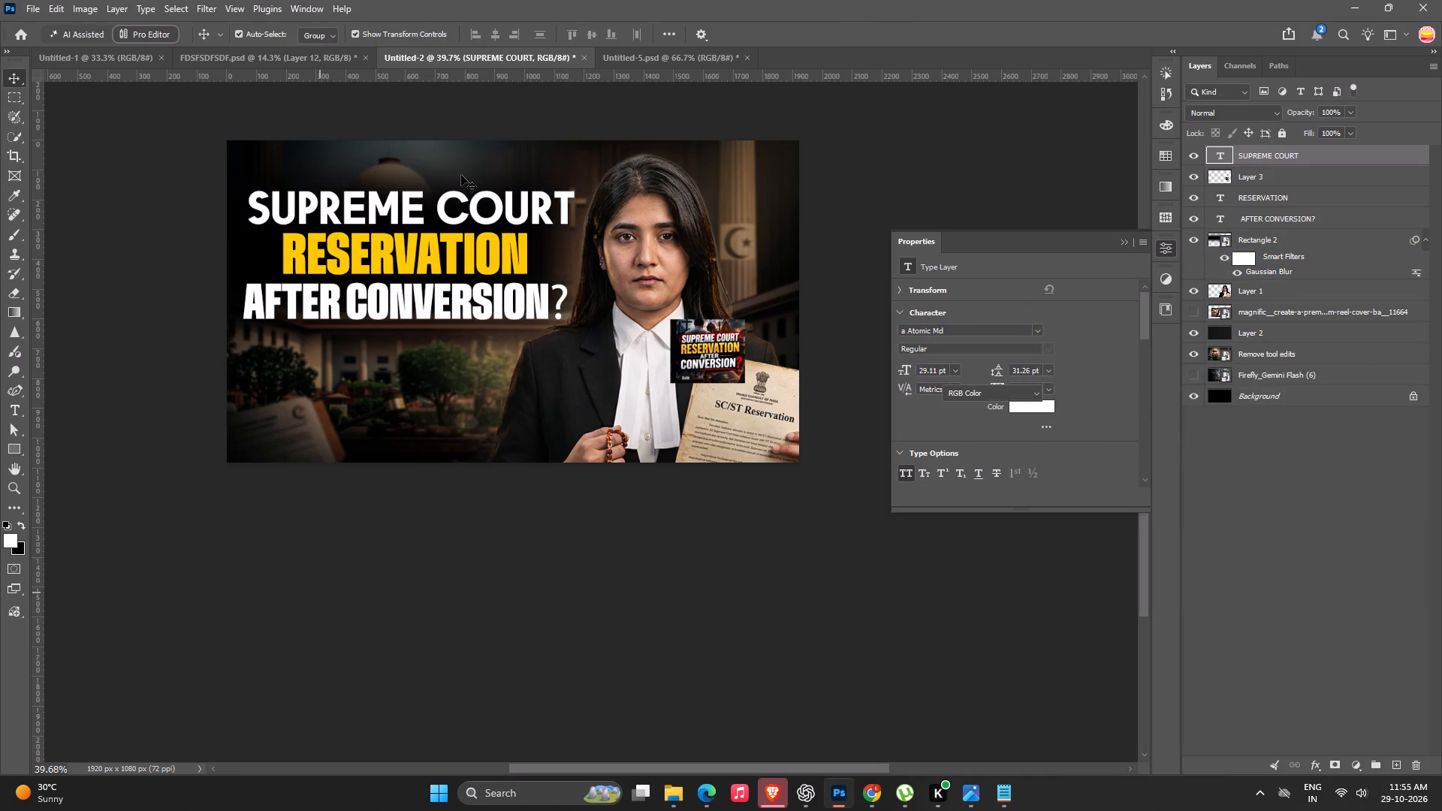
Set RESERVATION in F37 Sonic ExtraBold, scale it to about 85% and align it under SUPREME COURT.
left_click(481, 254)
left_click(1032, 327)
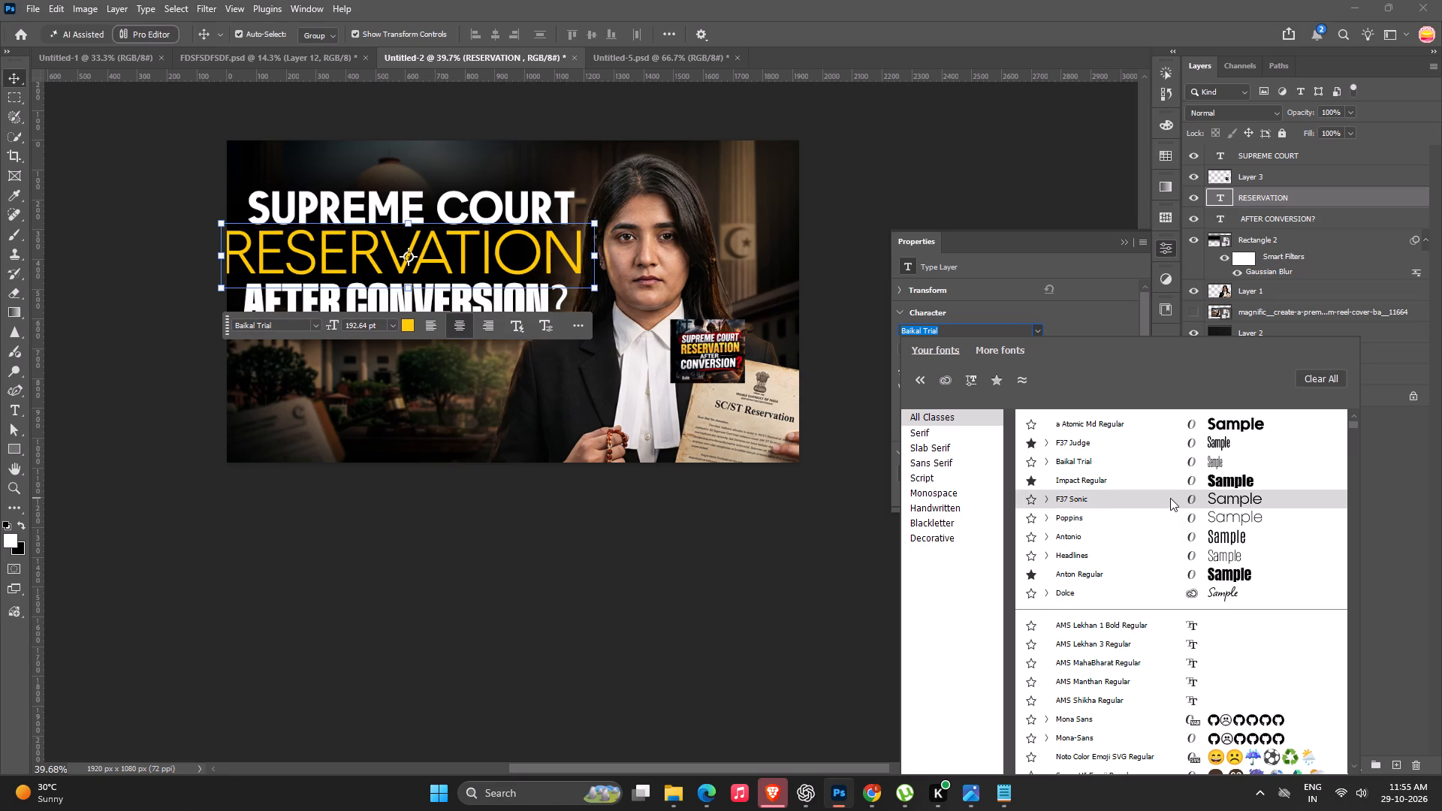
left_click(1048, 499)
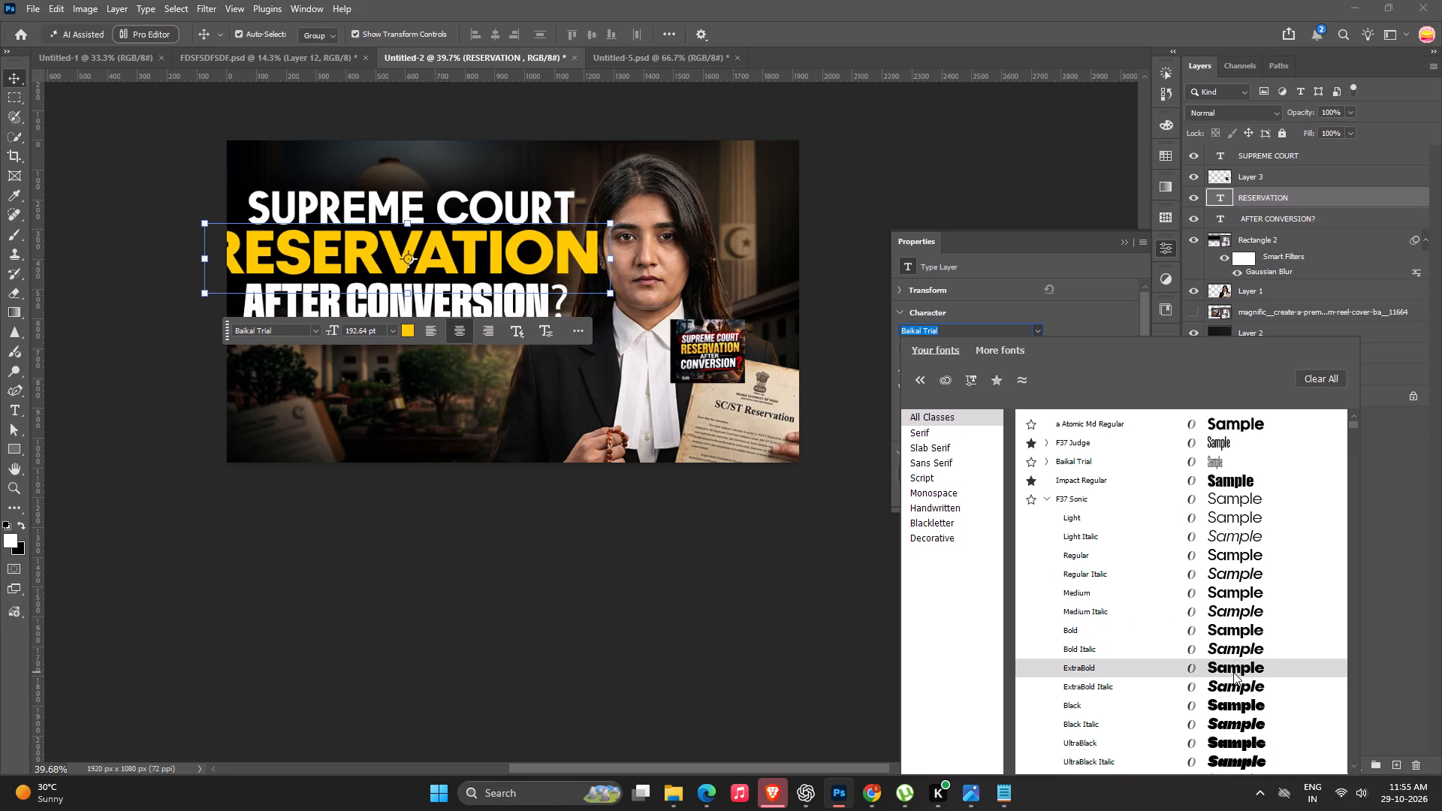
left_click(1233, 672)
left_click_drag(611, 227, 581, 231, "alt")
left_click_drag(433, 242, 441, 241)
key("Return")
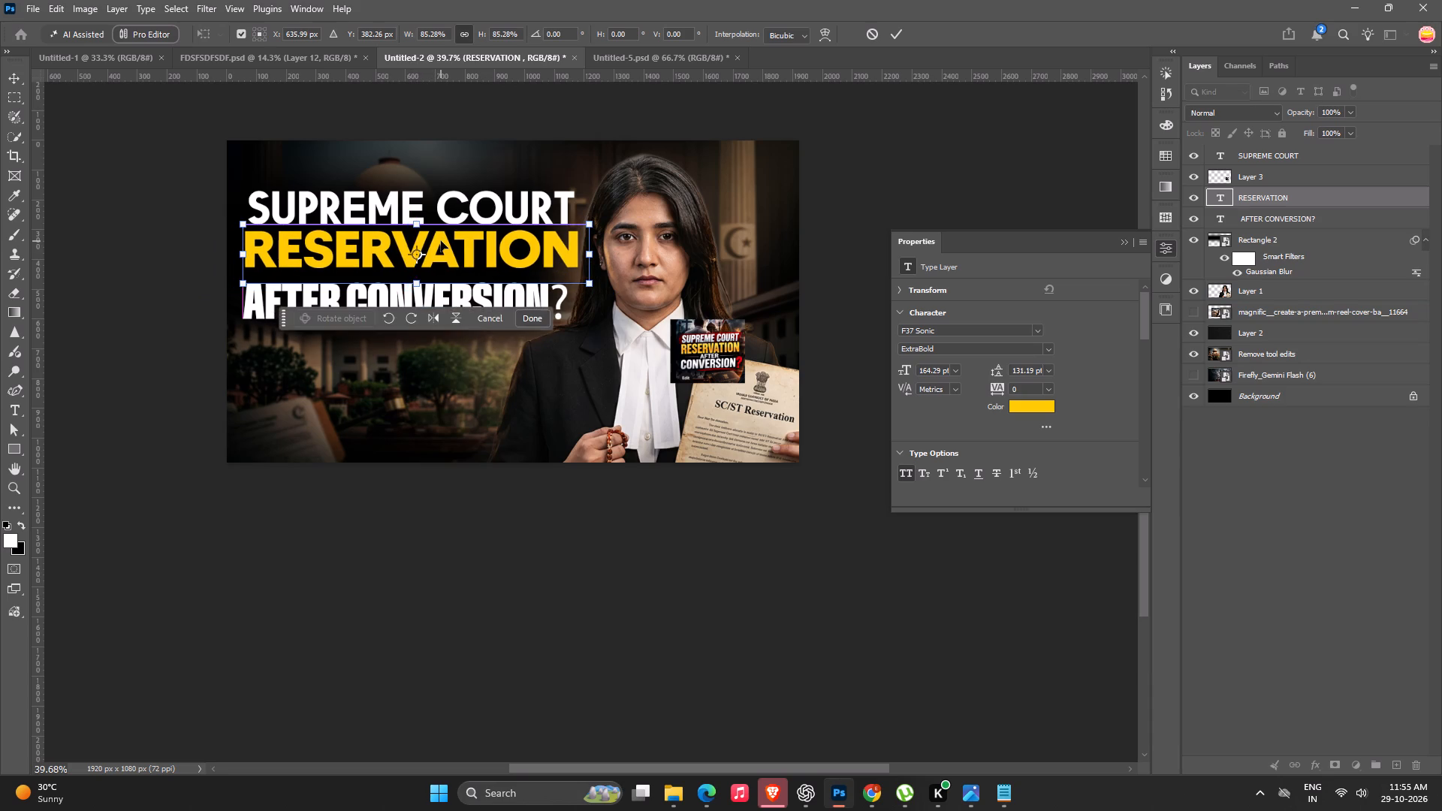
left_click(412, 547)
Scale SUPREME COURT to about 88% so it is narrower than RESERVATION, and nudge it up slightly.
key("space")
left_click_drag(412, 547, 431, 594)
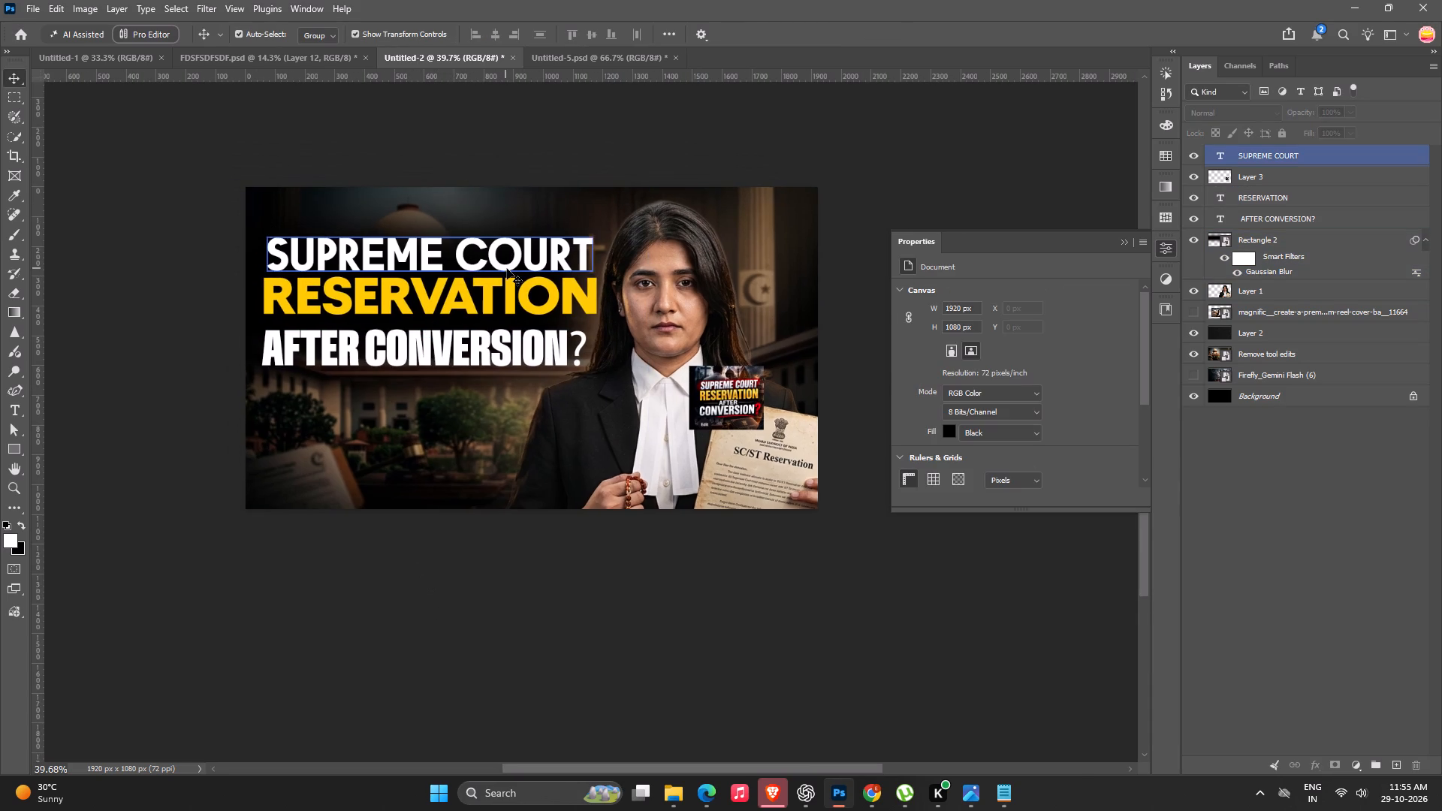
left_click(507, 269)
left_click_drag(592, 226, 572, 228, "alt")
left_click(496, 248)
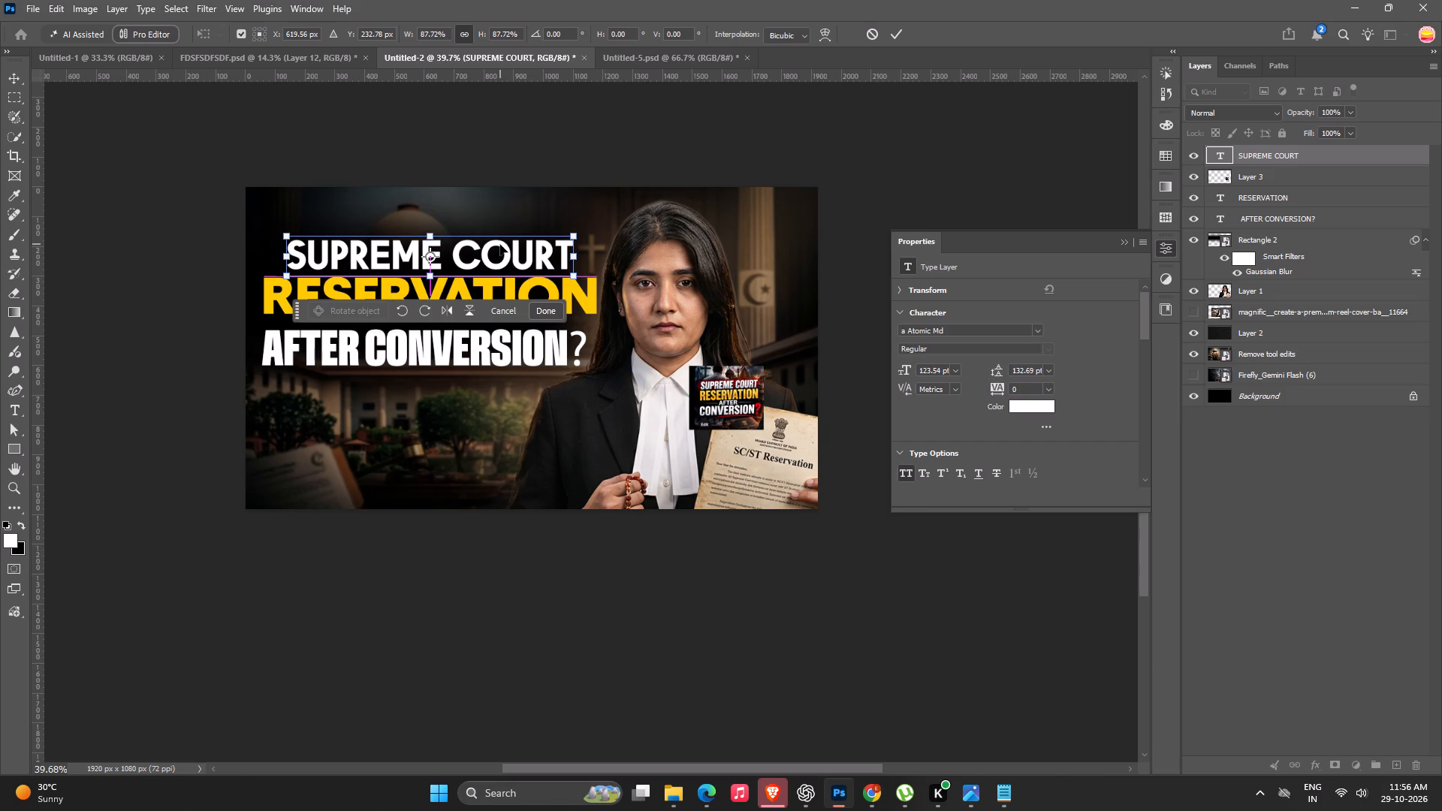
key("shift+Up")
key("Return")
left_click(532, 647)
Set AFTER CONVERSION? in F37 Sonic Bold and scale it to about 57% so it fits beneath RESERVATION.
key("space")
key("space")
key("space")
left_click_drag(497, 634, 440, 653)
left_click(409, 389)
left_click(465, 369)
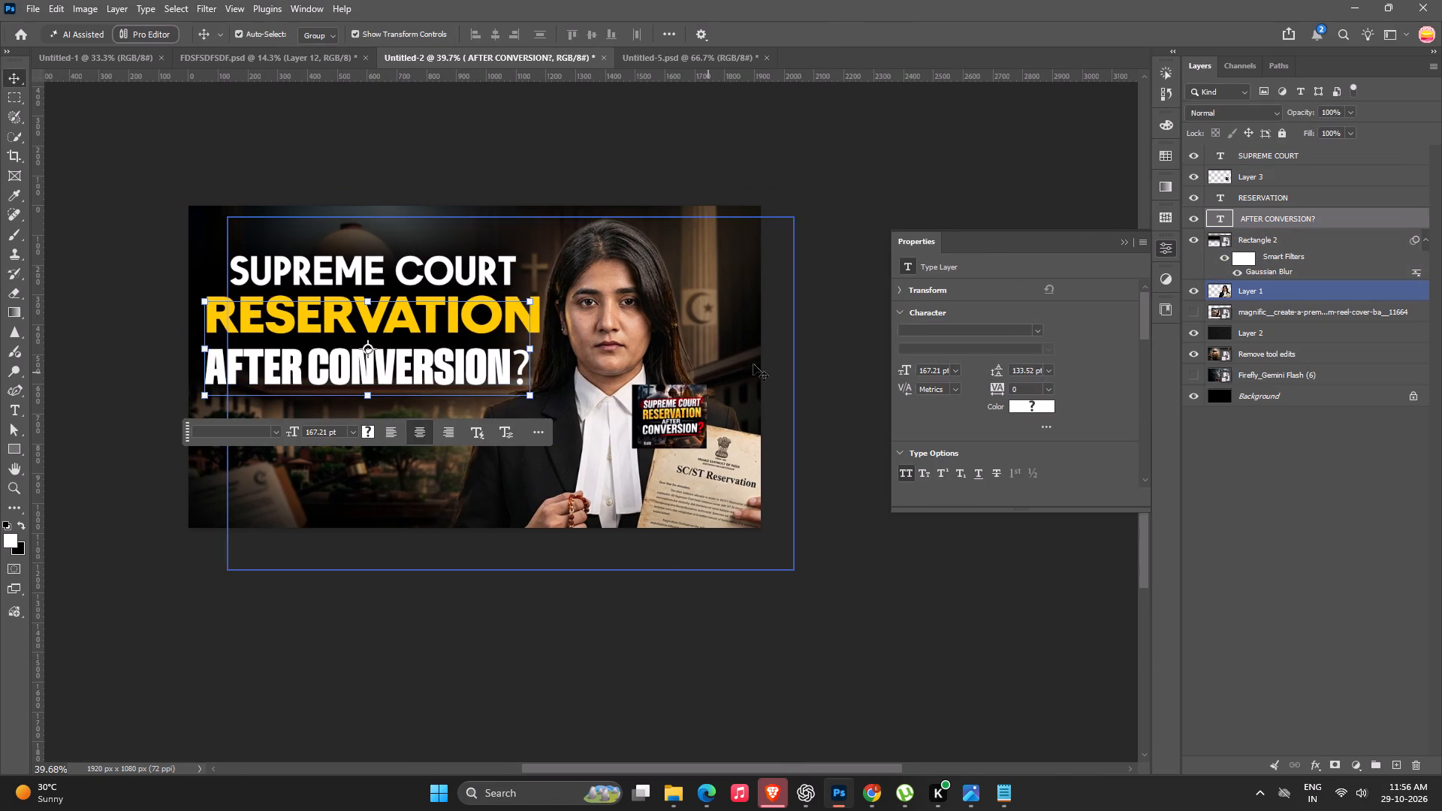
left_click(1035, 330)
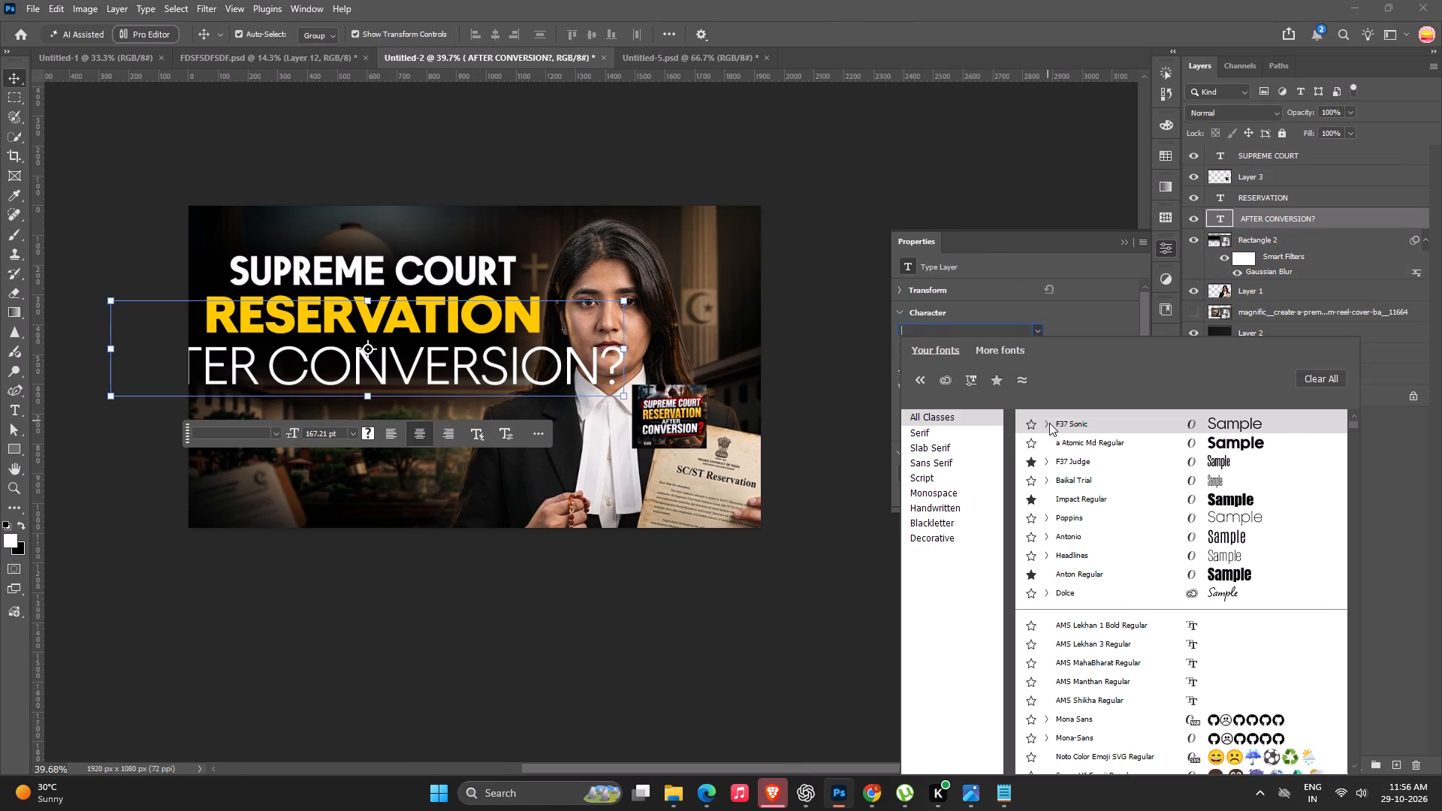
left_click(1049, 423)
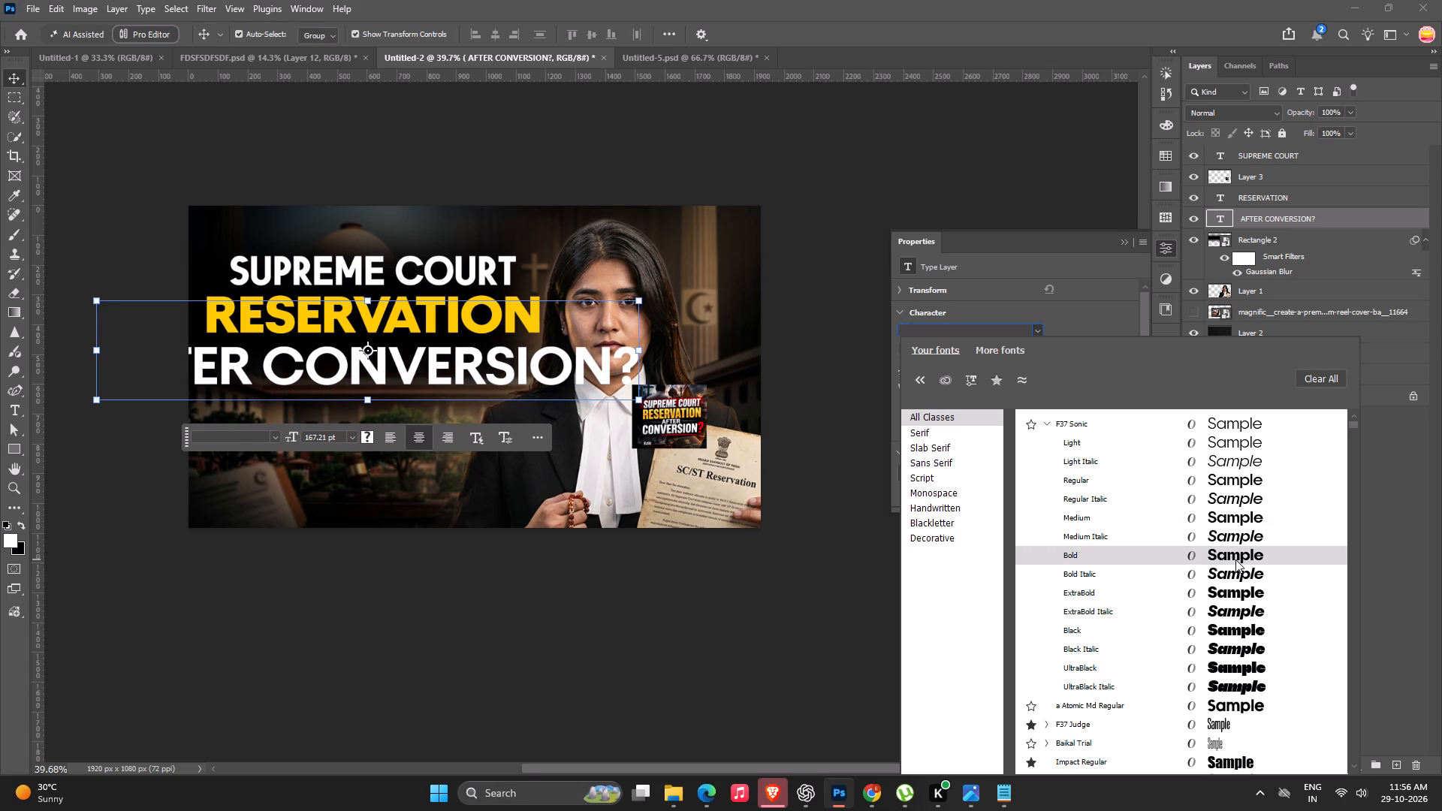
left_click(1235, 559)
left_click_drag(632, 300, 631, 300, "alt")
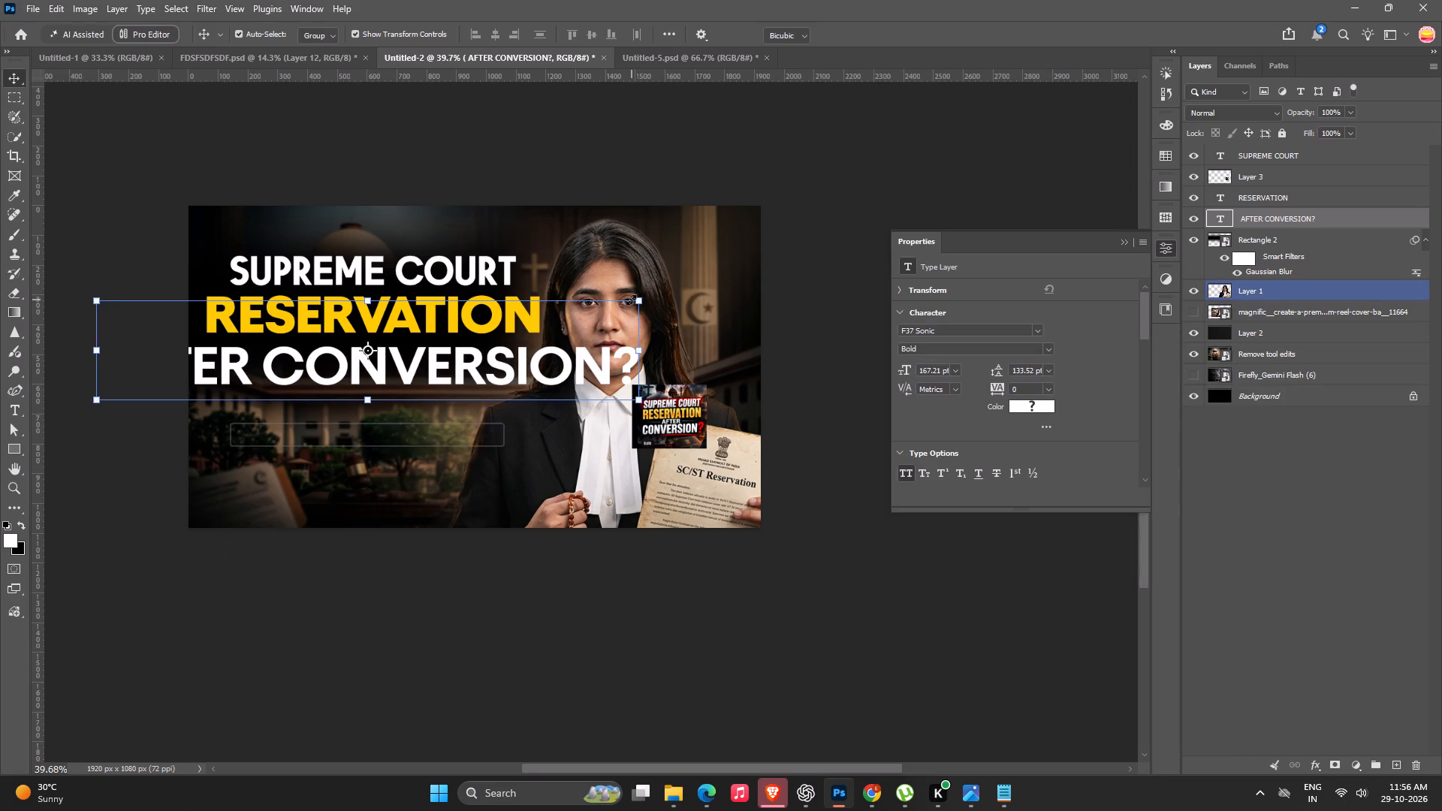
left_click_drag(631, 300, 510, 294, "alt")
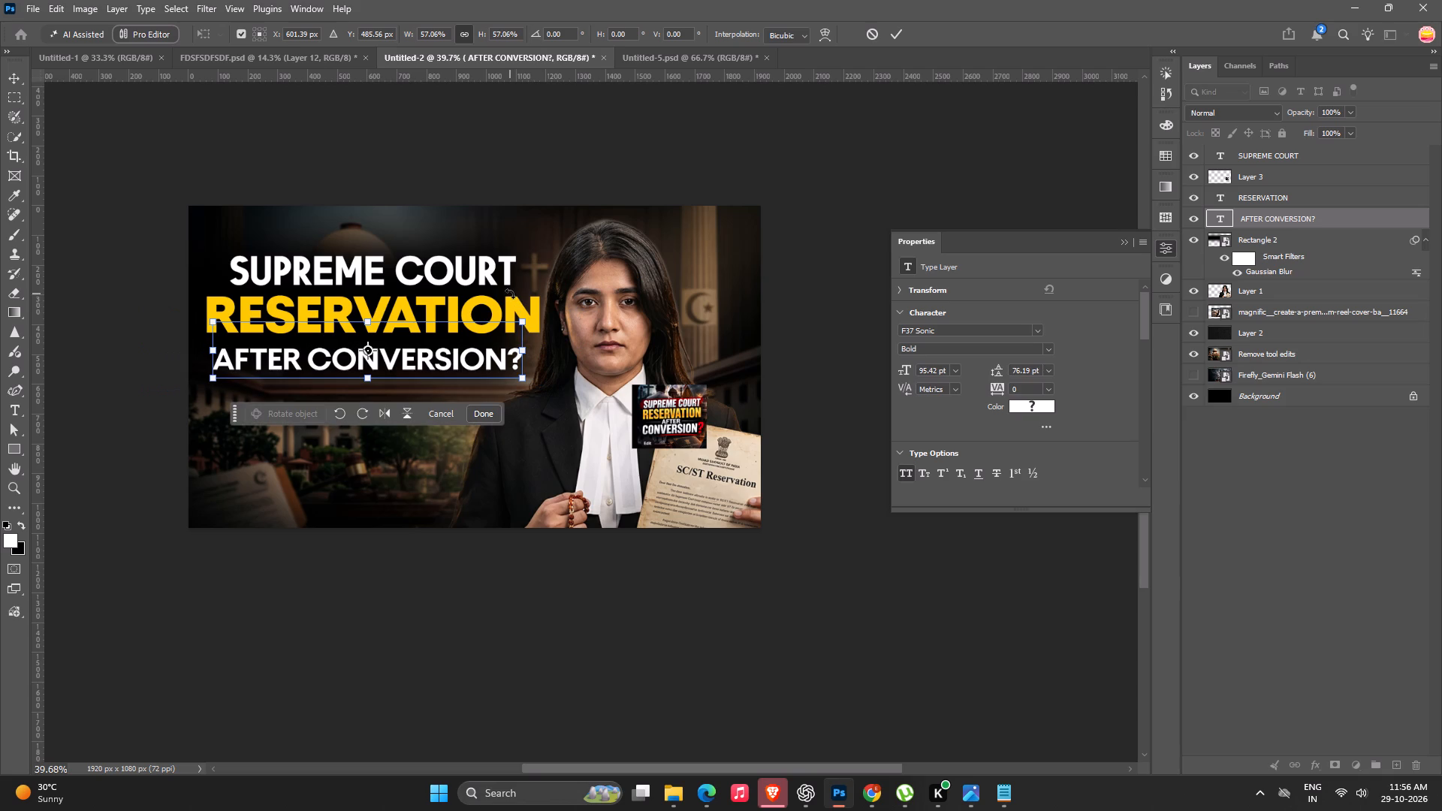
Break AFTER CONVERSION? into two lines, with CONVERSION? beneath AFTER.
double_click(472, 363)
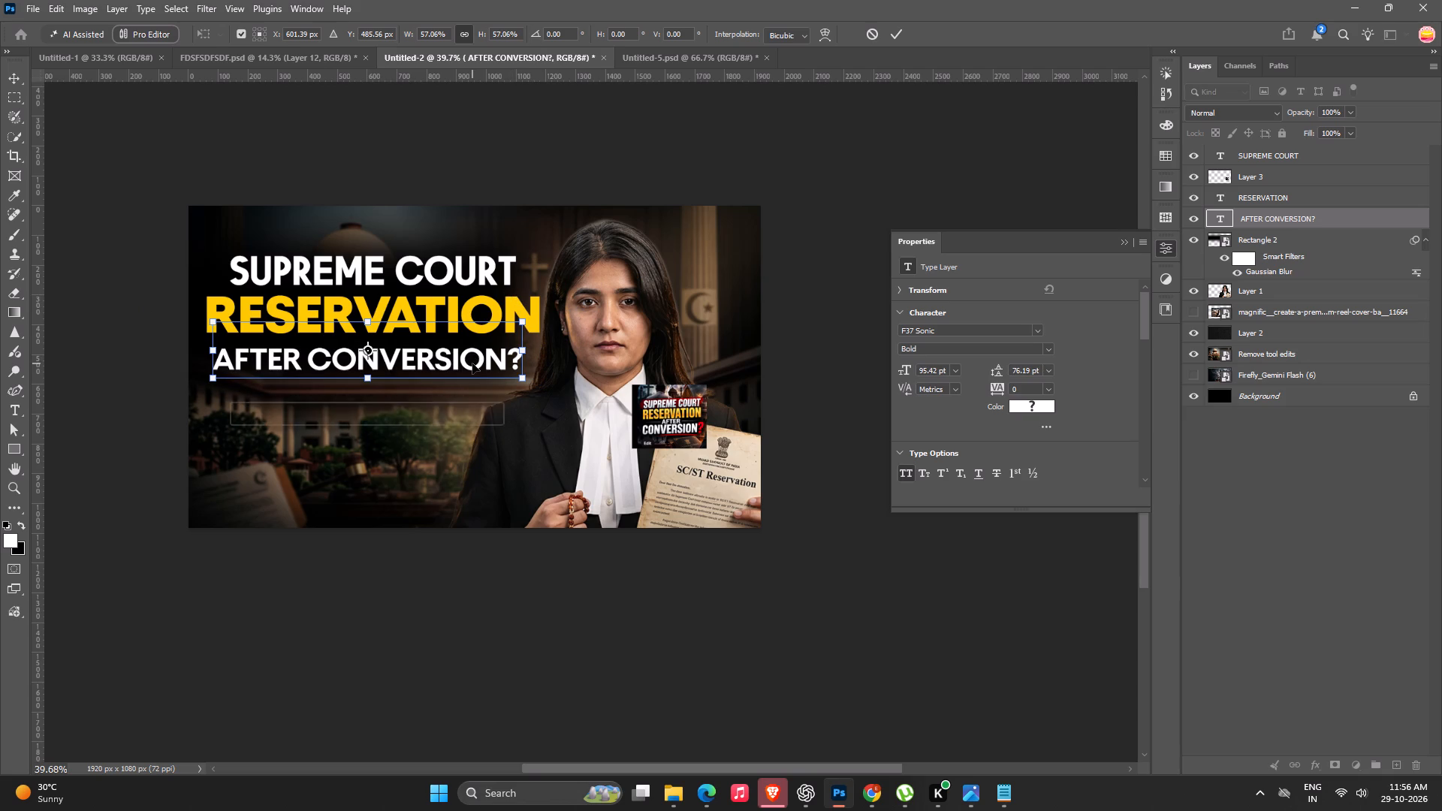
triple_click(312, 359)
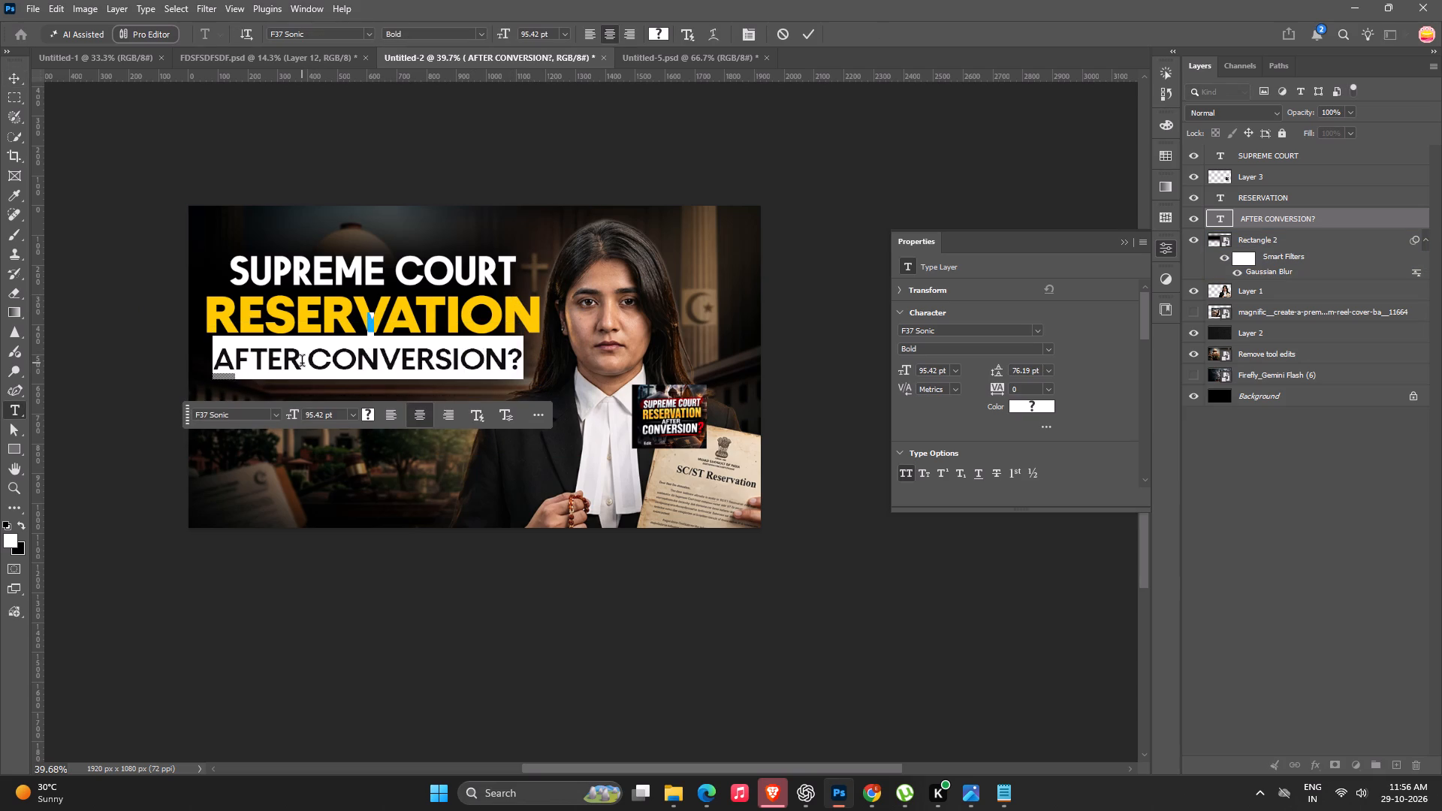
left_click(310, 360)
key("Return")
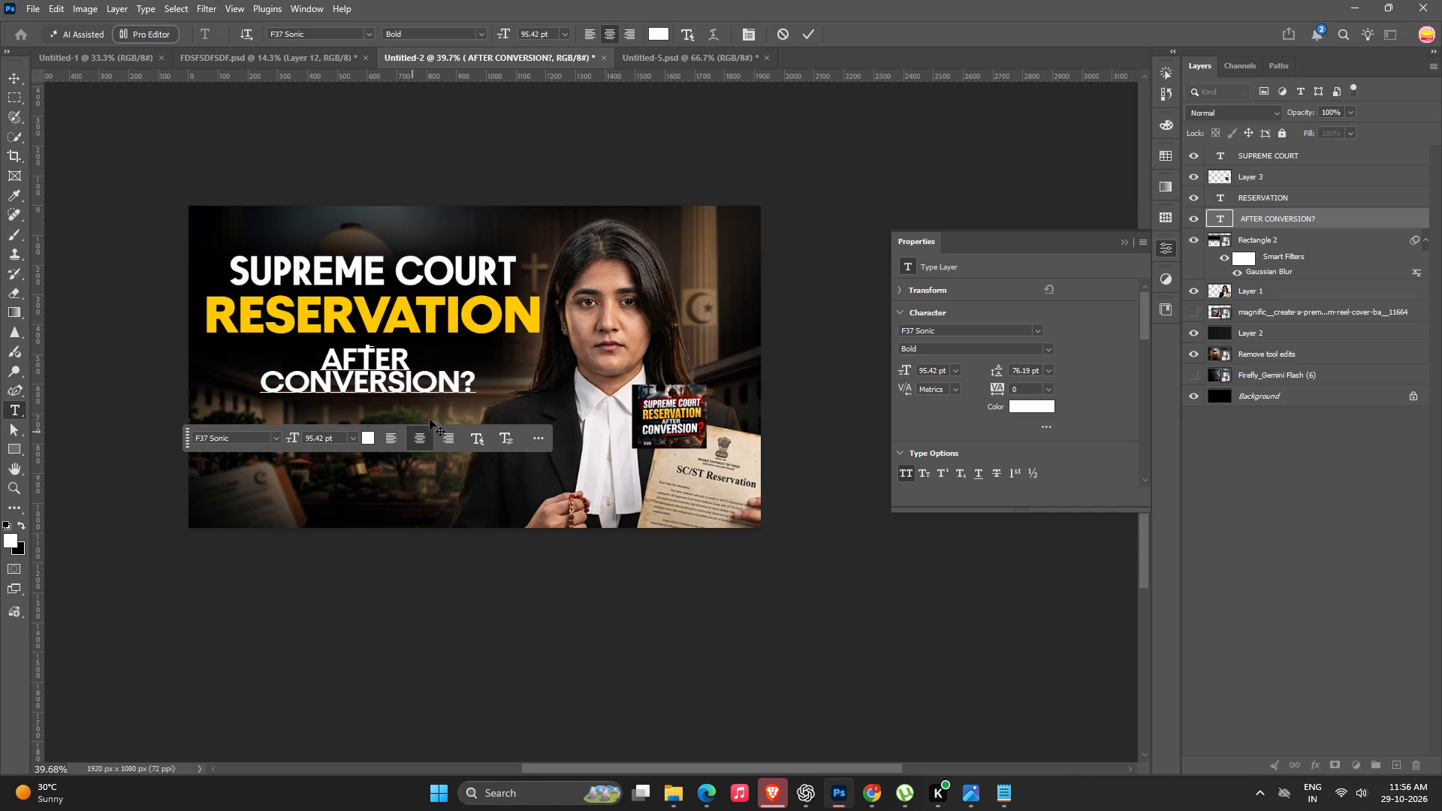
left_click_drag(810, 34, 802, 42)
left_click(524, 198)
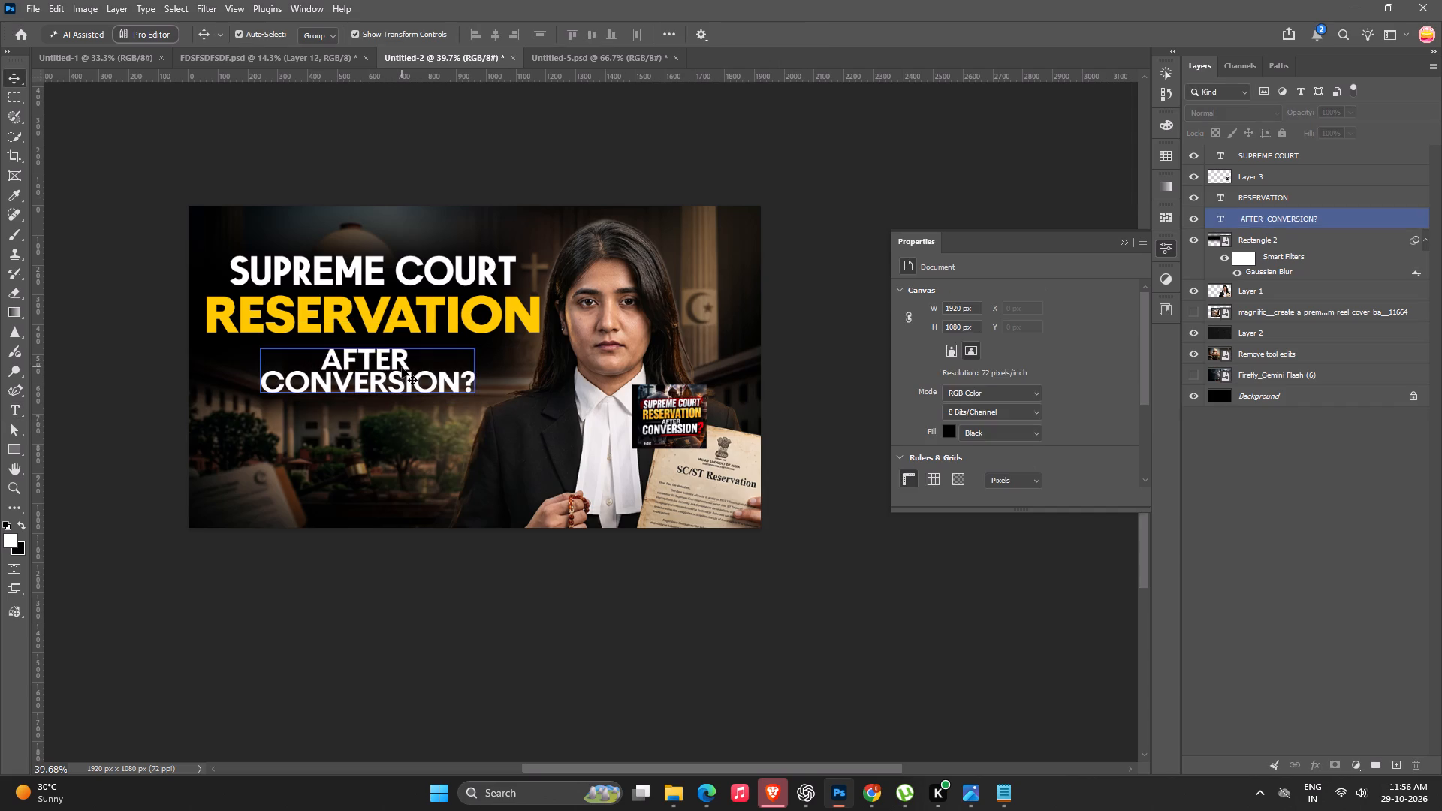
Enlarge the two-line AFTER CONVERSION? text to about 142%, keeping it slightly narrower than RESERVATION.
left_click(402, 368)
left_click_drag(481, 325, 531, 315, "alt")
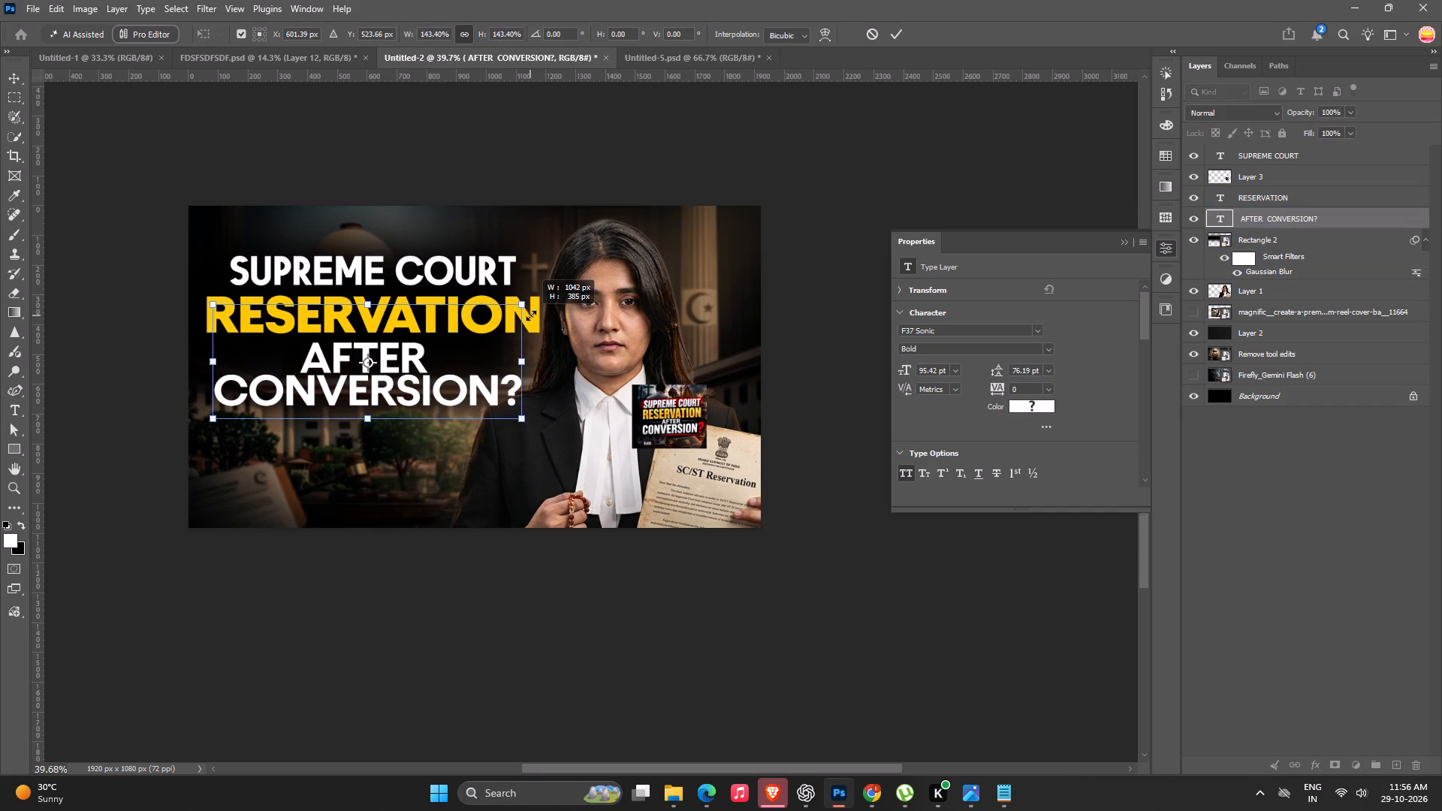
left_click_drag(531, 315, 528, 315, "alt")
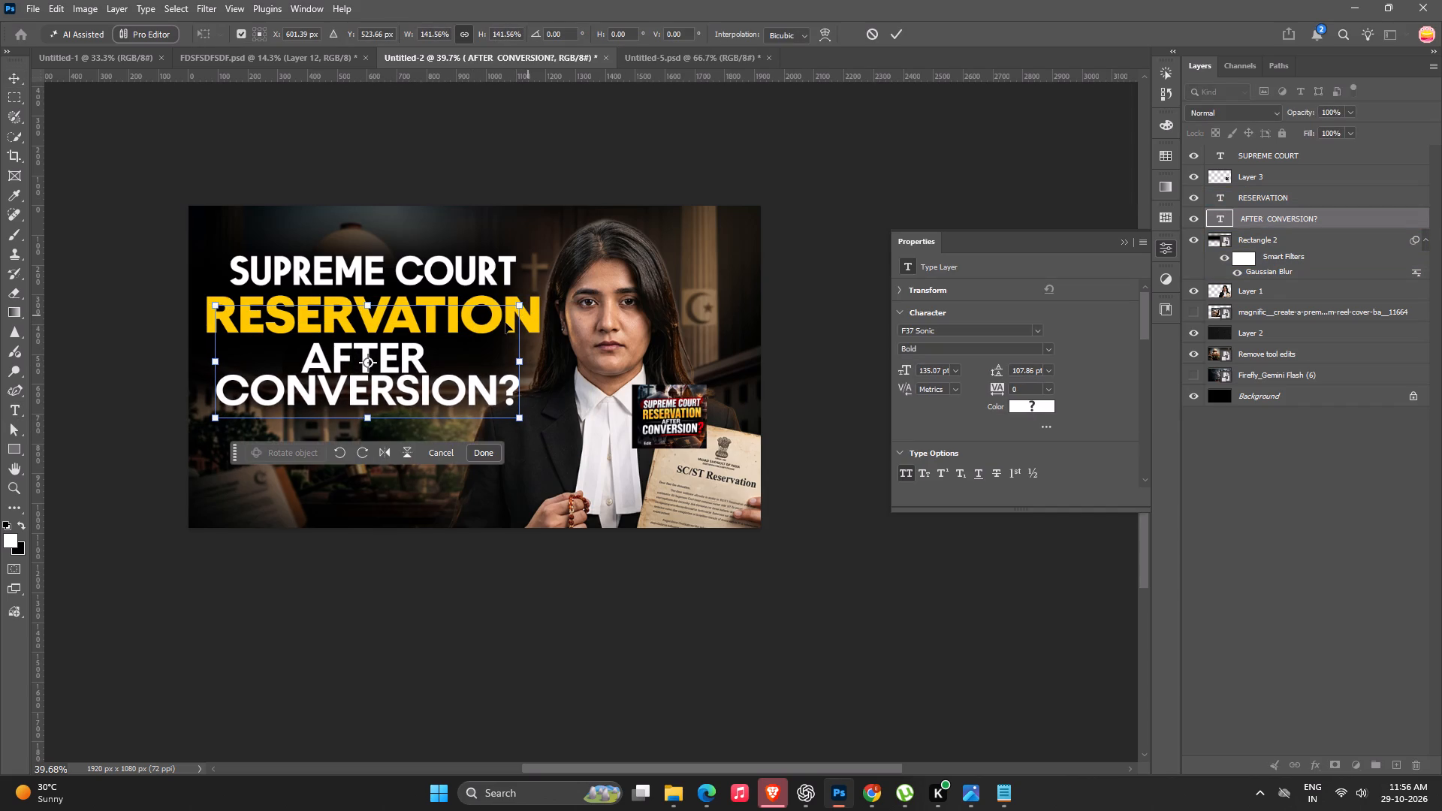
key("Return")
left_click(567, 652)
Move the lawyer's layer slightly right and down, away from the title text.
key("space")
key("space")
key("space")
key("space")
key("space")
left_click_drag(558, 637, 639, 654)
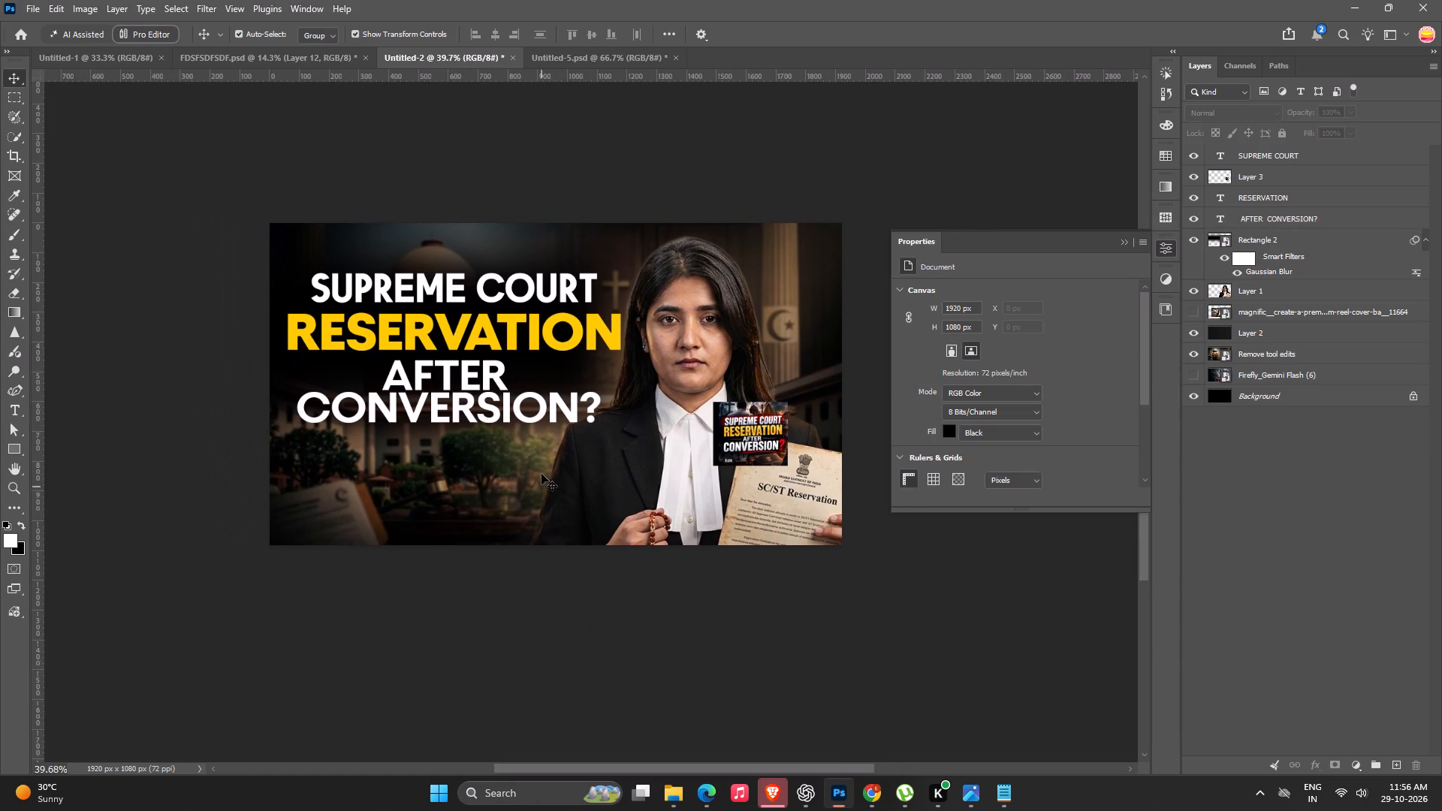
left_click_drag(696, 453, 702, 458)
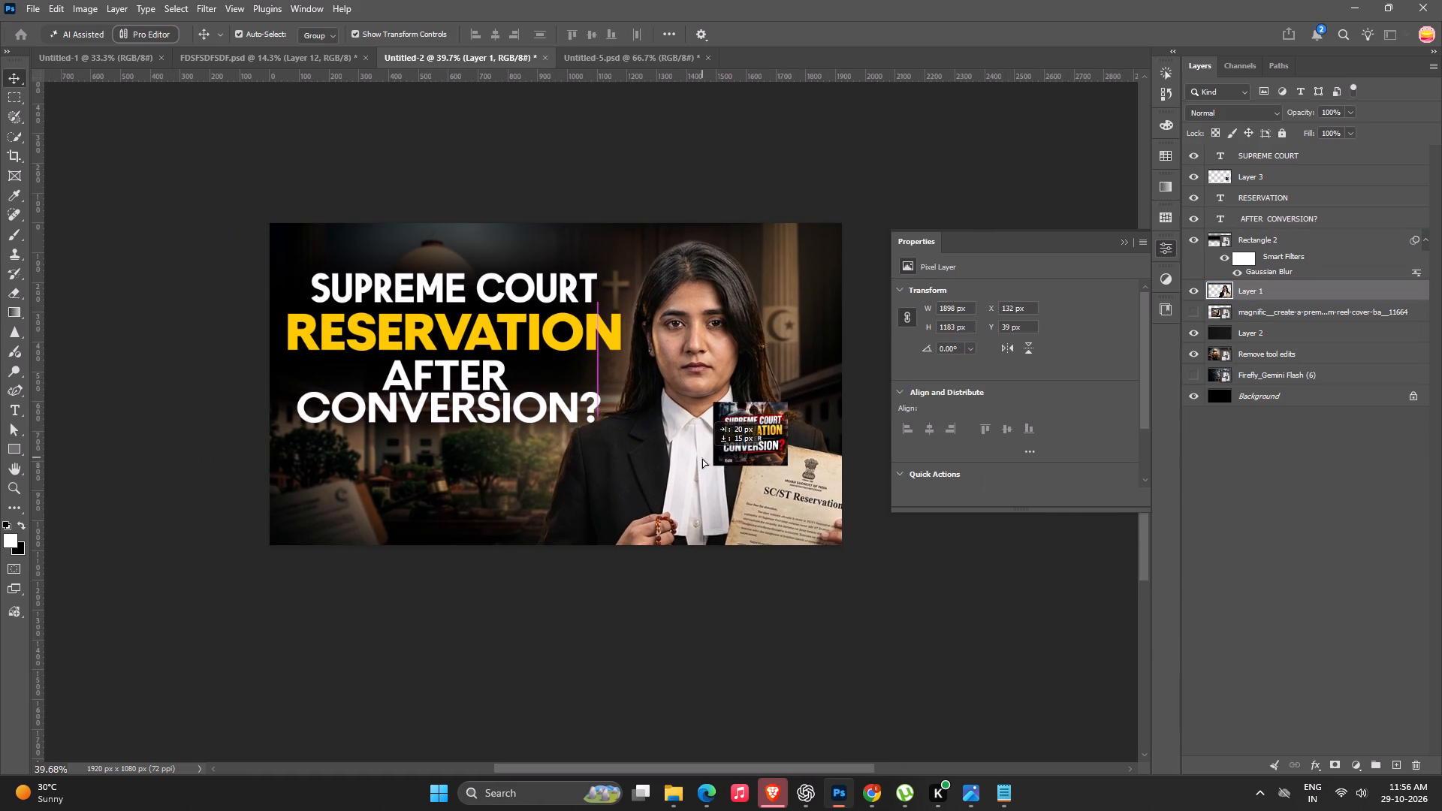
left_click_drag(702, 458, 702, 462)
left_click(1000, 670)
Reduce the font size of only the word AFTER to slightly below 124 pt.
key("space")
left_click(493, 581)
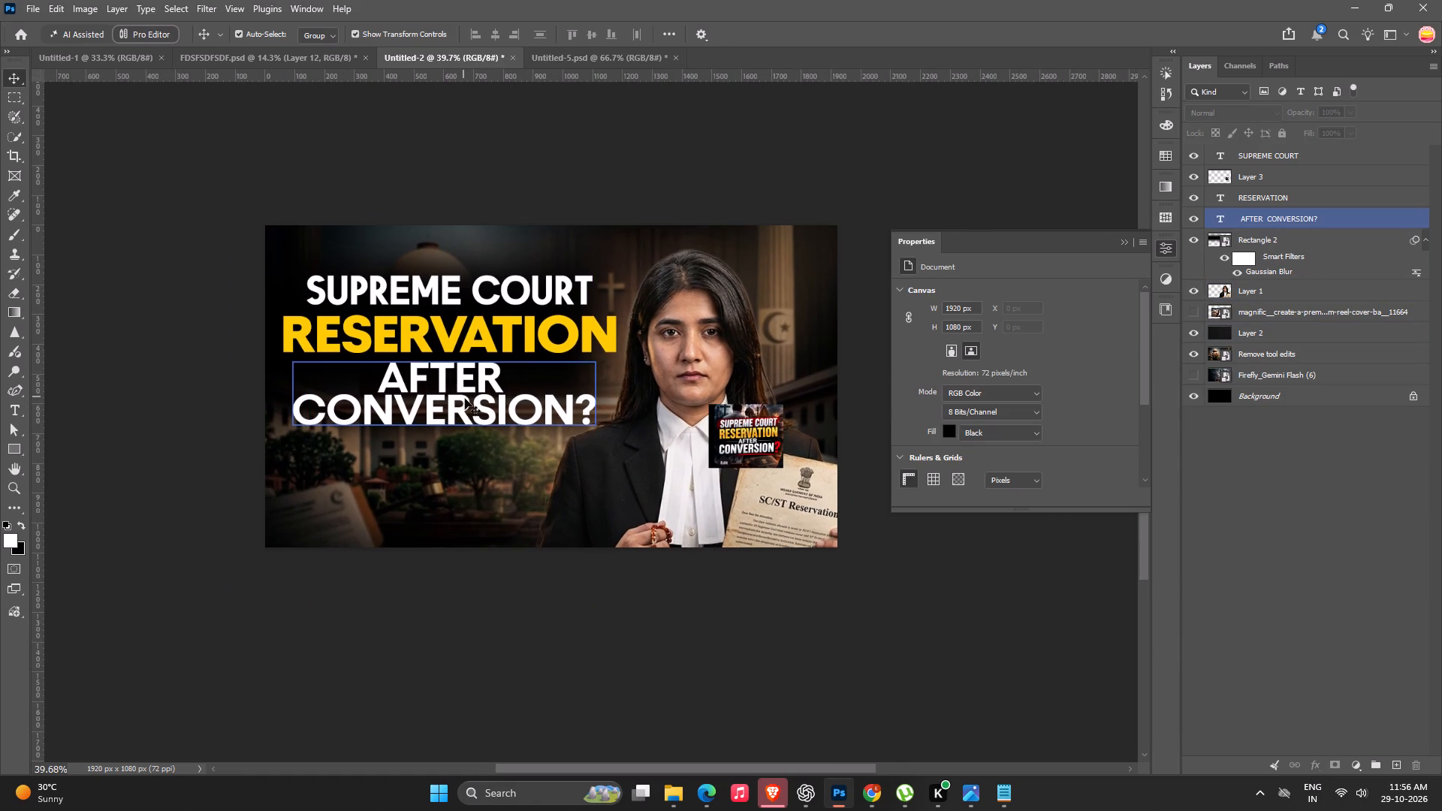
double_click(465, 399)
left_click_drag(505, 381, 357, 381)
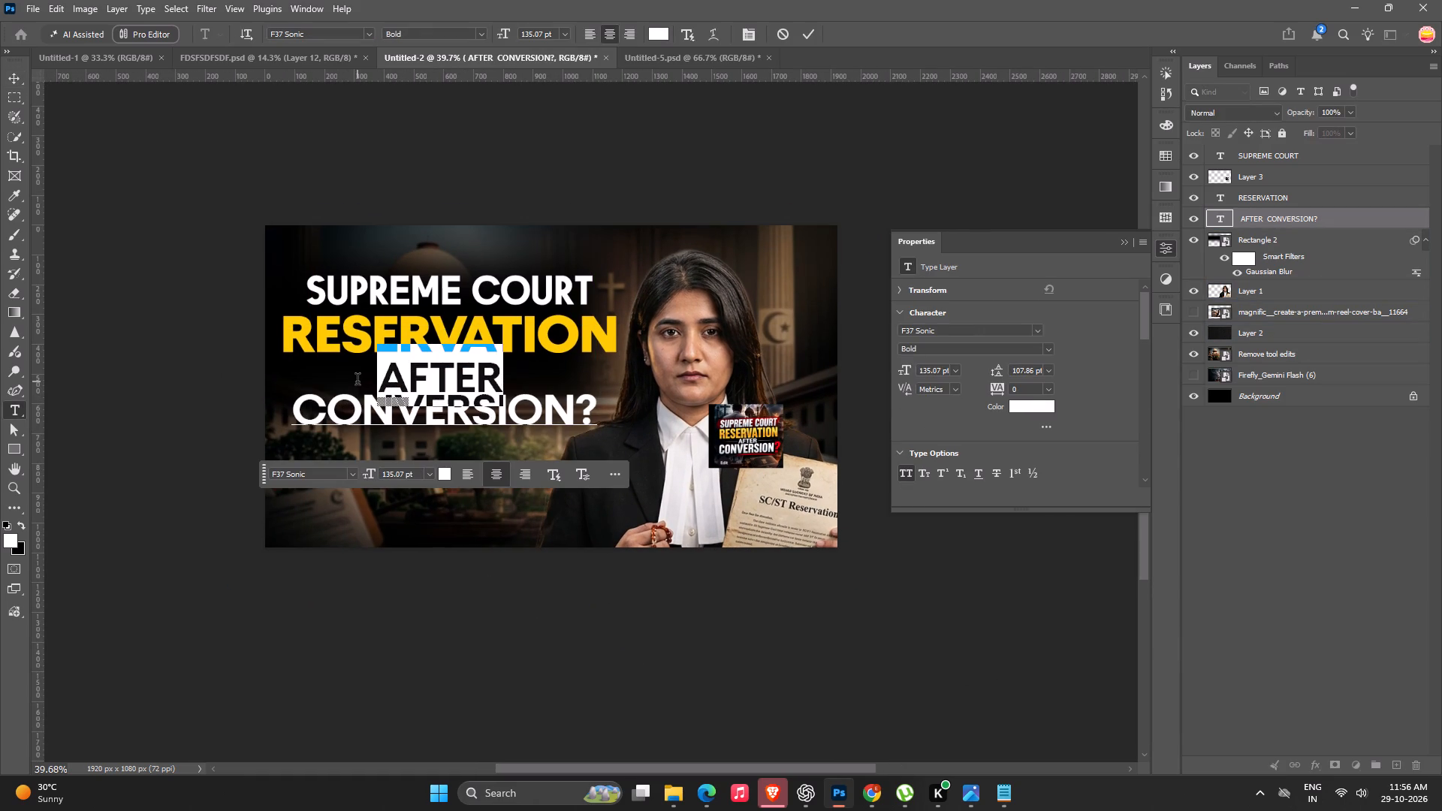
left_click_drag(907, 370, 898, 370)
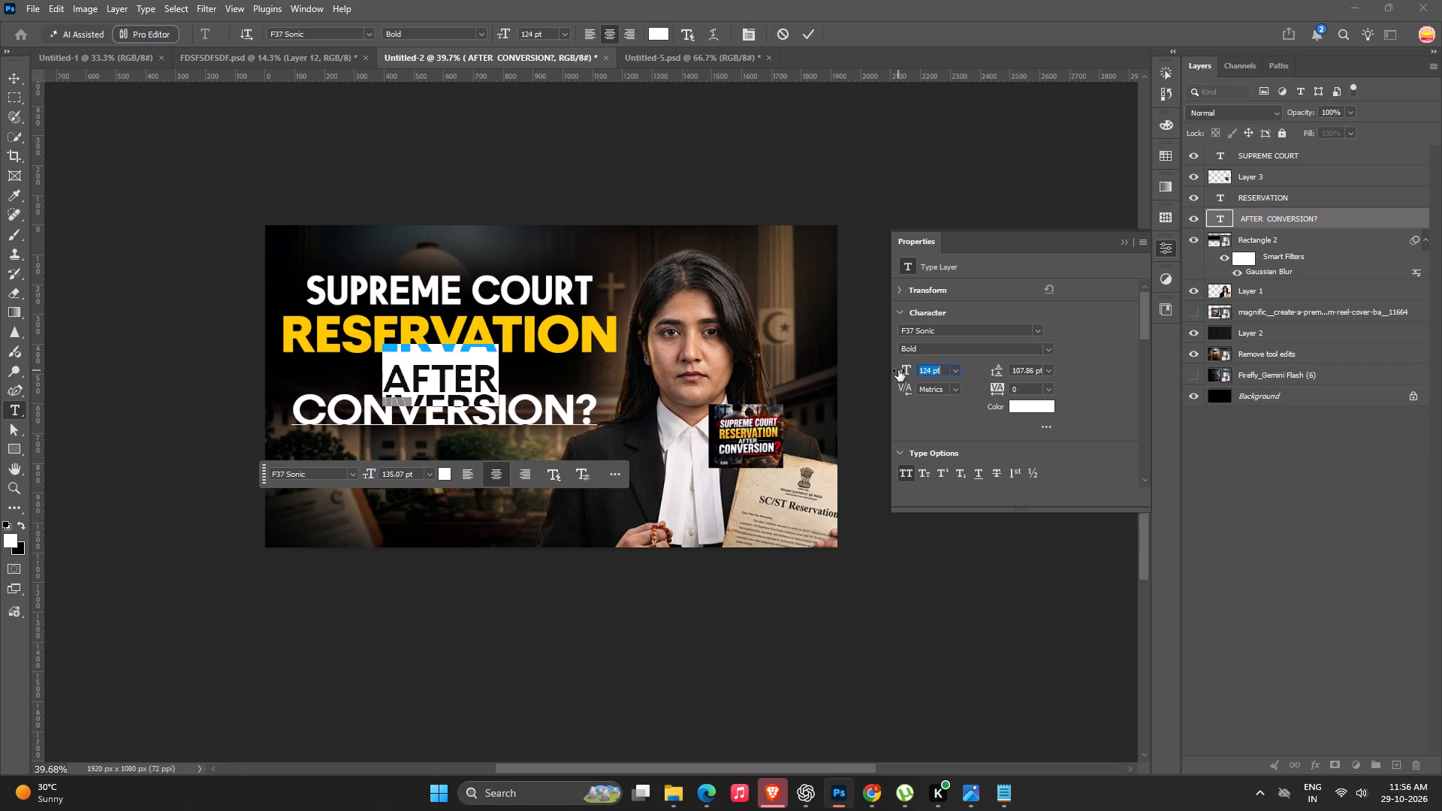
left_click_drag(898, 370, 894, 371)
left_click(806, 28)
left_click(707, 119)
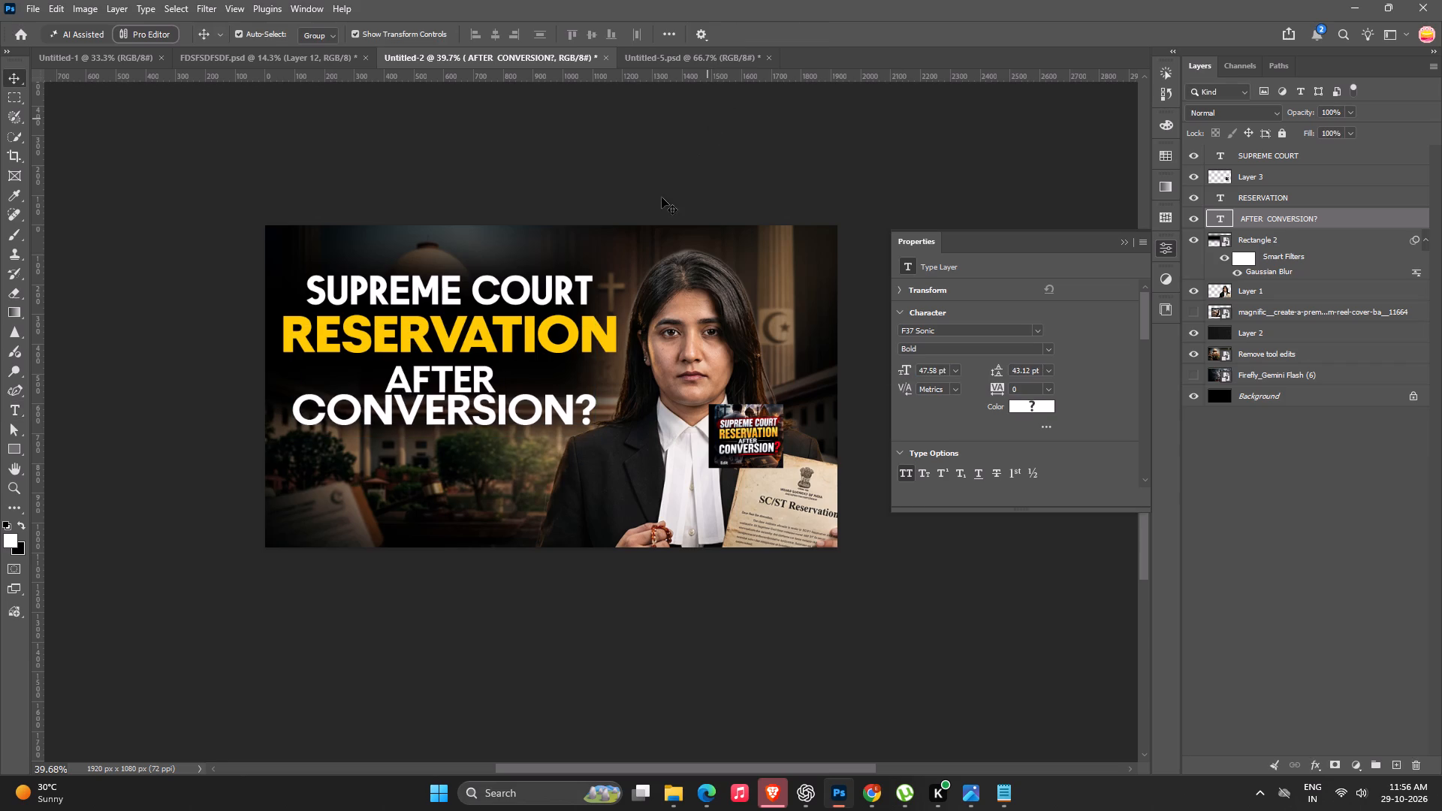
Increase the leading of the CONVERSION? line to about 117 pt to separate it from AFTER.
double_click(489, 409)
left_click_drag(292, 413, 623, 415)
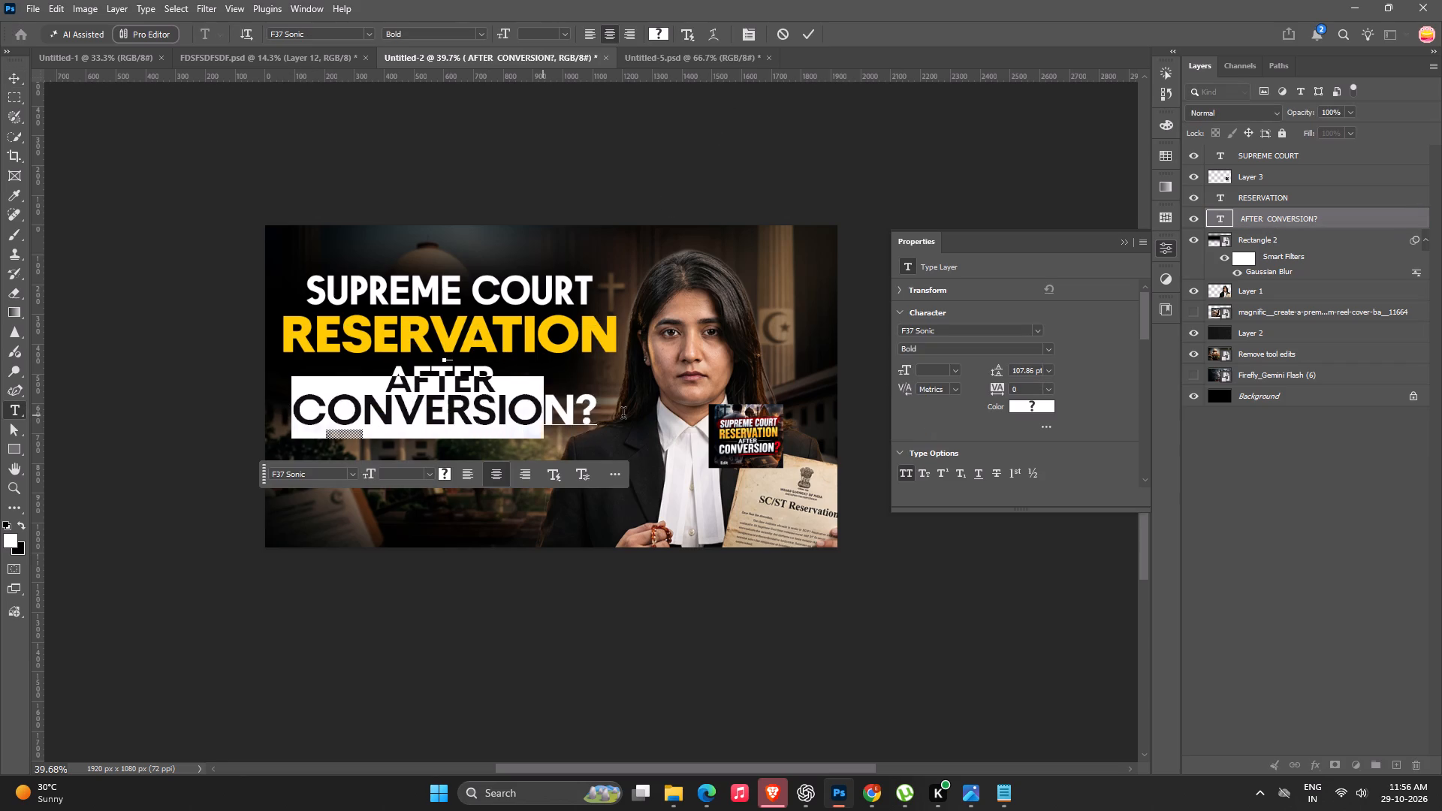
left_click_drag(623, 415, 662, 412)
left_click_drag(995, 372, 1004, 374)
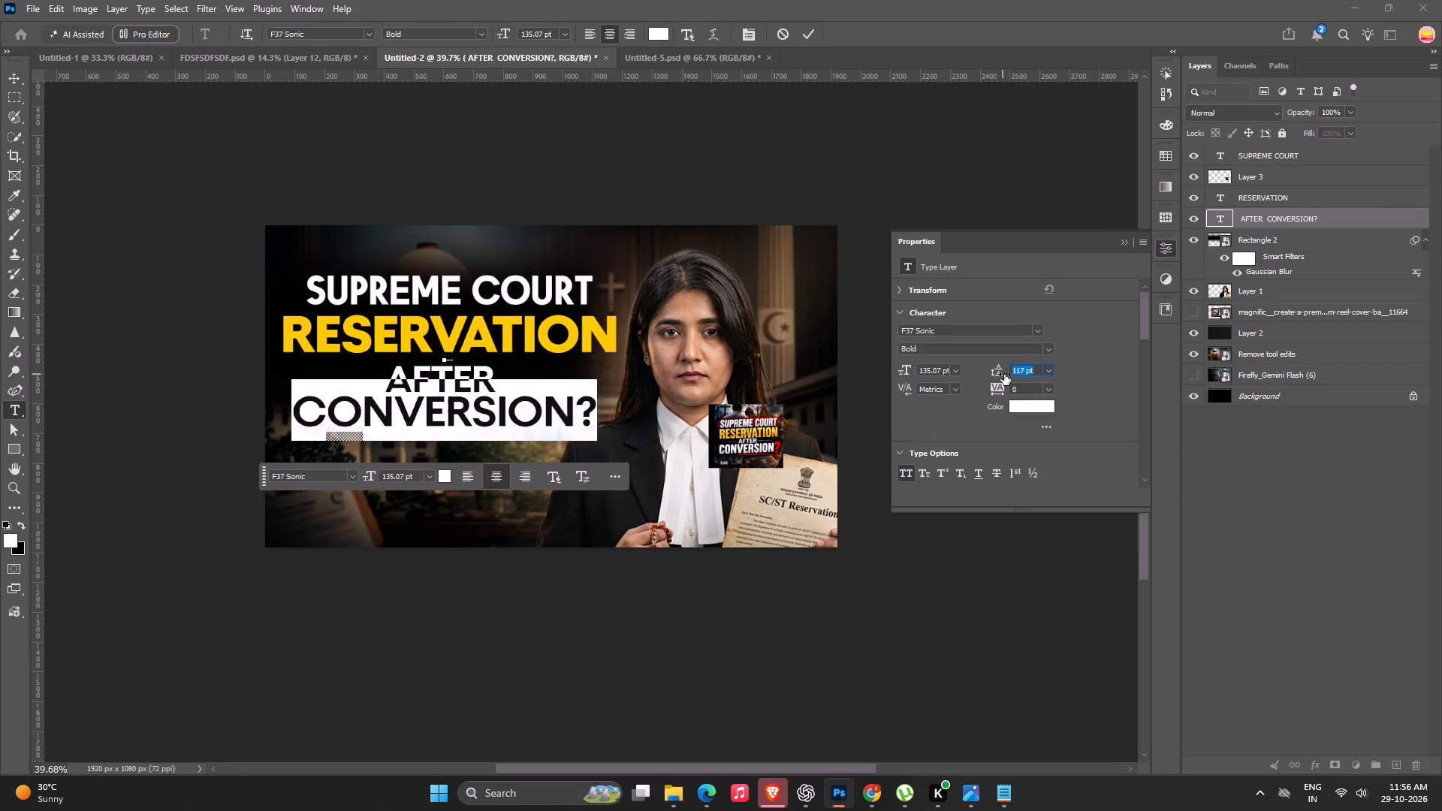
left_click_drag(1004, 374, 1005, 374)
key("Return")
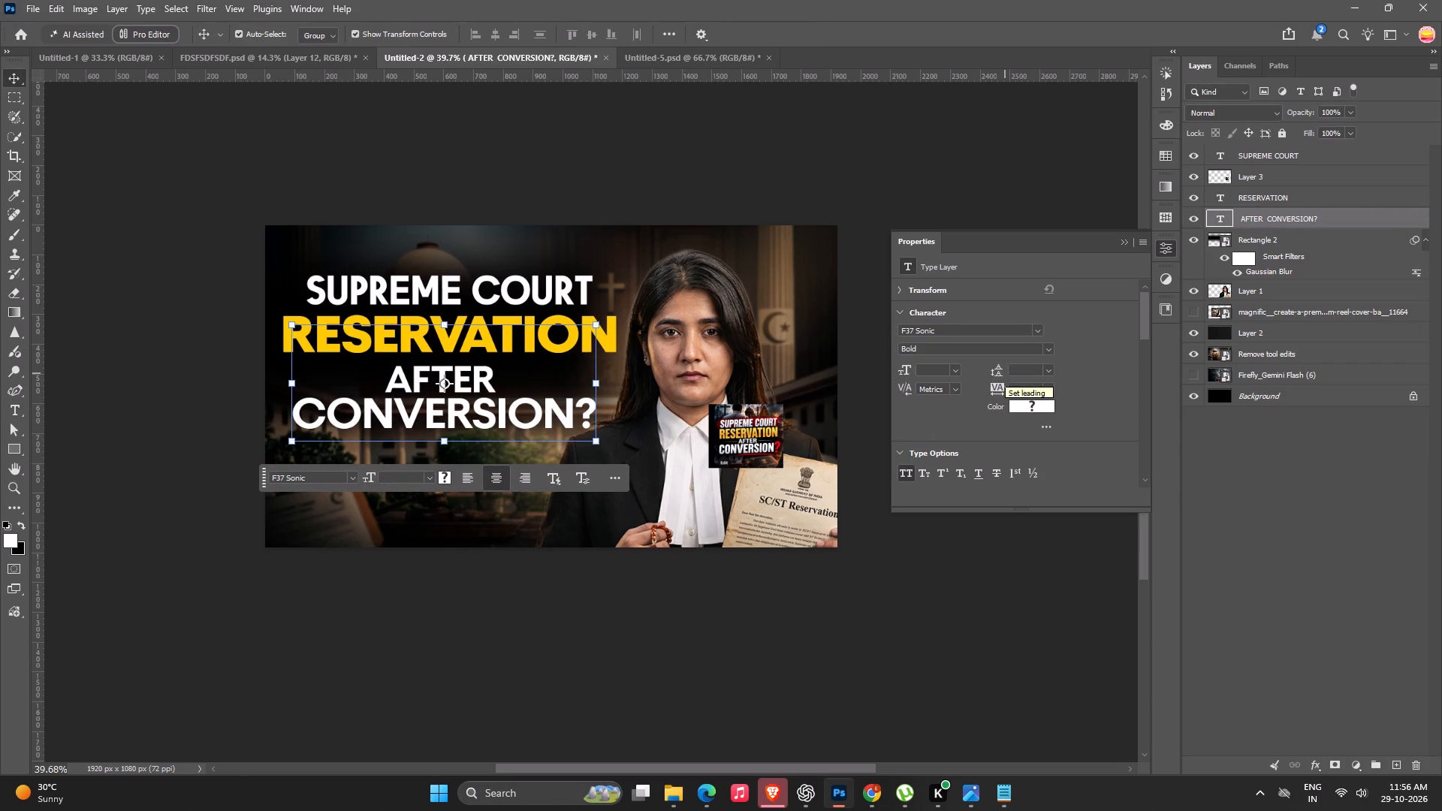
left_click(266, 719)
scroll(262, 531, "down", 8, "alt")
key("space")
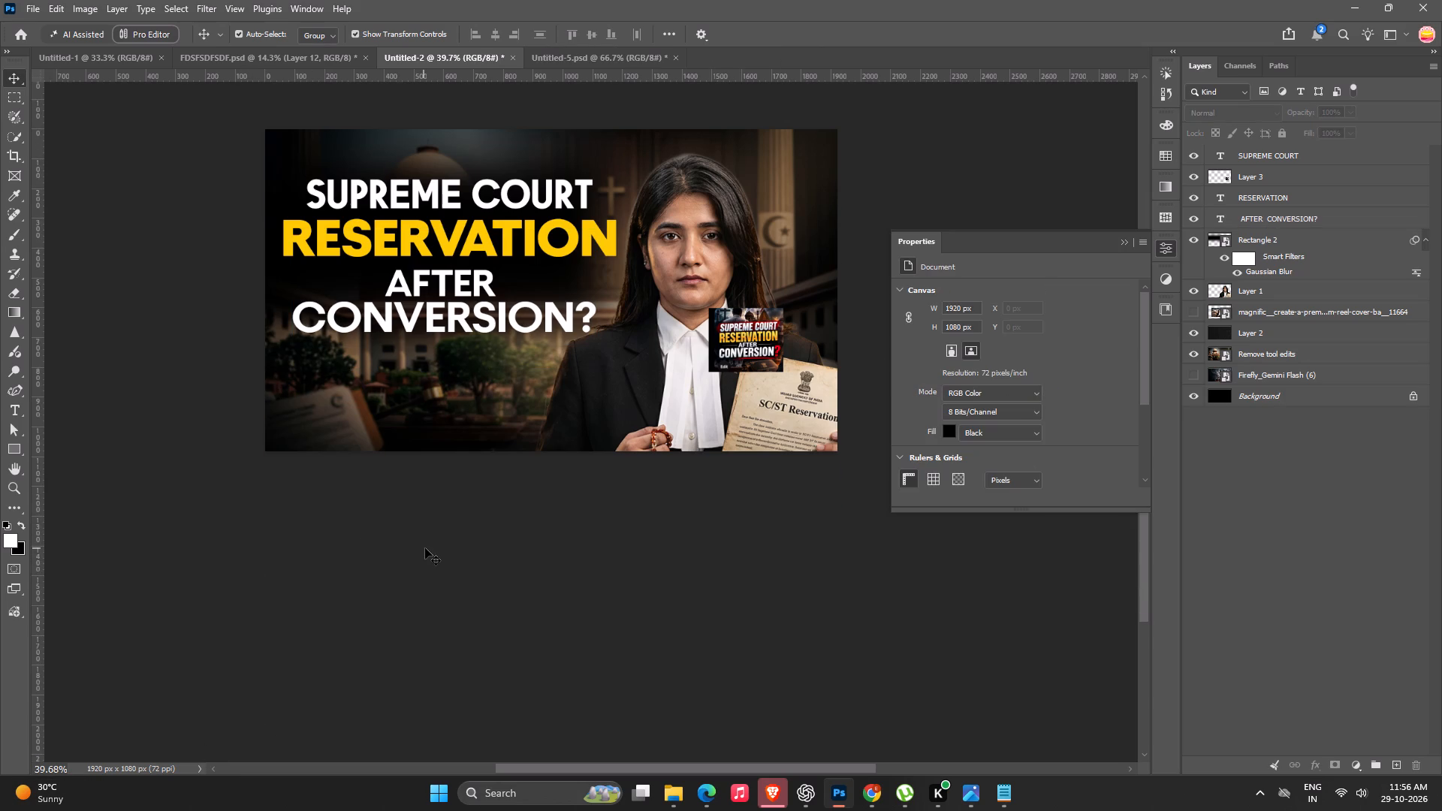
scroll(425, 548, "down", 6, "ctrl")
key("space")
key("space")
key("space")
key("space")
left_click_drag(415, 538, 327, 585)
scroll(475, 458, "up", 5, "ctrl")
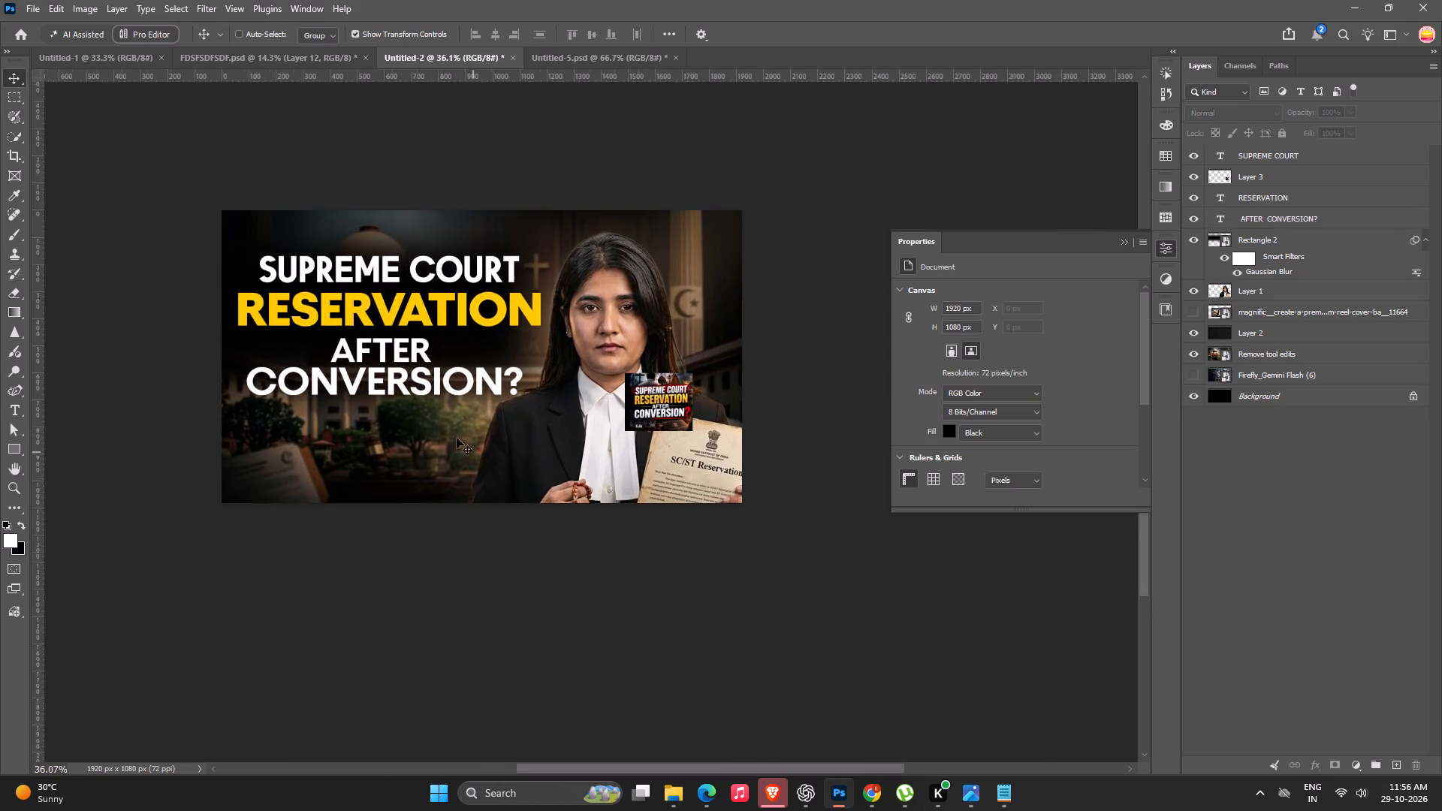
Move the SUPREME COURT text slightly up, away from RESERVATION.
key("space")
left_click_drag(337, 396, 382, 433)
left_click_drag(457, 309, 457, 290)
Draw a rectangle of about 1019 × 269 px around the SUPREME COURT text, starting just above the canvas.
left_click(11, 454)
scroll(306, 276, "up", 2, "alt")
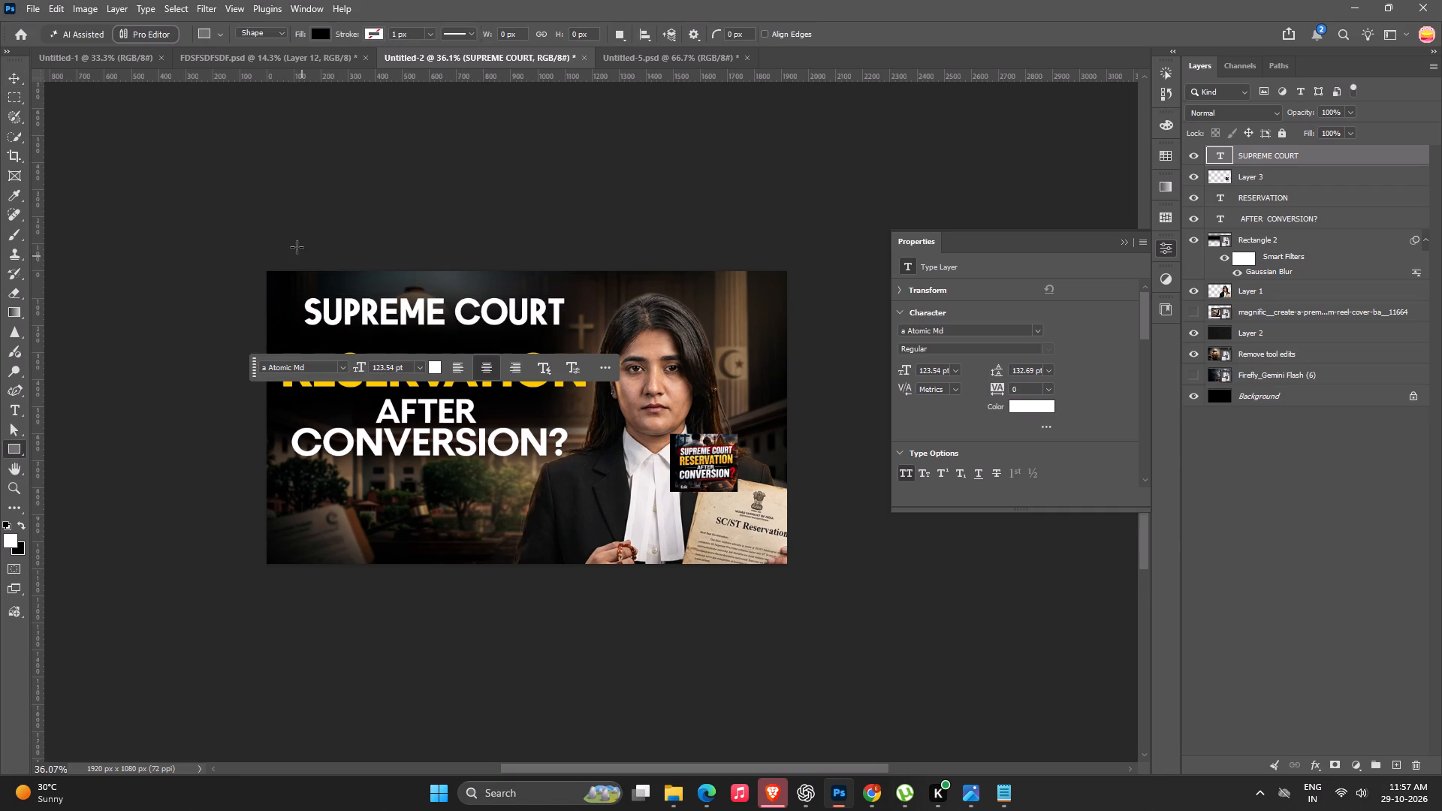
left_click_drag(300, 261, 573, 336)
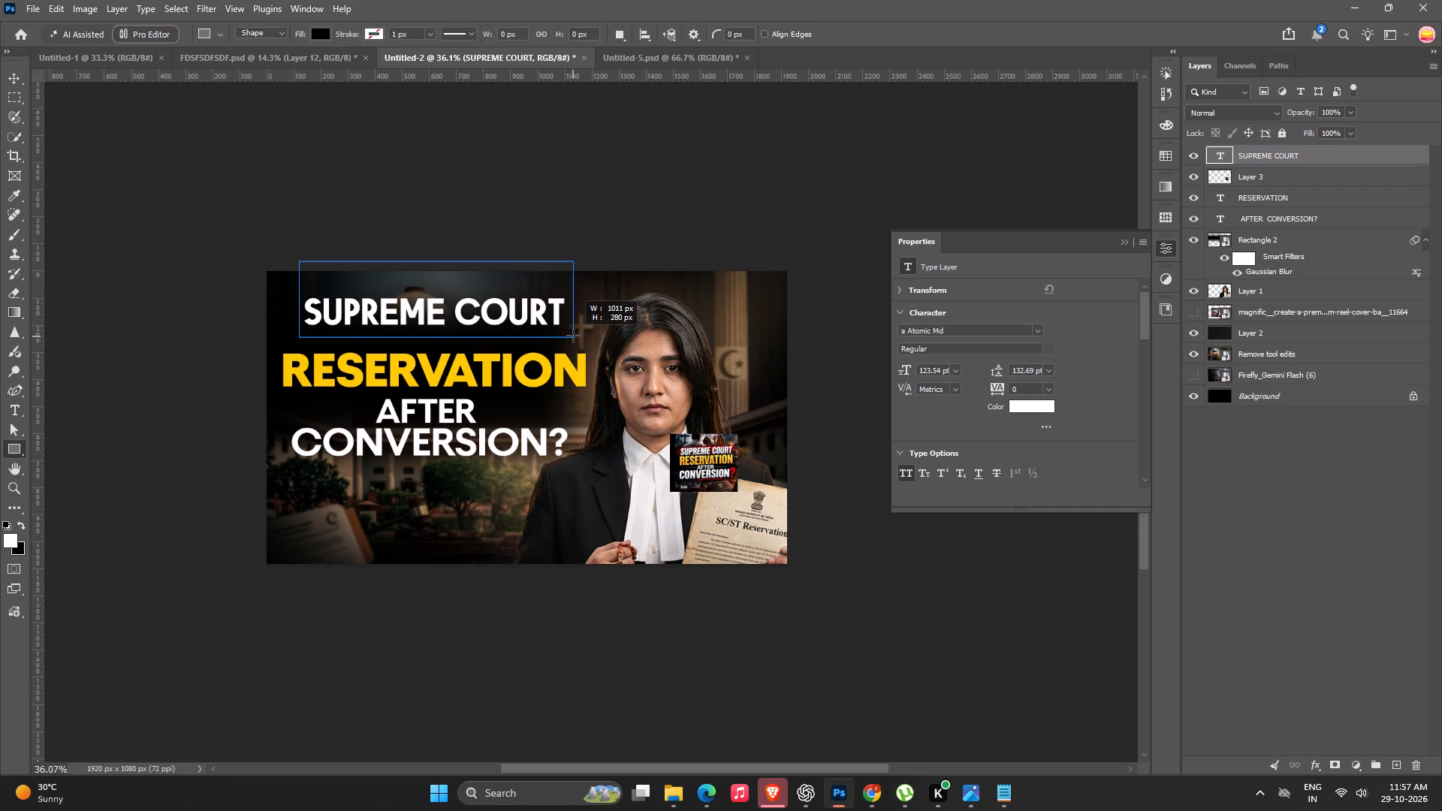
left_click_drag(573, 336, 575, 333)
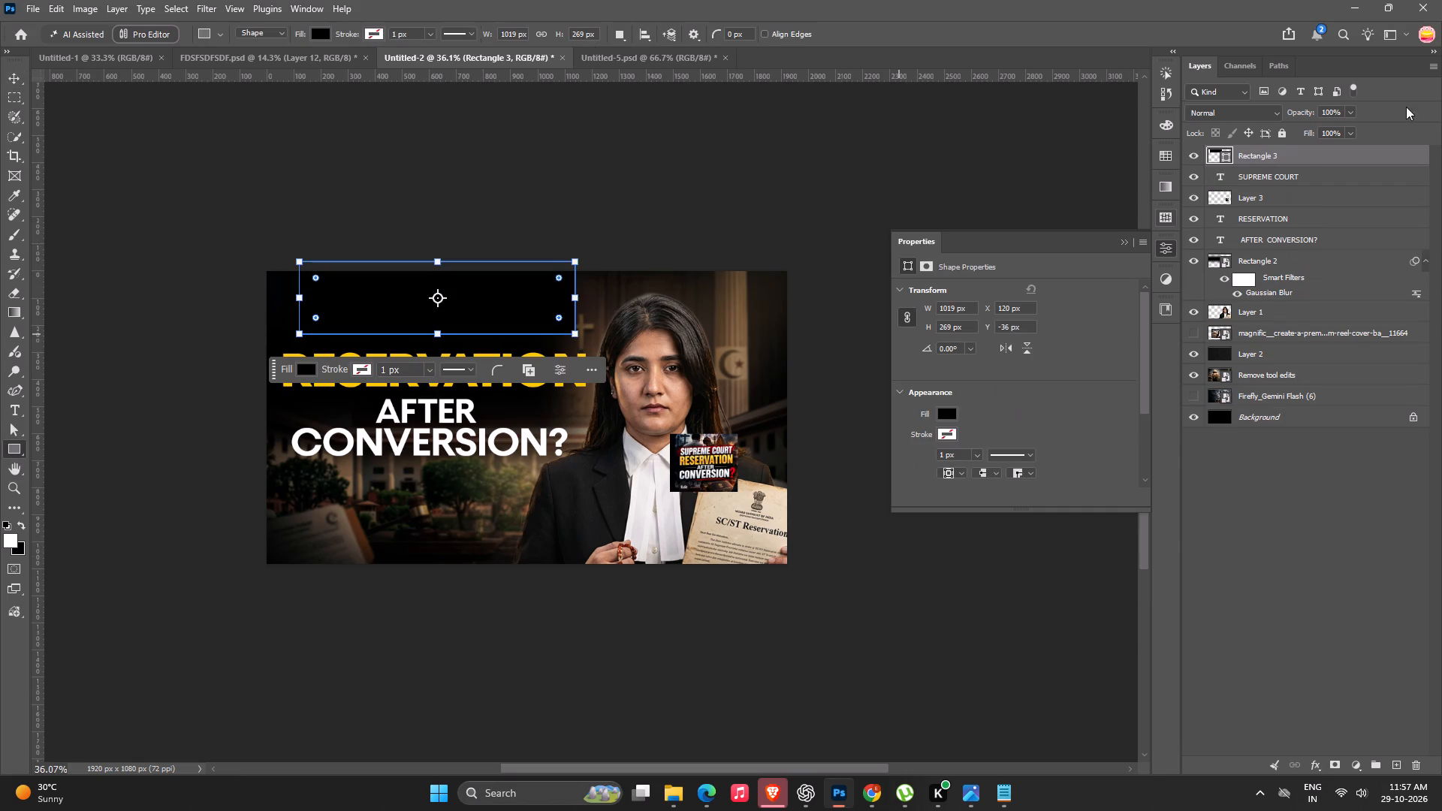
Set the new rectangle's fill color to pure red, ff0000.
left_click(1207, 155)
left_click(1214, 153)
left_click(1214, 152)
left_click_drag(1045, 520, 1133, 461)
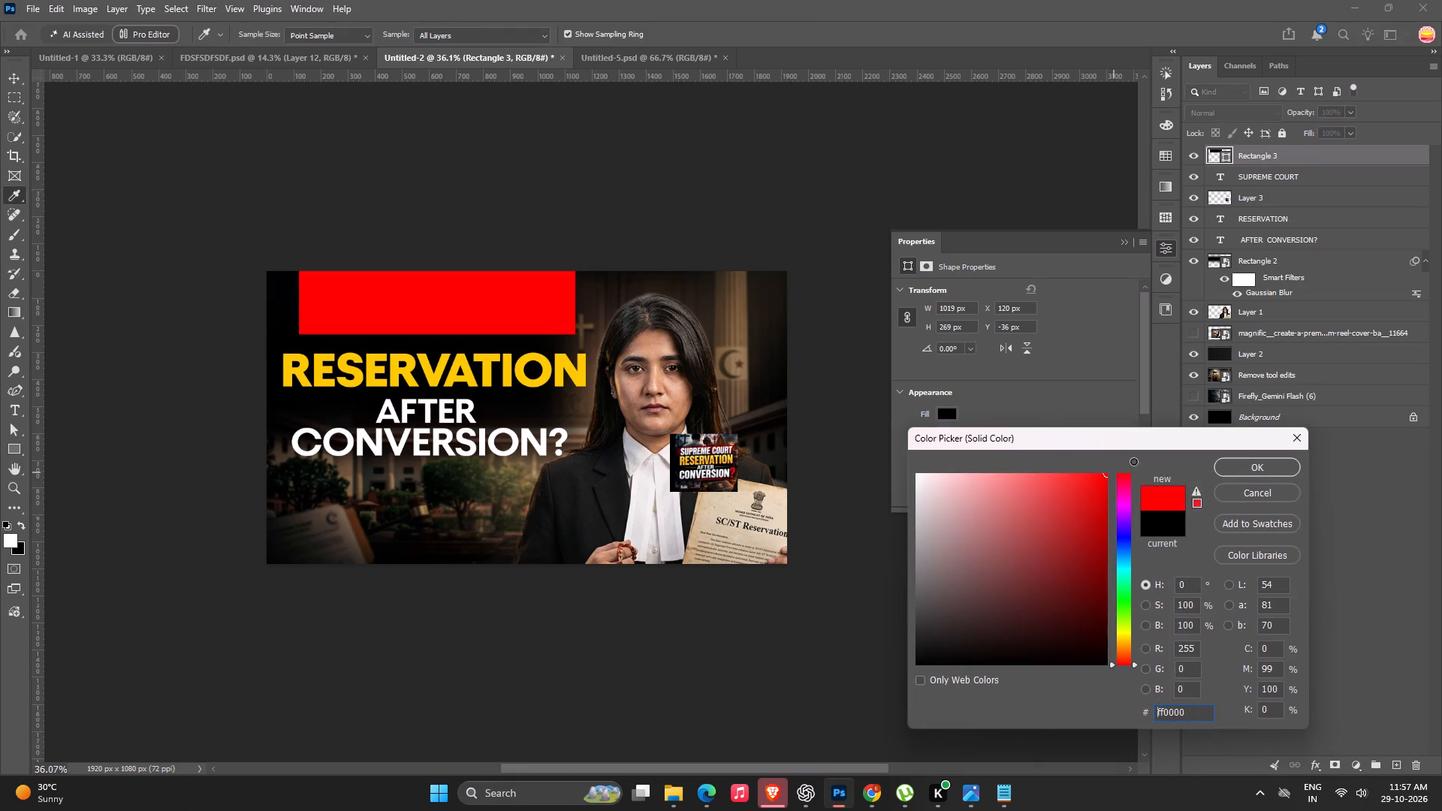
left_click_drag(1133, 461, 1152, 454)
left_click(1231, 466)
Lower the red rectangle in the layer order to directly below Layer 3, behind the SUPREME COURT text.
key("ctrl+bracketleft")
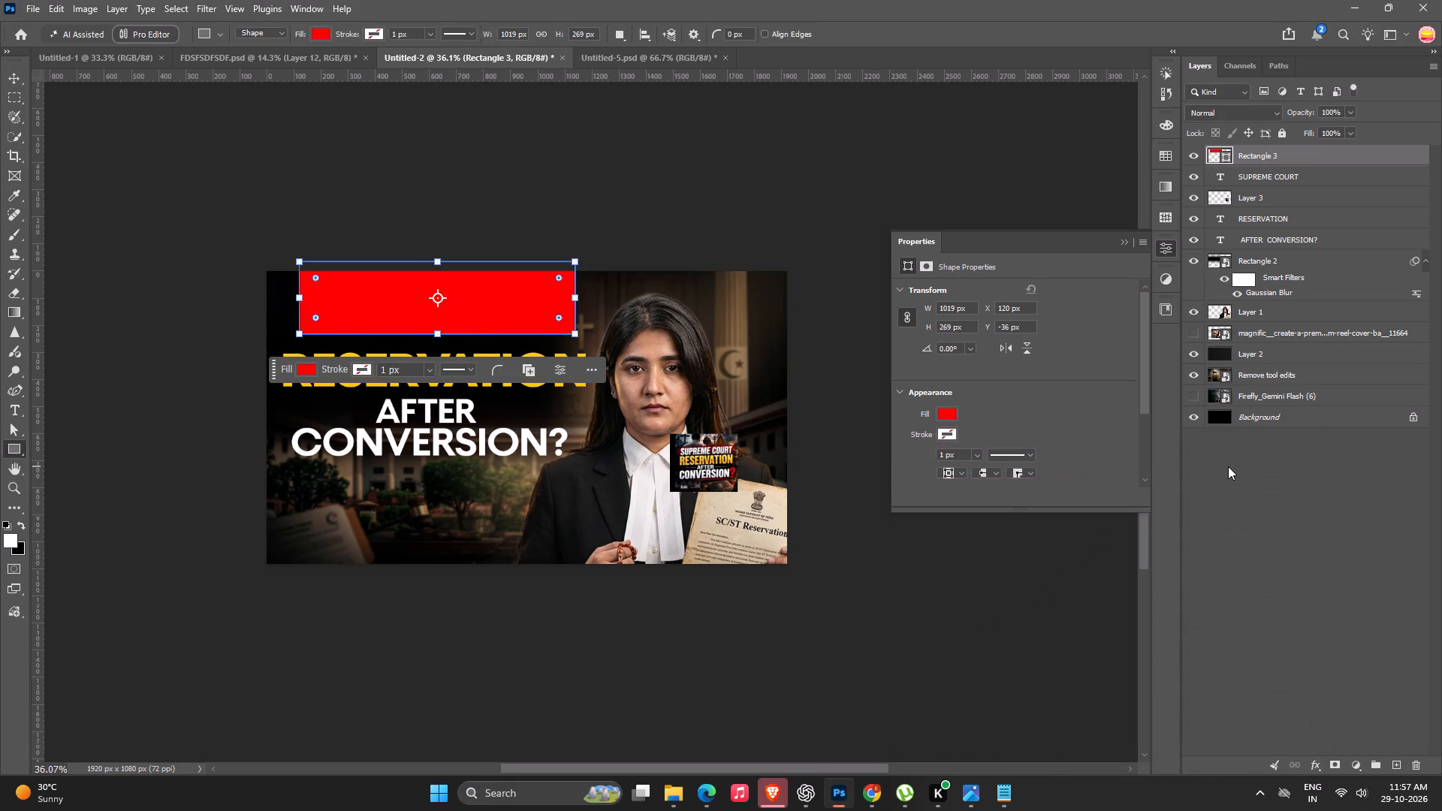
key("ctrl+bracketleft")
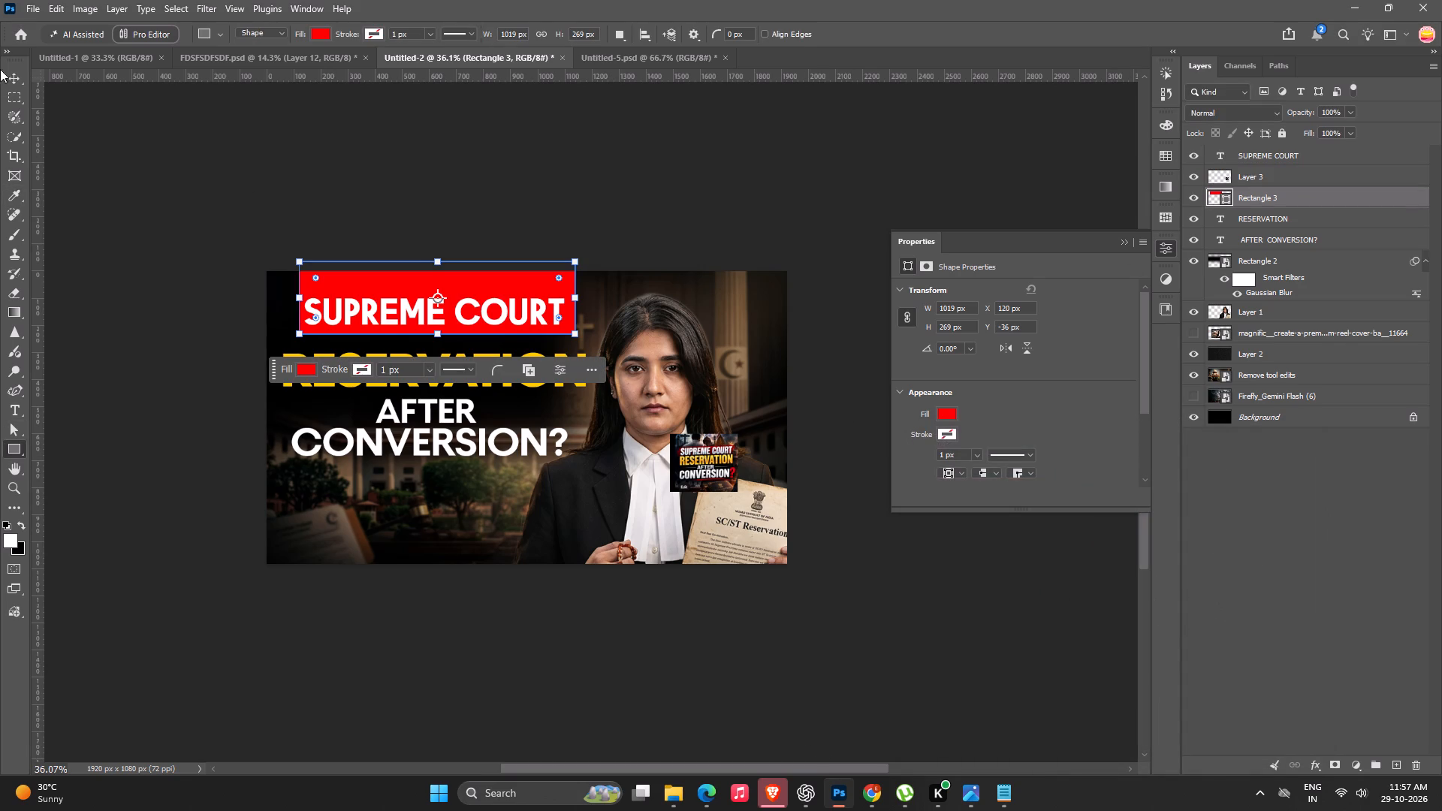
left_click(11, 83)
left_click(67, 156)
Nudge the SUPREME COURT text slightly up within the red rectangle.
scroll(432, 358, "up", 4, "alt")
key("space")
left_click_drag(432, 358, 433, 366)
scroll(464, 380, "up", 4, "alt")
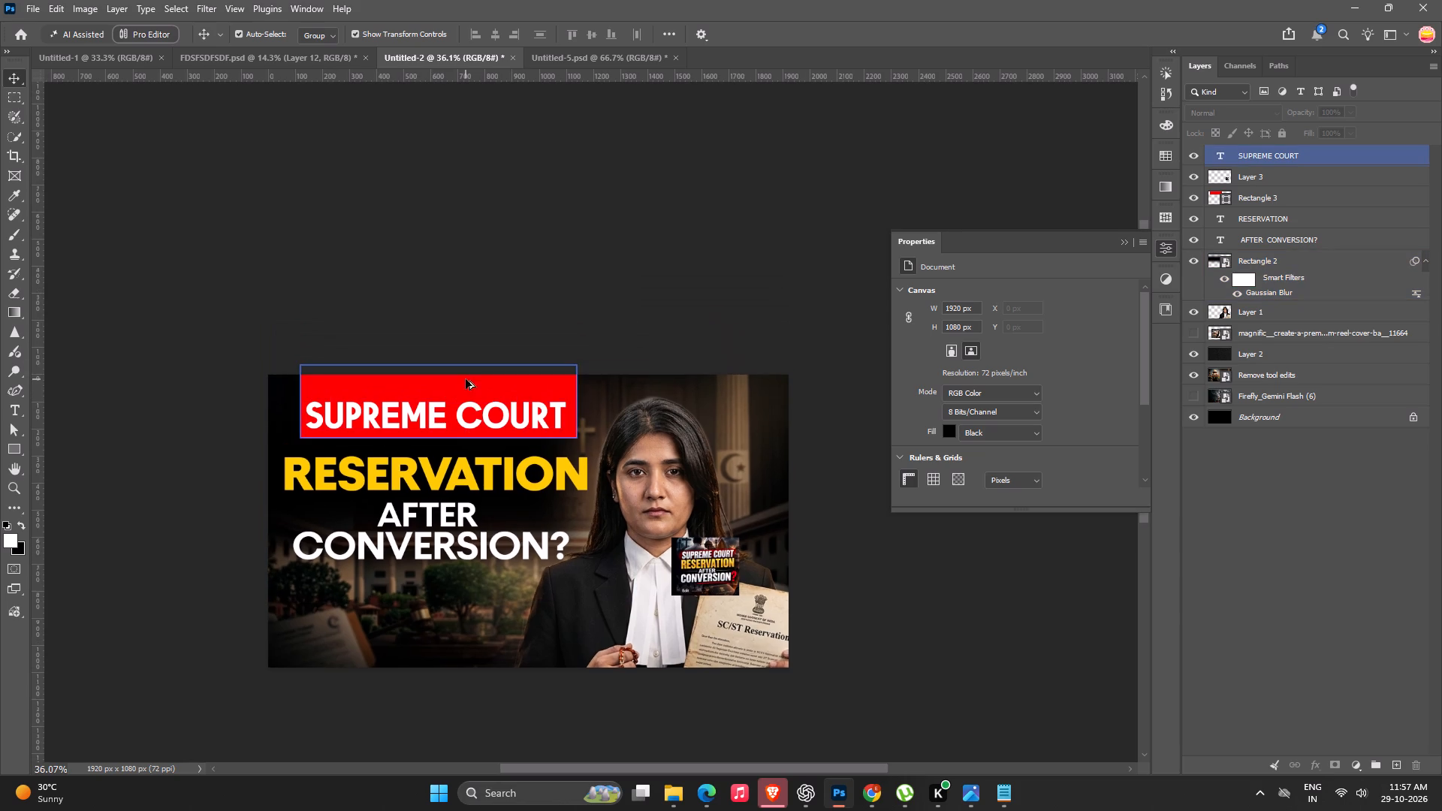
left_click(483, 412)
key("shift+Up")
key("shift+Up")
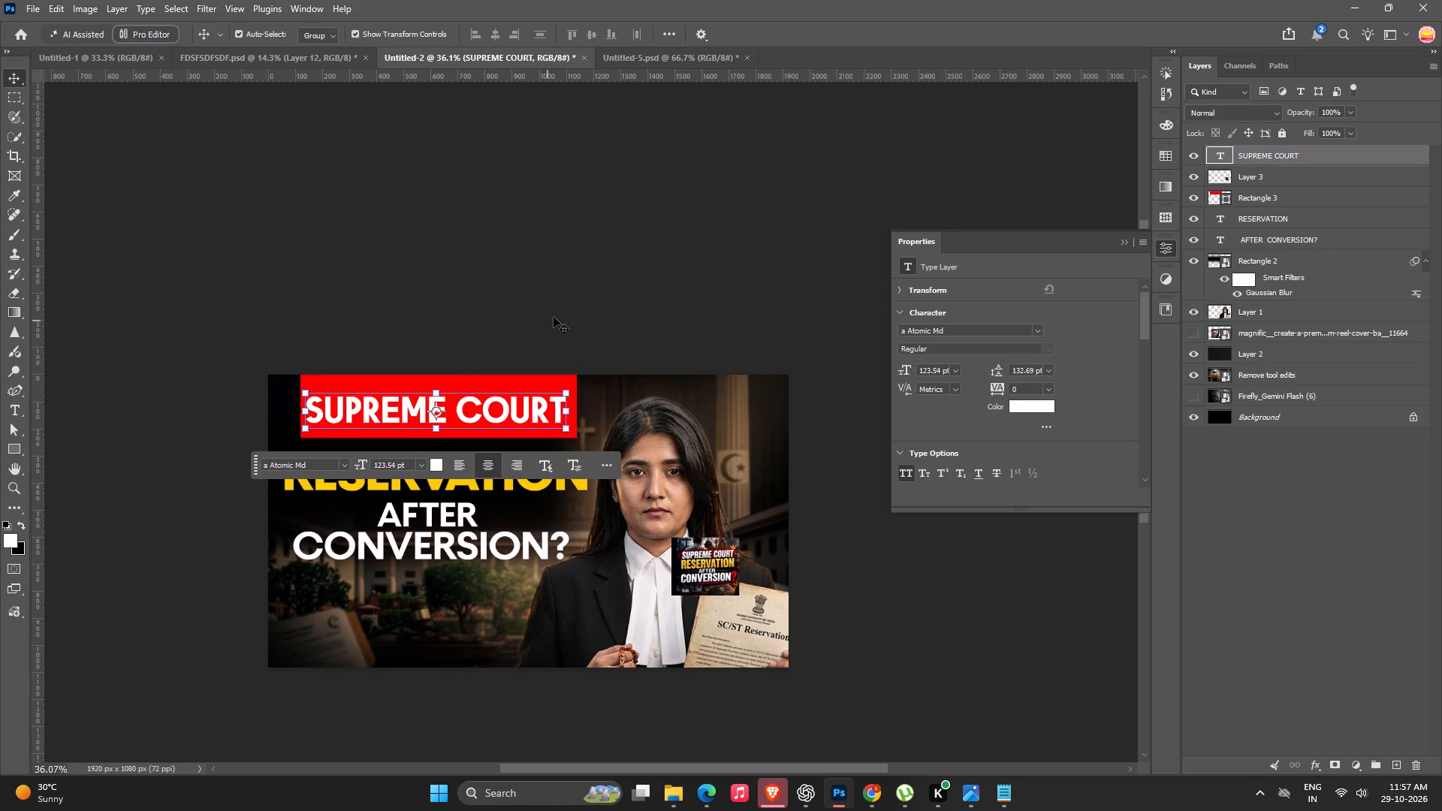
key("shift+Up")
left_click(555, 315)
Shorten the red rectangle from its lower edge to a height of 240 px.
scroll(460, 430, "up", 5, "alt")
scroll(488, 506, "up", 5, "ctrl")
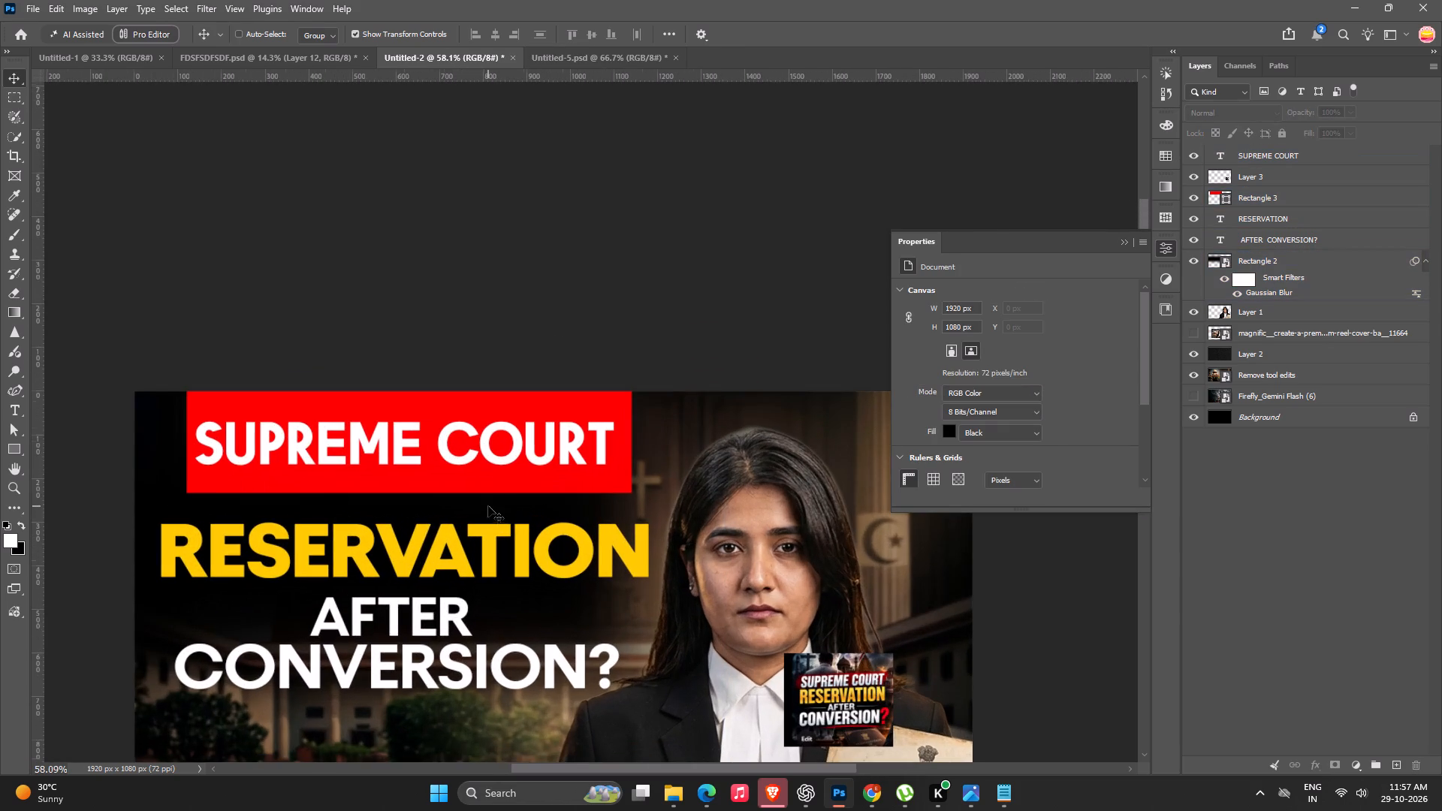
left_click(485, 484)
left_click_drag(410, 496, 409, 484, "shift")
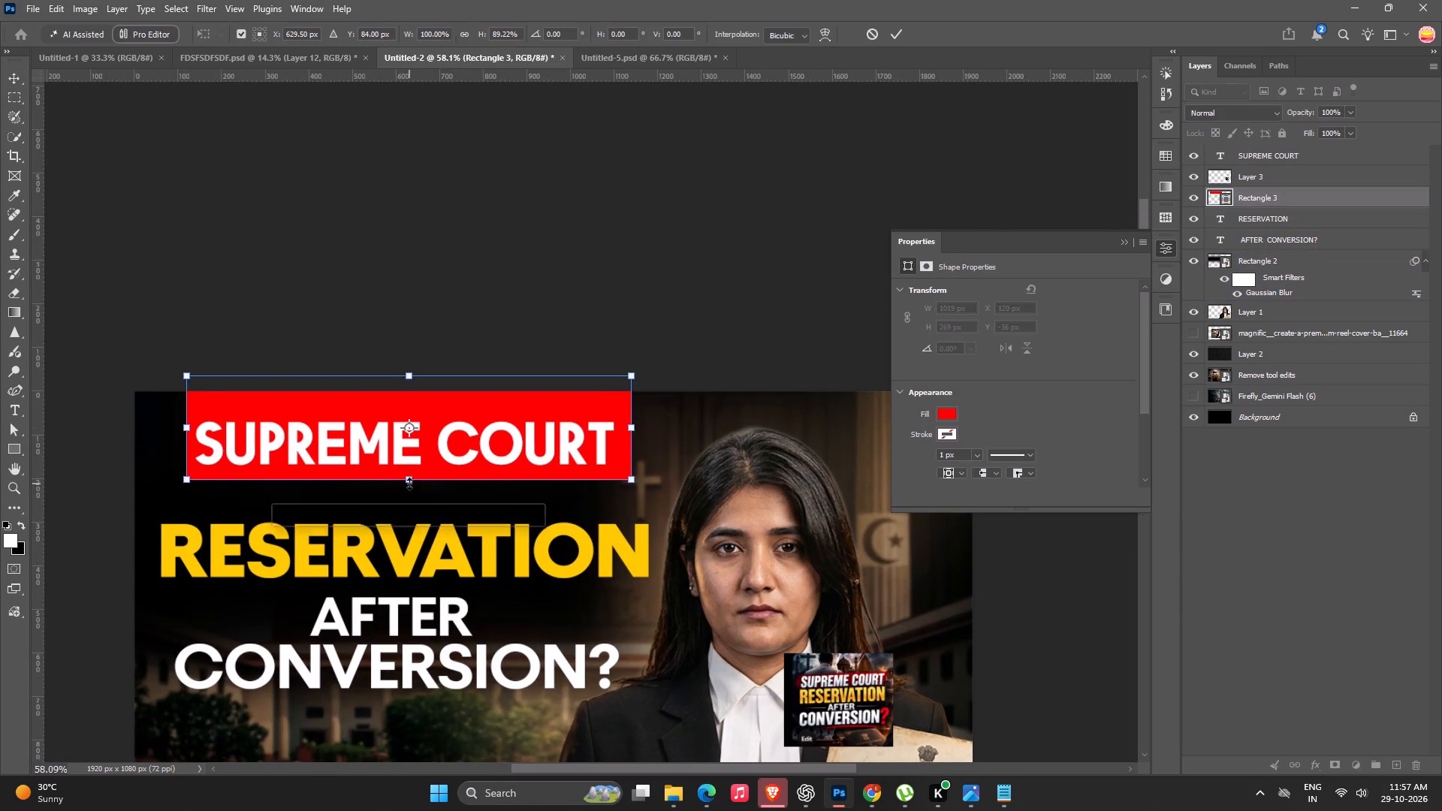
left_click(321, 178)
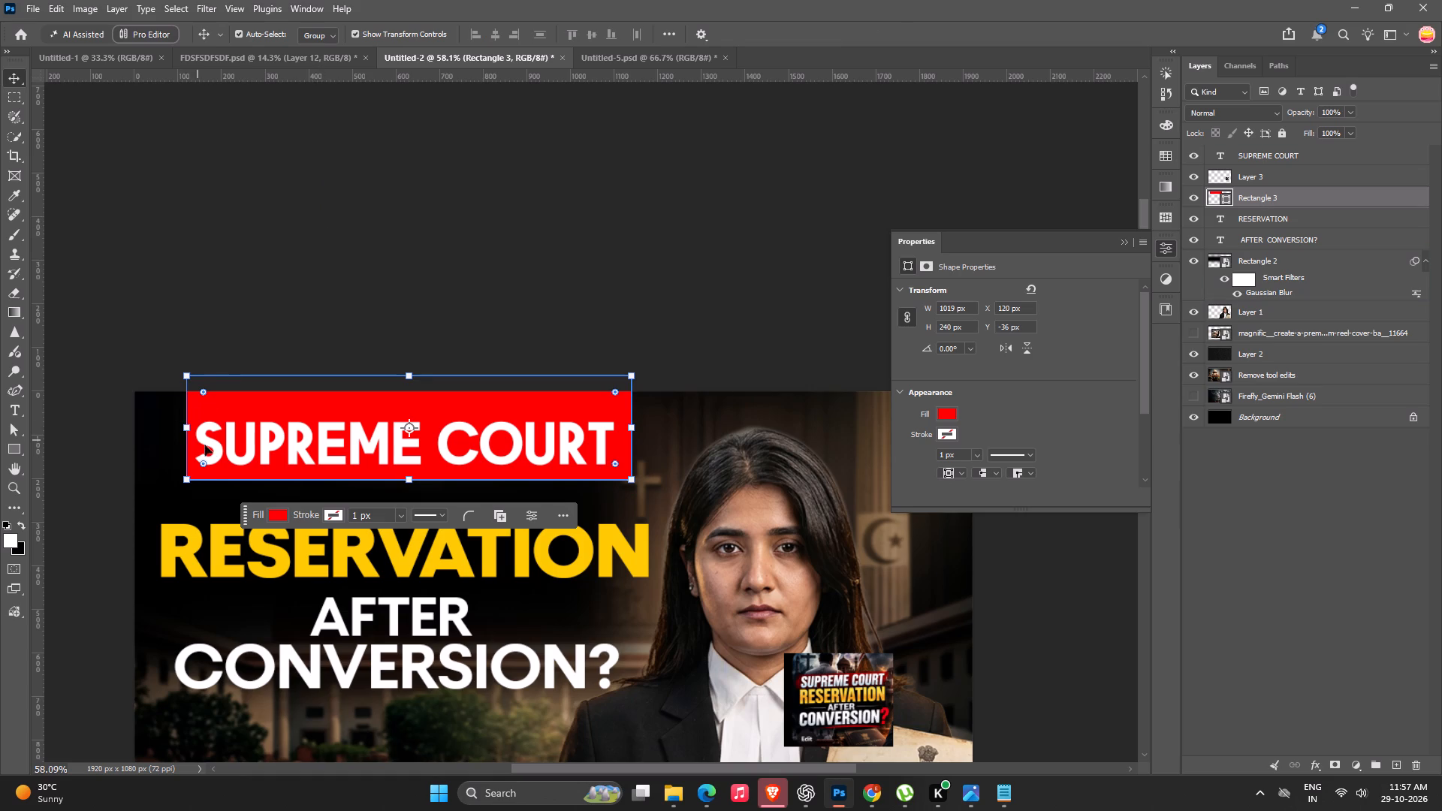
Round the red rectangle's corners and extend its upper edge beyond the canvas to a height of 340 px.
left_click(204, 464)
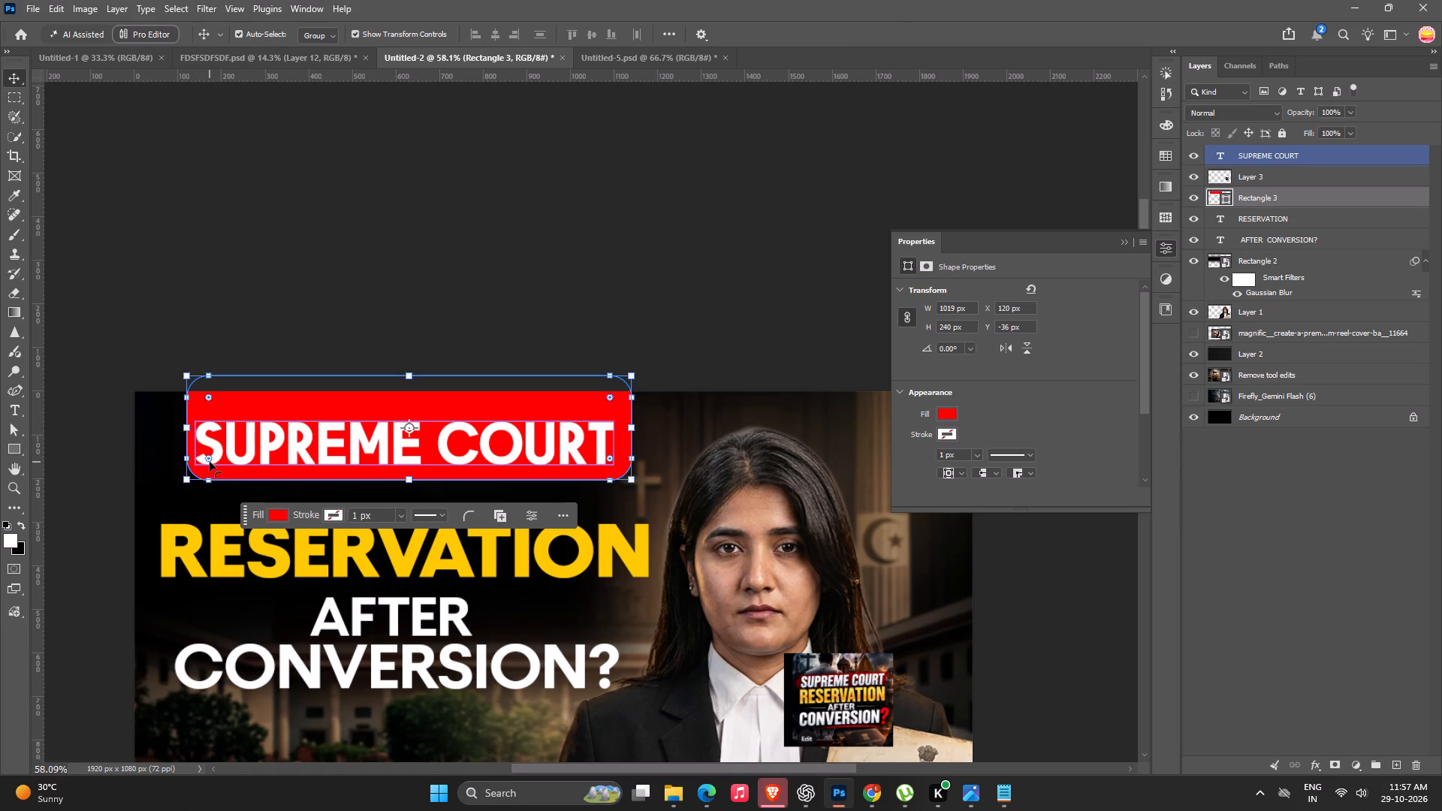
left_click_drag(410, 374, 413, 330, "shift")
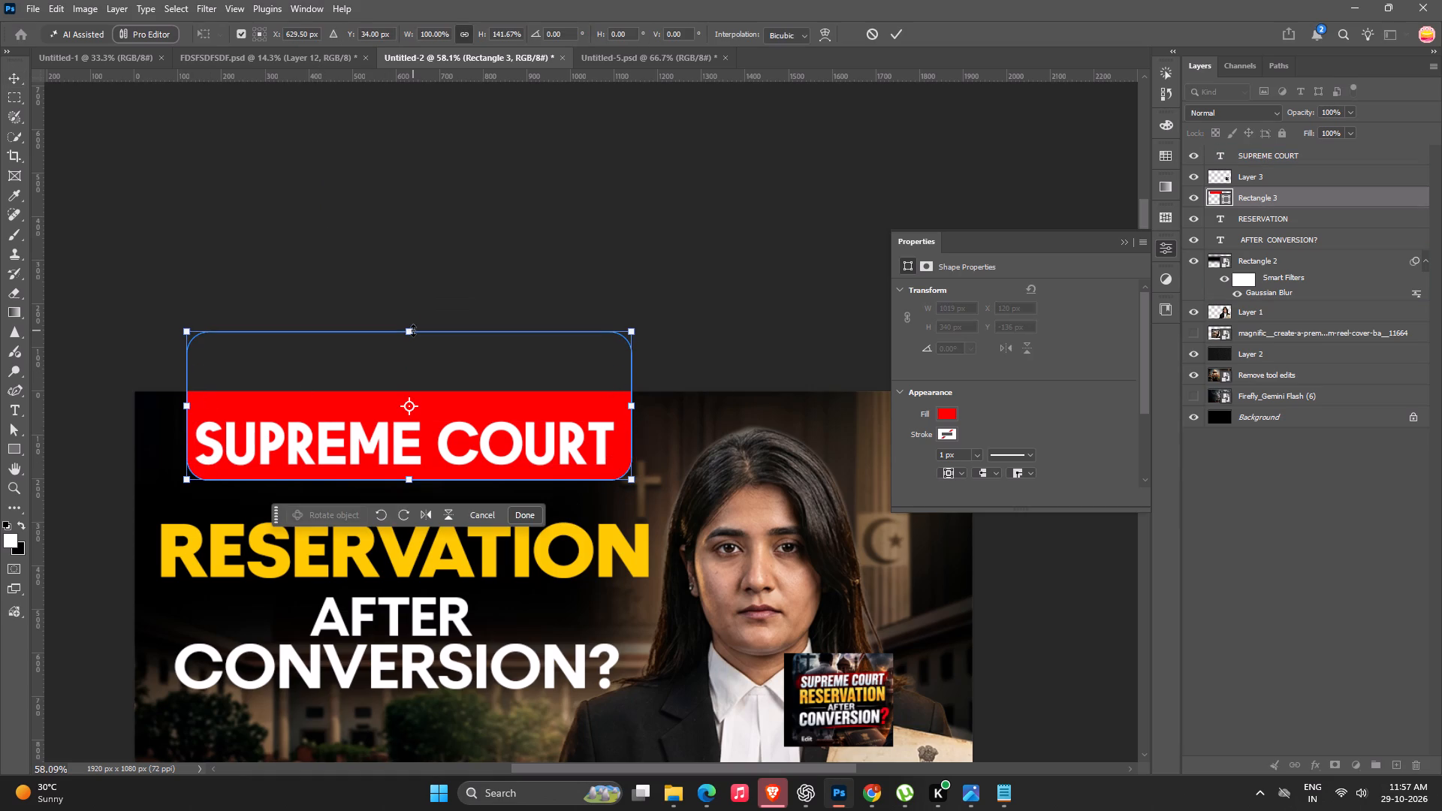
key("Return")
left_click(652, 231)
Enlarge the RESERVATION text to about 103% and move it up close beneath the red rectangle.
scroll(651, 231, "down", 8, "alt")
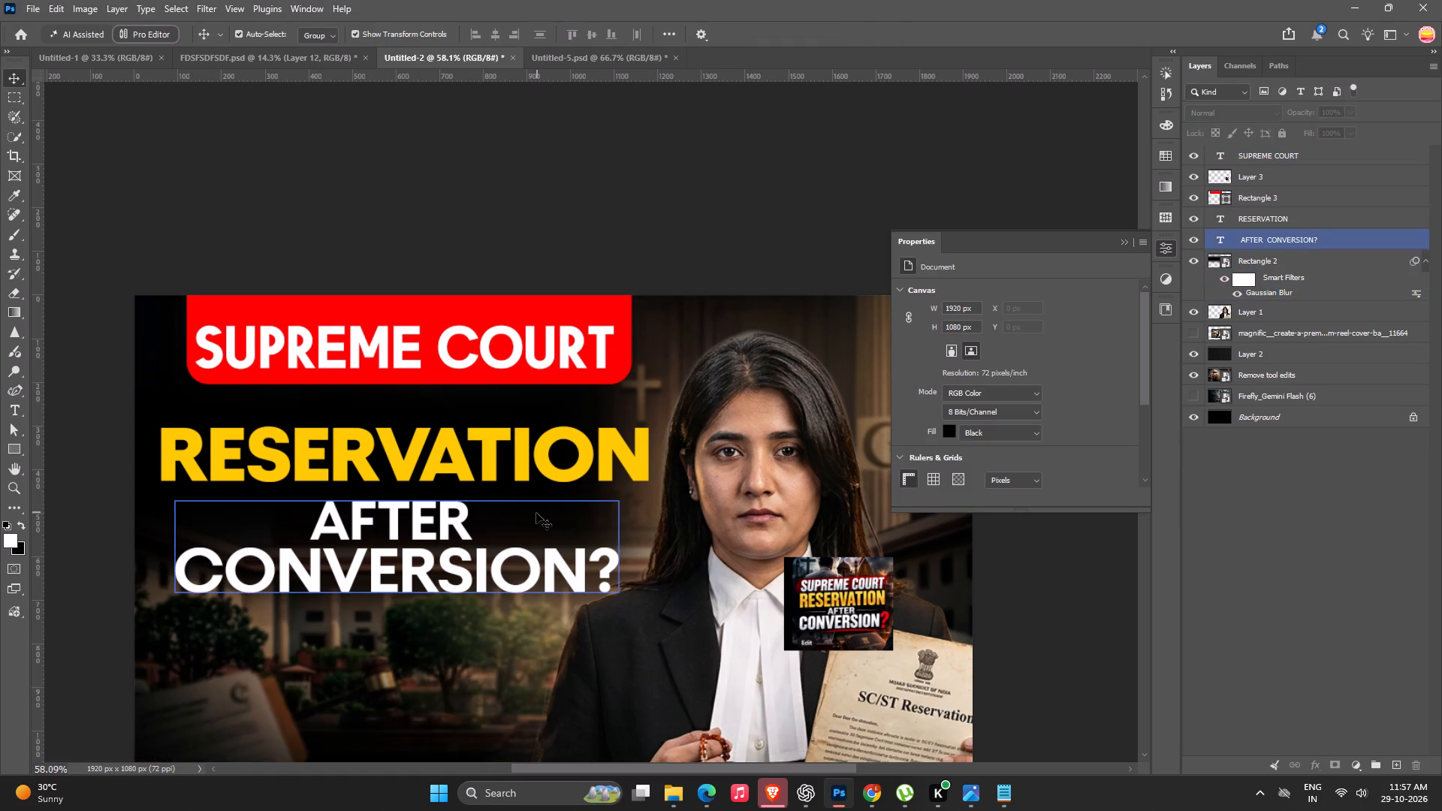
scroll(536, 515, "down", 8, "ctrl")
key("space")
key("space")
key("space")
left_click_drag(562, 600, 538, 521)
scroll(477, 412, "up", 6, "alt")
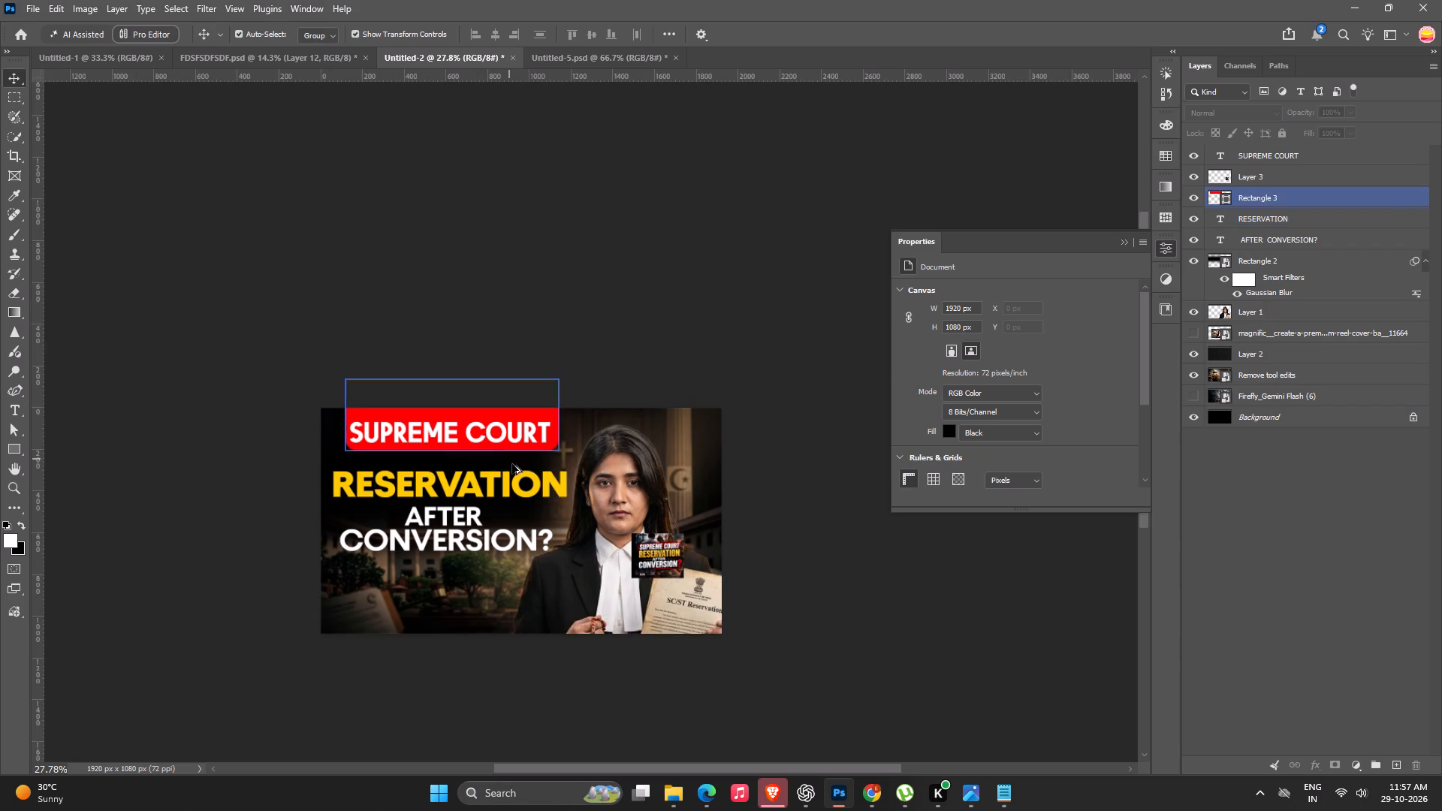
scroll(547, 487, "up", 4, "ctrl")
left_click(521, 481)
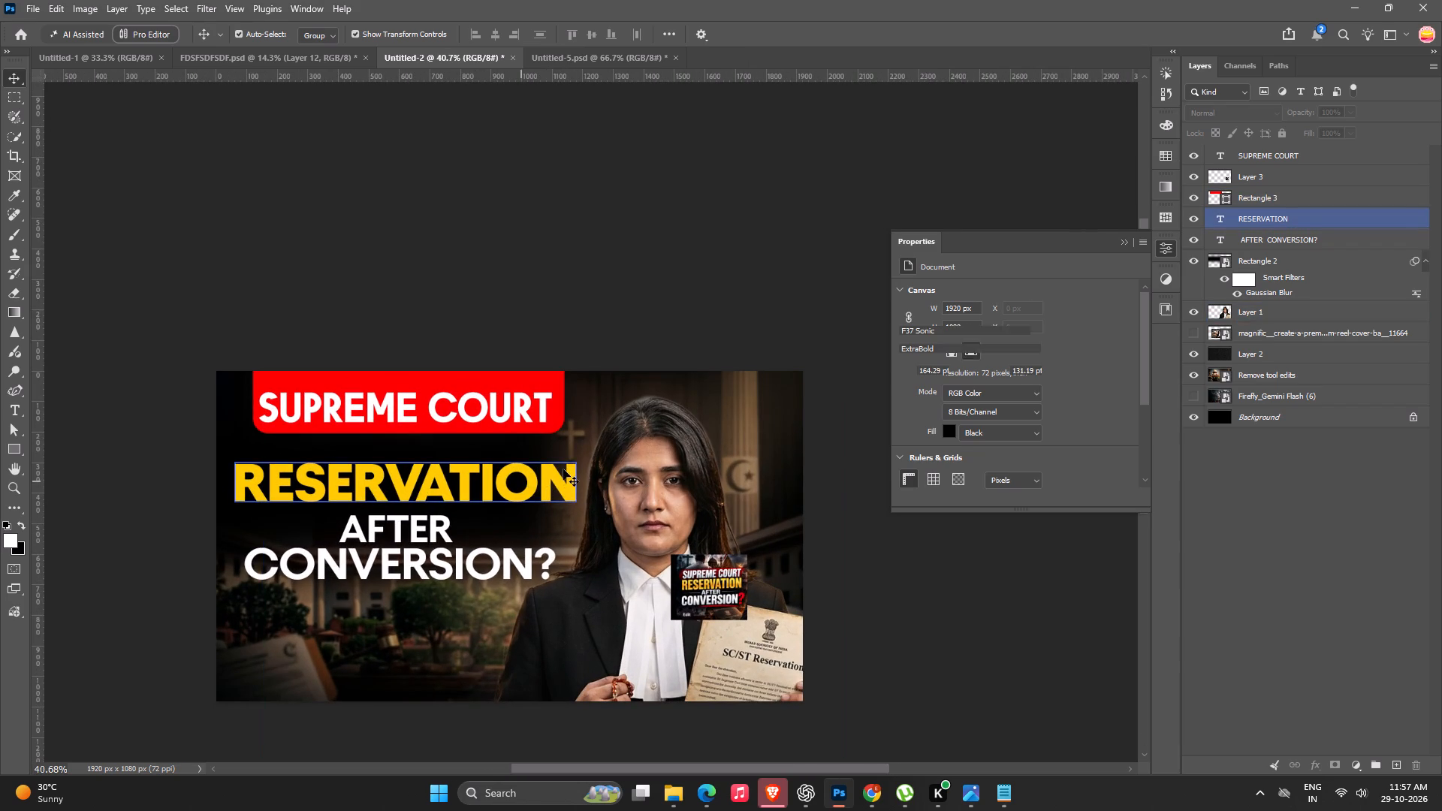
left_click(596, 457, "alt")
left_click_drag(533, 480, 532, 465)
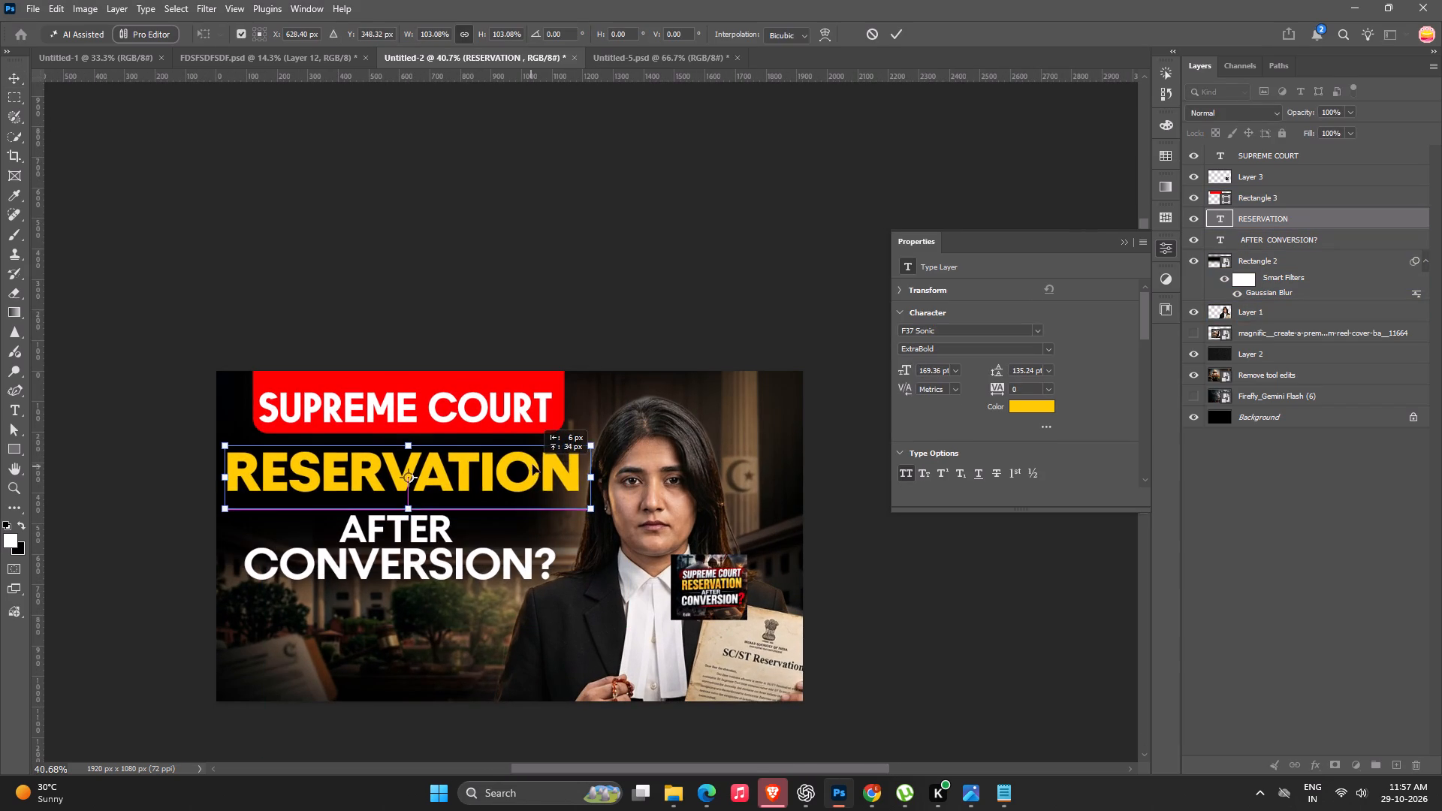
left_click_drag(532, 465, 539, 465)
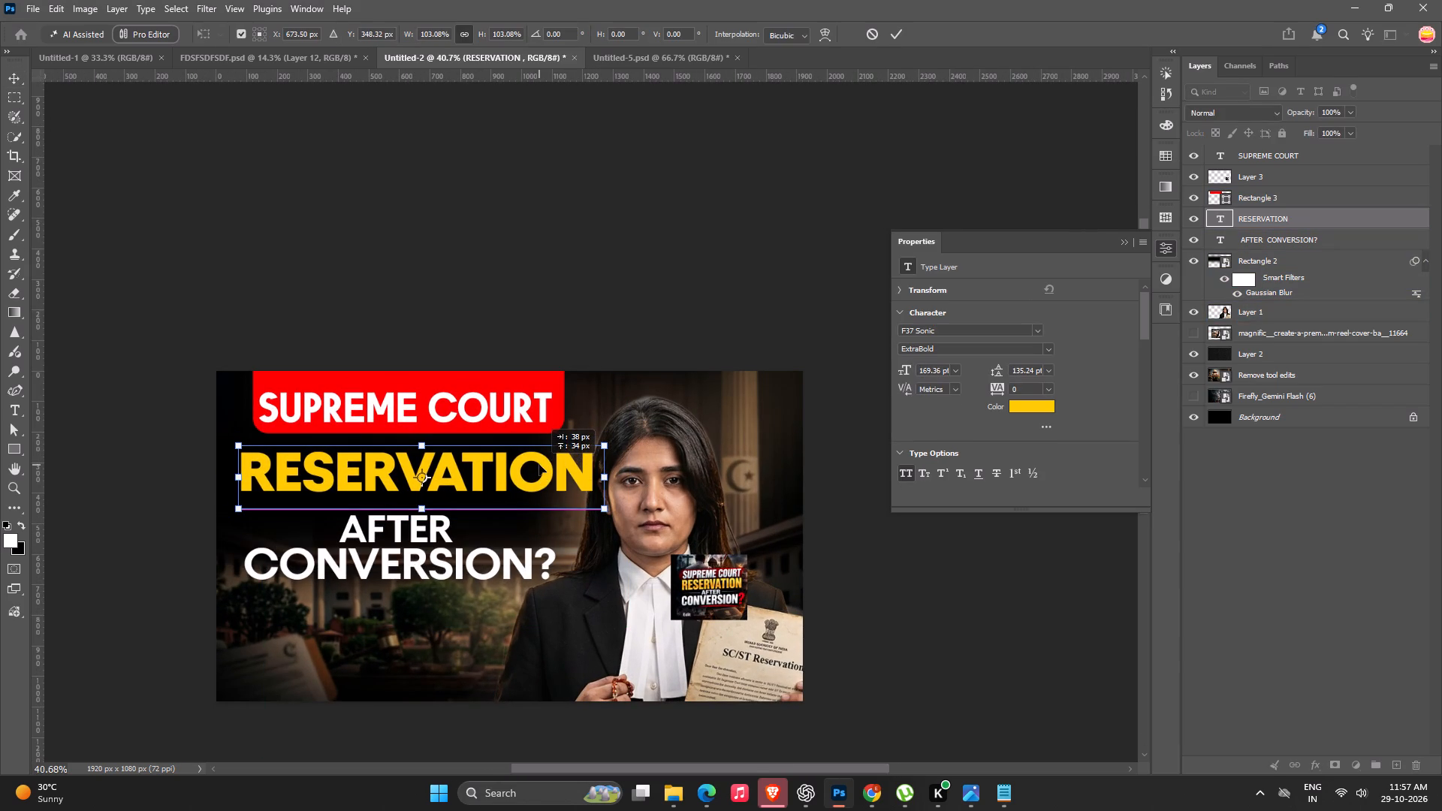
left_click_drag(539, 465, 538, 465)
key("shift+Up")
key("shift+Up")
key("shift+Up")
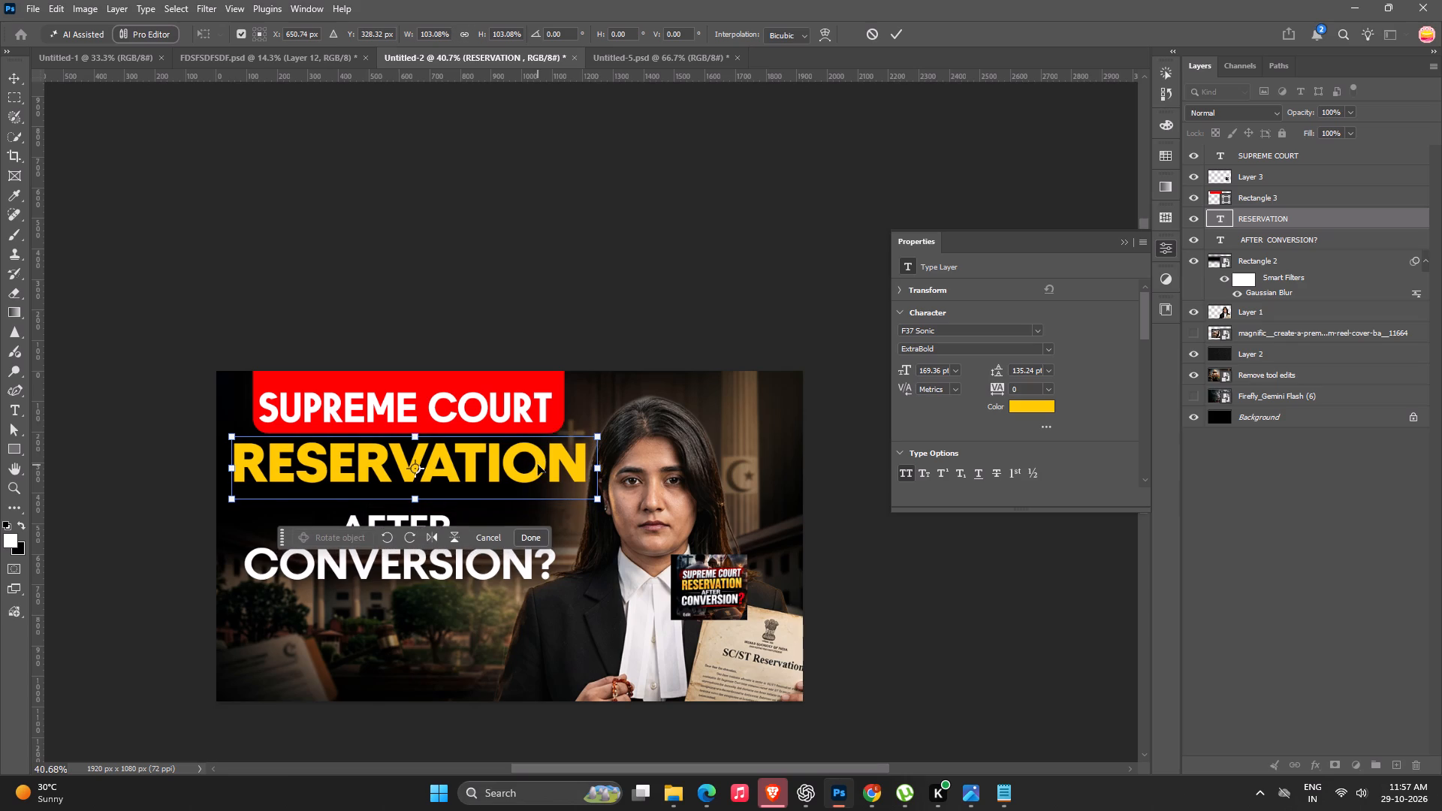
key("Left")
key("Left")
key("Left")
key("Return")
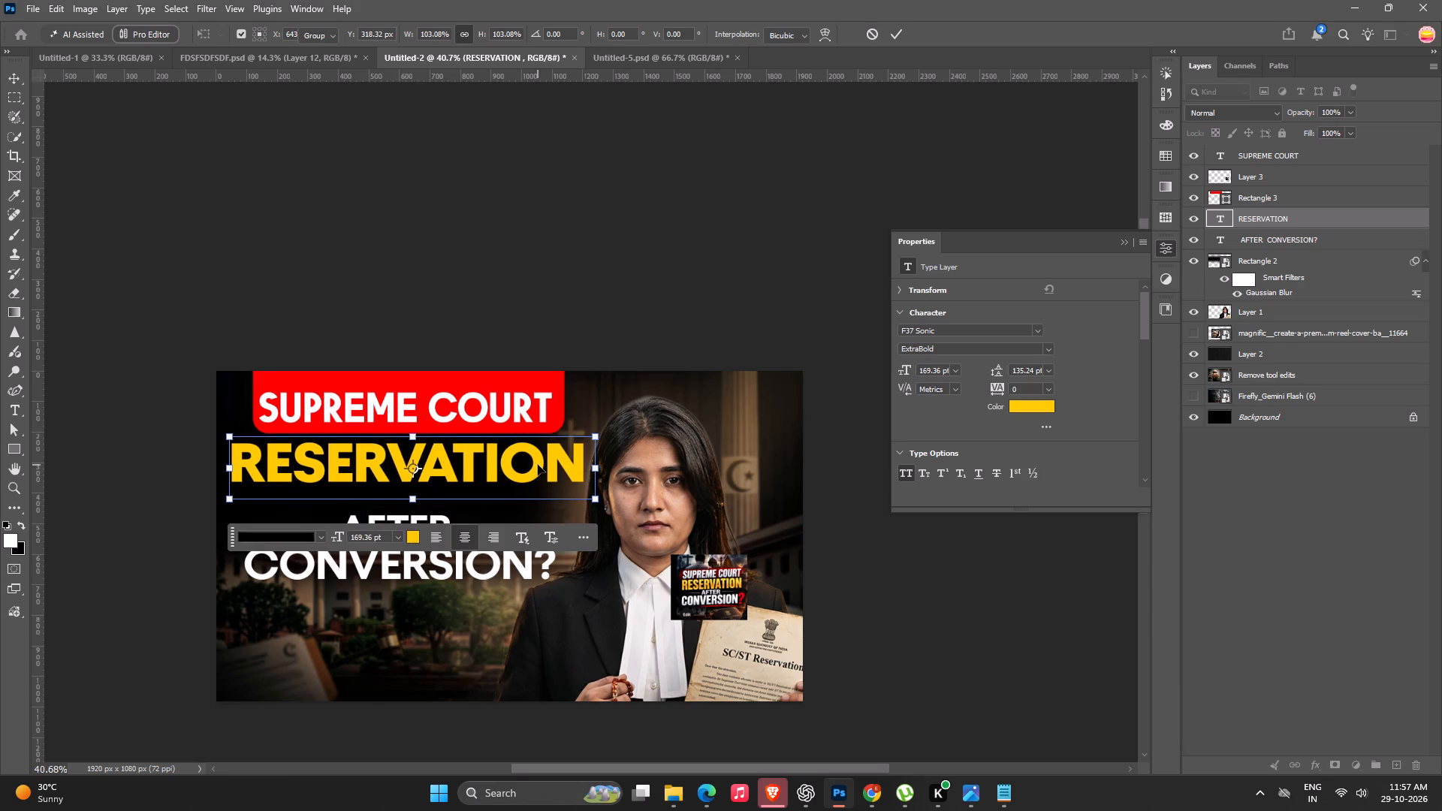
left_click(519, 270)
Place the LPT PG thumbnail logo from the All Size Logos folder over the full canvas at 100%.
scroll(548, 390, "down", 7, "alt")
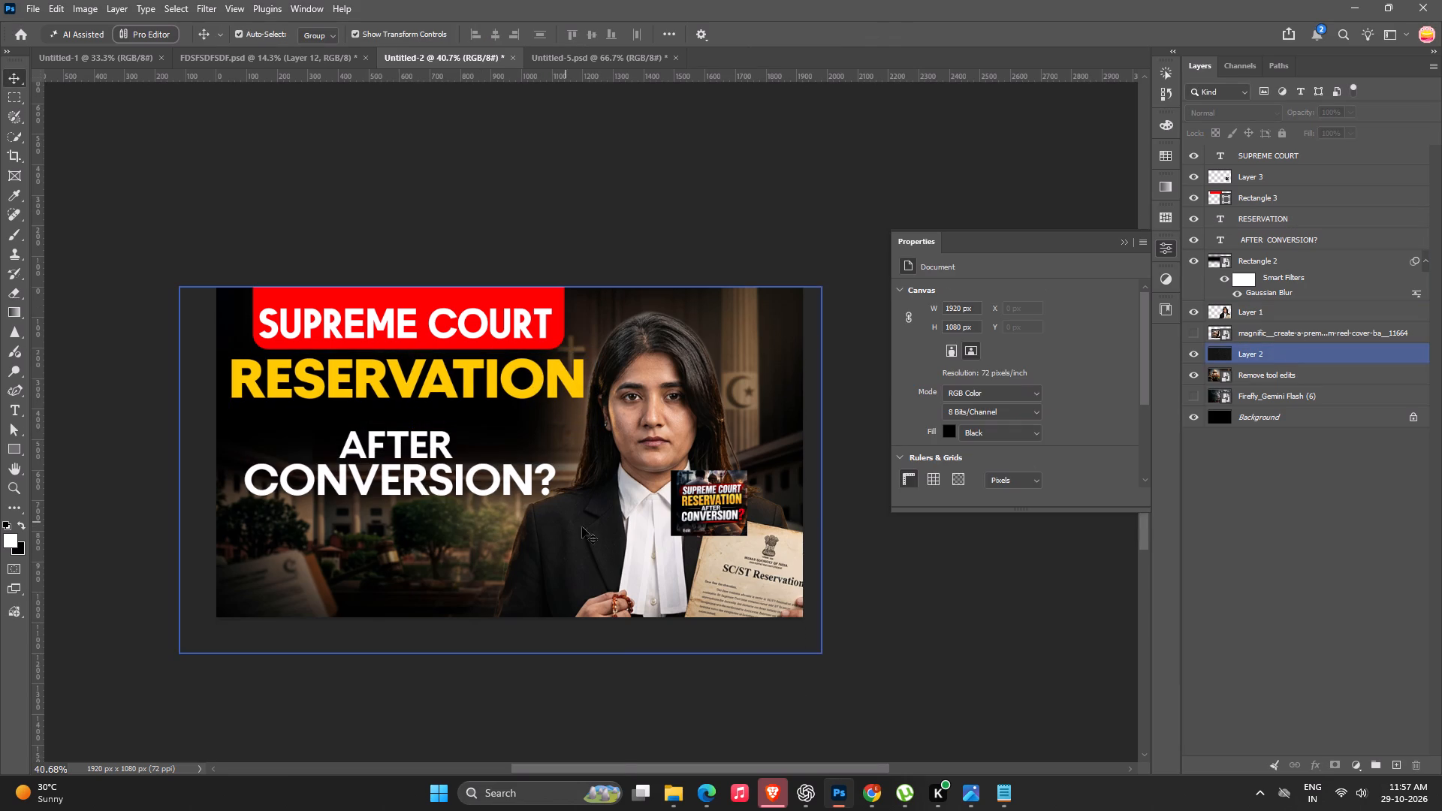
left_click(674, 809)
left_click(72, 309)
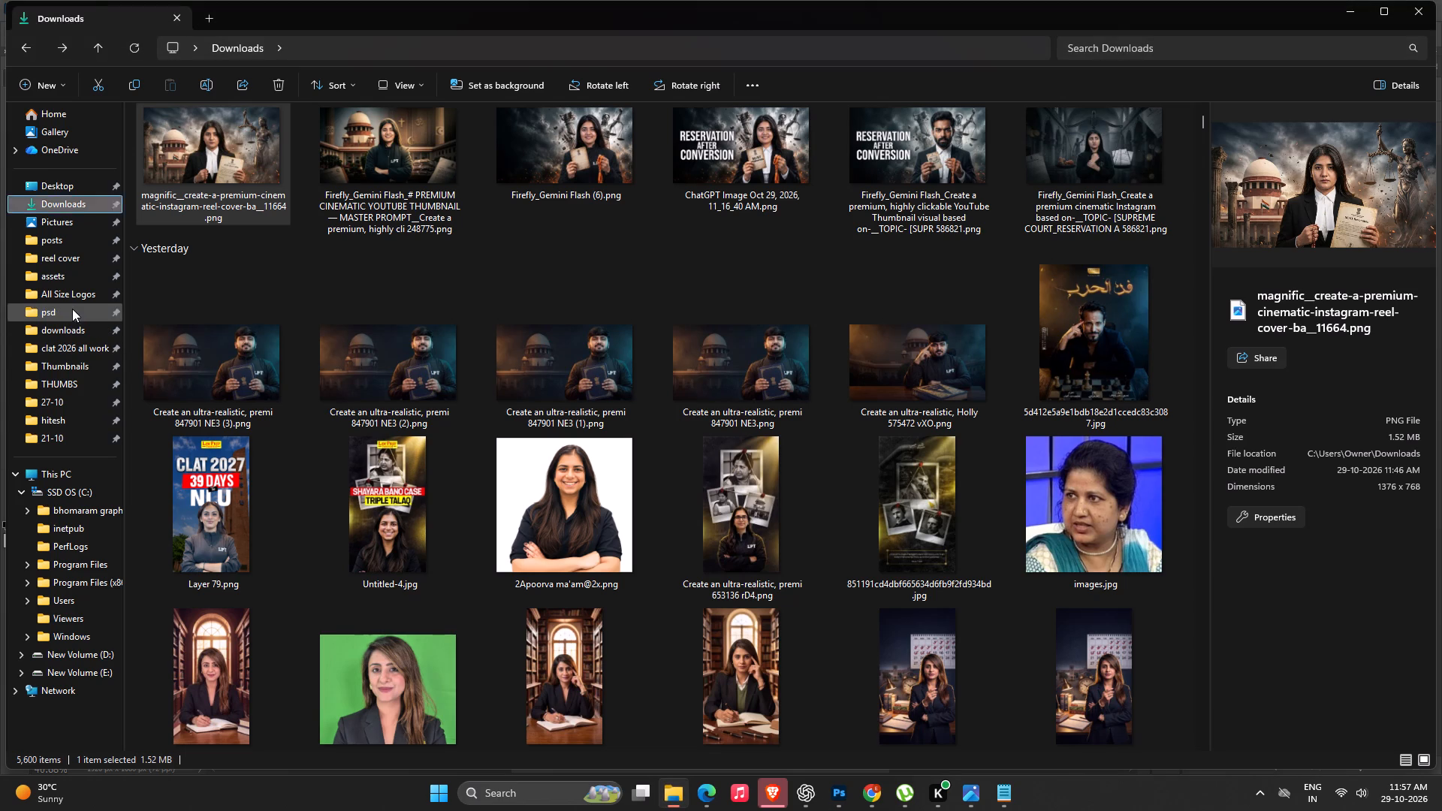
double_click(74, 298)
scroll(749, 564, "down", 16)
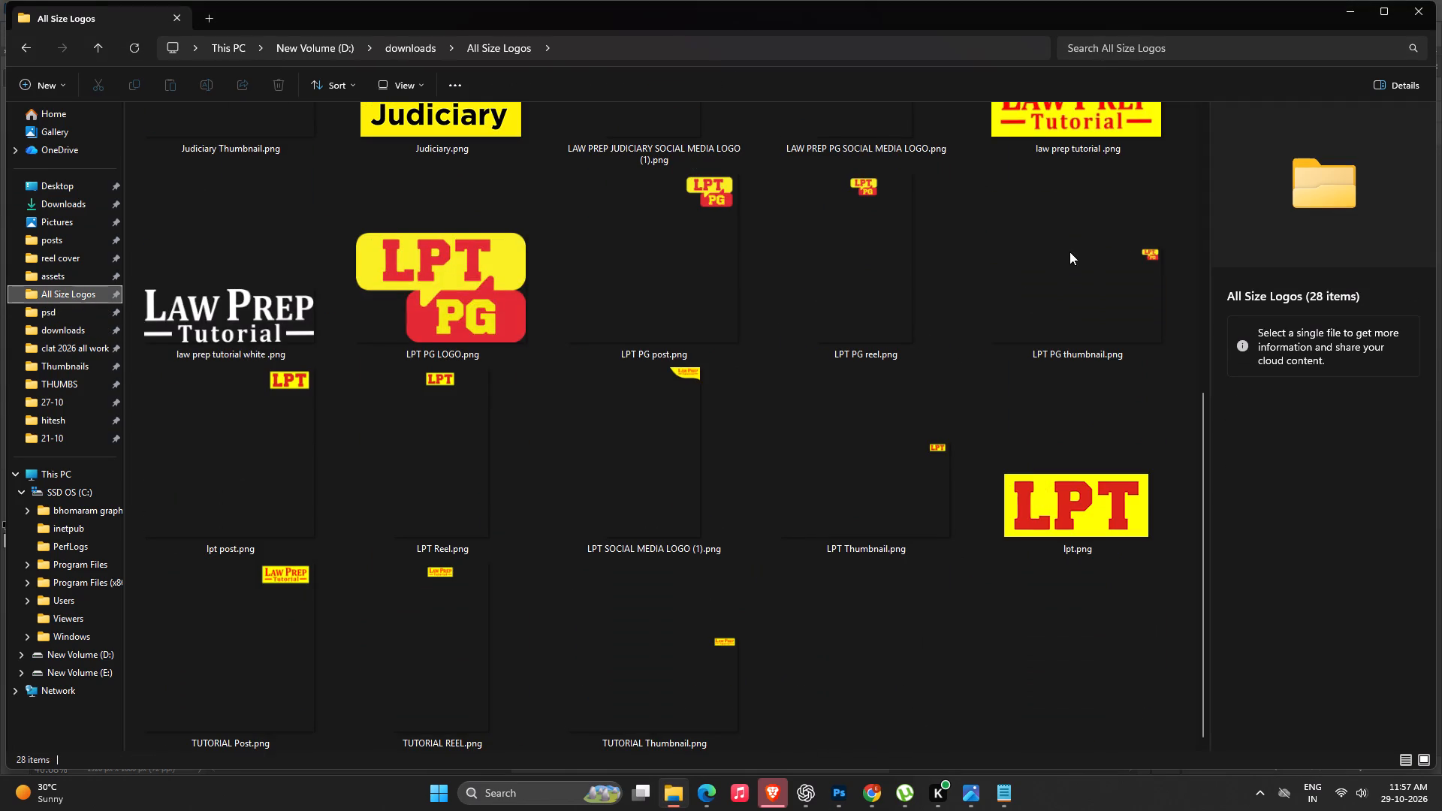
left_click_drag(1053, 258, 838, 783)
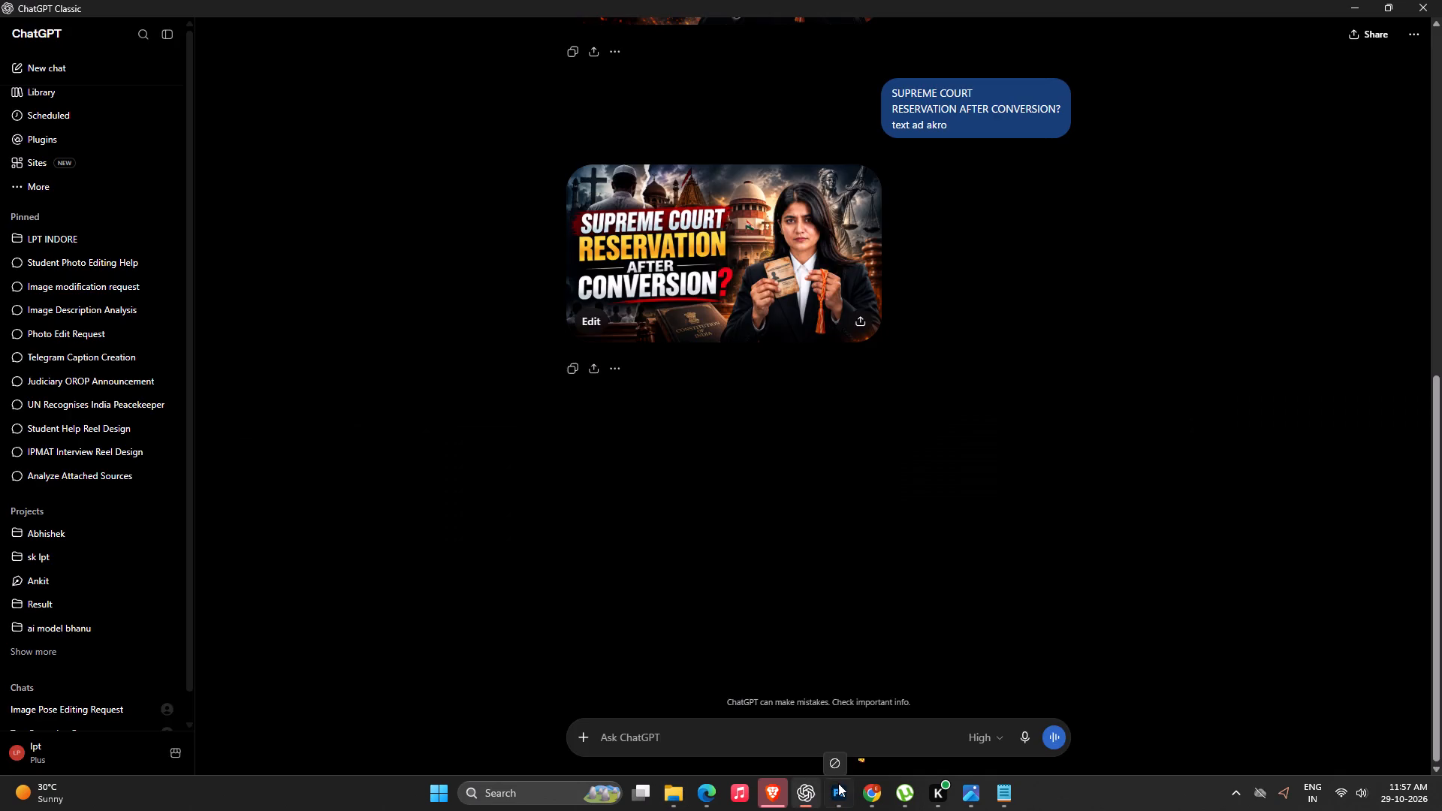
left_click_drag(838, 783, 464, 350)
left_click(894, 37)
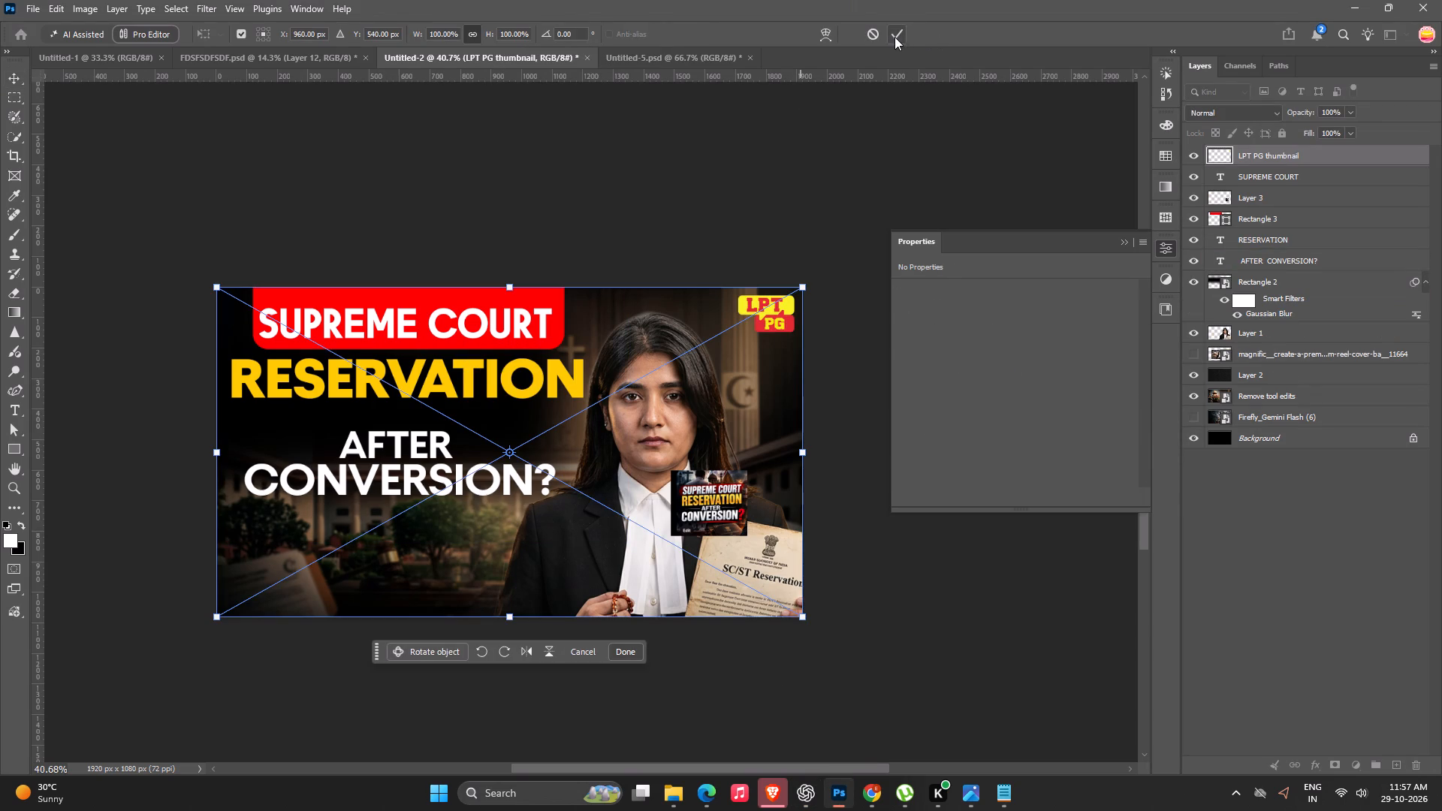
left_click(780, 104)
Recolor the RESERVATION text with the yellow f8ef21 sampled from the LPT PG logo.
left_click(492, 375)
left_click(1027, 410)
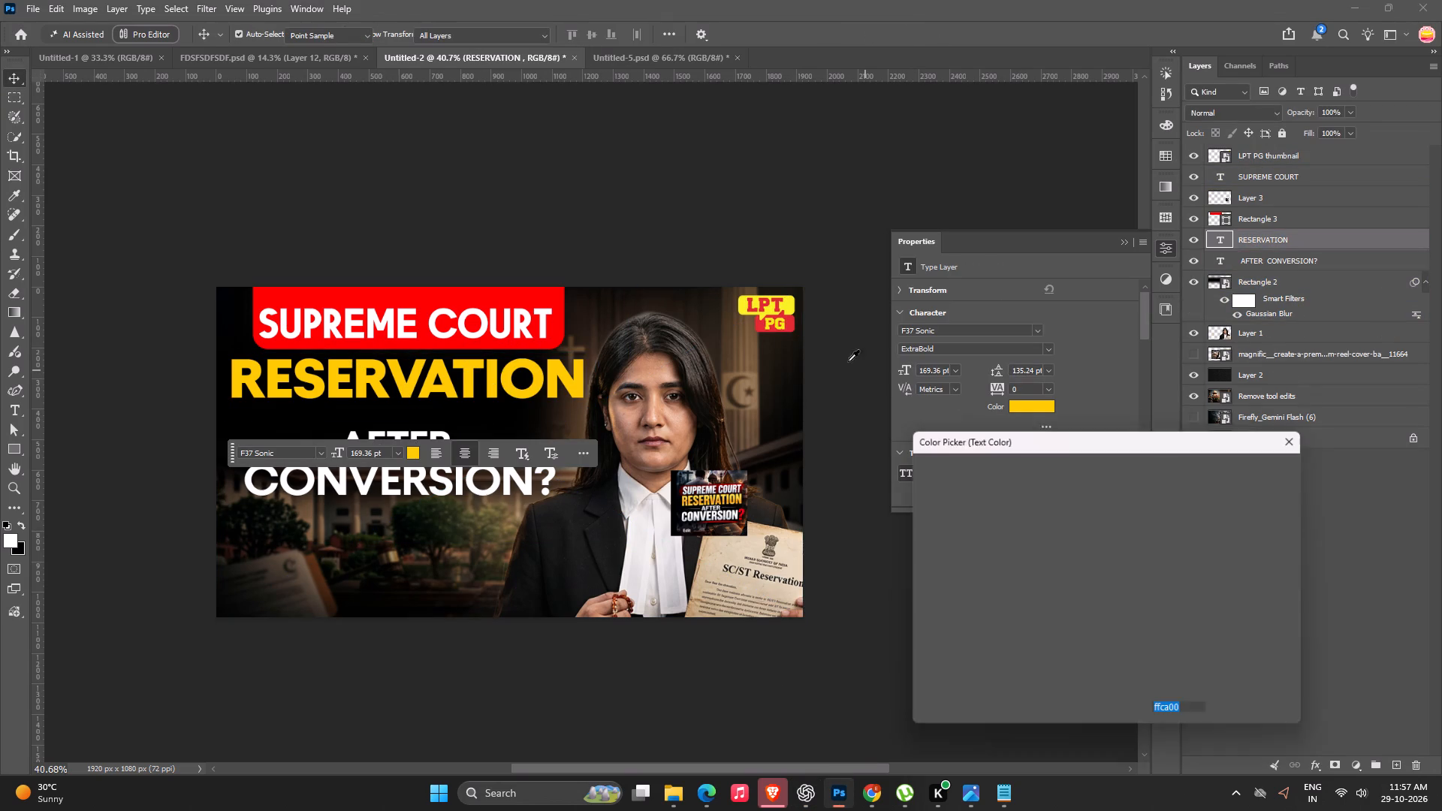
left_click(785, 303)
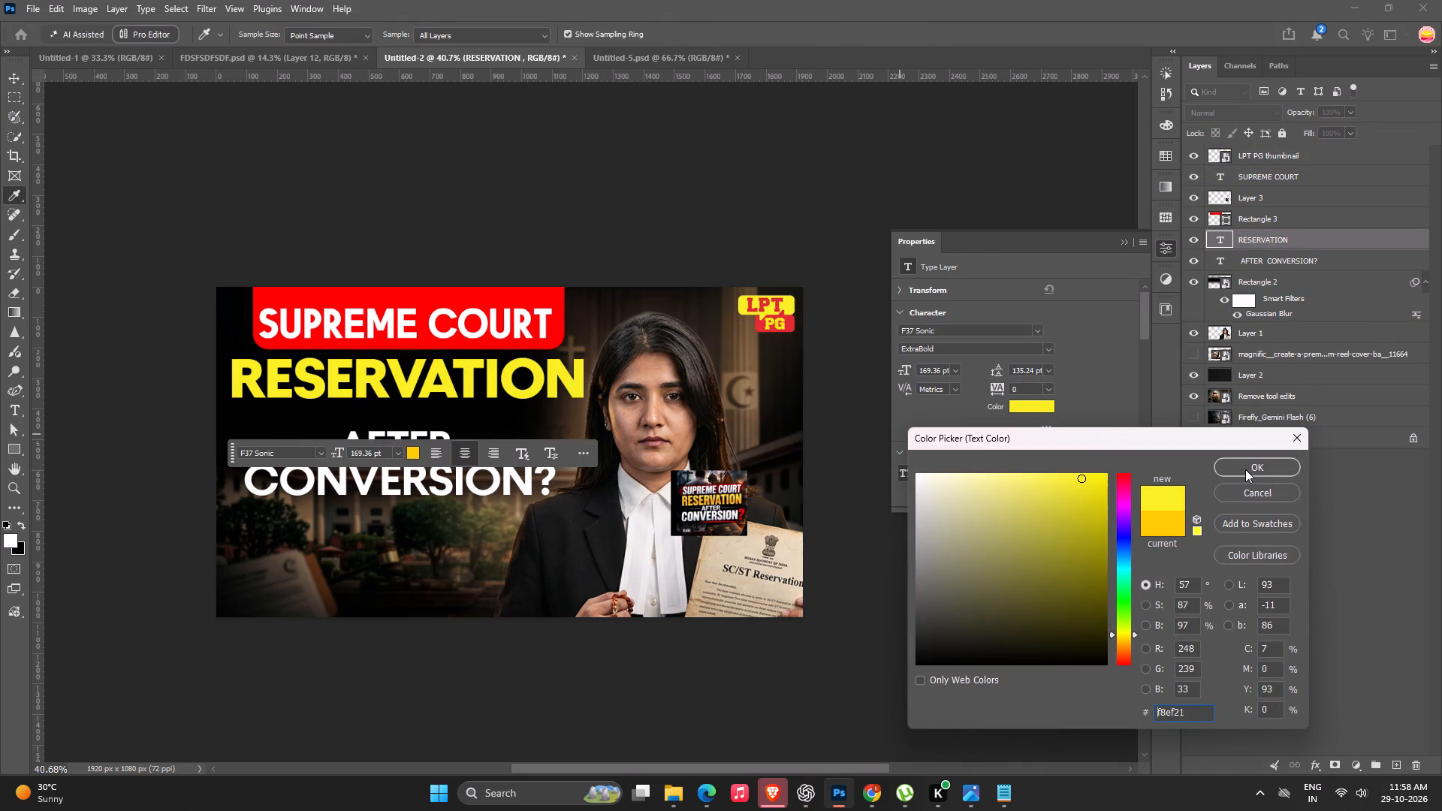
left_click(1245, 469)
left_click(891, 192)
Reduce the red rectangle's height from its upper edge to 264 px, keeping that edge above the canvas.
left_click(398, 306)
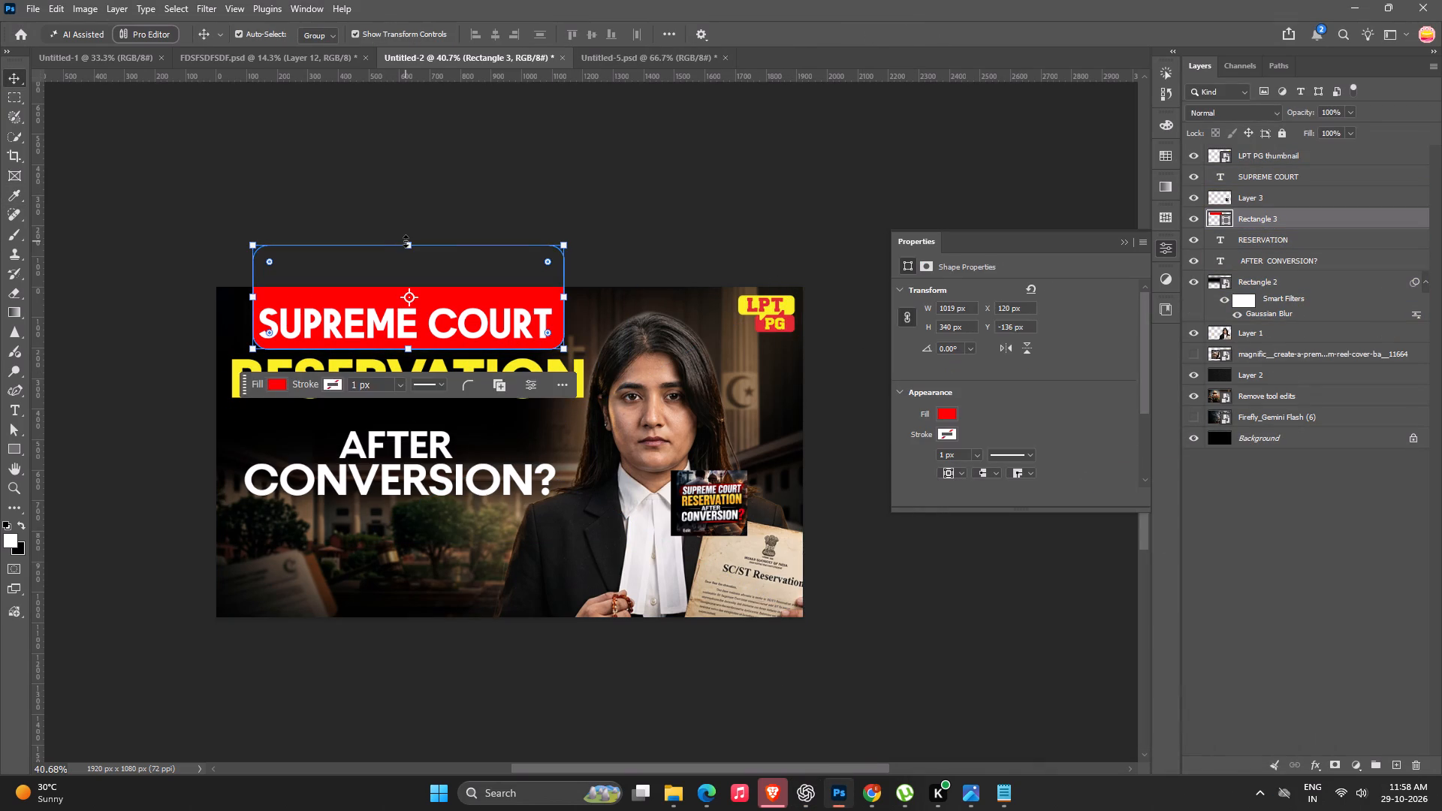
left_click_drag(406, 241, 411, 287, "shift")
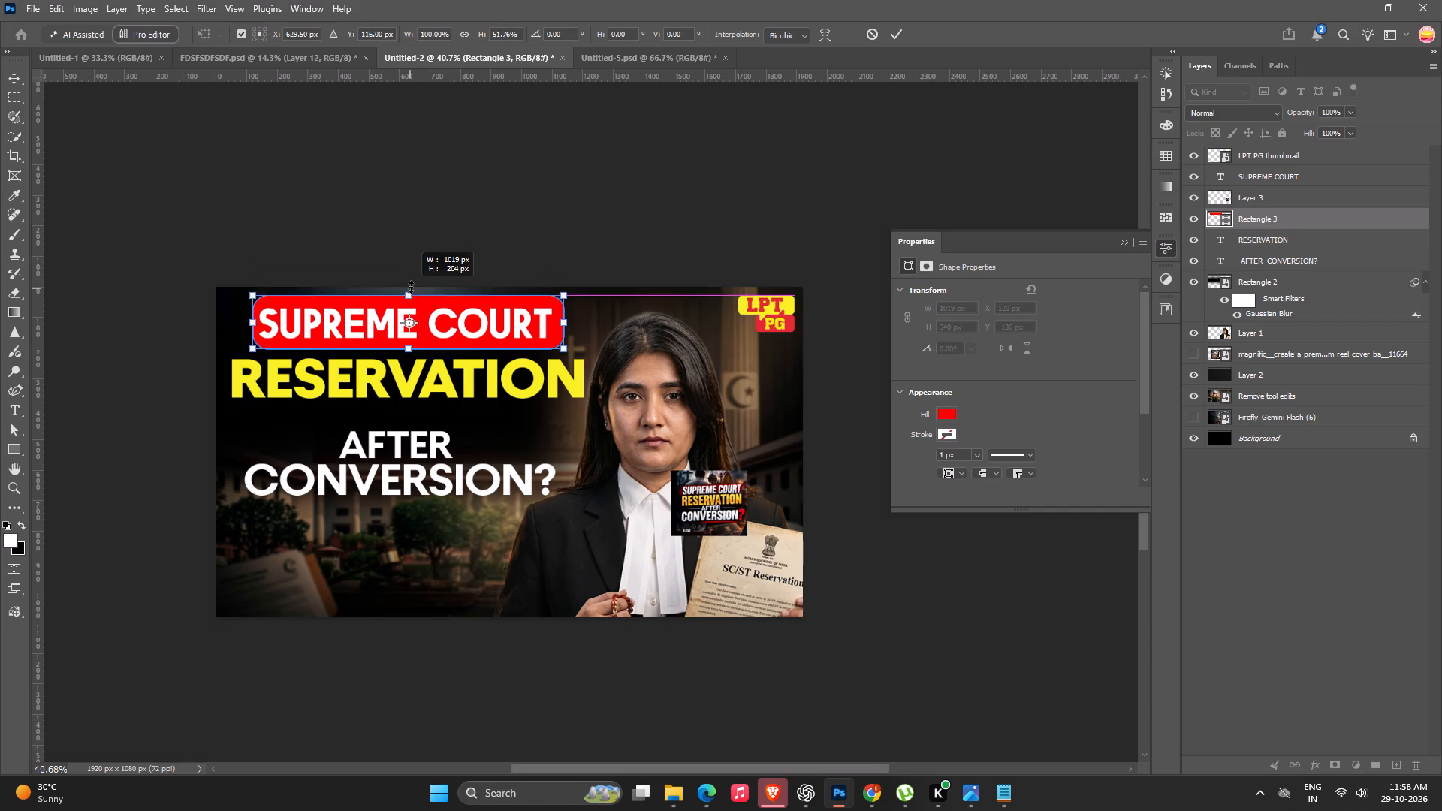
left_click_drag(411, 287, 416, 264, "shift")
key("Return")
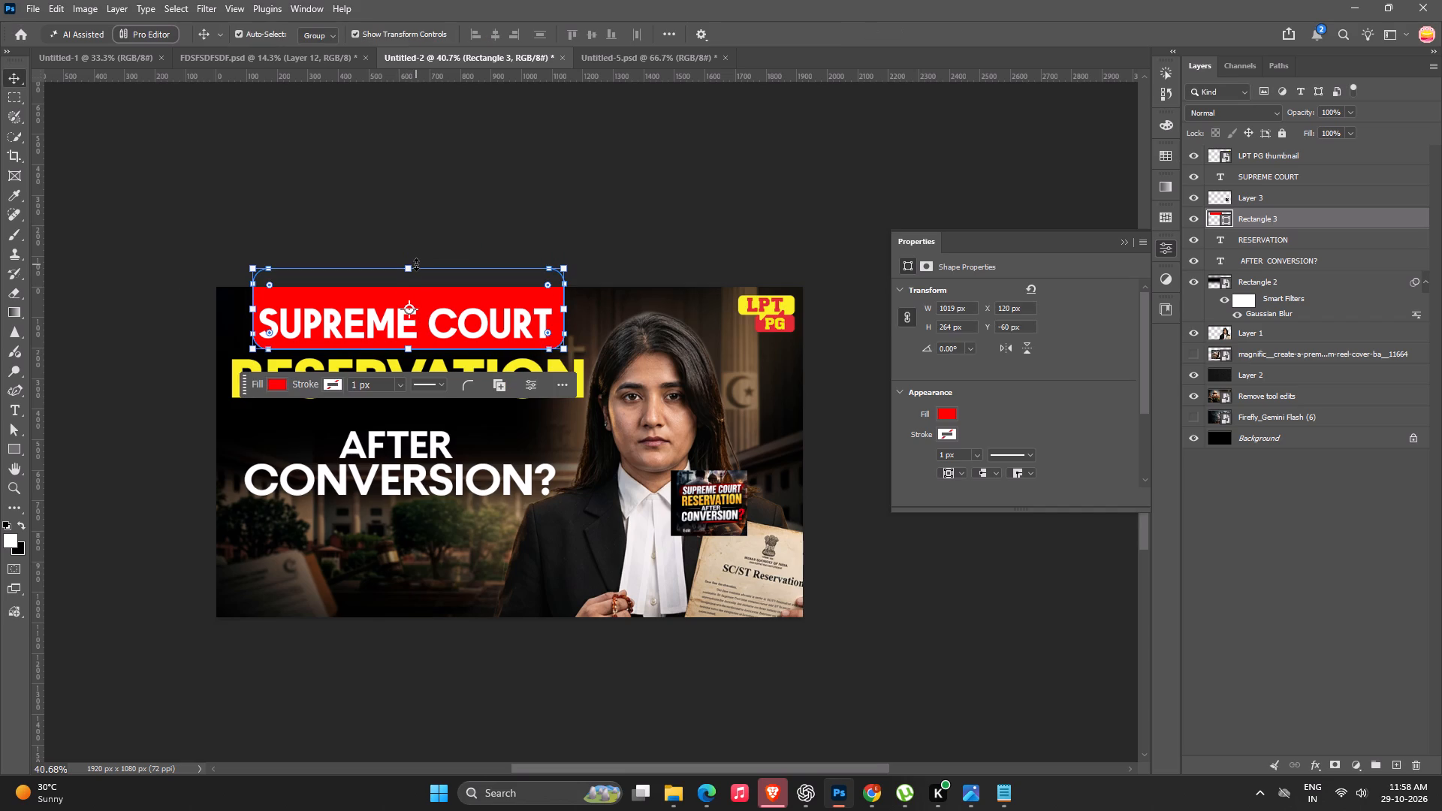
left_click(517, 182)
Enlarge the AFTER CONVERSION? text to about 108% and move it up close beneath the yellow RESERVATION text.
key("space")
key("space")
key("space")
key("space")
key("space")
key("space")
key("space")
key("space")
key("space")
key("space")
key("space")
key("space")
key("space")
key("space")
key("space")
key("space")
key("space")
key("space")
key("space")
key("space")
left_click_drag(480, 527, 487, 547)
left_click(397, 481)
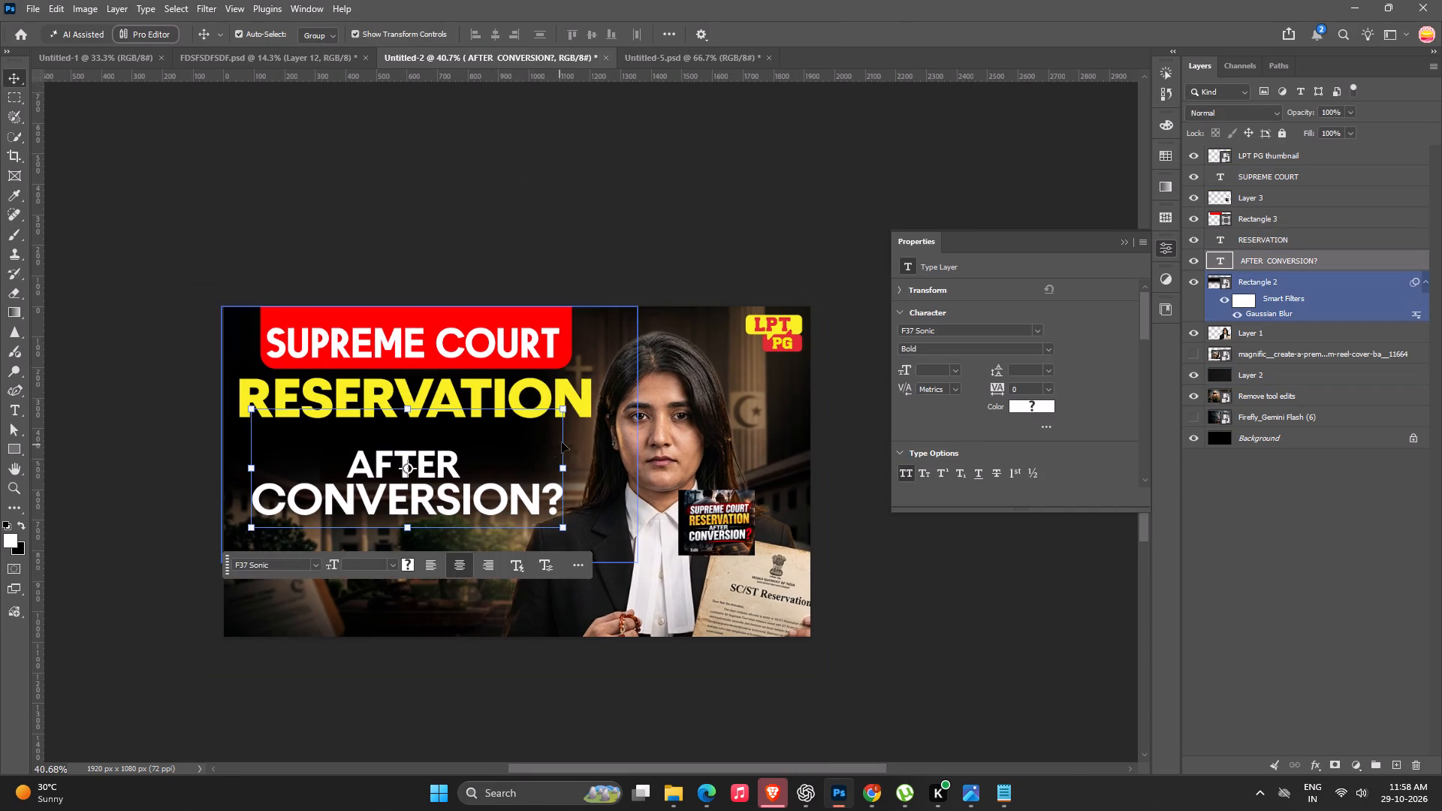
left_click_drag(563, 410, 580, 401, "alt")
left_click_drag(491, 480, 496, 453)
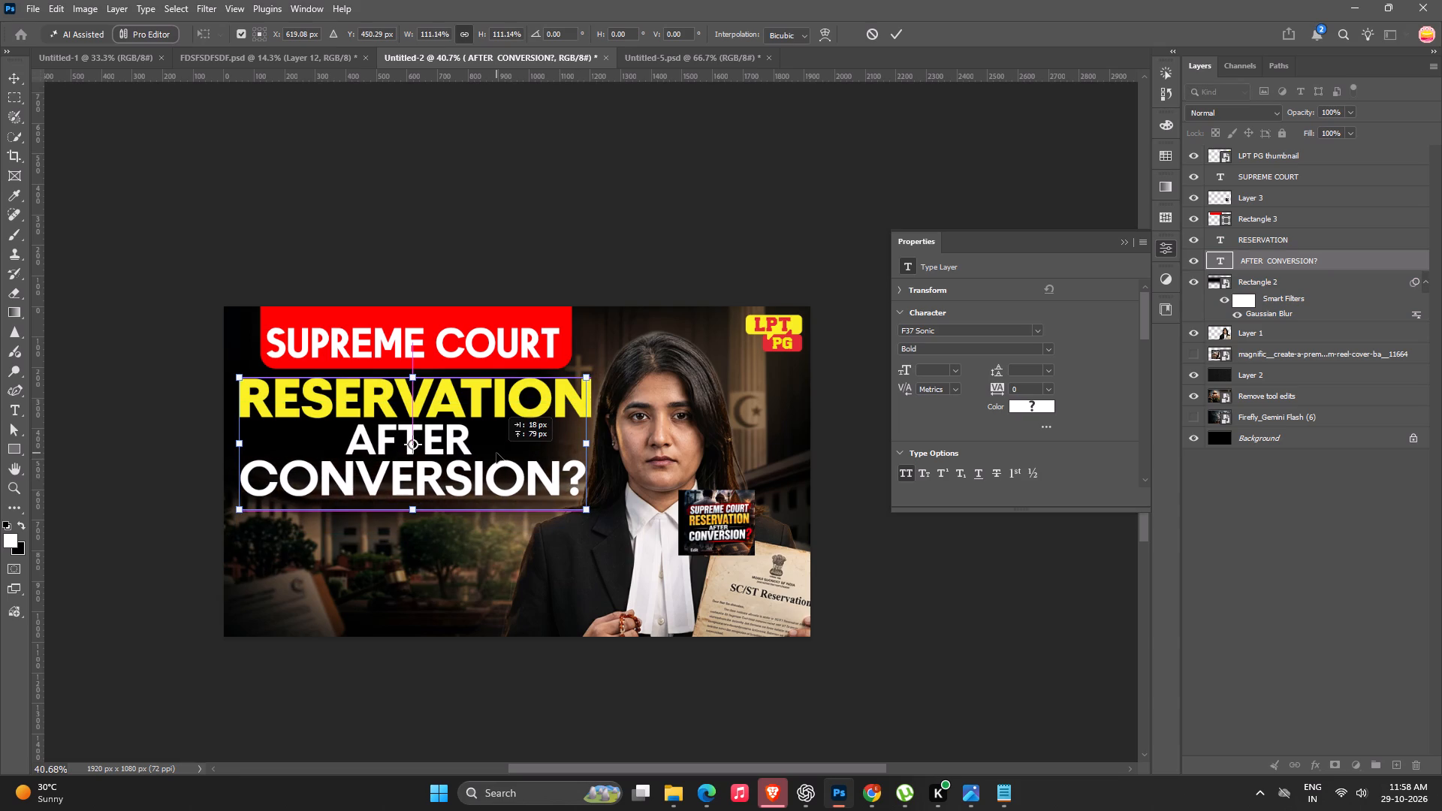
left_click_drag(496, 453, 497, 454)
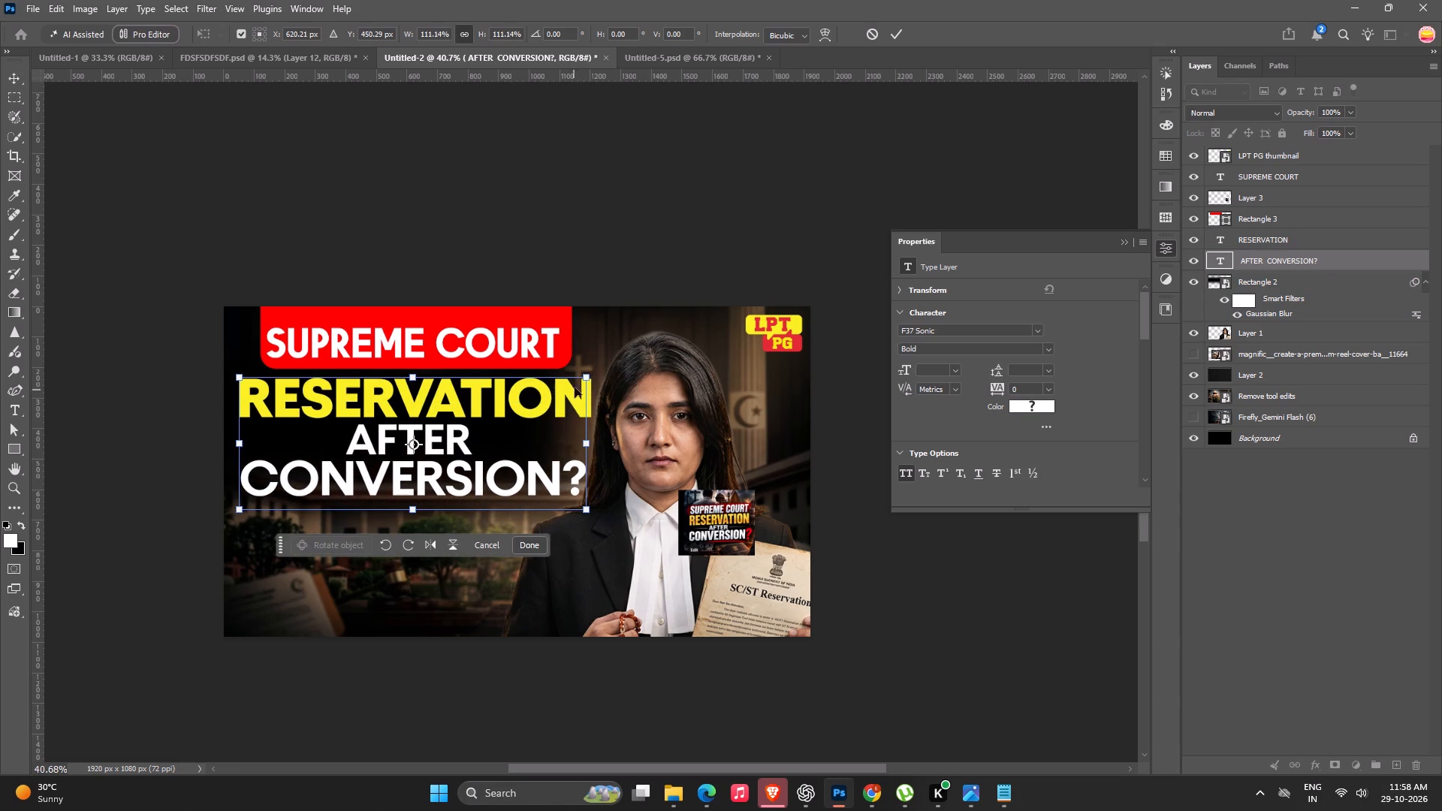
left_click(587, 372, "alt")
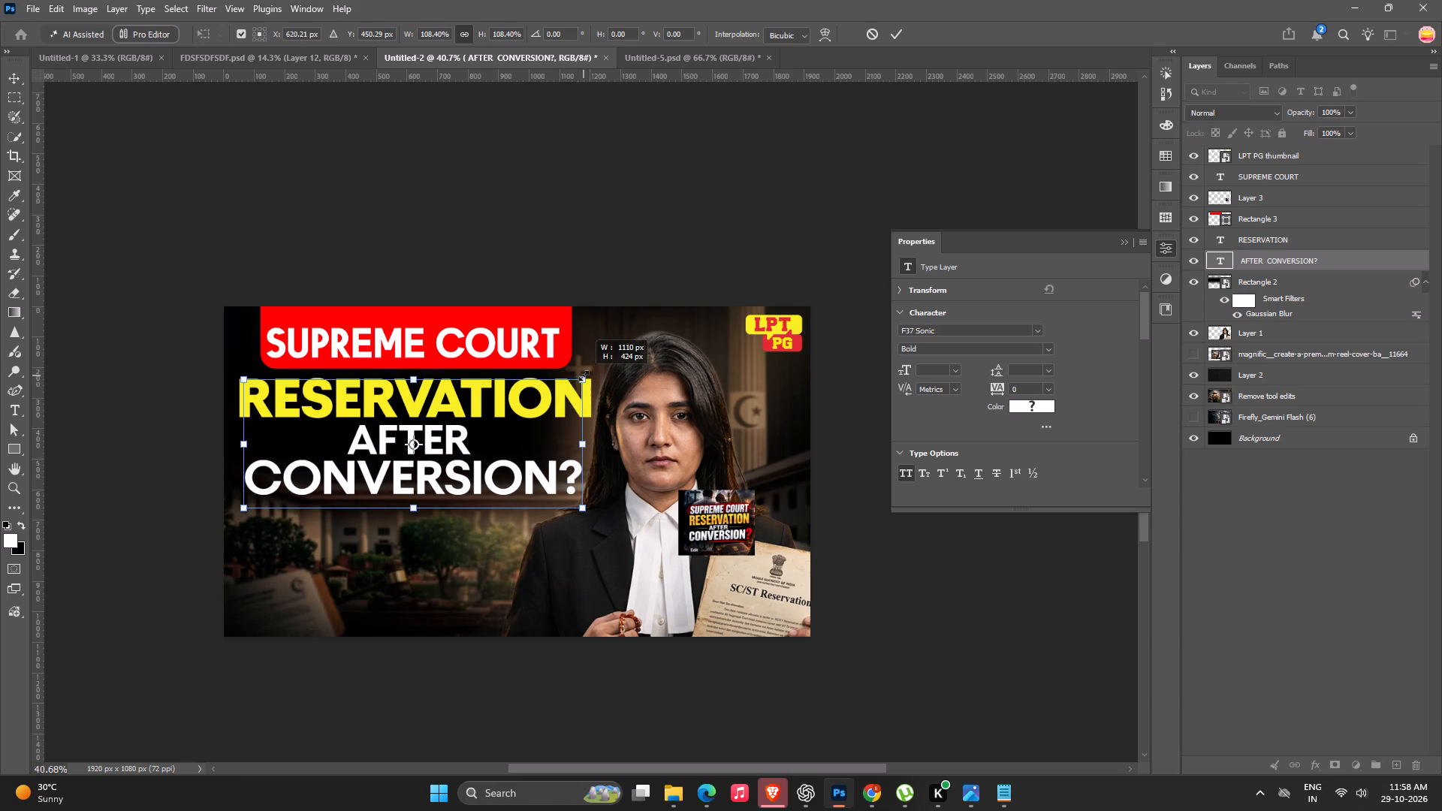
key("Return")
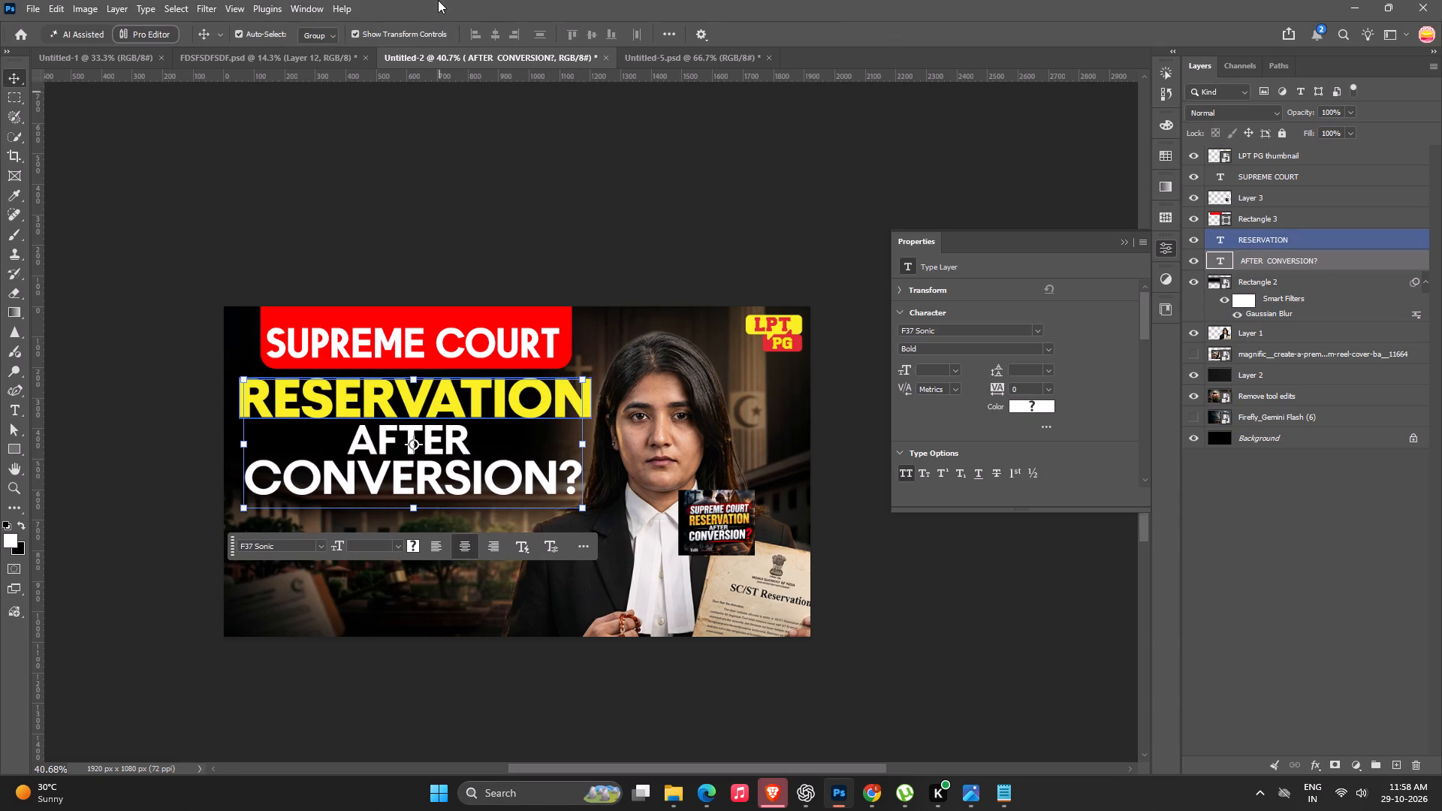
left_click(452, 200)
Delete the small reference thumbnail layer overlapping the lawyer's jacket and the certificate.
scroll(452, 199, "down", 6, "alt")
scroll(581, 581, "down", 7, "ctrl")
key("space")
left_click_drag(560, 600, 546, 604)
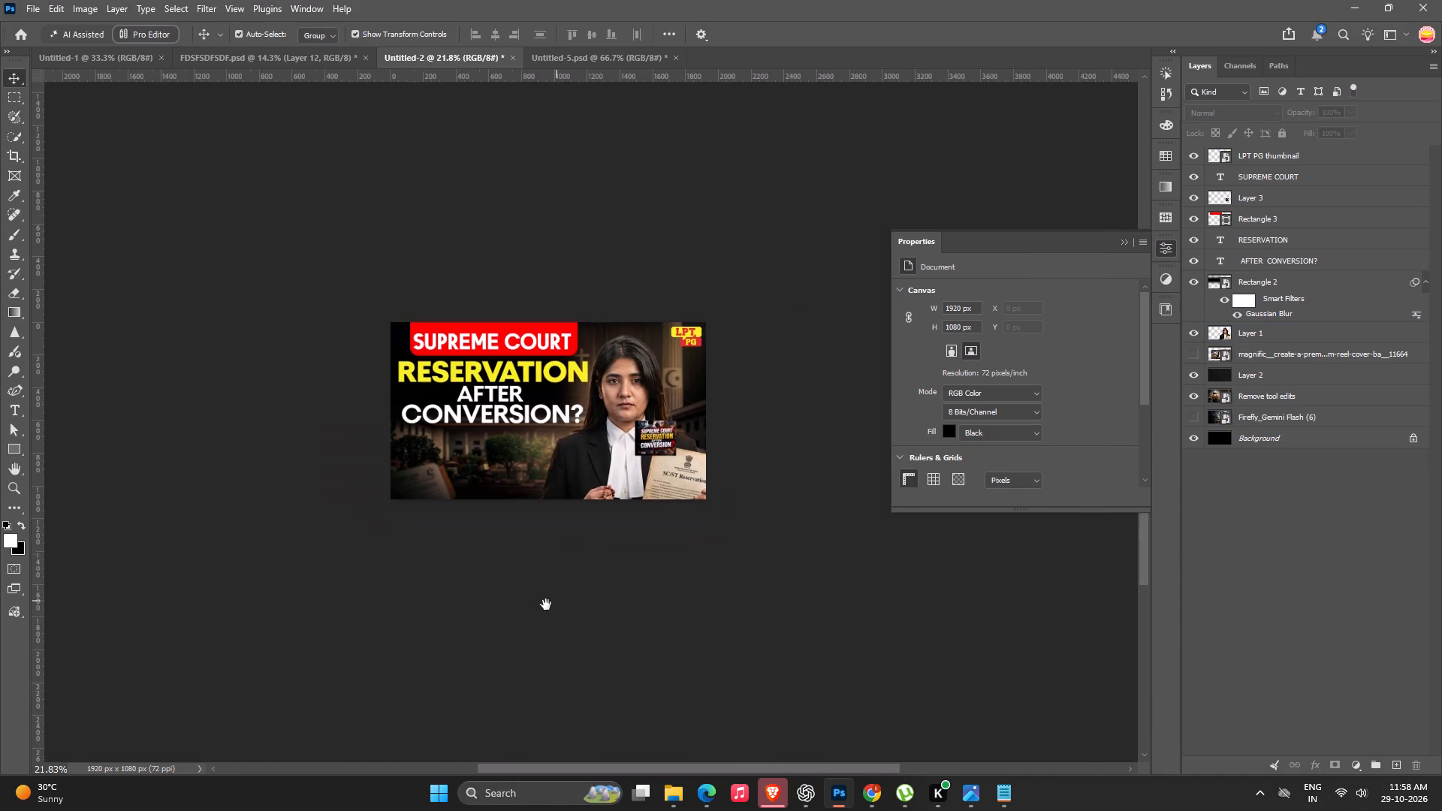
left_click_drag(546, 604, 544, 605)
left_click(630, 423)
left_click(659, 452)
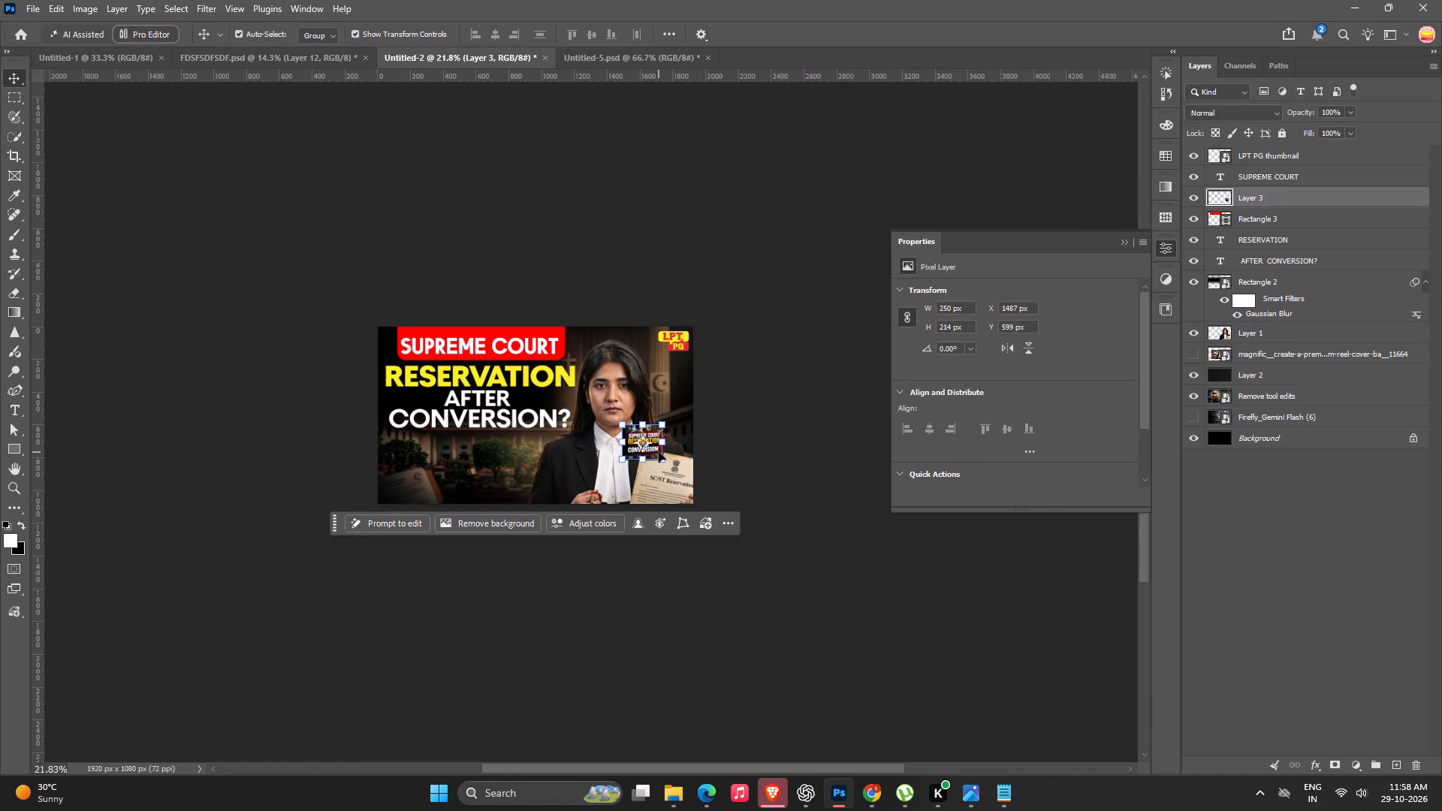
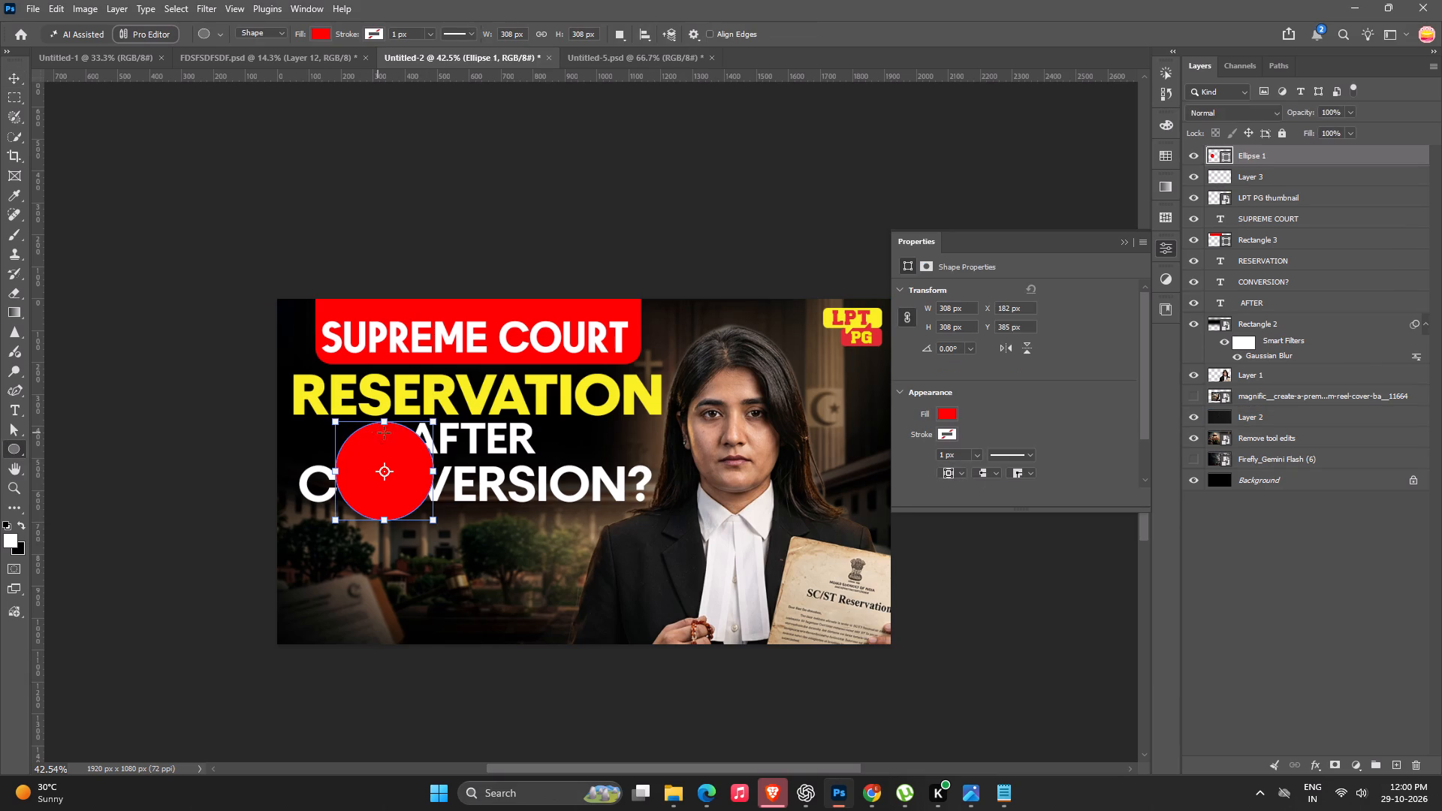
left_click_drag(388, 422, 412, 410, "shift")
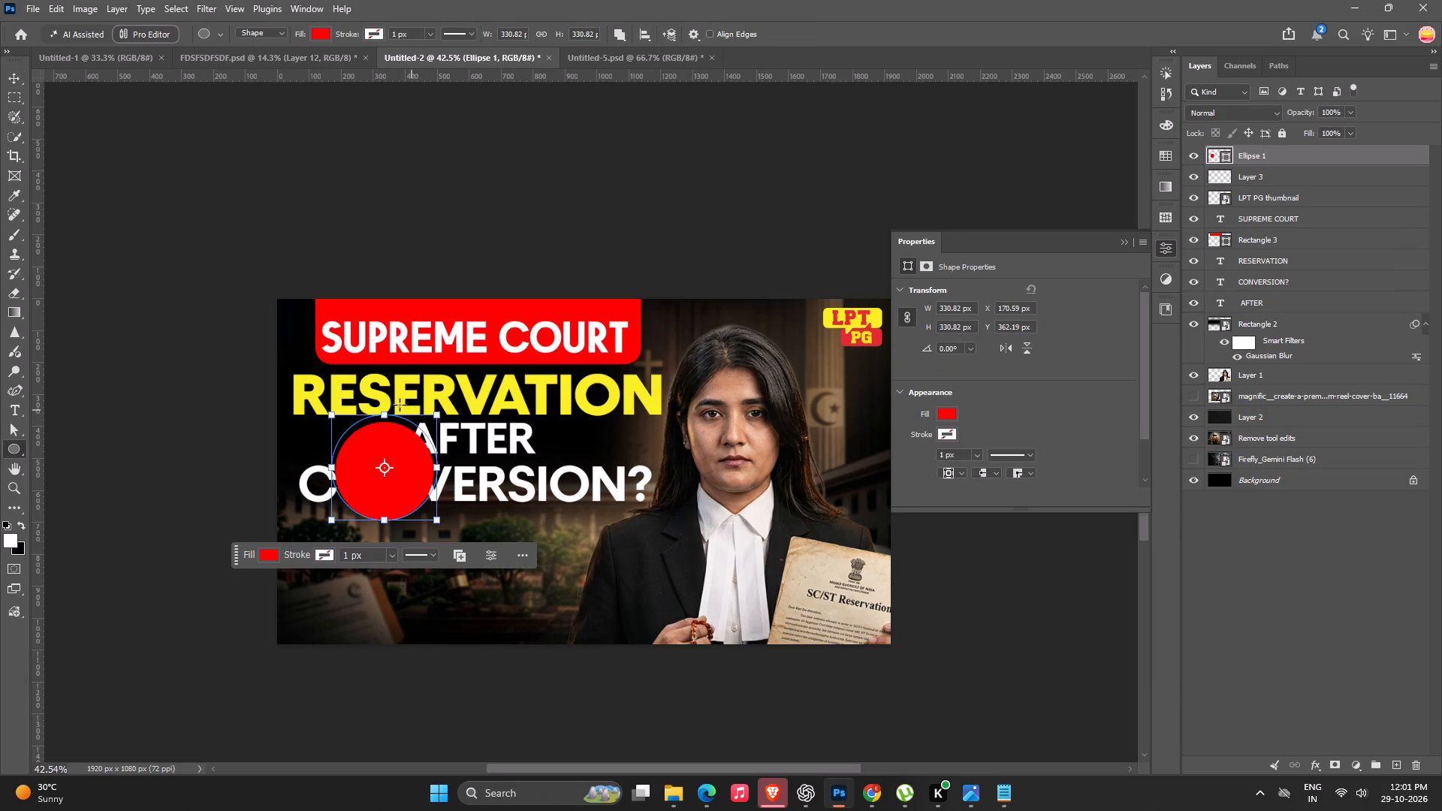
left_click_drag(384, 414, 394, 522)
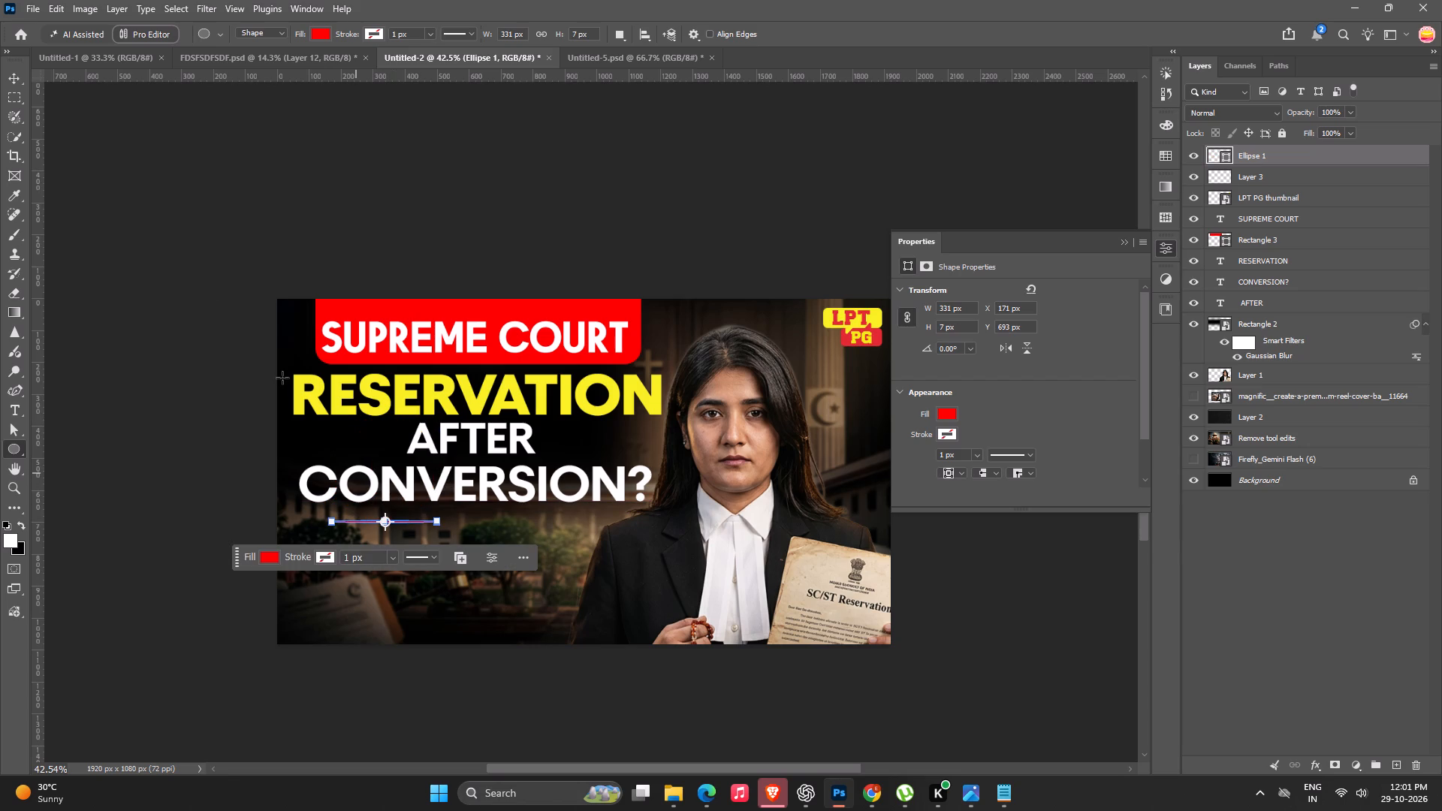
Change the flattened ellipse's fill to white.
left_click(319, 33)
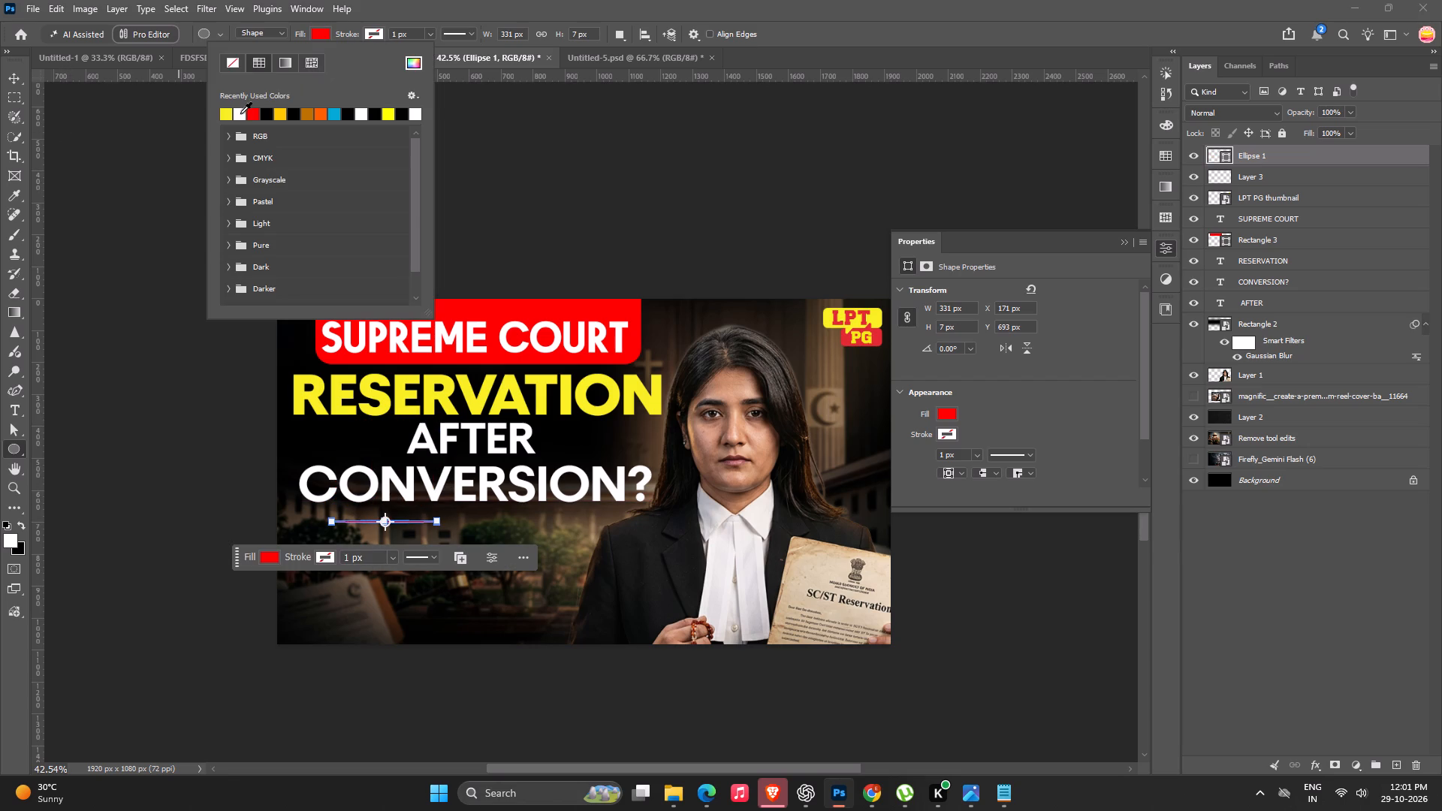
left_click(240, 114)
left_click(20, 35)
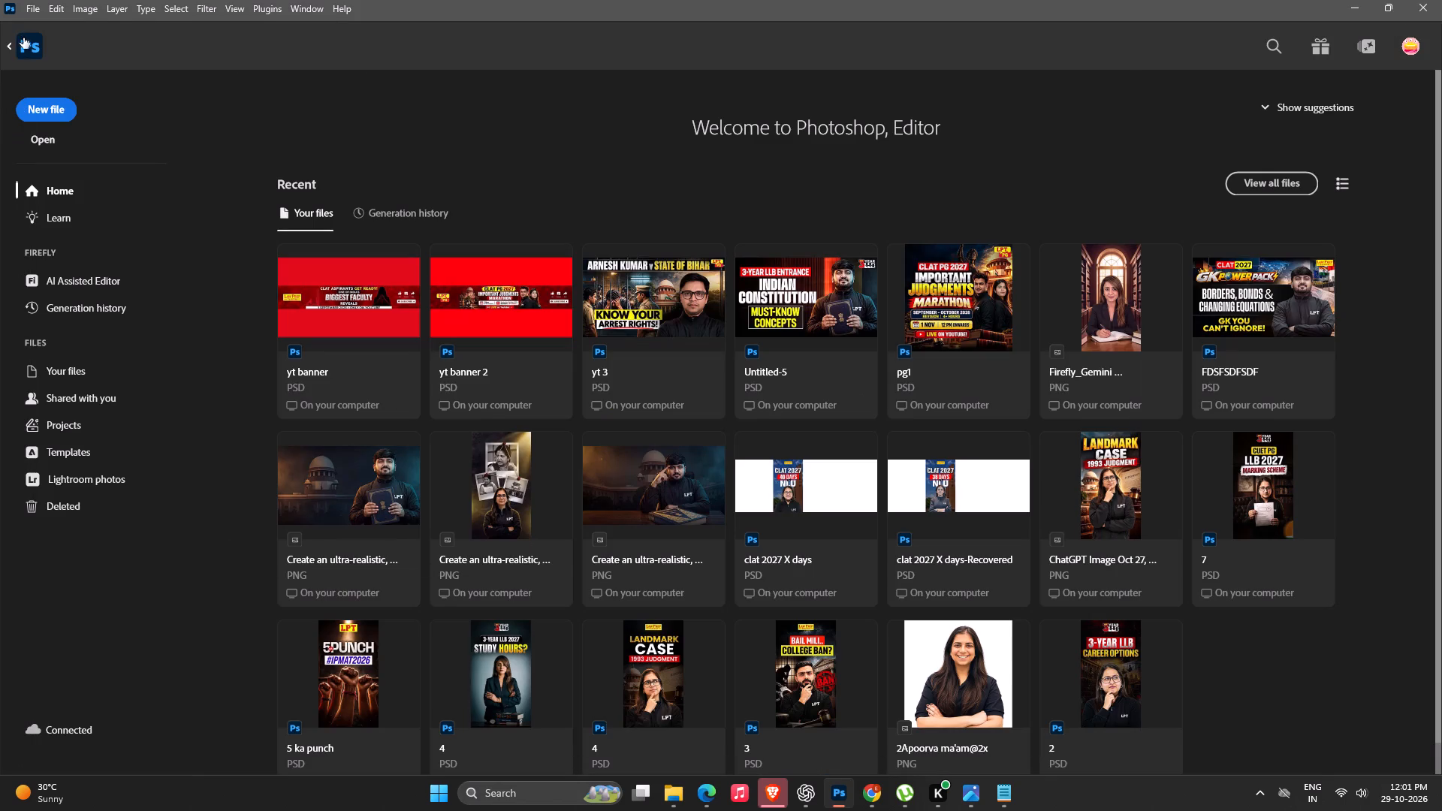
left_click(28, 42)
Move the white sliver up across the upper part of the word AFTER, to about X 405, Y 425 px.
scroll(400, 553, "up", 6, "alt")
scroll(400, 553, "down", 1, "alt")
scroll(402, 580, "up", 6, "ctrl")
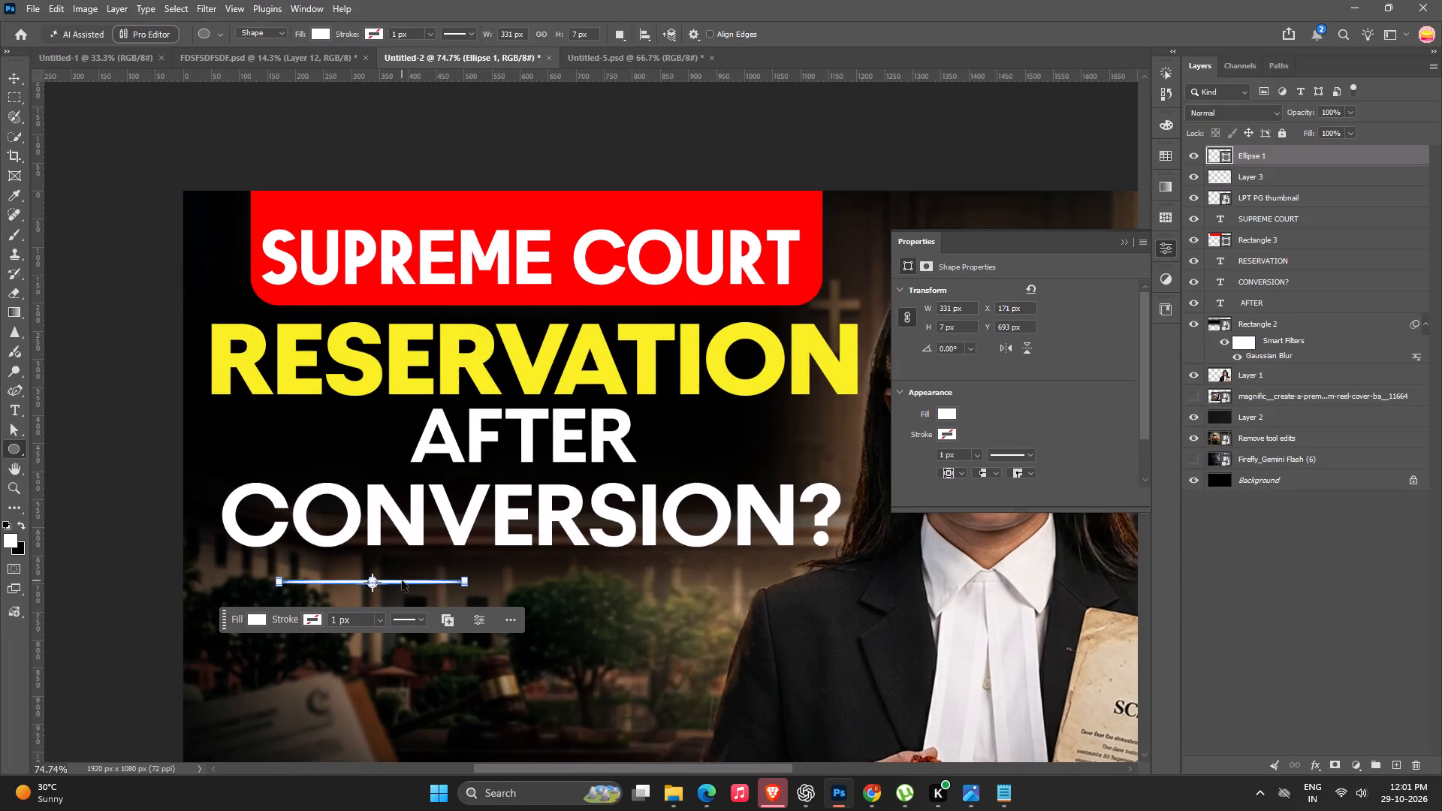
type("bv")
left_click_drag(403, 583, 513, 396)
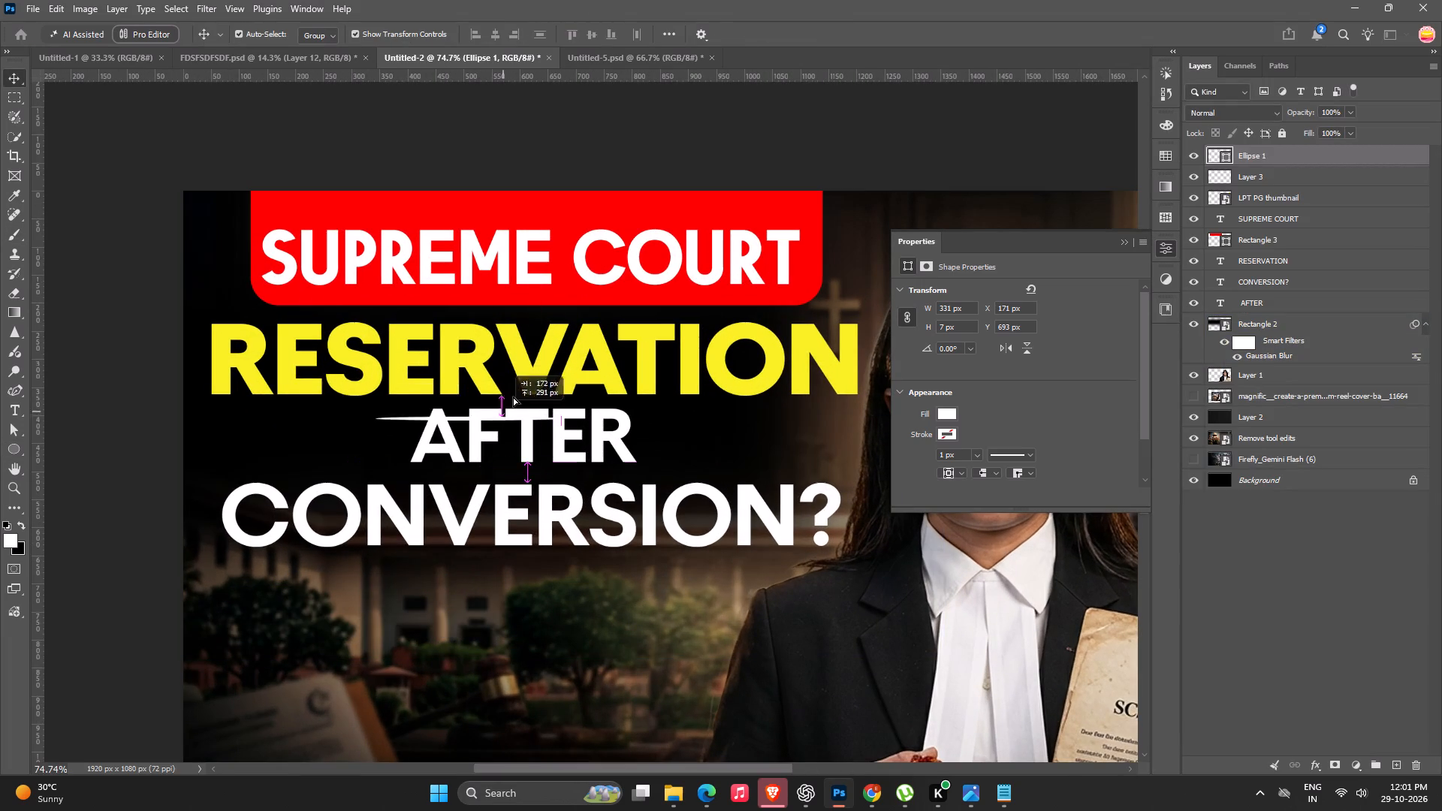
left_click_drag(513, 396, 536, 432)
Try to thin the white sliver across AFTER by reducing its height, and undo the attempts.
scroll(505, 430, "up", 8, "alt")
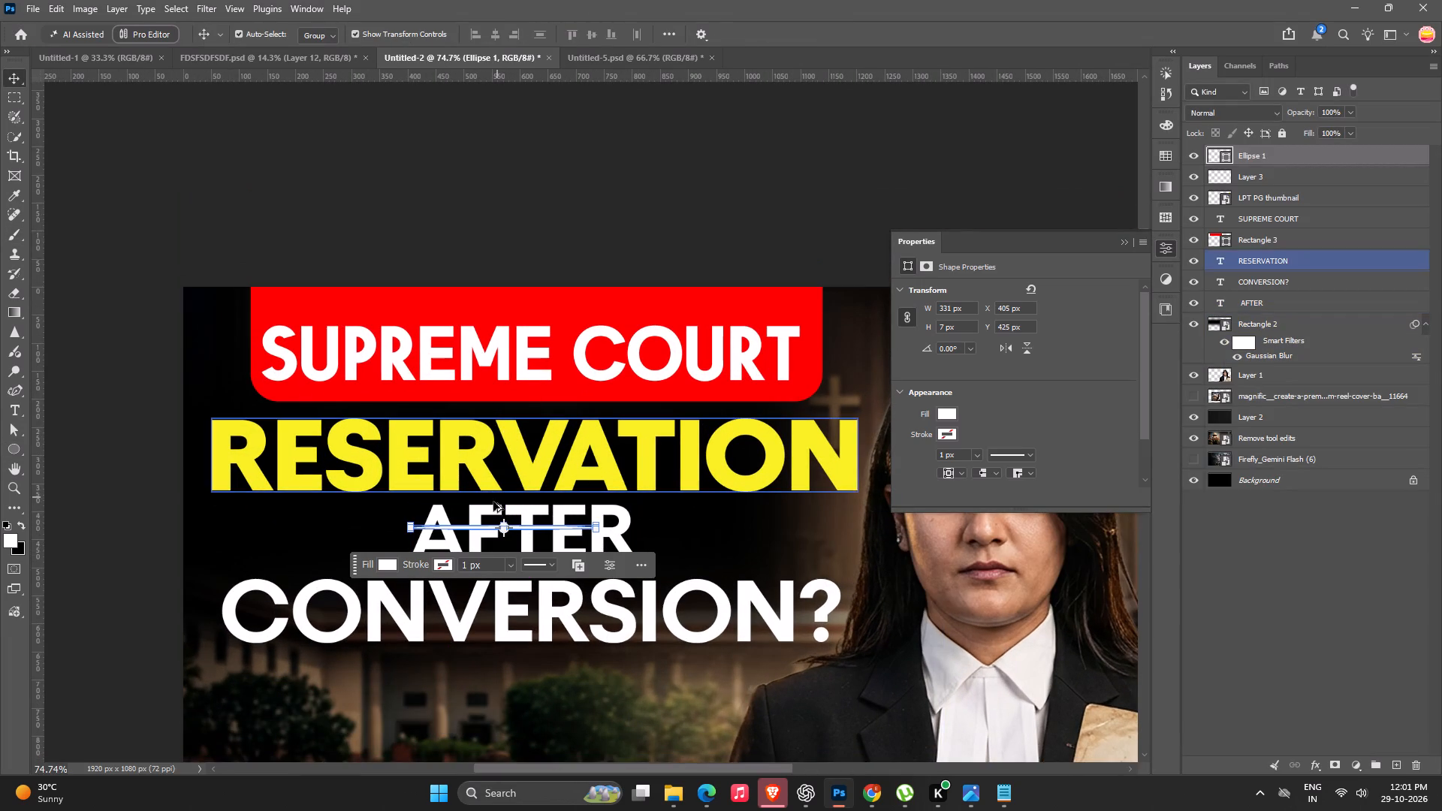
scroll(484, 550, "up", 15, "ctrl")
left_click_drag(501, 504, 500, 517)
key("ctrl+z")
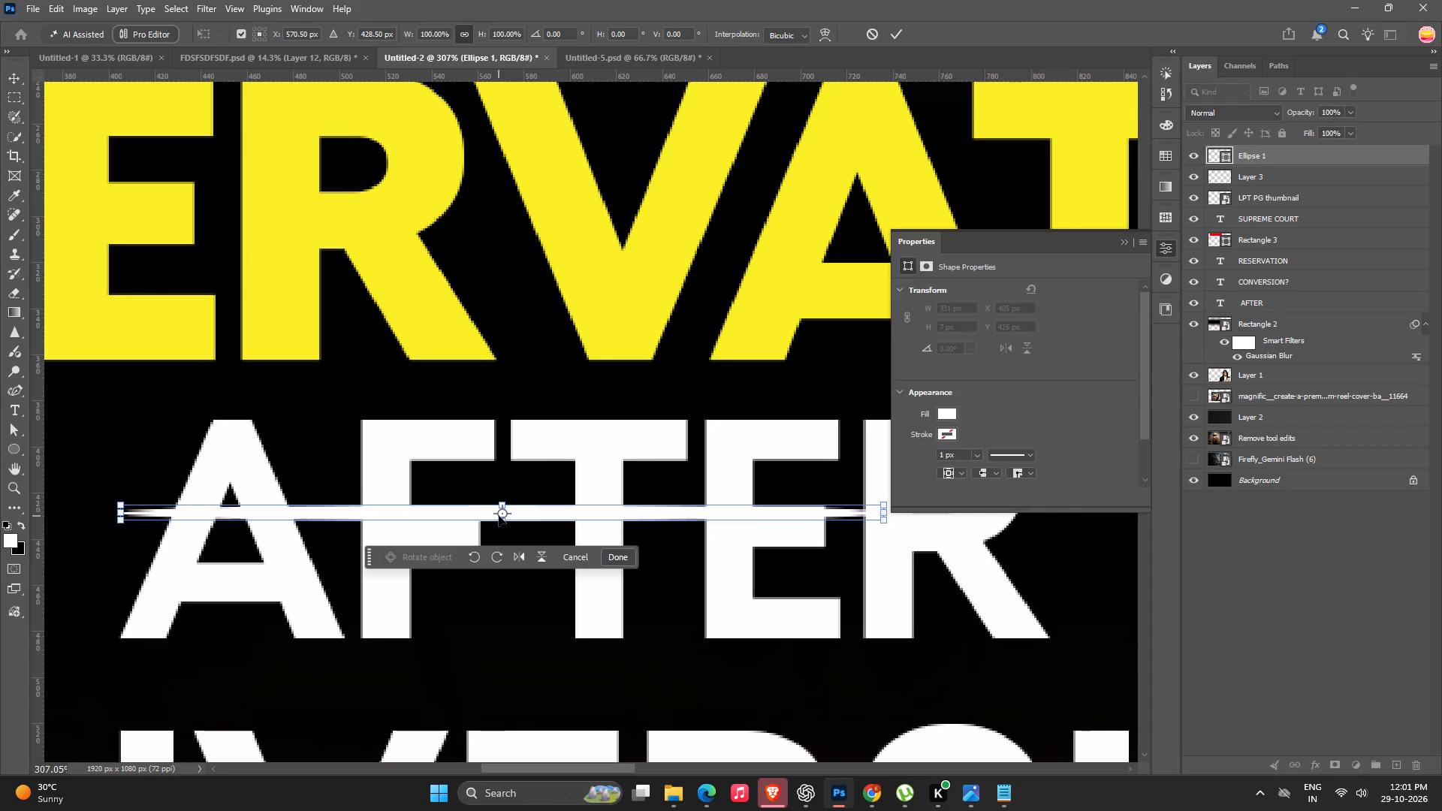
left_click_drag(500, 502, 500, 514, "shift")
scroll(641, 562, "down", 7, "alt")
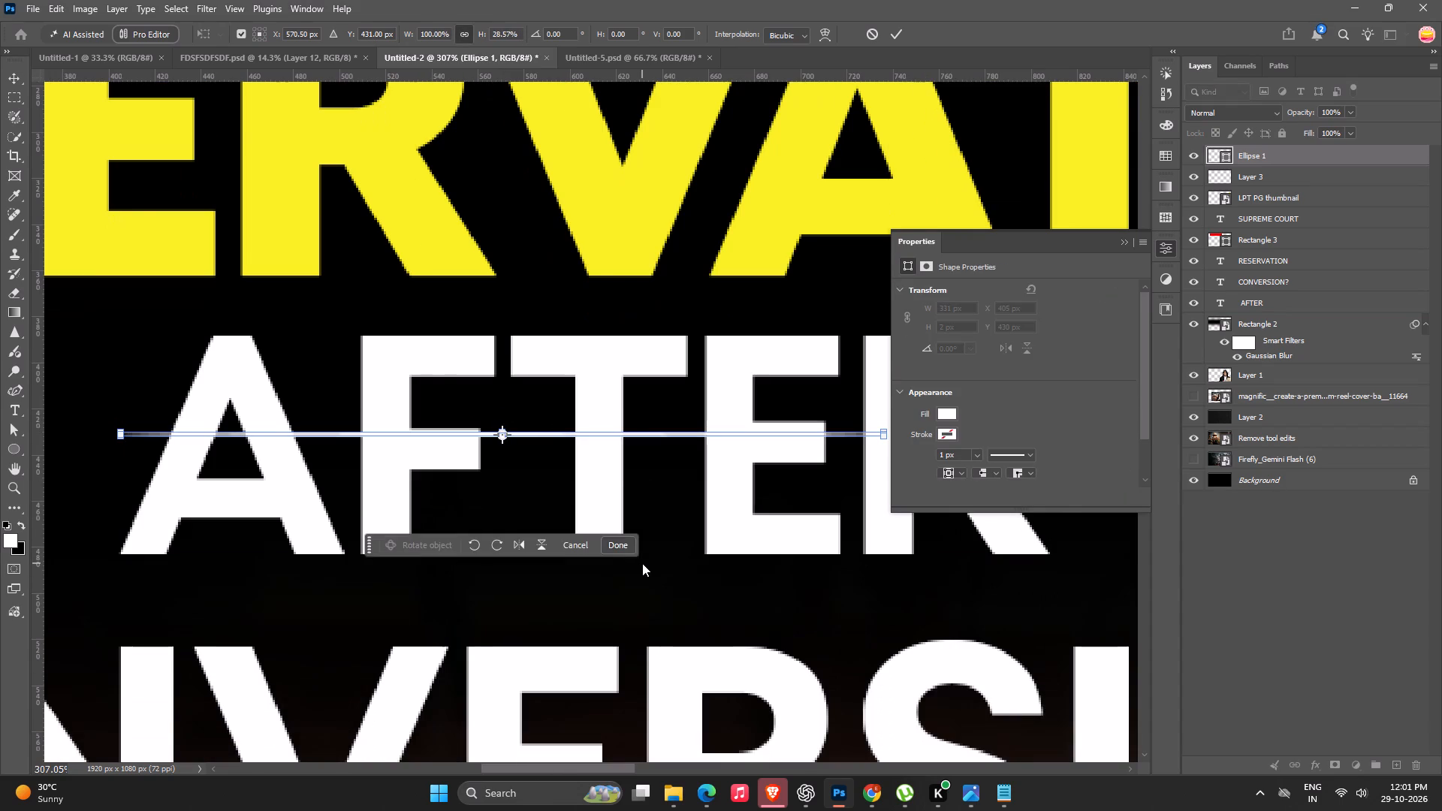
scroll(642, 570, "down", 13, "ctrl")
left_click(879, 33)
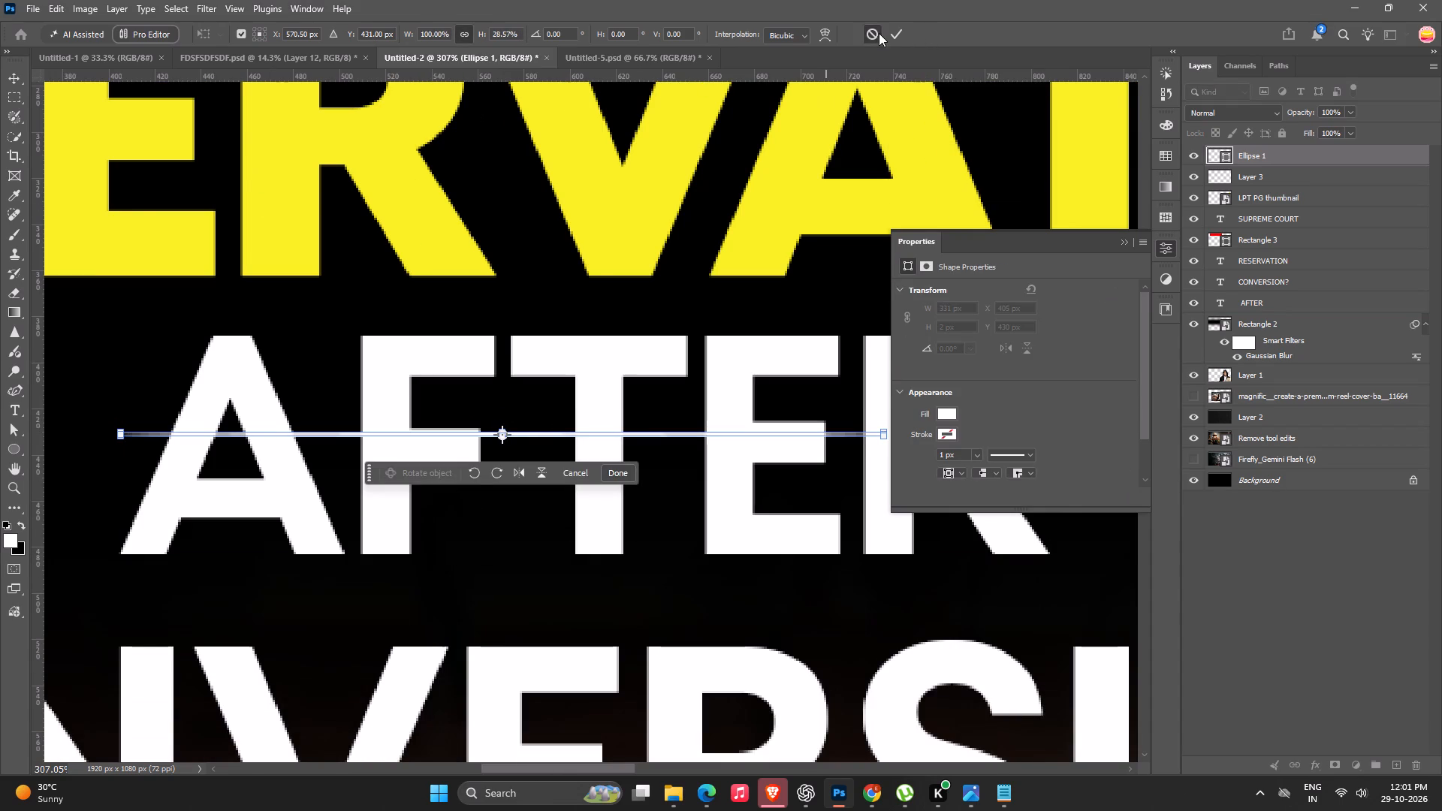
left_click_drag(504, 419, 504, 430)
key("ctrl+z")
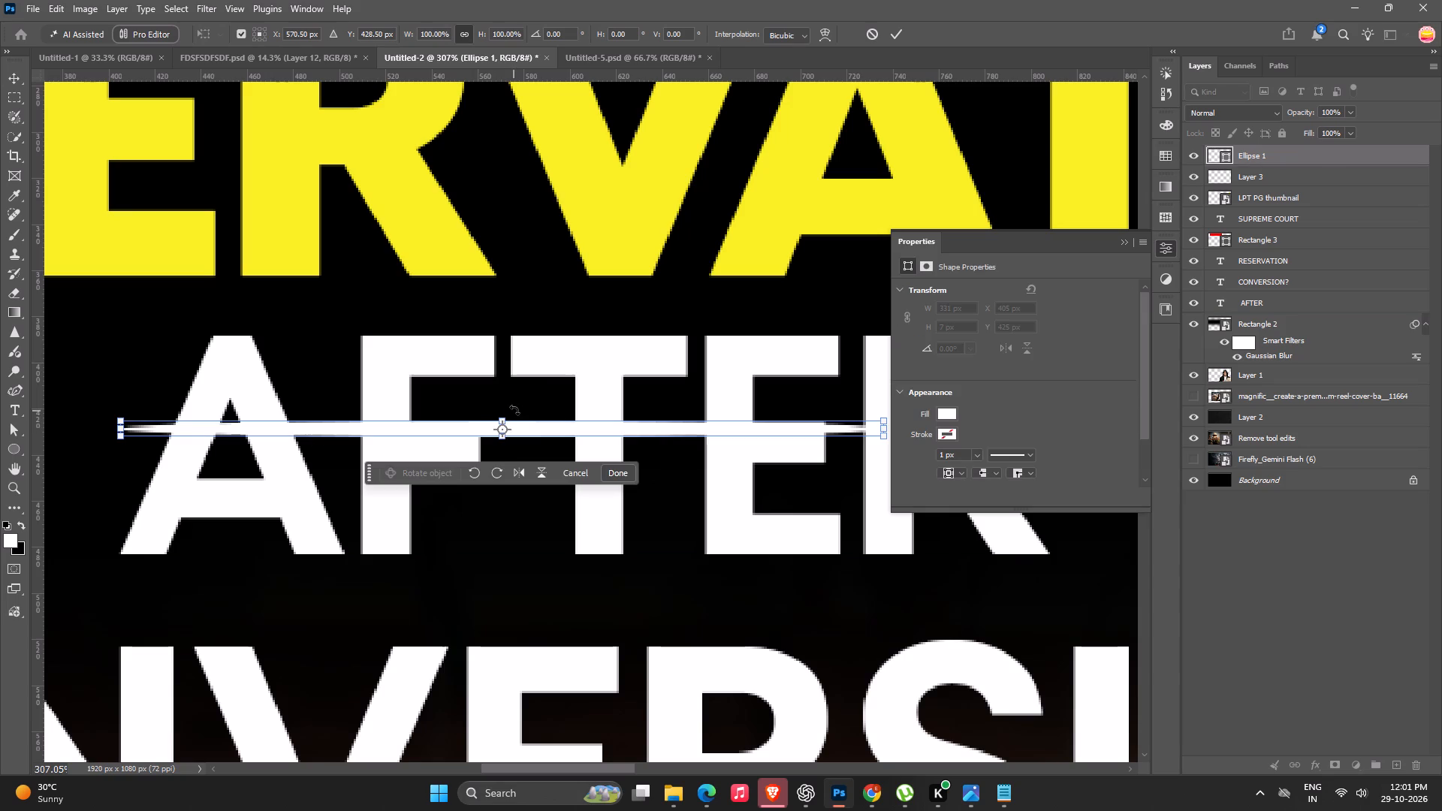
Reduce the white sliver's height to 1 px, keeping its 331 px width.
left_click_drag(506, 421, 505, 435, "shift")
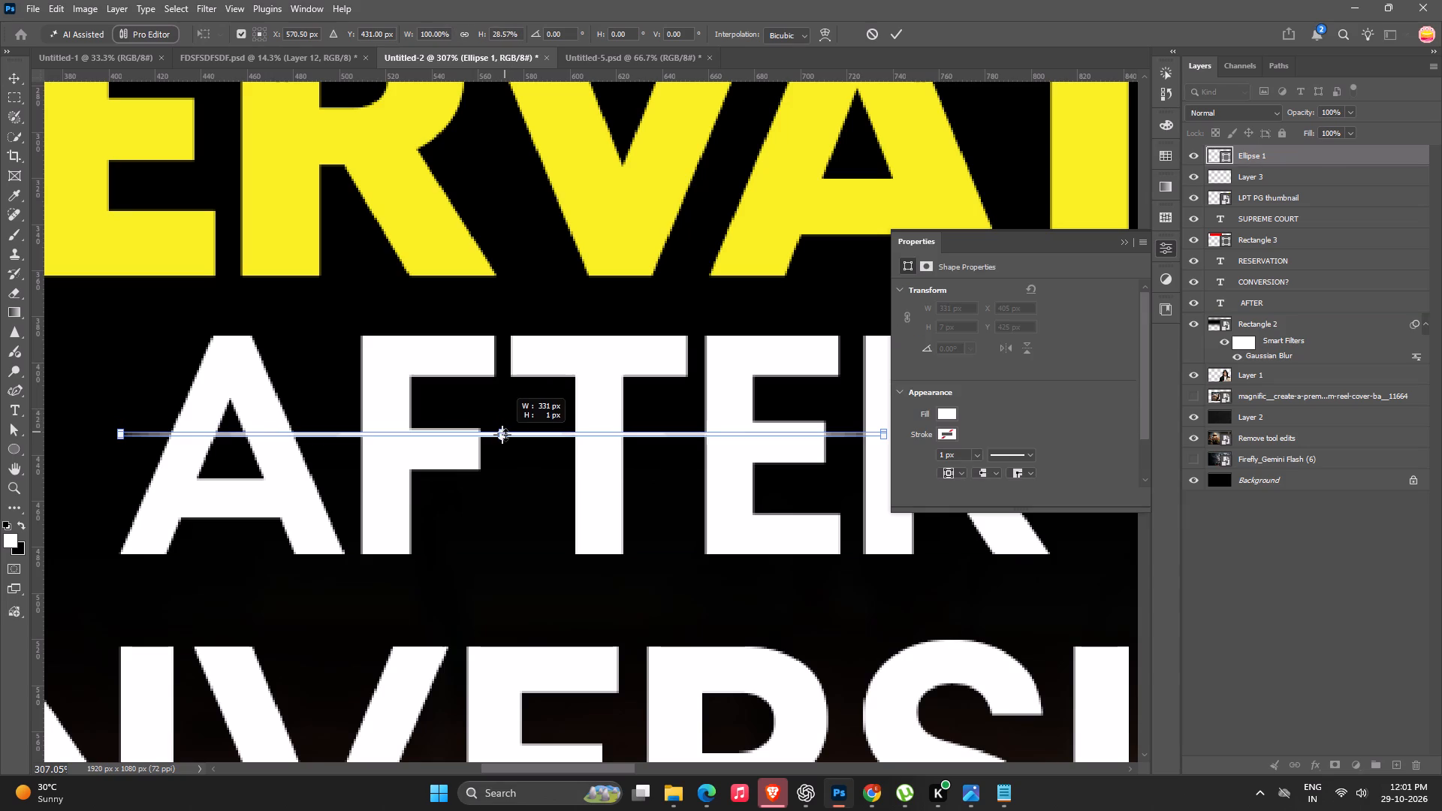
left_click_drag(505, 435, 506, 434, "shift")
left_click(11, 74)
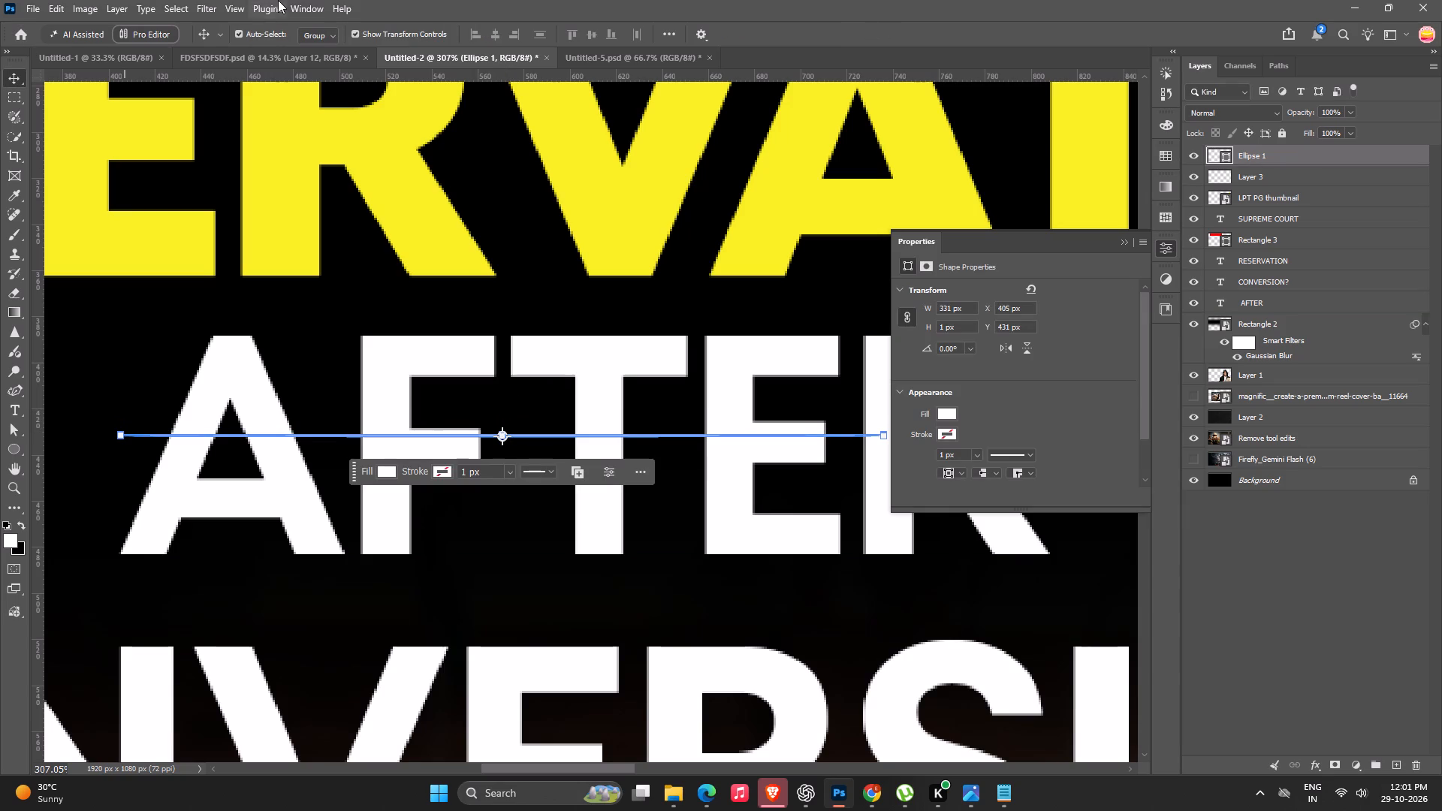
Apply a Motion Blur to the white line as a smart object, with angle 0° and distance 71 pixels.
left_click(216, 8)
left_click(219, 222)
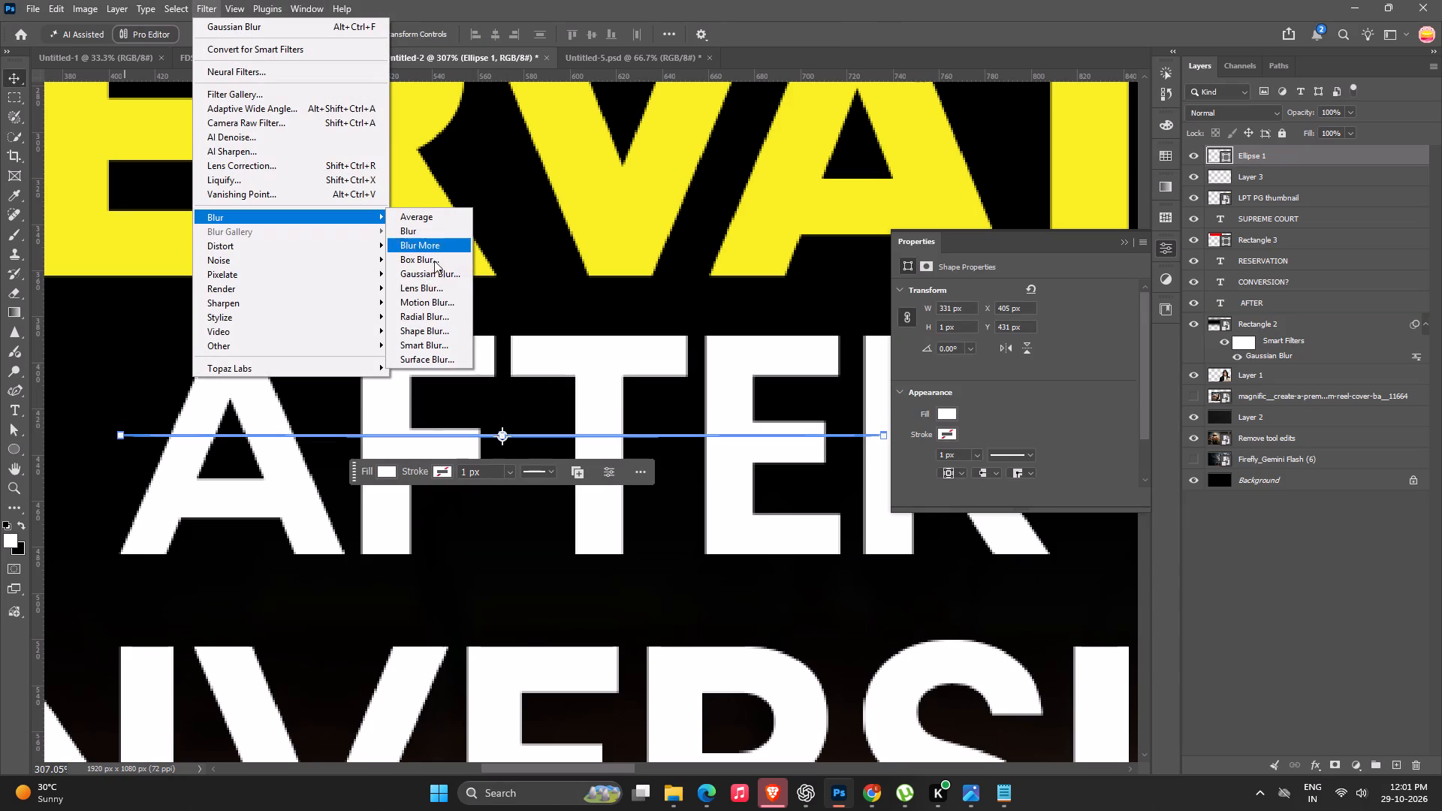
left_click(439, 309)
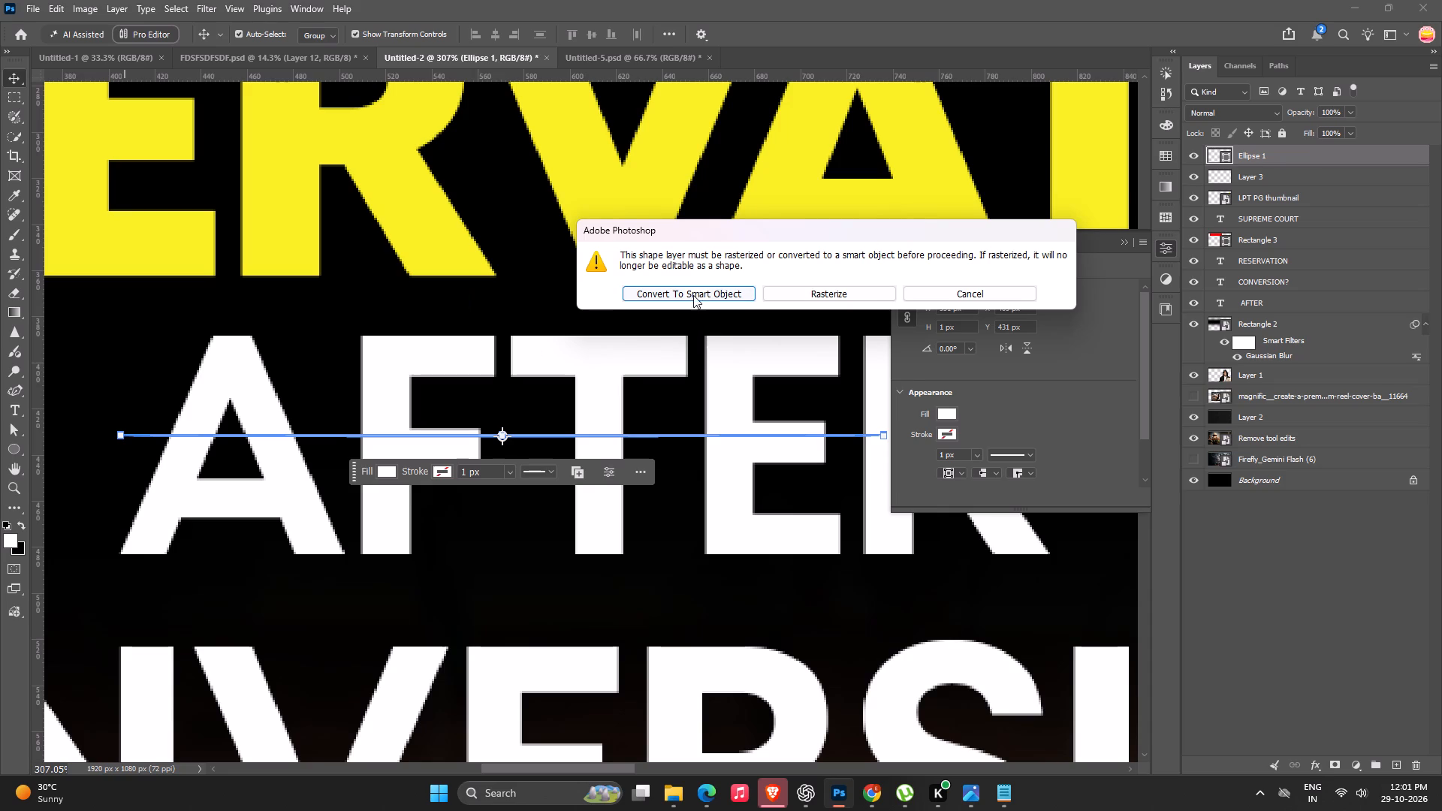
left_click(695, 288)
scroll(618, 373, "down", 7, "ctrl")
scroll(563, 451, "down", 5, "ctrl")
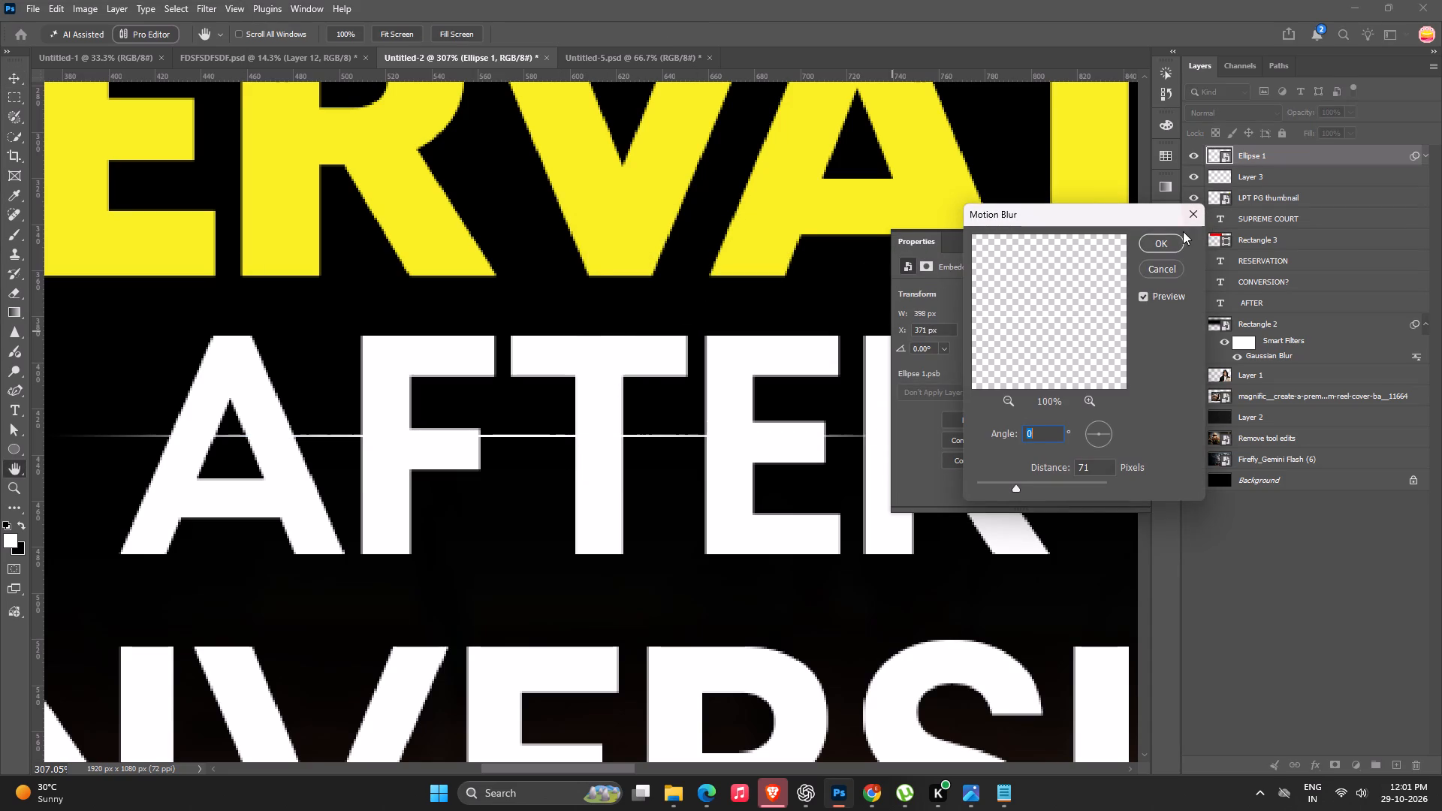
scroll(747, 430, "down", 6)
left_click(1166, 247)
Scale the blurred white line up proportionally to about 210%, making it about 762 px wide.
scroll(611, 505, "down", 6, "ctrl")
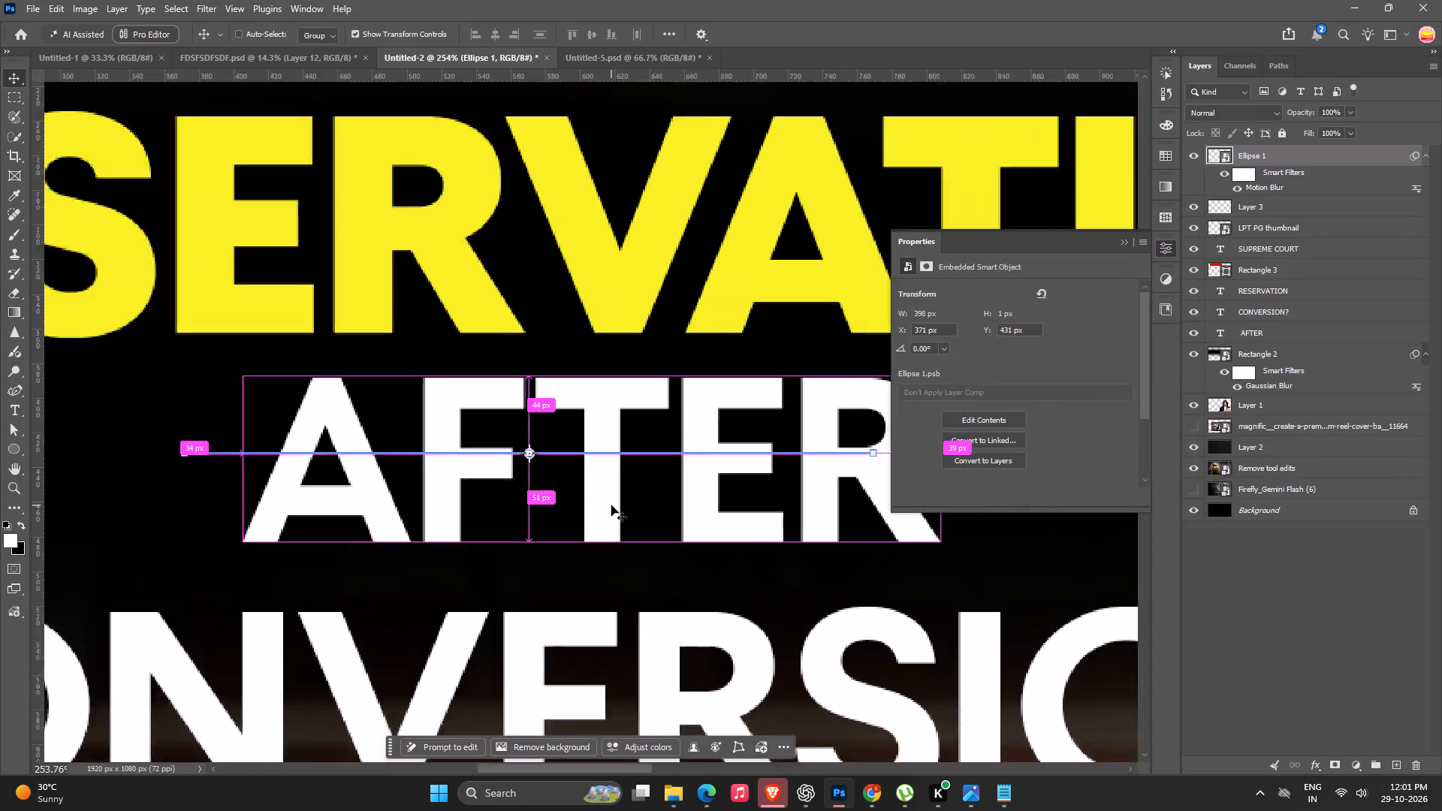
scroll(611, 505, "down", 6, "ctrl")
left_click_drag(732, 478, 780, 460)
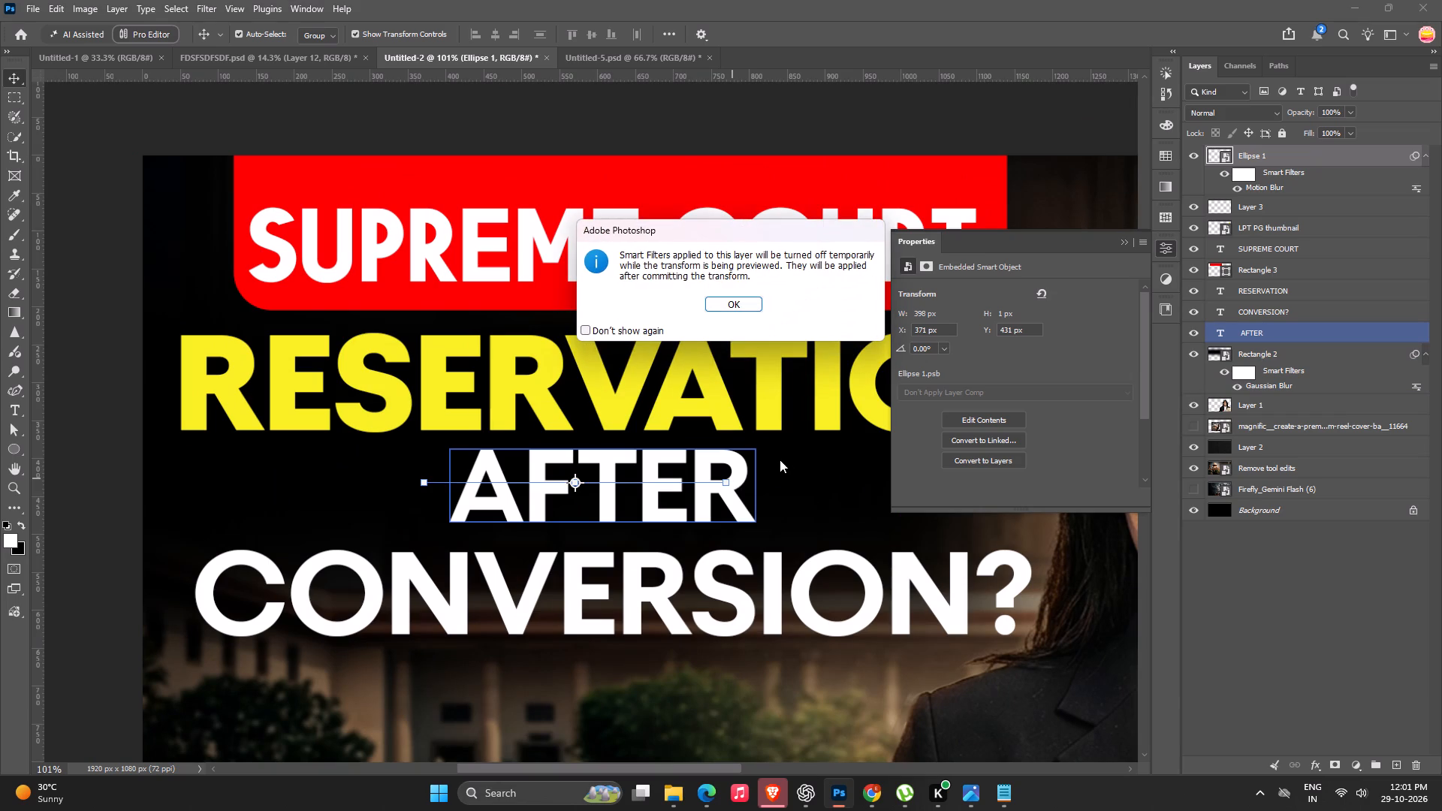
left_click_drag(780, 460, 795, 439)
left_click(746, 304)
left_click_drag(705, 476, 751, 466)
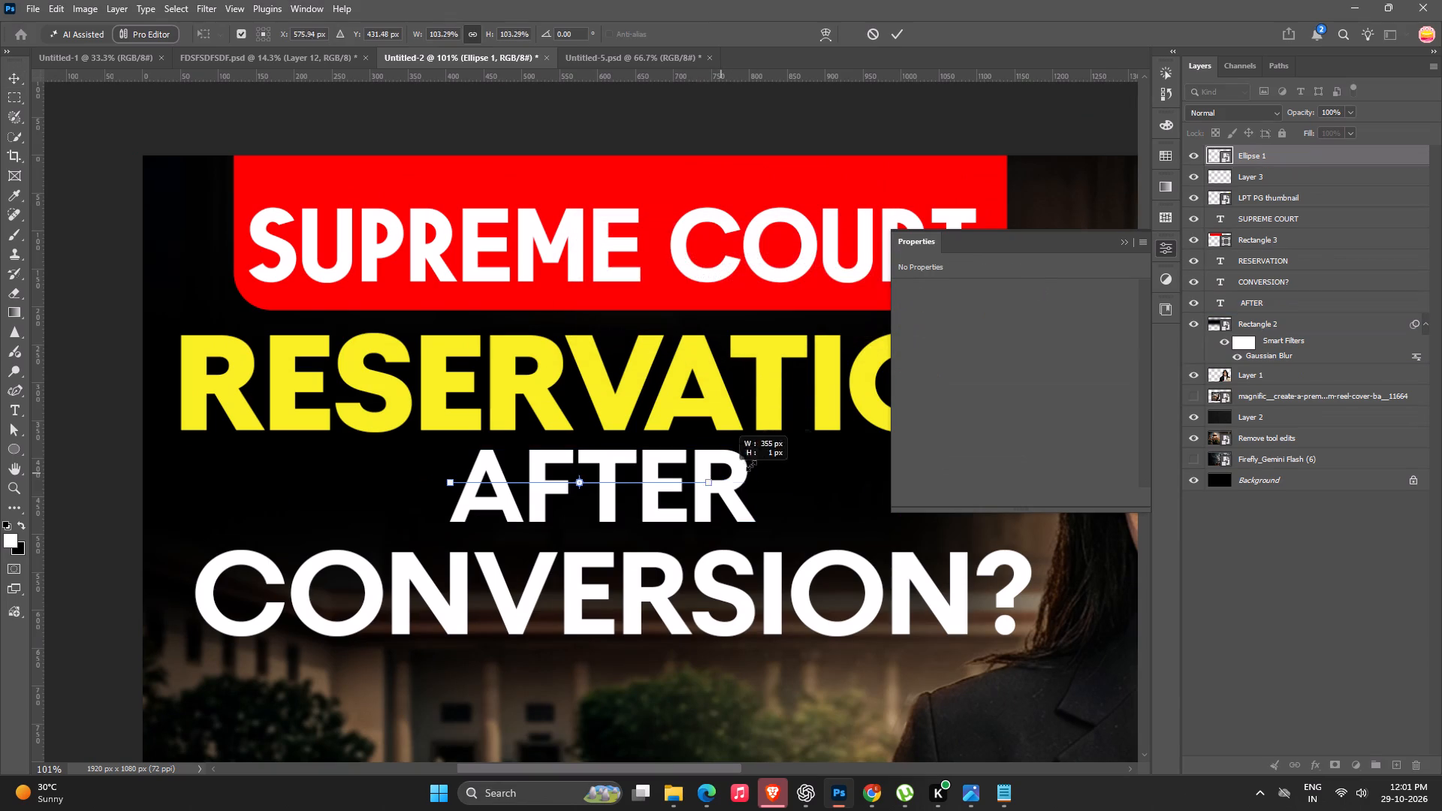
left_click_drag(751, 466, 982, 444)
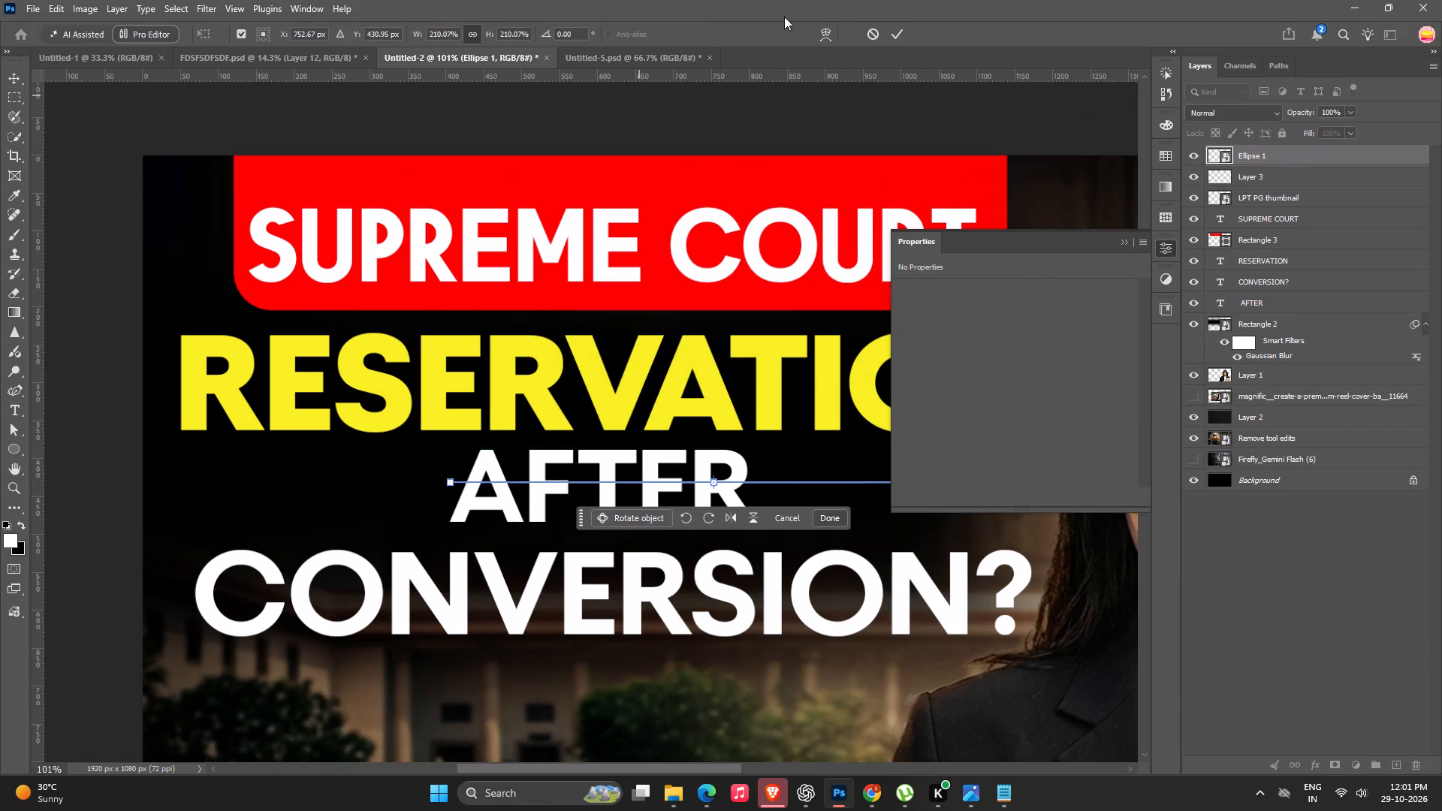
left_click(897, 35)
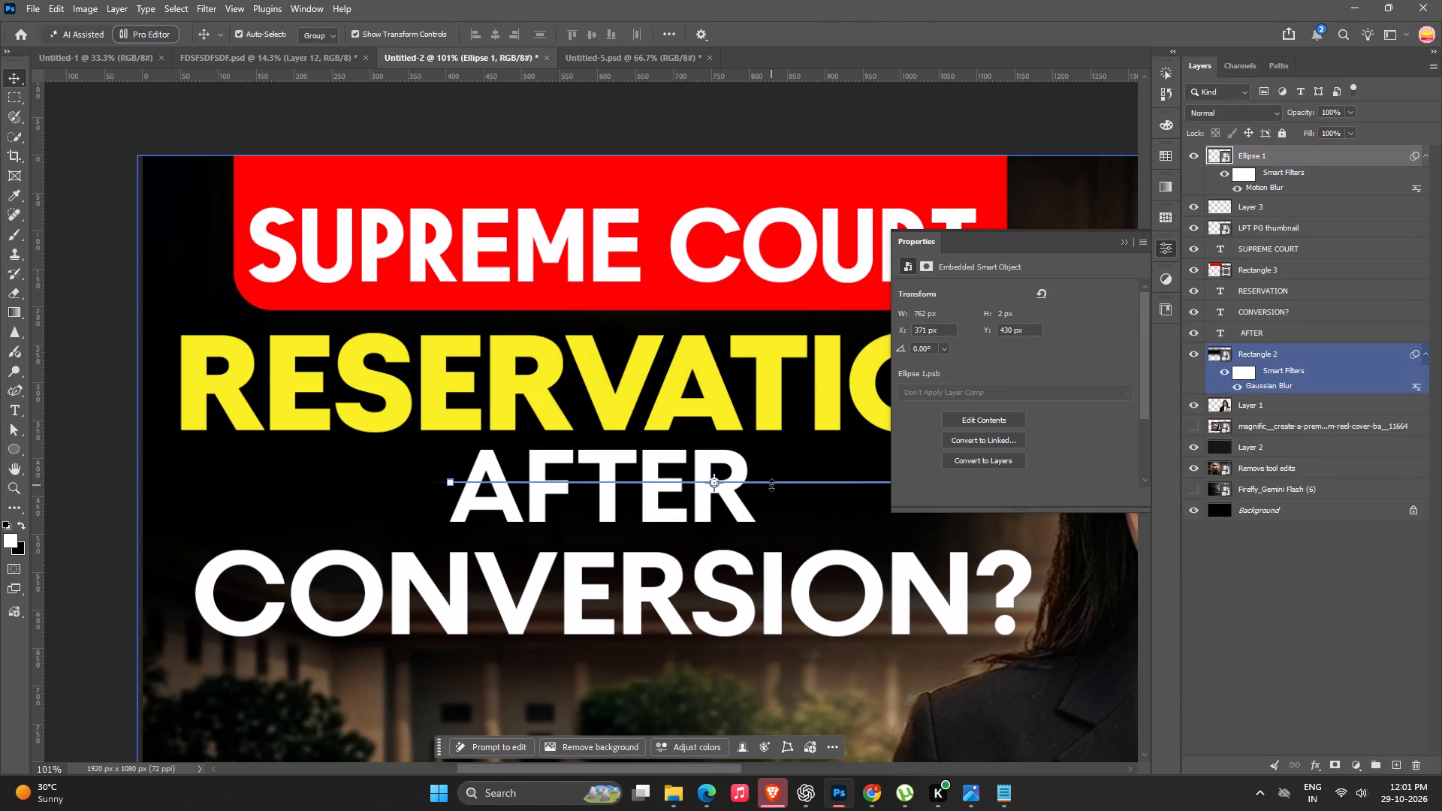
Shift the blurred white line about 130 px left so it extends past both sides of AFTER, and deselect it.
left_click_drag(771, 485, 726, 477)
left_click(738, 307)
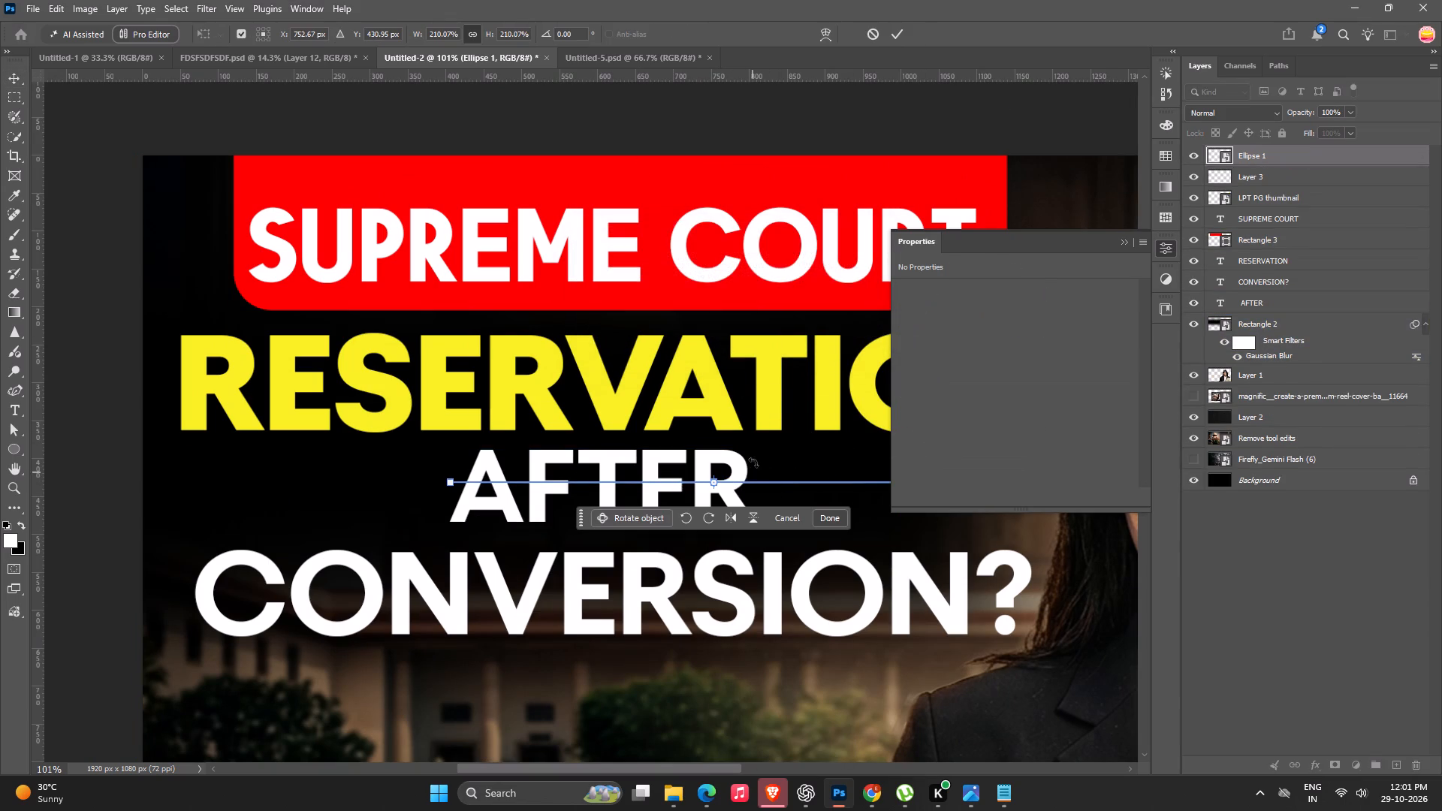
key("shift+Left")
key("shift+Left")
key("shift+Left")
key("shift+Left")
key("shift+Left")
key("shift+Left")
key("shift+Left")
key("shift+Left")
key("shift+Left")
key("shift+Left")
key("shift+Left")
key("shift+Left")
key("shift+Left")
key("shift+Left")
key("shift+Left")
key("shift+Left")
key("shift+Left")
key("shift+Left")
key("shift+Left")
key("shift+Left")
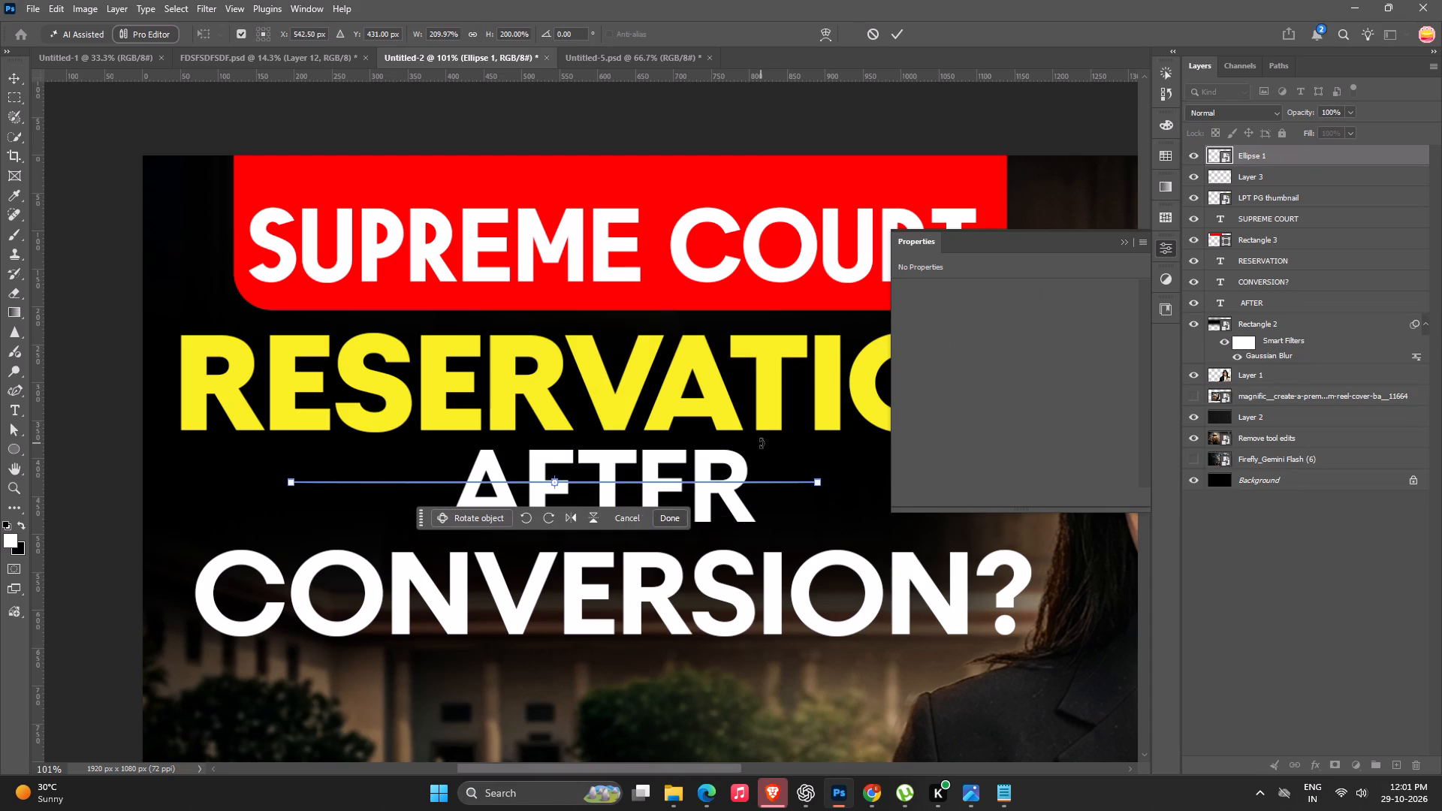
key("shift+Right")
key("shift+Right")
key("shift+Right")
key("shift+Right")
key("shift+Right")
key("shift+Right")
key("shift+Right")
key("shift+Right")
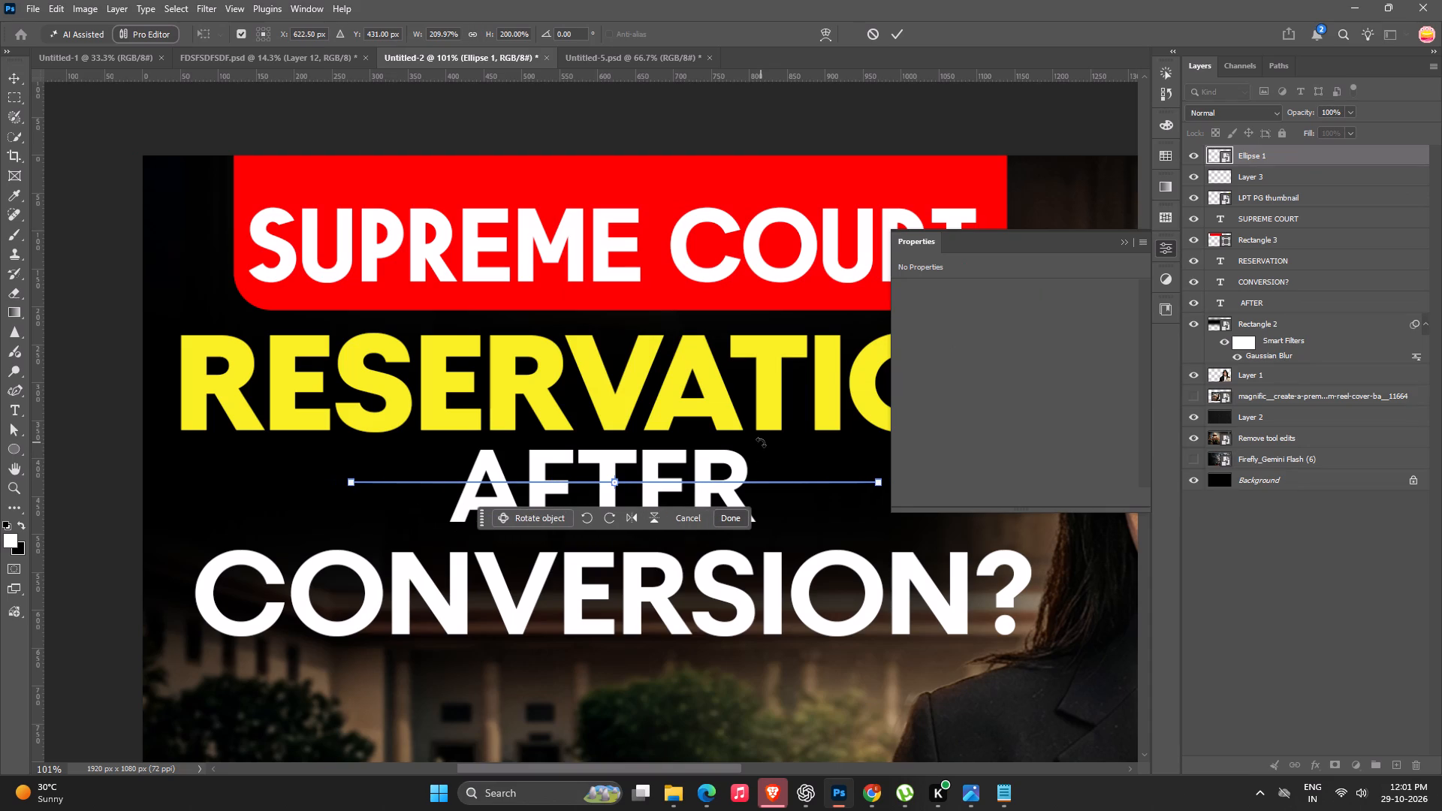
scroll(627, 442, "down", 7, "ctrl")
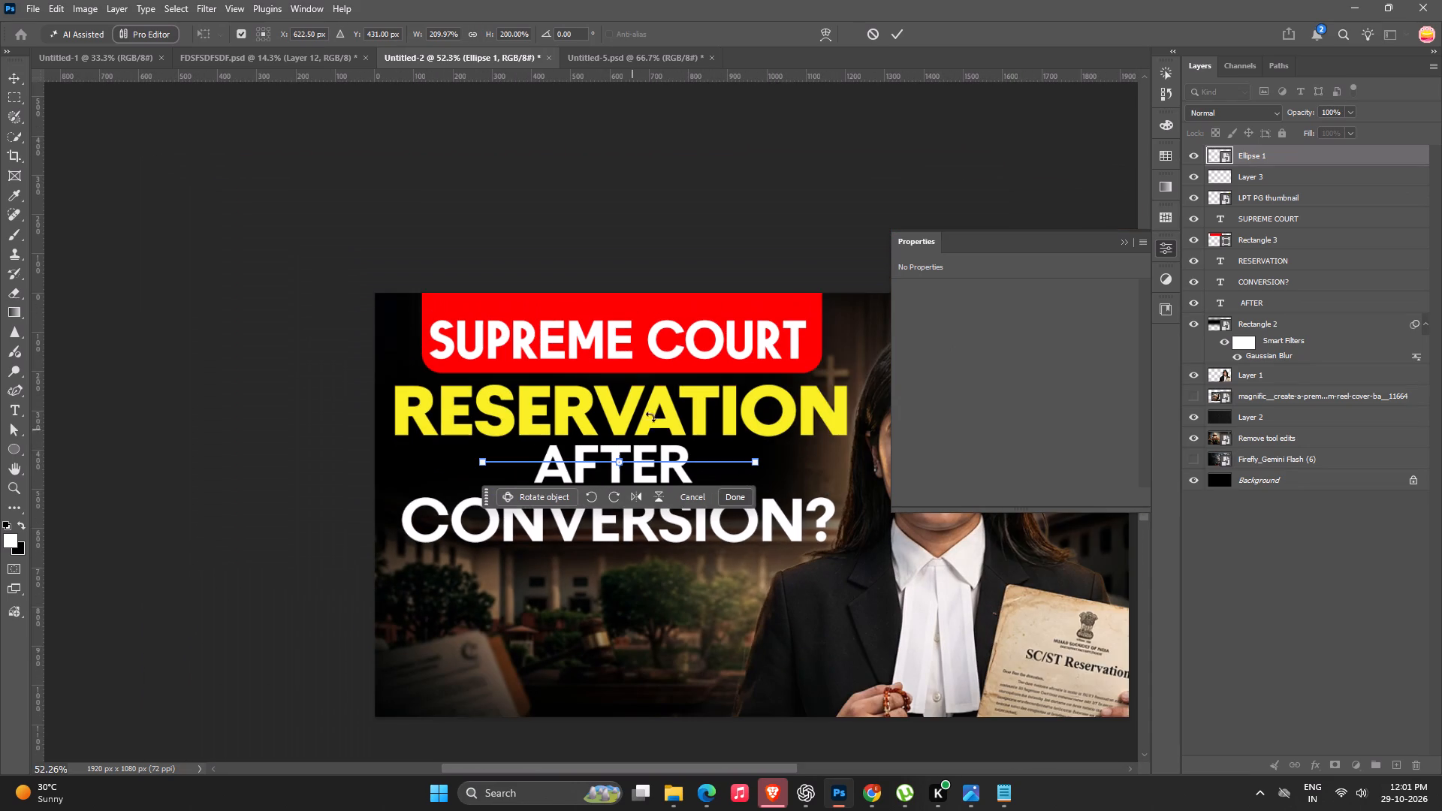
left_click(894, 39)
left_click(738, 152)
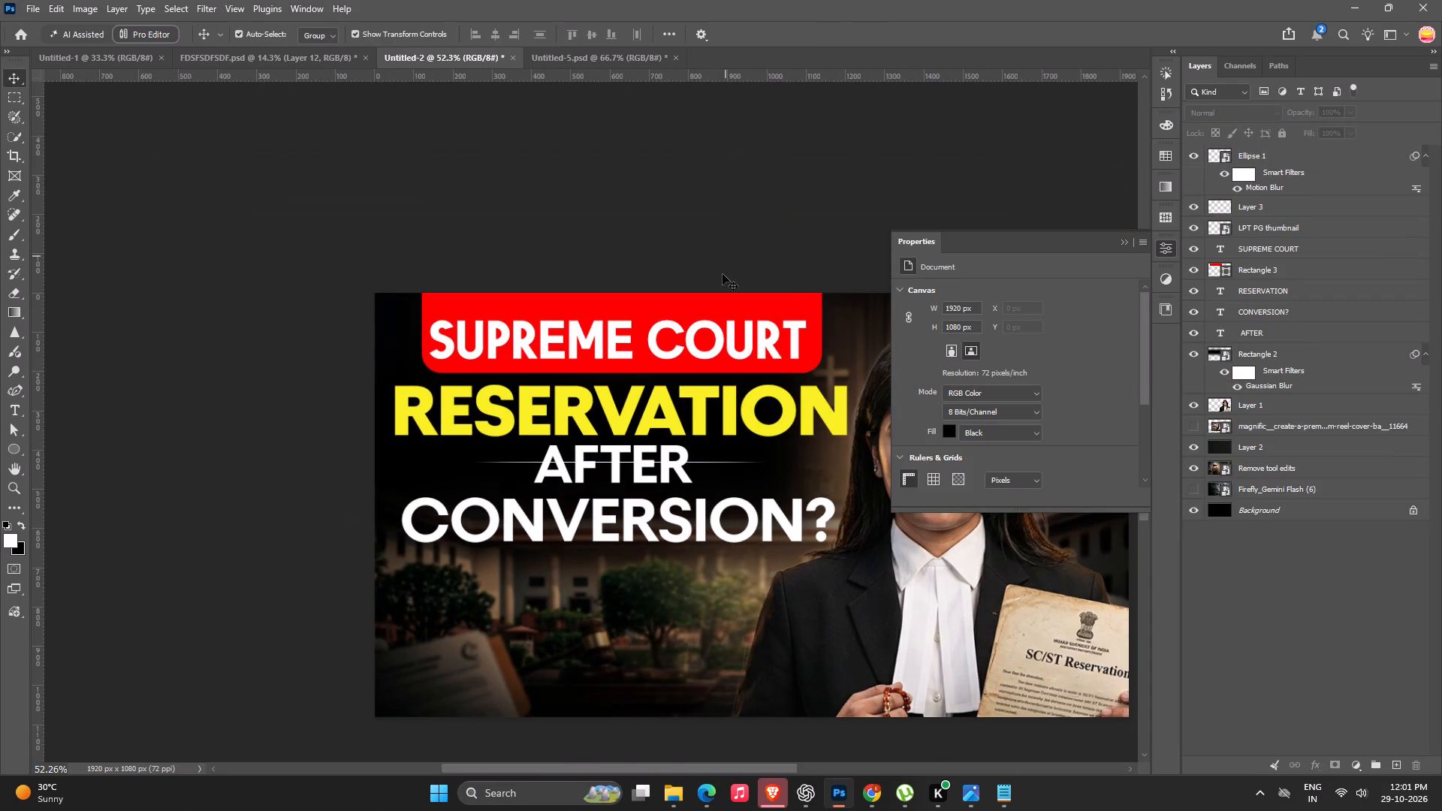
Scale the blurred white line behind AFTER up proportionally to about 284%, making it about 1007 px wide.
left_click(727, 463)
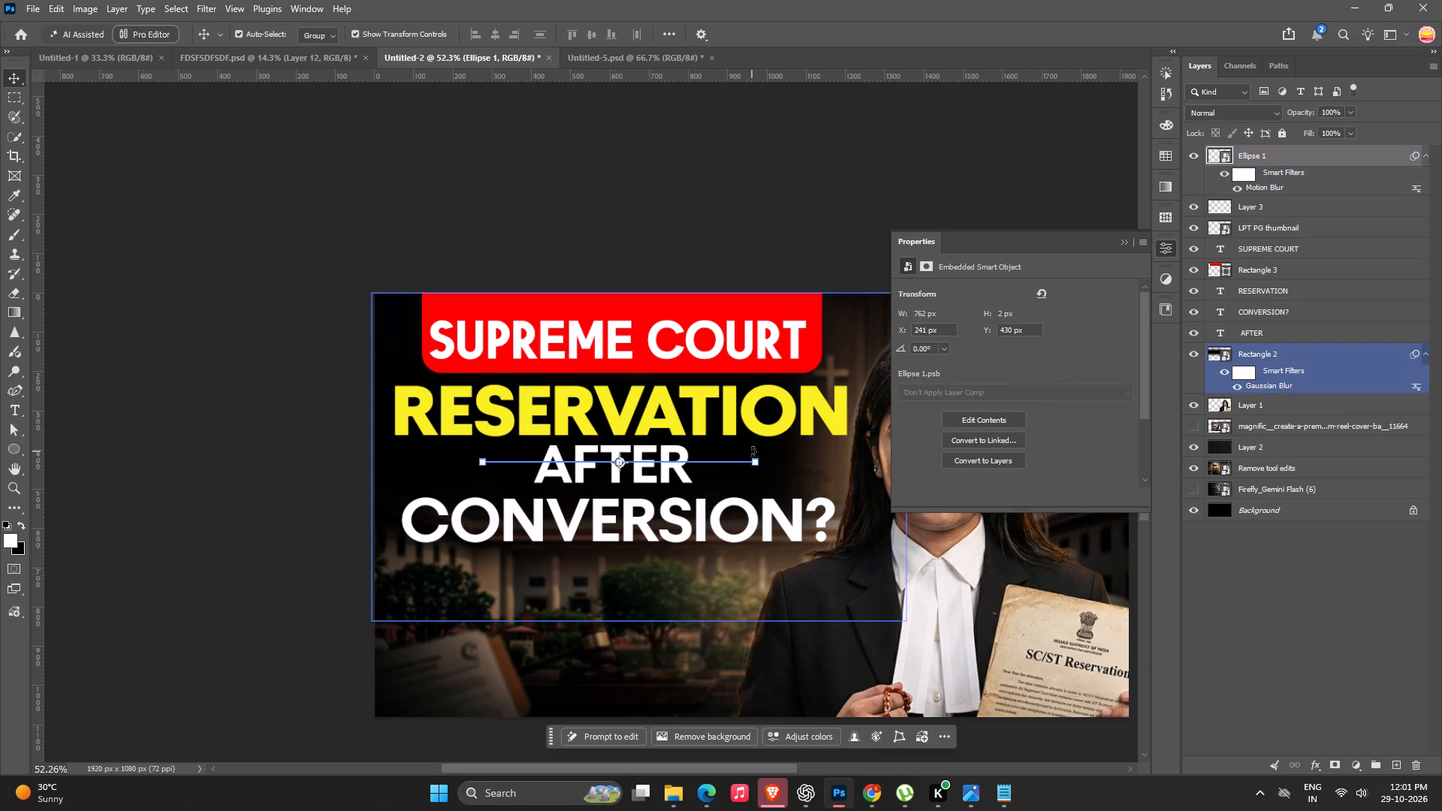
left_click_drag(760, 456, 782, 412)
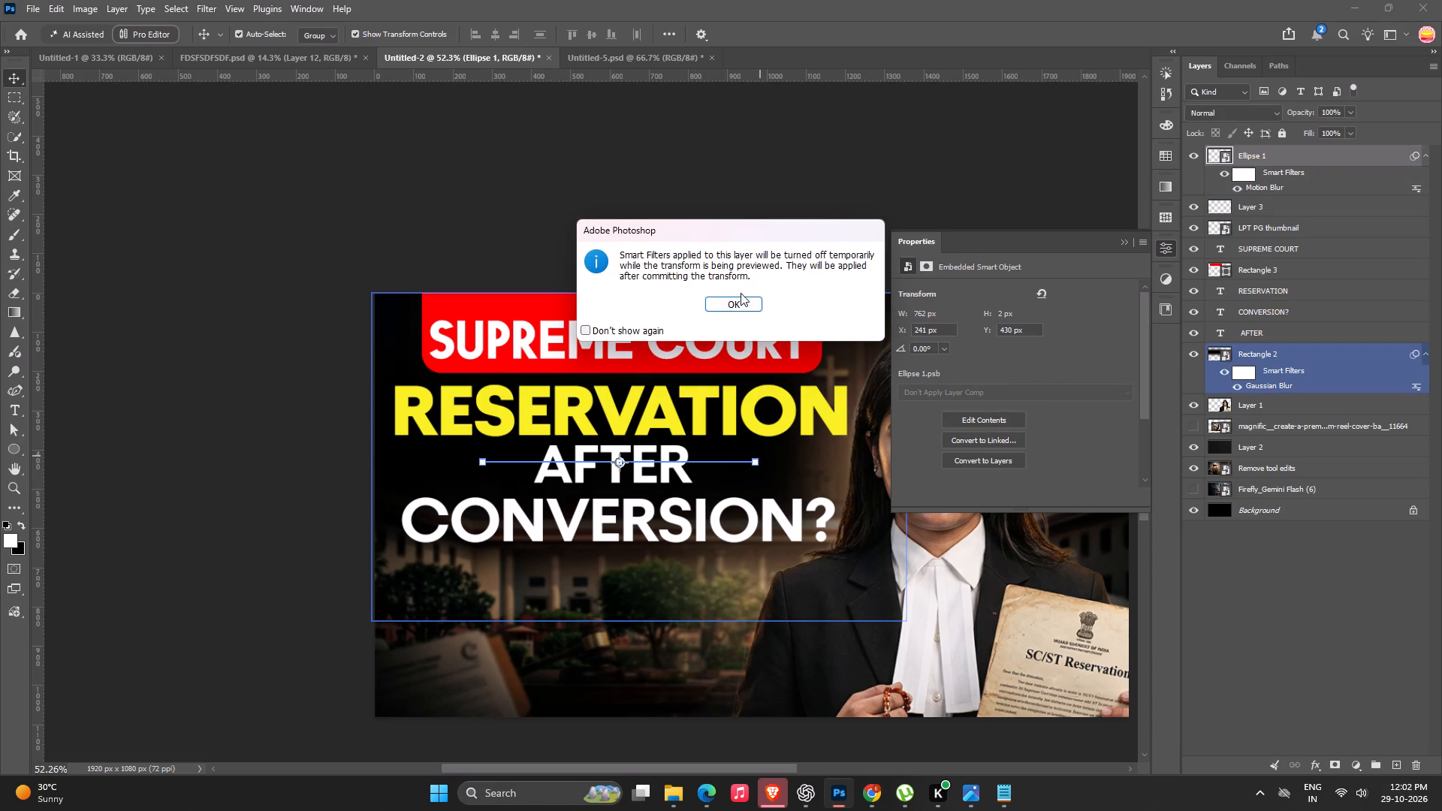
left_click(741, 293)
left_click(737, 304)
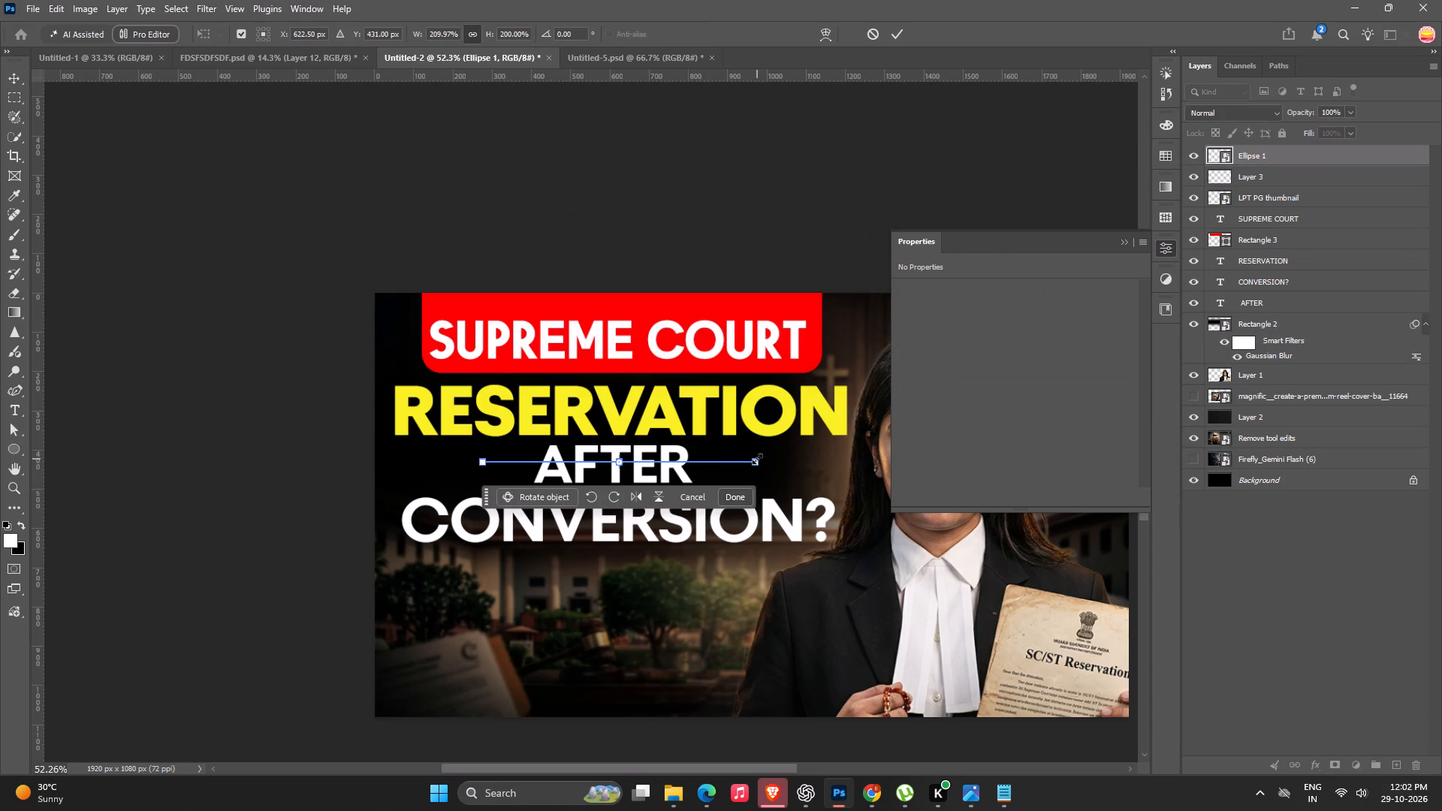
left_click_drag(757, 459, 853, 427)
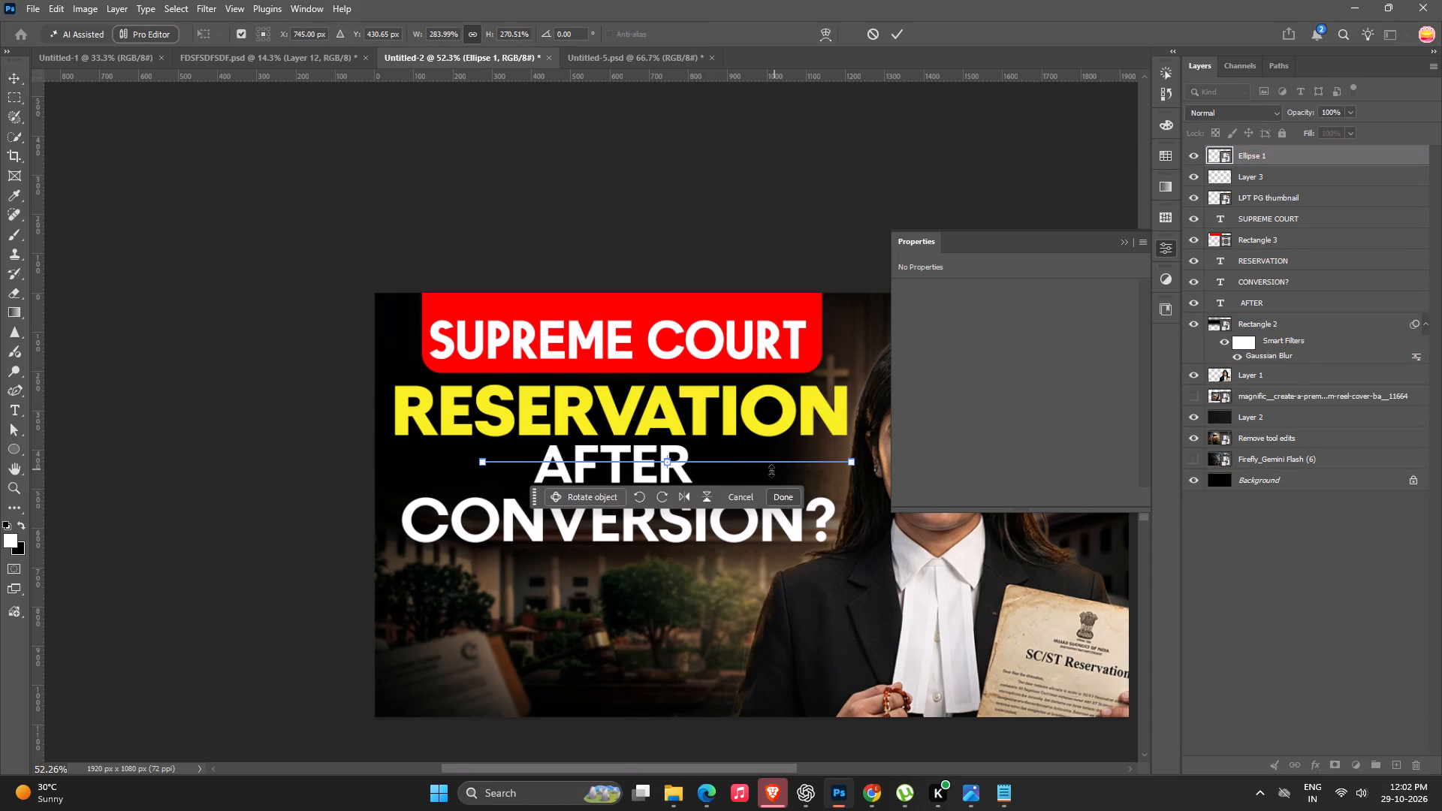
left_click(888, 34)
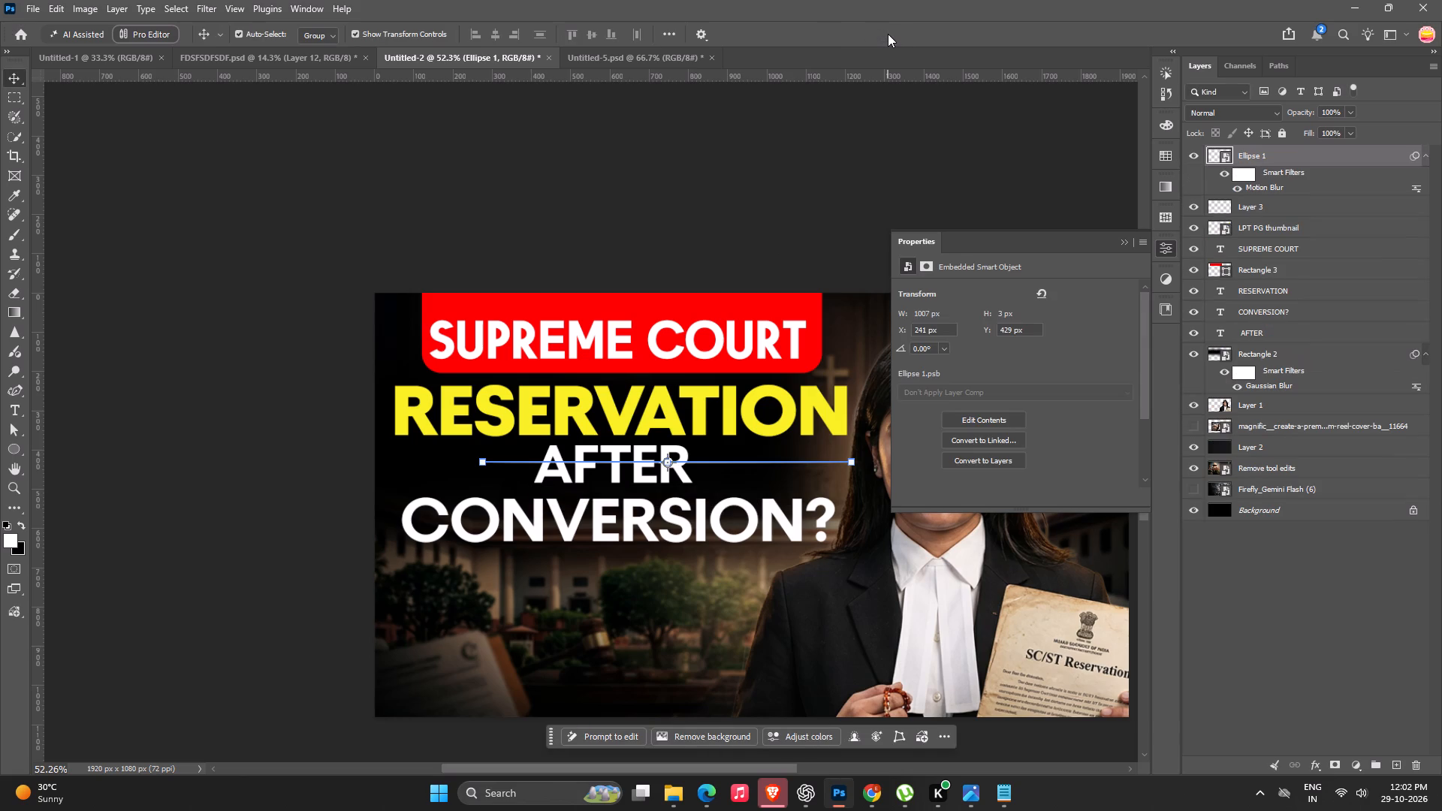
Shift the widened blurred line about 130 px left so it extends evenly past both sides of AFTER.
key("shift+Left")
key("shift+Left")
key("shift+Left")
key("shift+Left")
key("shift+Left")
key("shift+Left")
key("shift+Left")
key("shift+Left")
key("shift+Left")
key("shift+Left")
key("shift+Left")
key("shift+Left")
key("shift+Left")
key("shift+Left")
key("shift+Left")
key("shift+Left")
key("shift+Left")
key("shift+Left")
key("shift+Left")
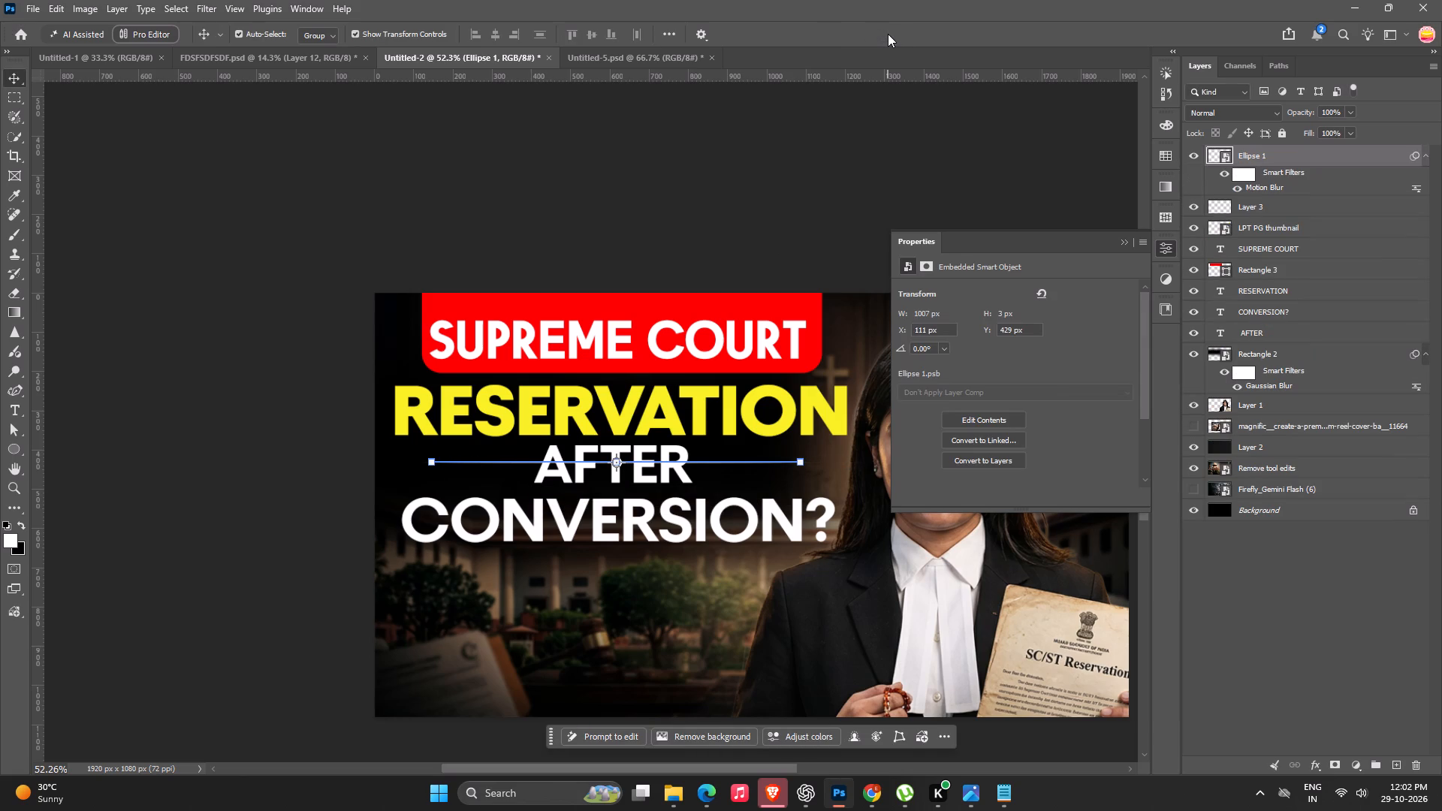
left_click(916, 166)
Add a layer mask to the blurred white line's layer, Ellipse 1.
left_click(1253, 161)
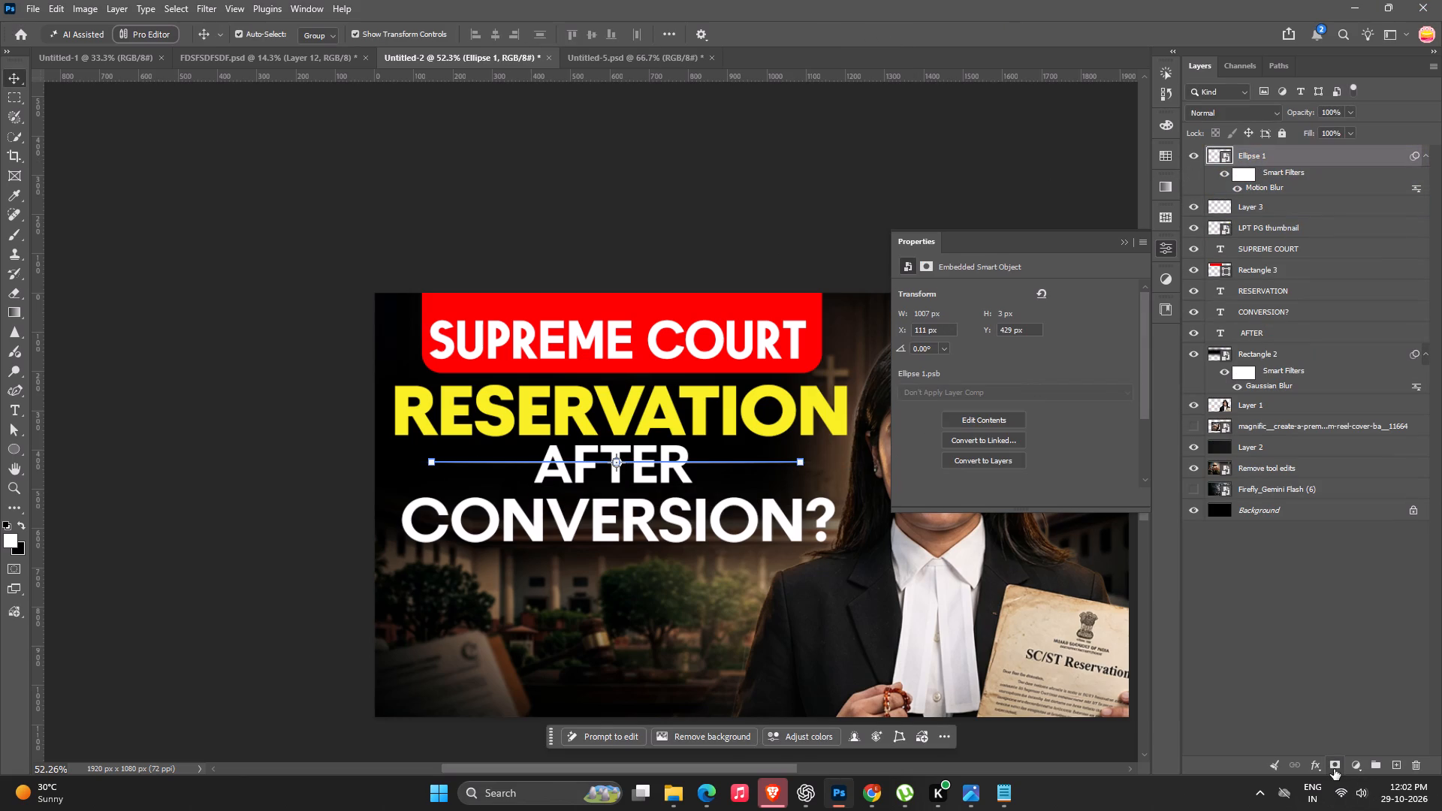
left_click(1334, 769)
Paint black on the line's mask with a soft 500 px brush over AFTER to hide the middle section, and deselect the layer.
key("b")
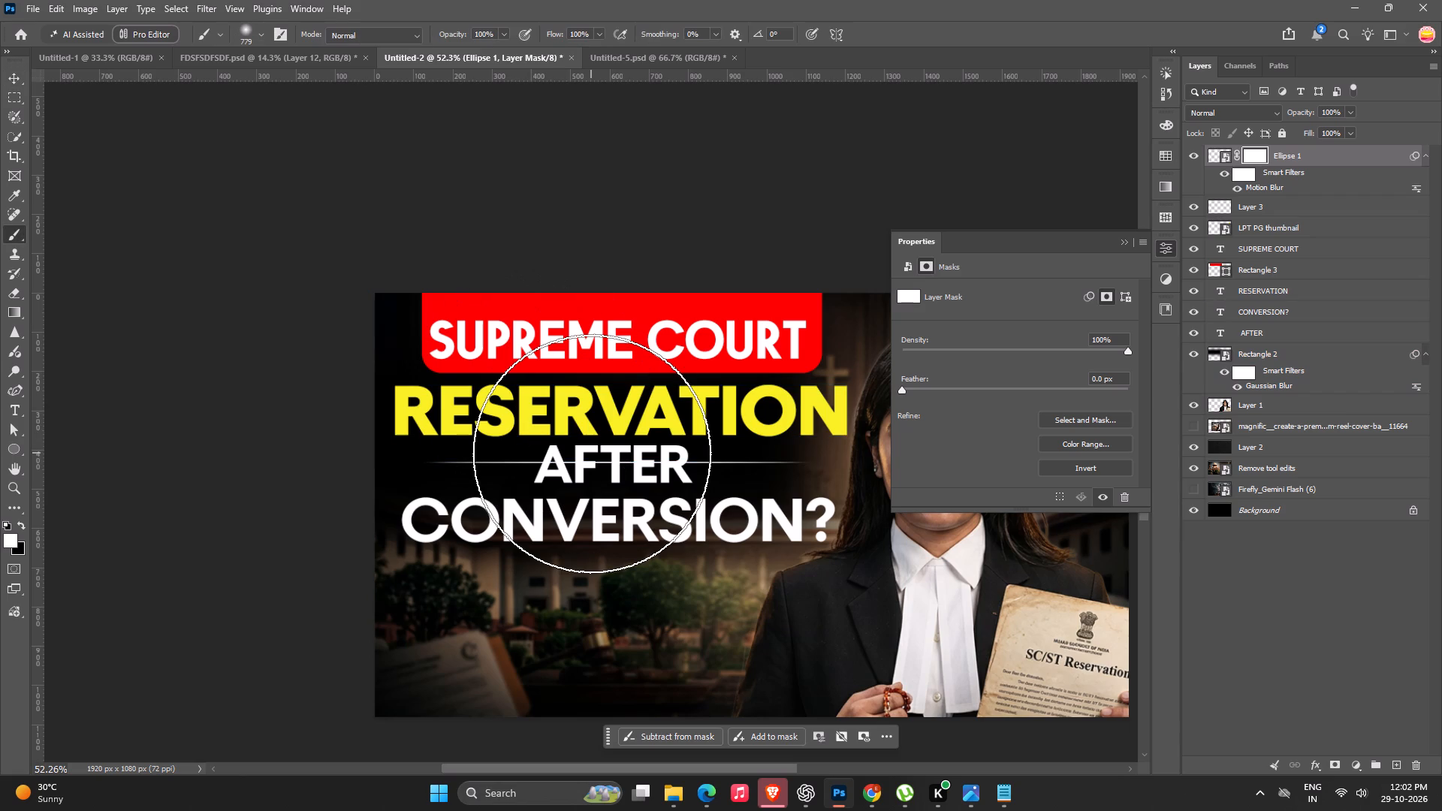
key("bracketleft")
key("bracketleft")
key("bracketleft")
left_click(619, 463)
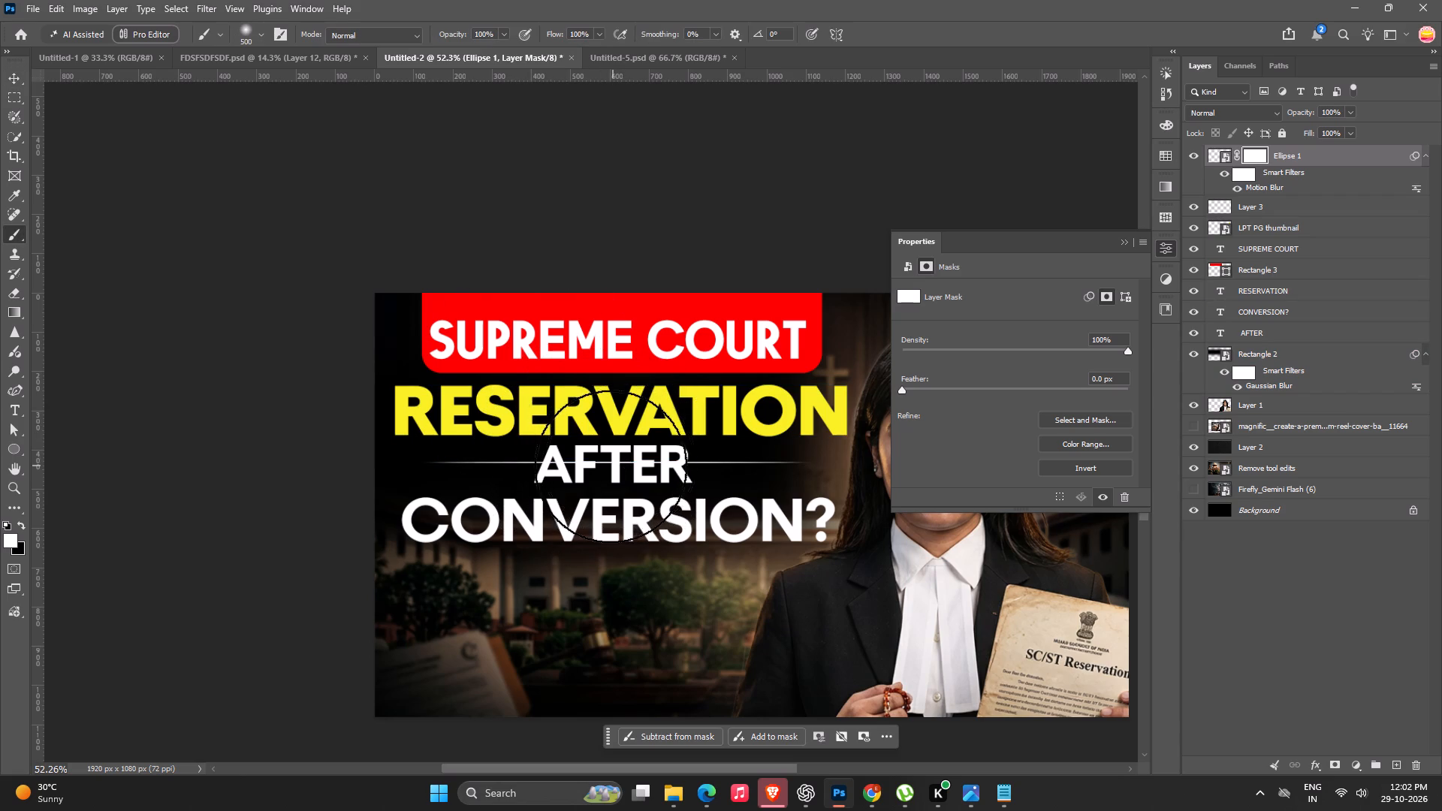
key("c")
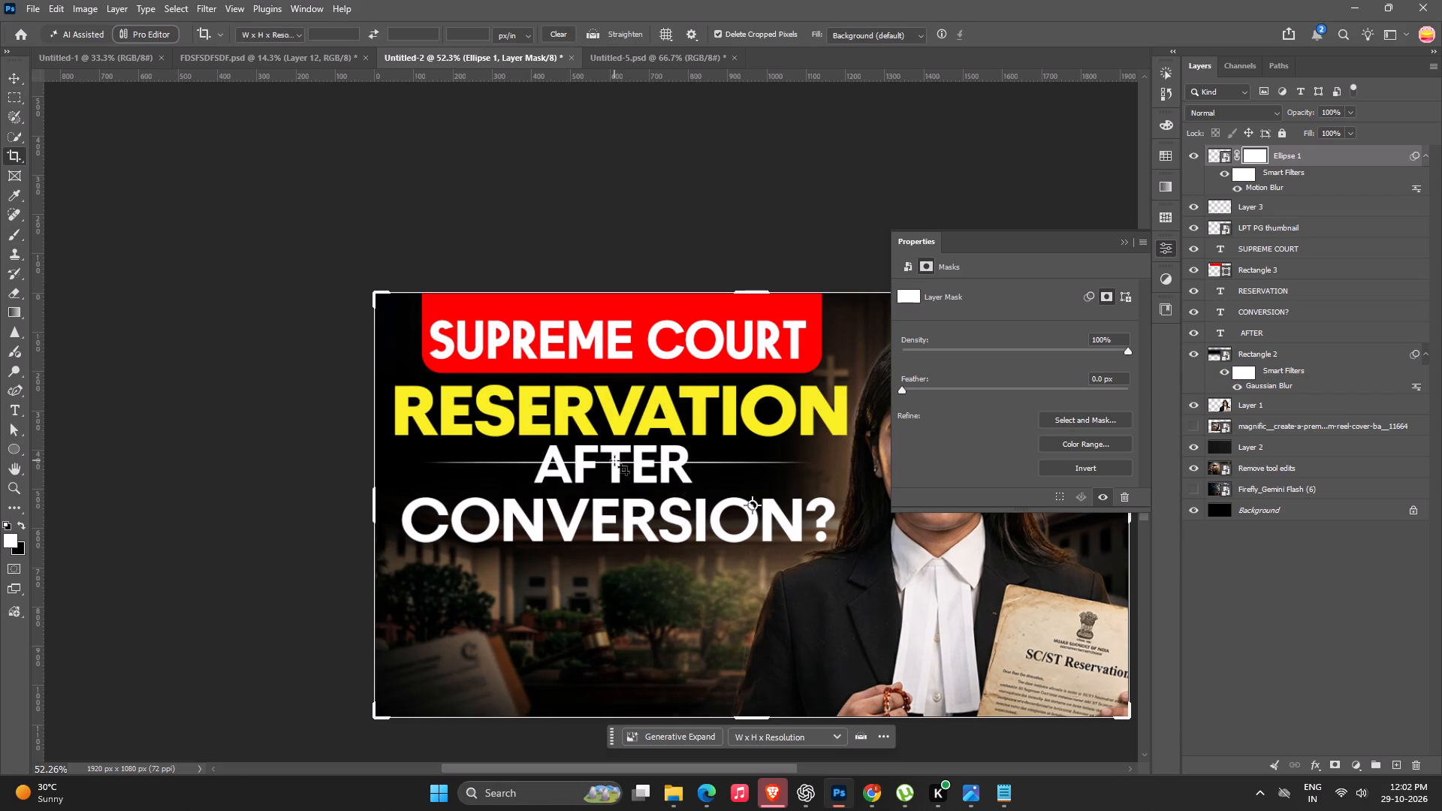
key("v")
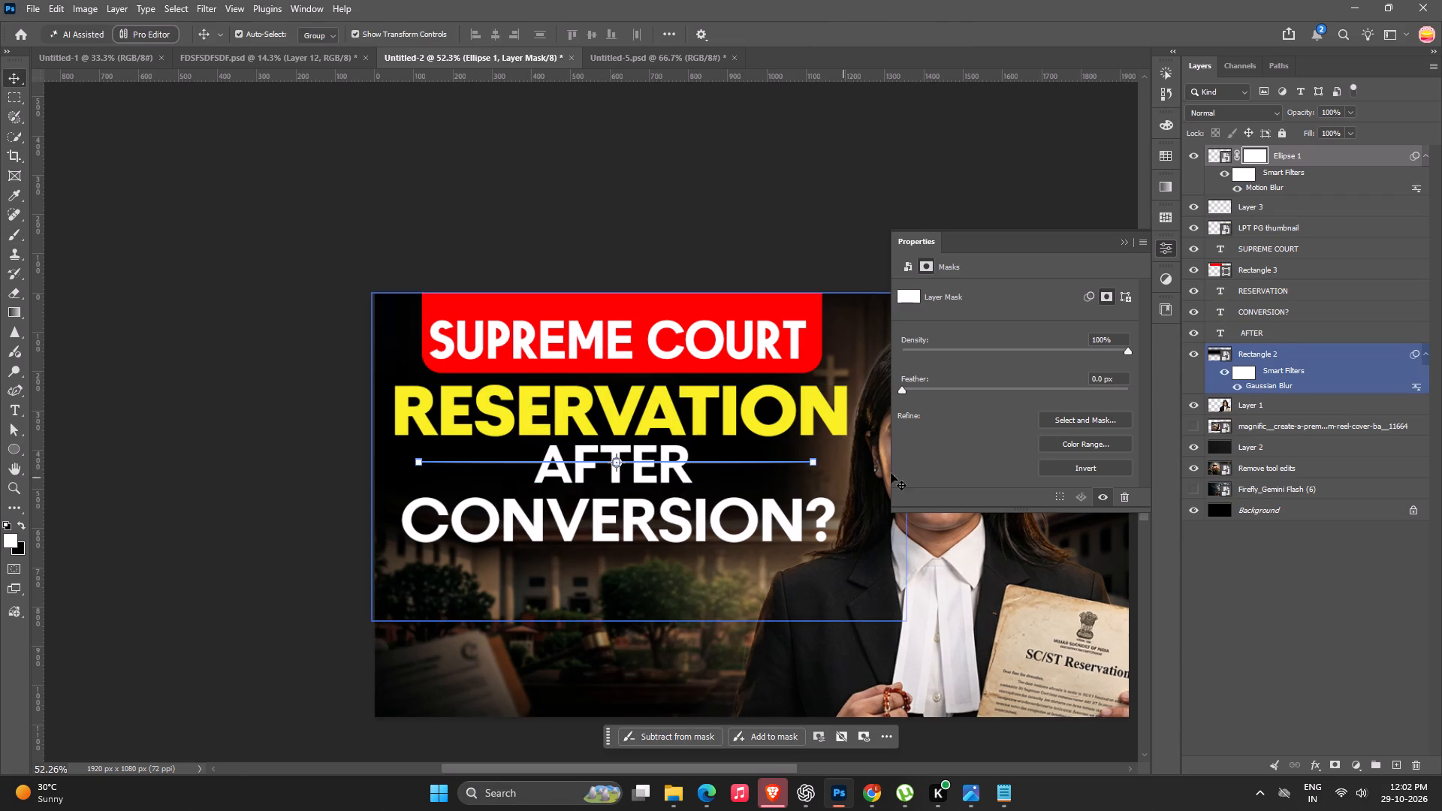
left_click(1255, 158)
key("b")
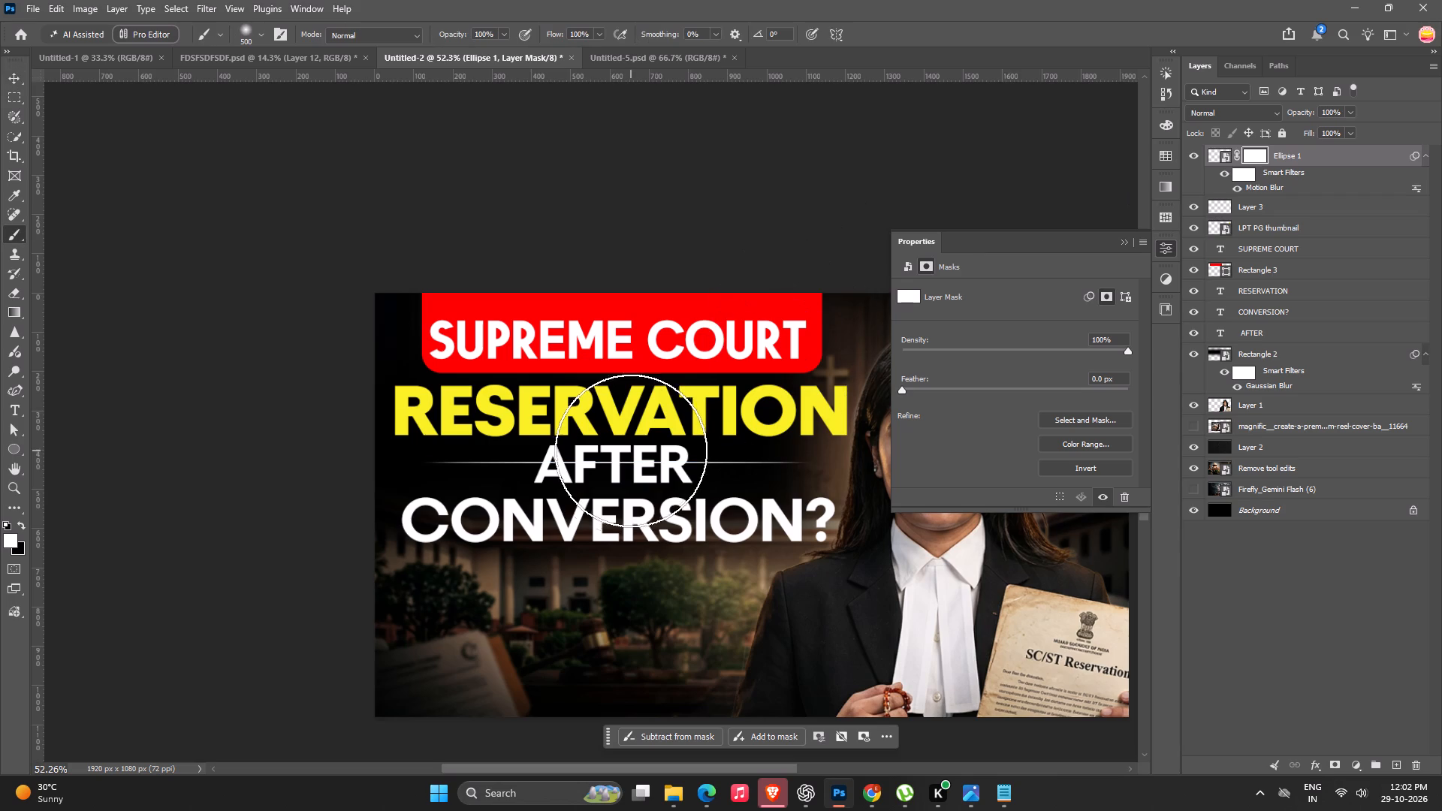
left_click(613, 460)
key("x")
left_click(613, 460)
double_click(613, 460)
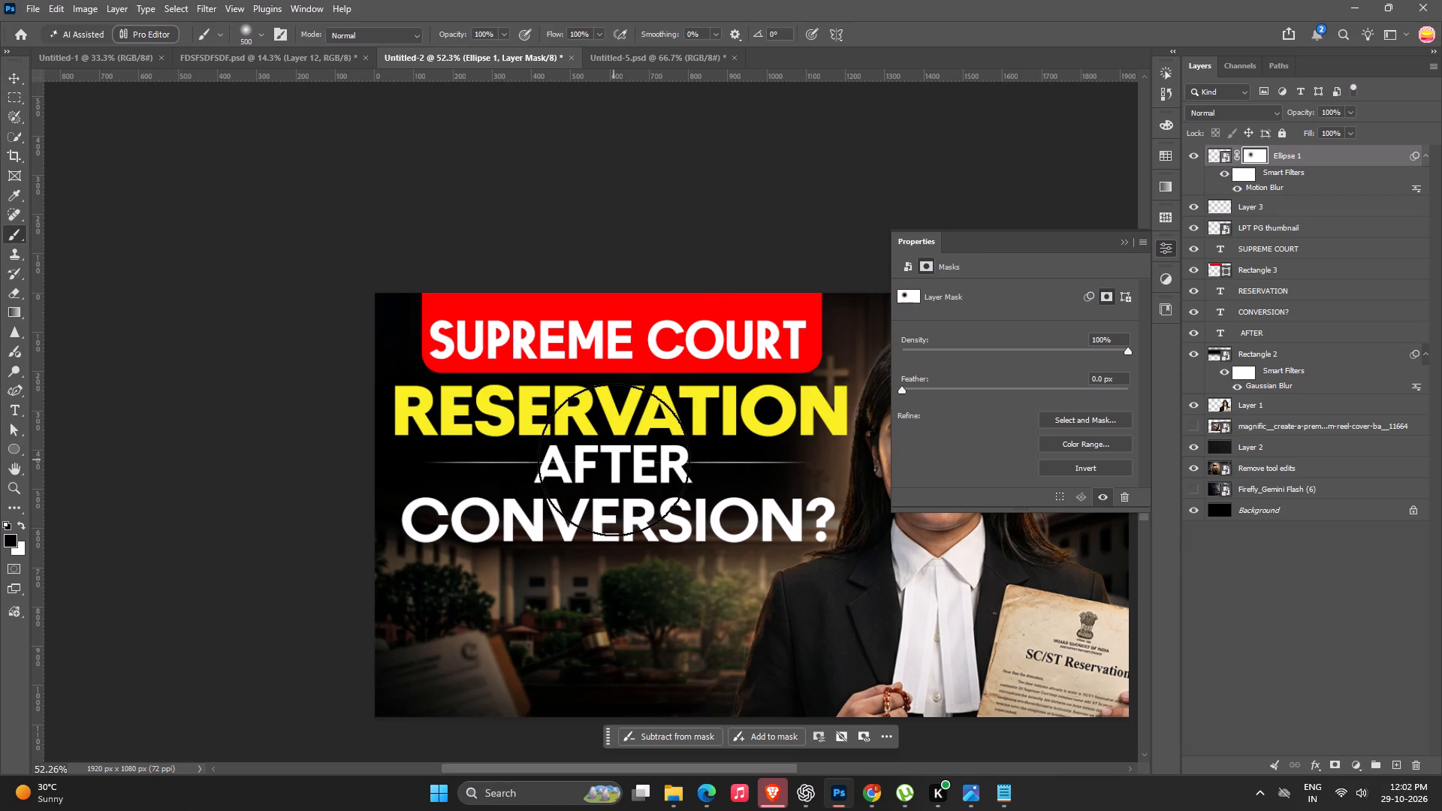
left_click_drag(615, 460, 623, 459)
triple_click(623, 458)
double_click(614, 455)
left_click(610, 456)
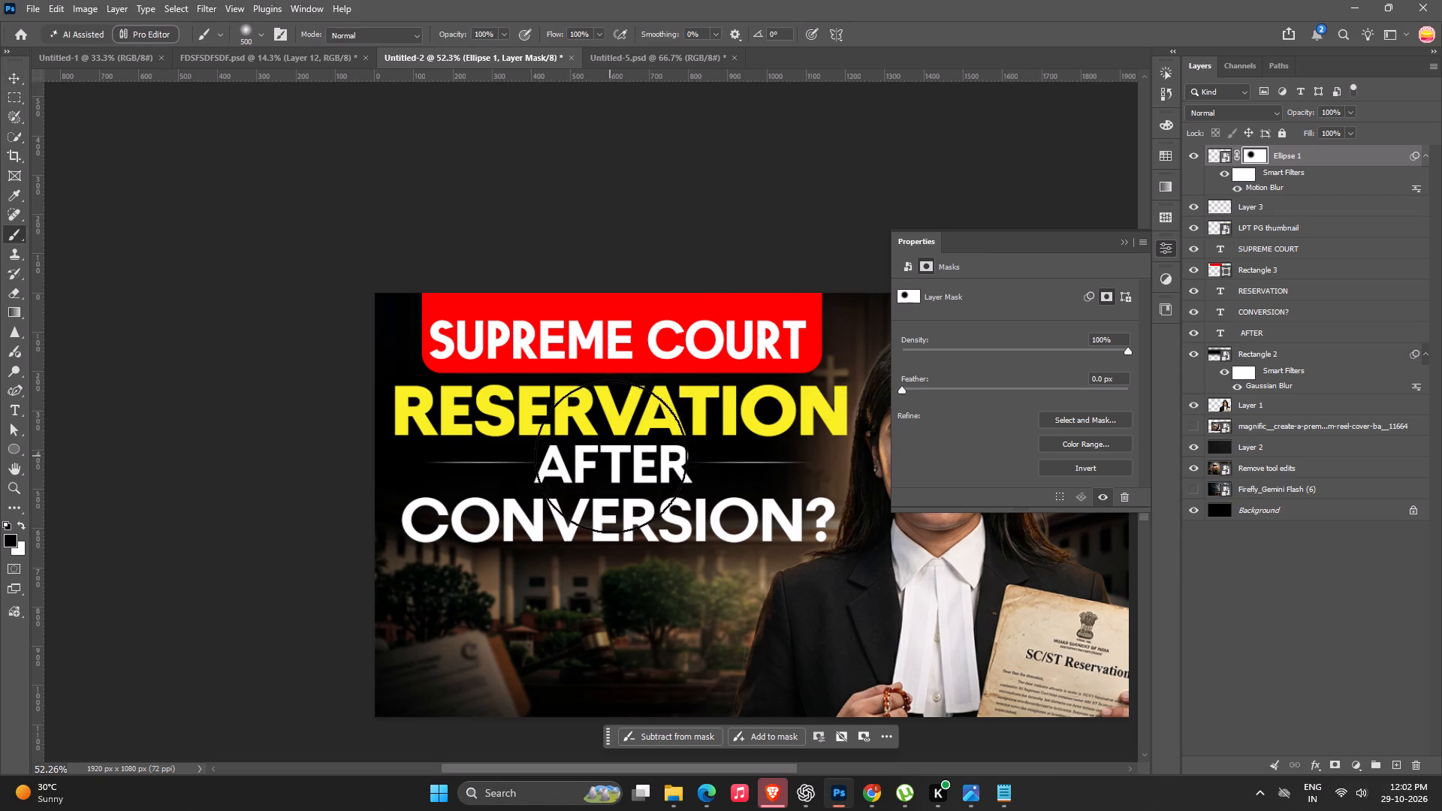
scroll(616, 456, "down", 8, "ctrl")
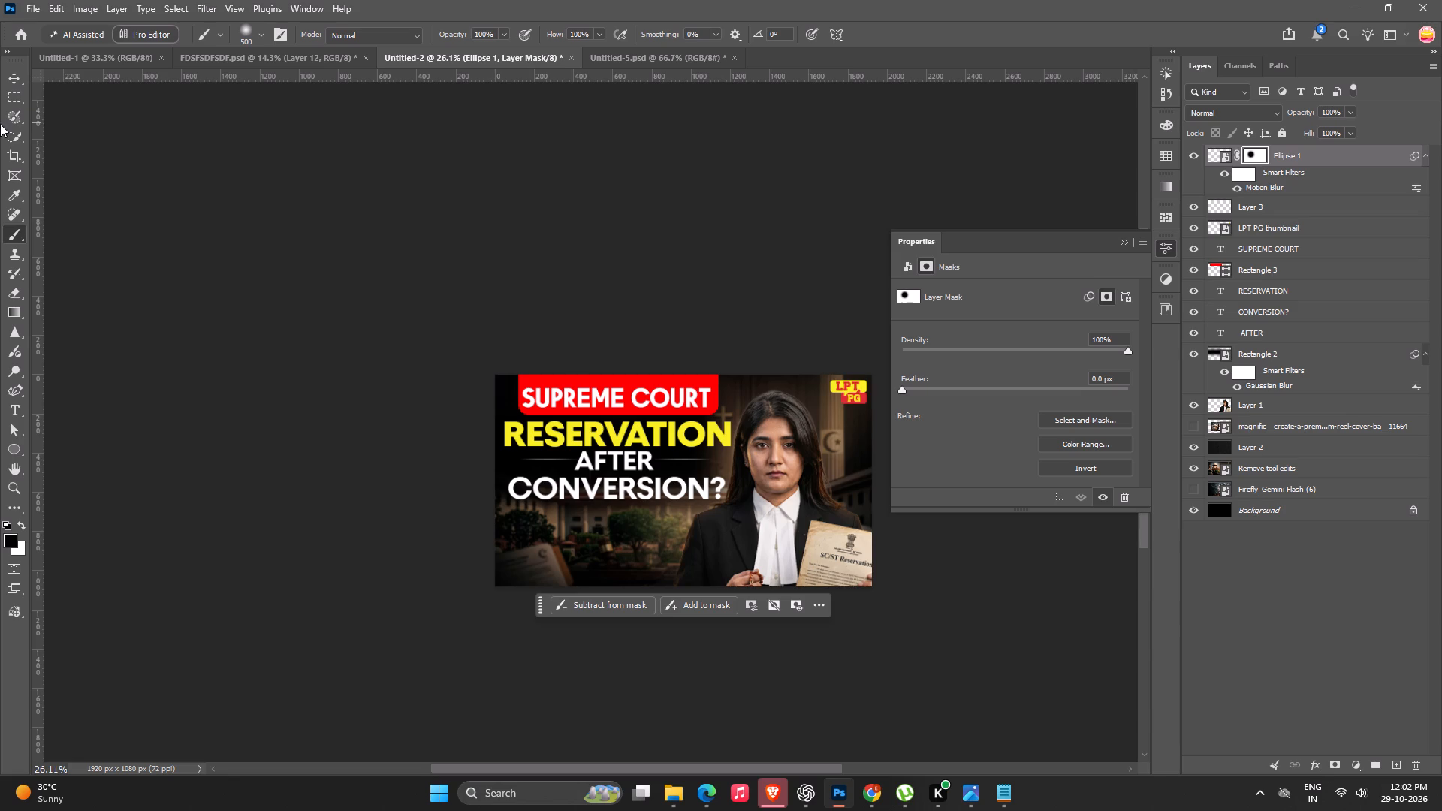
left_click(11, 81)
left_click(162, 344)
Change the CONVERSION? text's weight to F37 Sonic ExtraBold and deselect it.
scroll(695, 559, "up", 5, "ctrl")
key("space")
key("space")
left_click_drag(687, 553, 632, 564)
left_click(557, 469)
left_click(1046, 354)
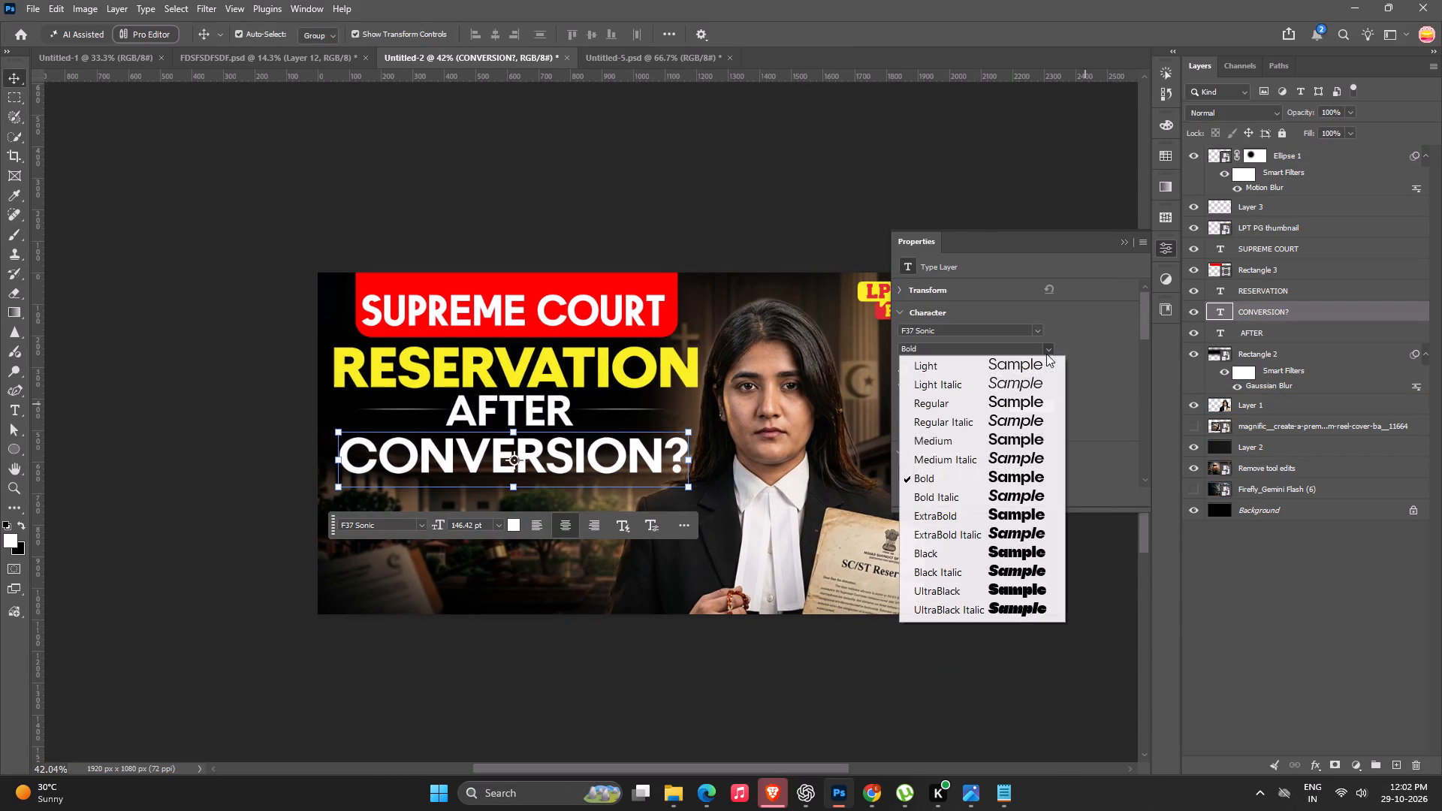
left_click(1024, 520)
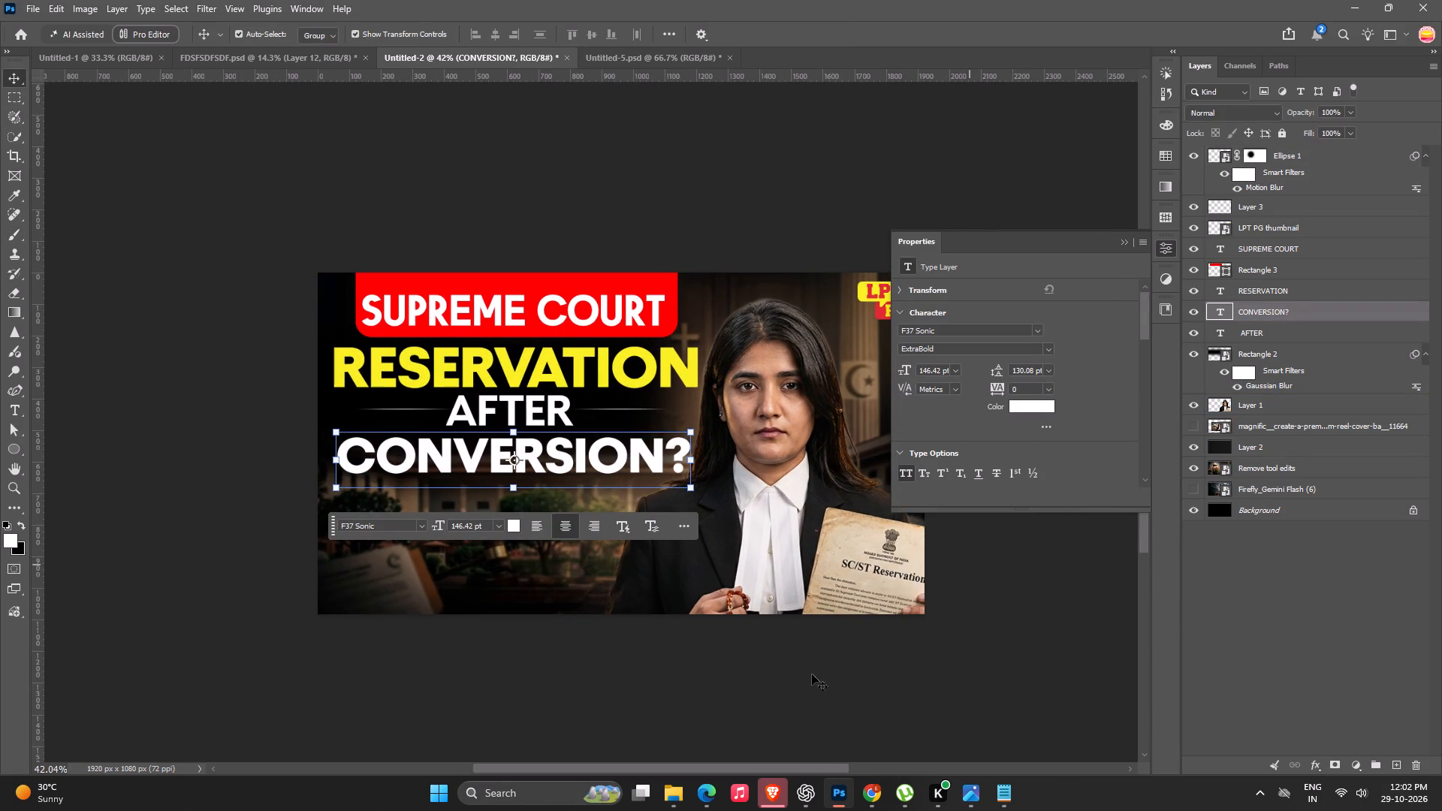
left_click(582, 704)
scroll(607, 637, "down", 7, "ctrl")
scroll(582, 424, "up", 6, "ctrl")
scroll(521, 456, "up", 4, "ctrl")
scroll(521, 456, "down", 4, "ctrl")
left_click(520, 457)
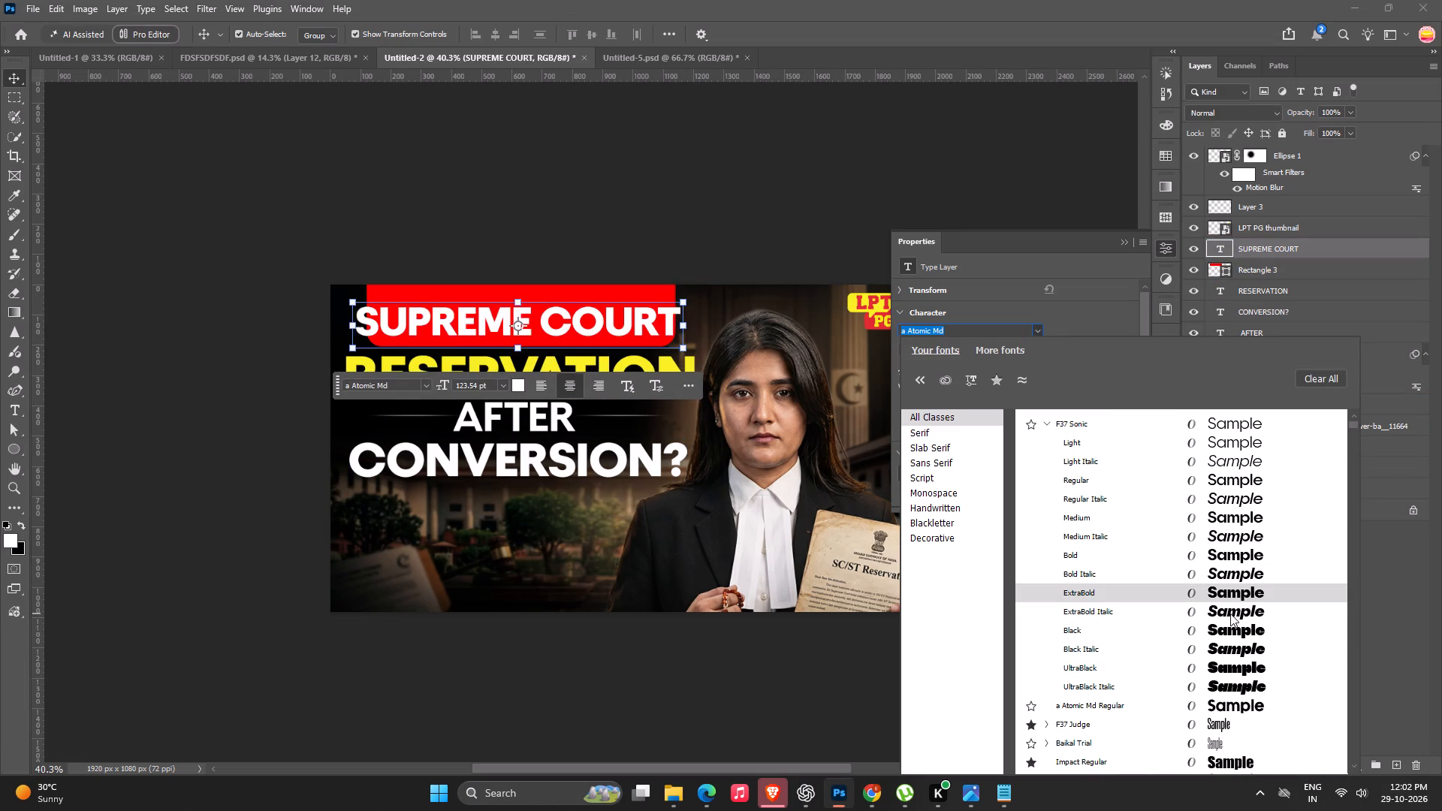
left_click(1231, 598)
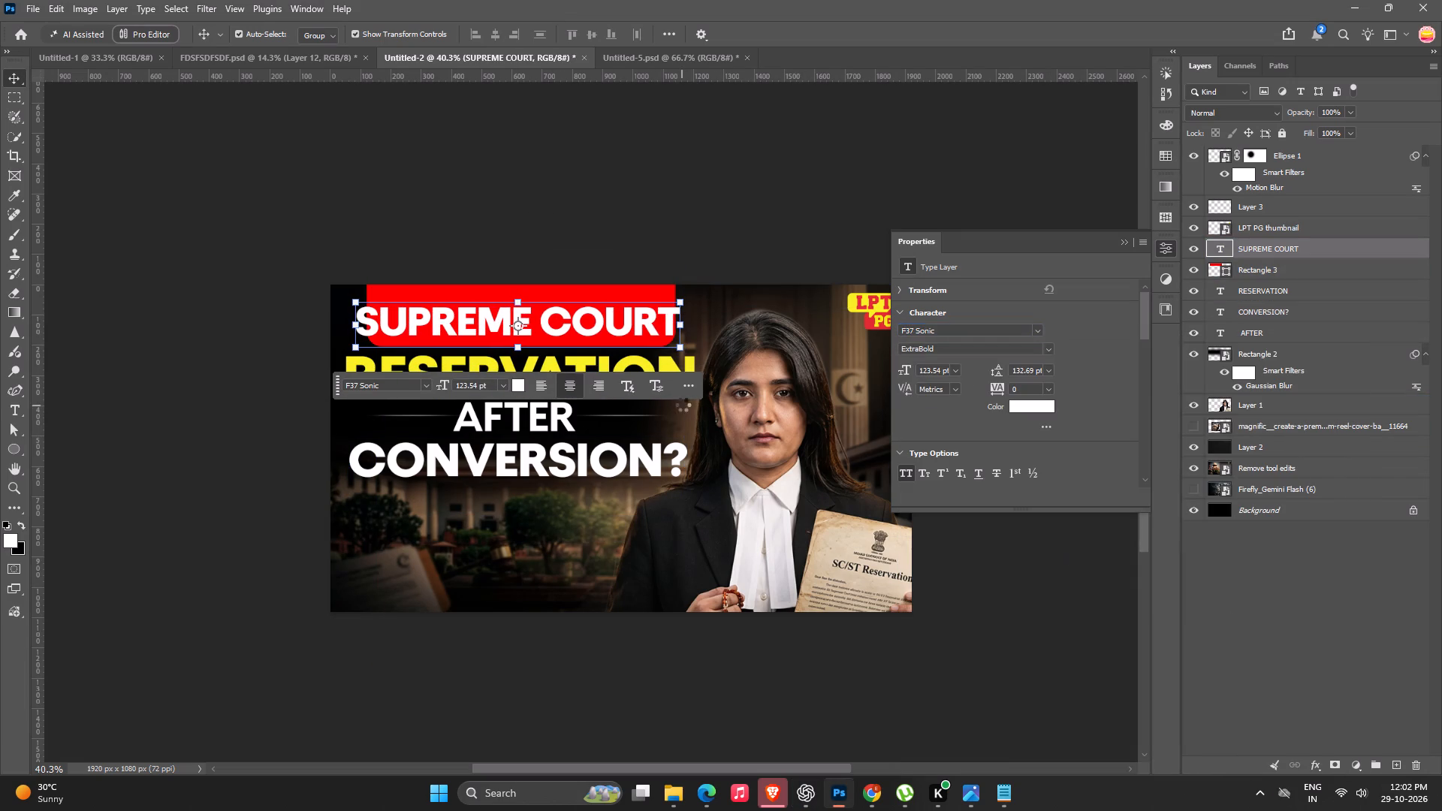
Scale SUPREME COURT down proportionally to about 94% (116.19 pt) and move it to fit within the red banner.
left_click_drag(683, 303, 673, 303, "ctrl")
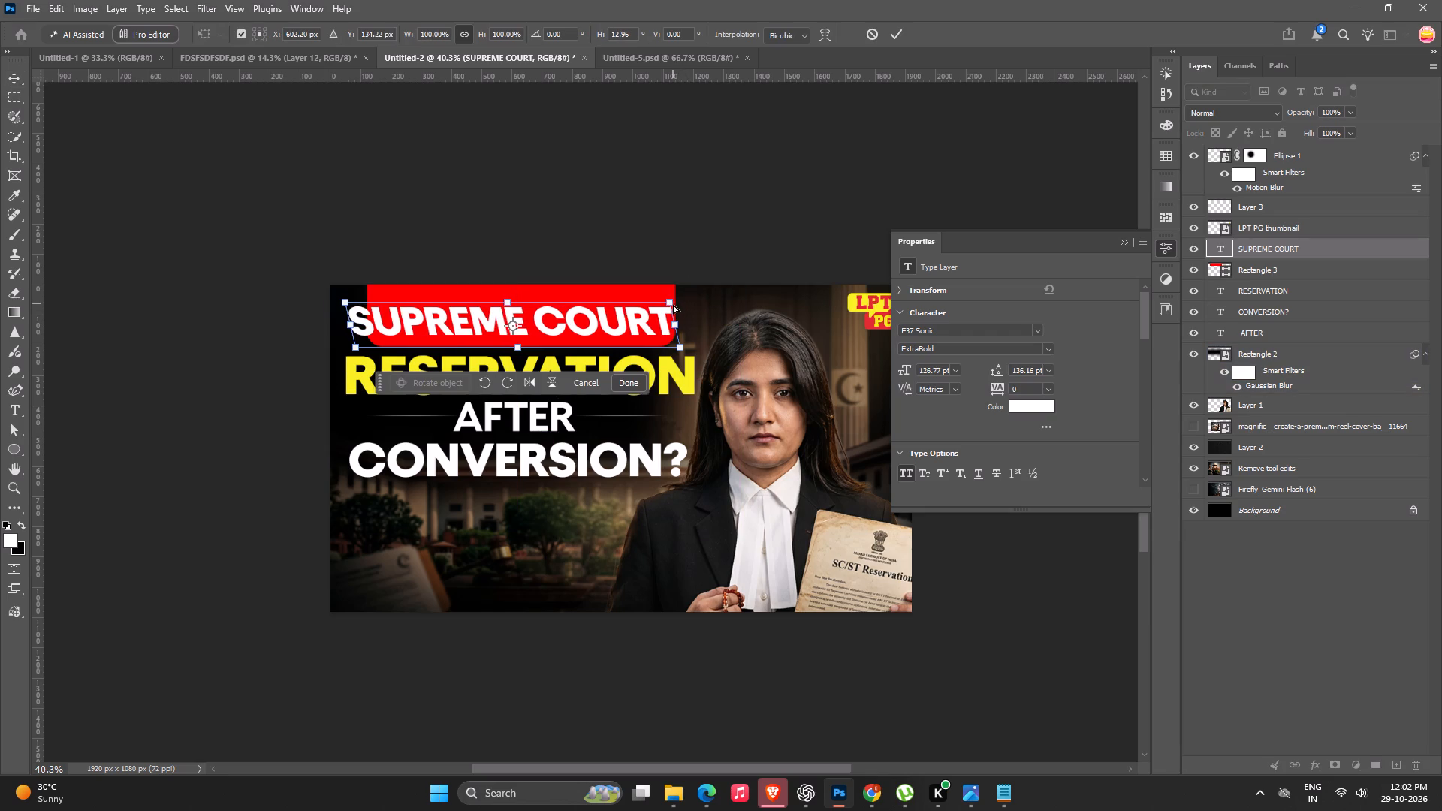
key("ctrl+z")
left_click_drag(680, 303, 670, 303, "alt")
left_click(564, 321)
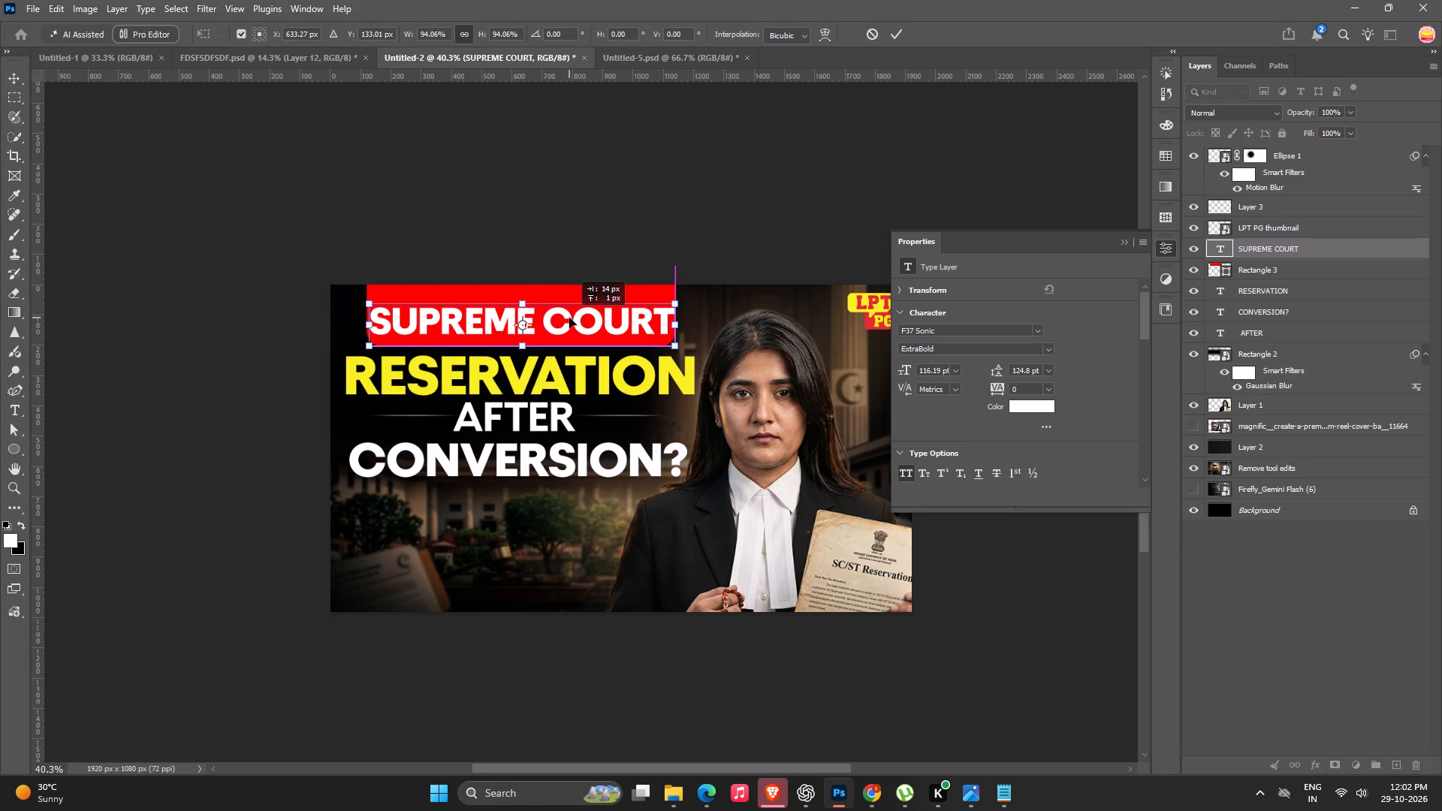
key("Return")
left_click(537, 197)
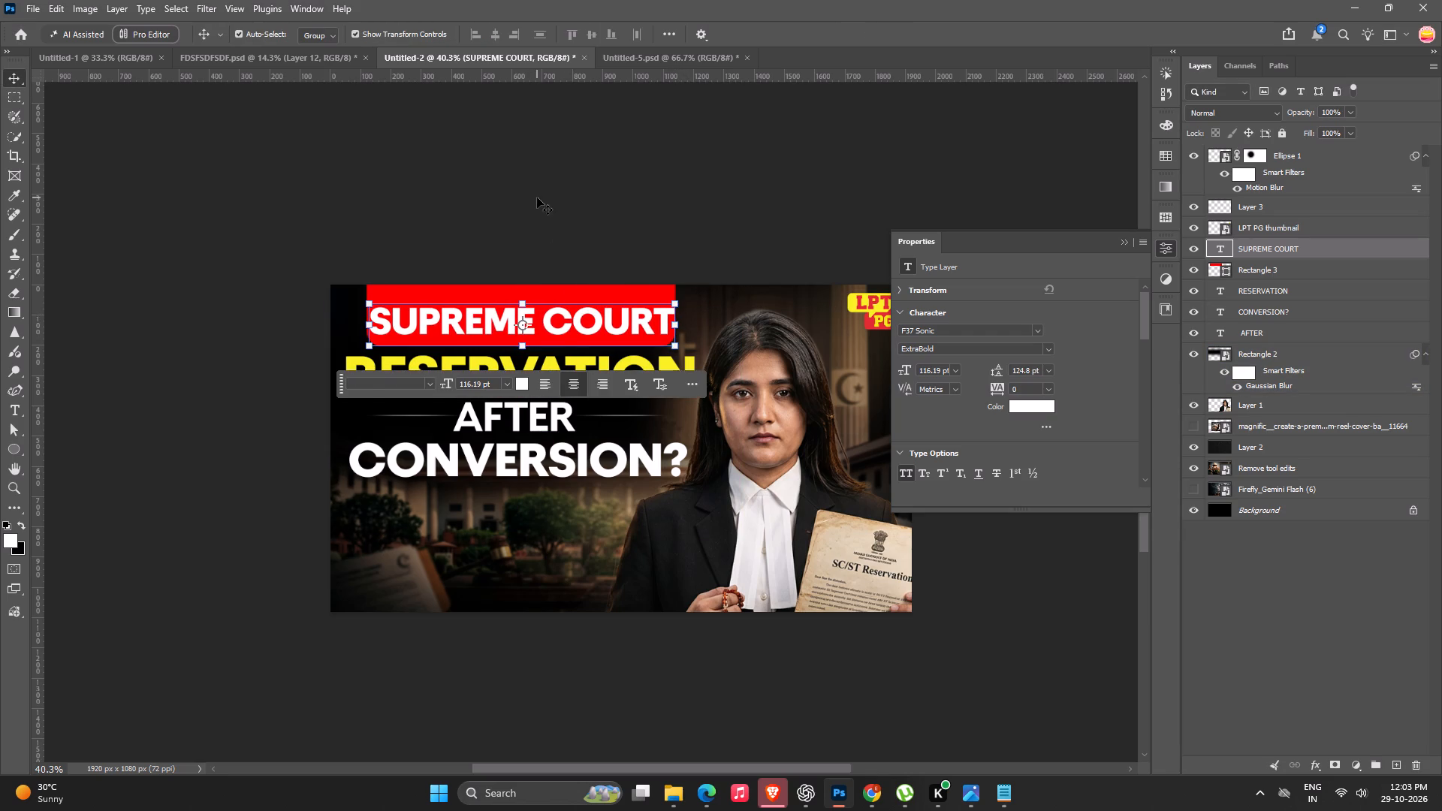
Change the SUPREME COURT text's font to Anton Regular.
scroll(637, 349, "down", 6, "ctrl")
scroll(508, 428, "up", 6, "ctrl")
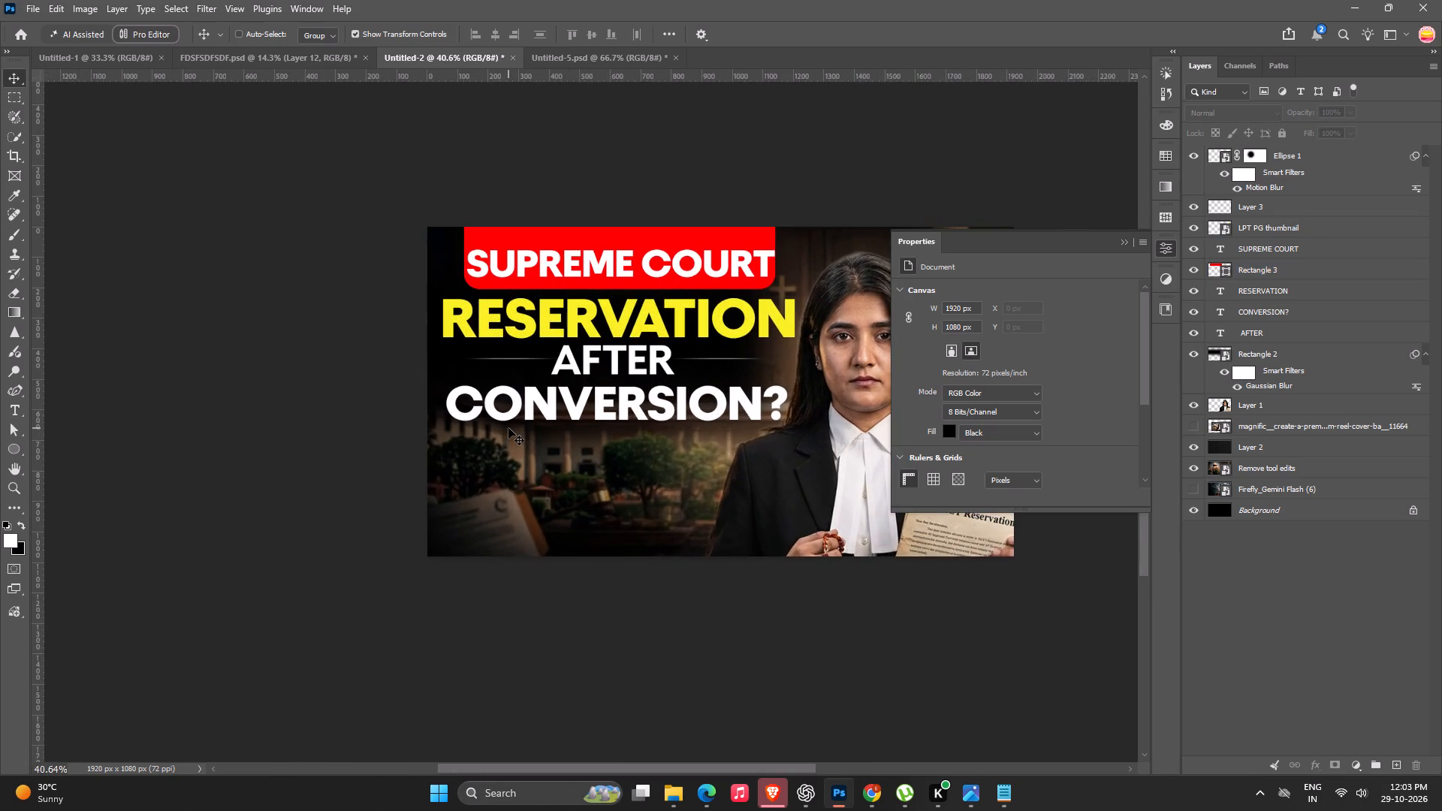
key("space")
key("space")
key("space")
left_click_drag(625, 394, 545, 412)
left_click(594, 282)
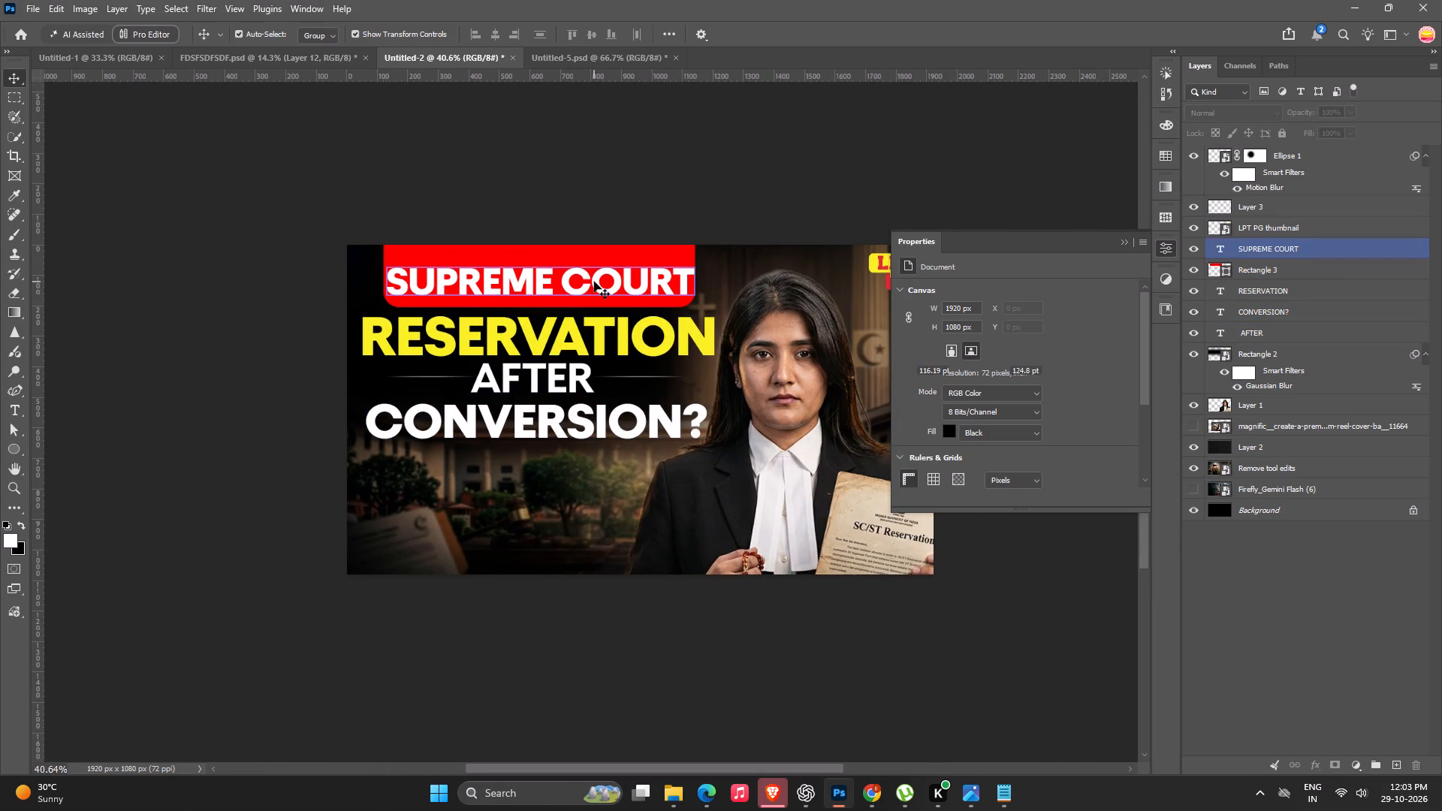
left_click(984, 330)
key("BackSpace")
key("BackSpace")
type("anto")
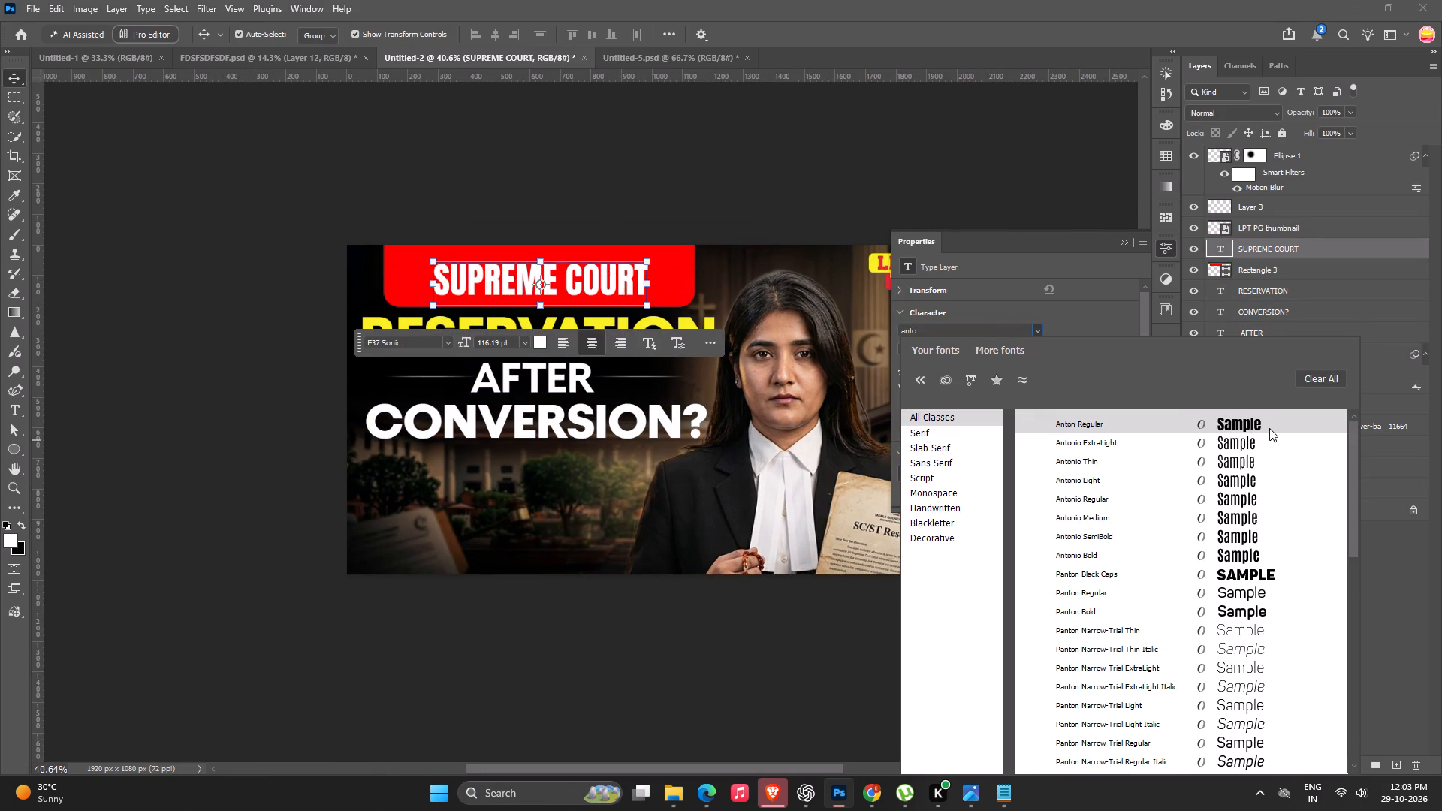
left_click(1269, 428)
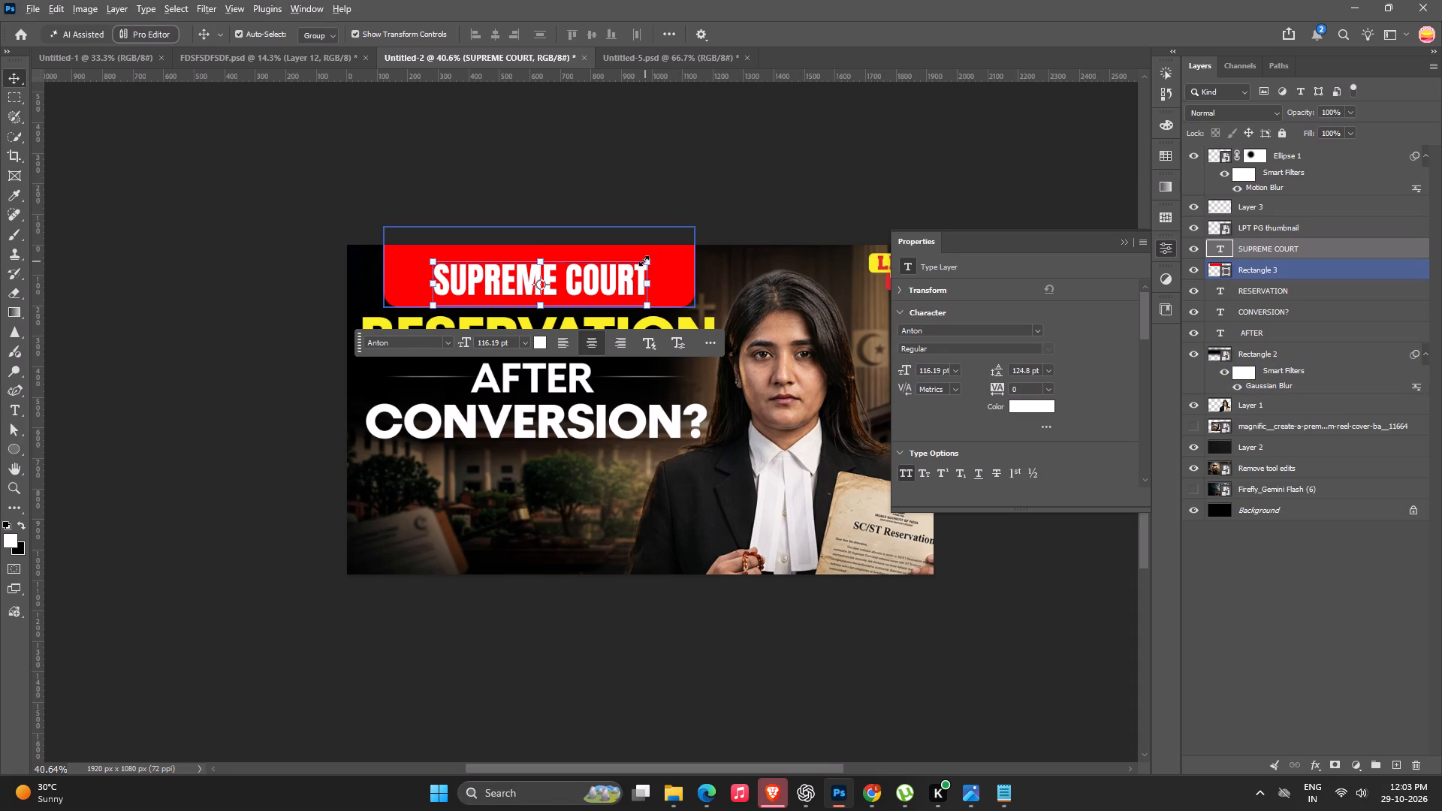
Scale SUPREME COURT up proportionally about its centre to 162.13 pt so it fills the red banner's width.
left_click_drag(644, 260, 682, 243, "alt")
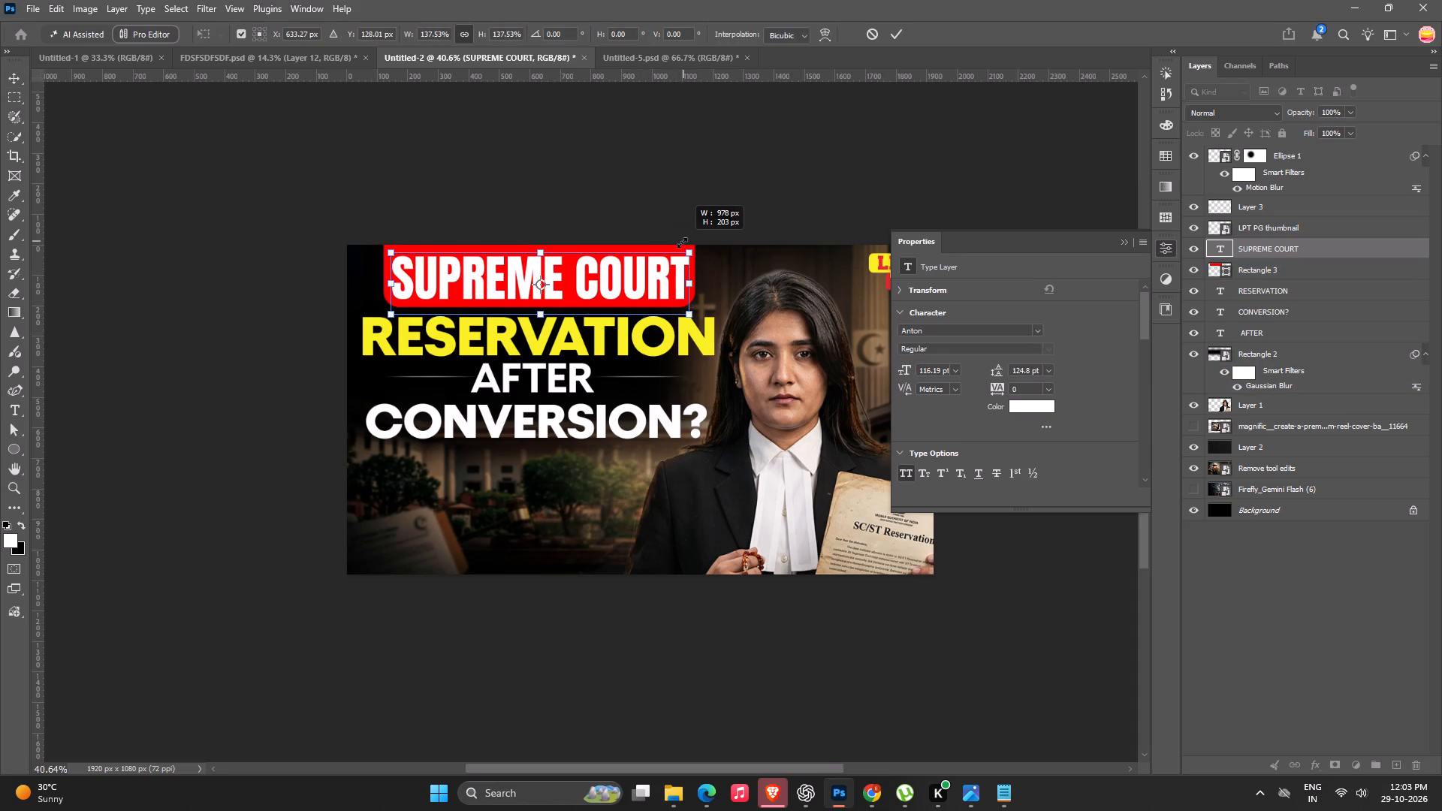
left_click_drag(682, 243, 685, 242, "alt")
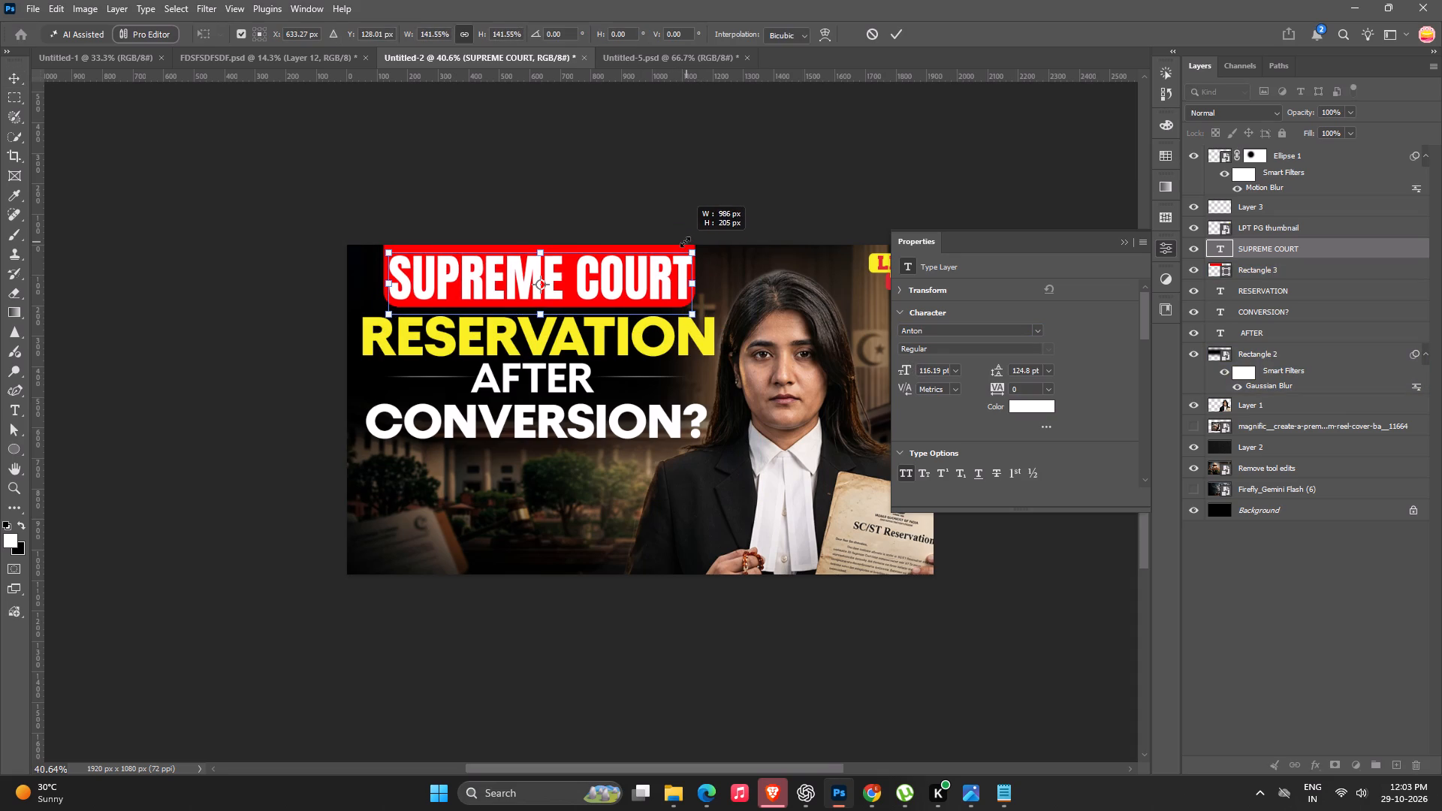
left_click_drag(685, 242, 684, 242, "alt")
key("Return")
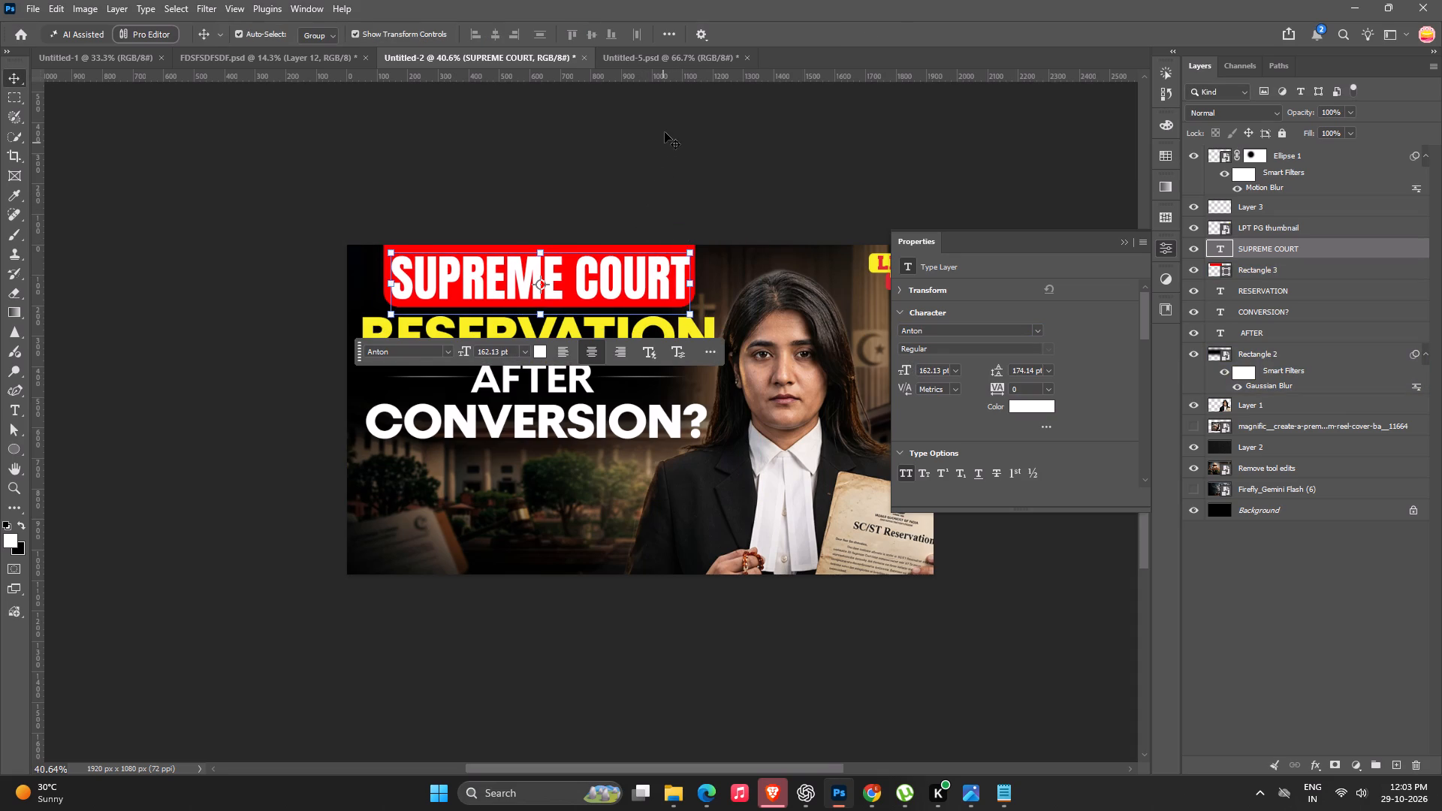
left_click(662, 134)
Reposition SUPREME COURT within the red banner, shifting it slightly sideways and nudging it down about 17 px to centre it.
left_click(570, 267)
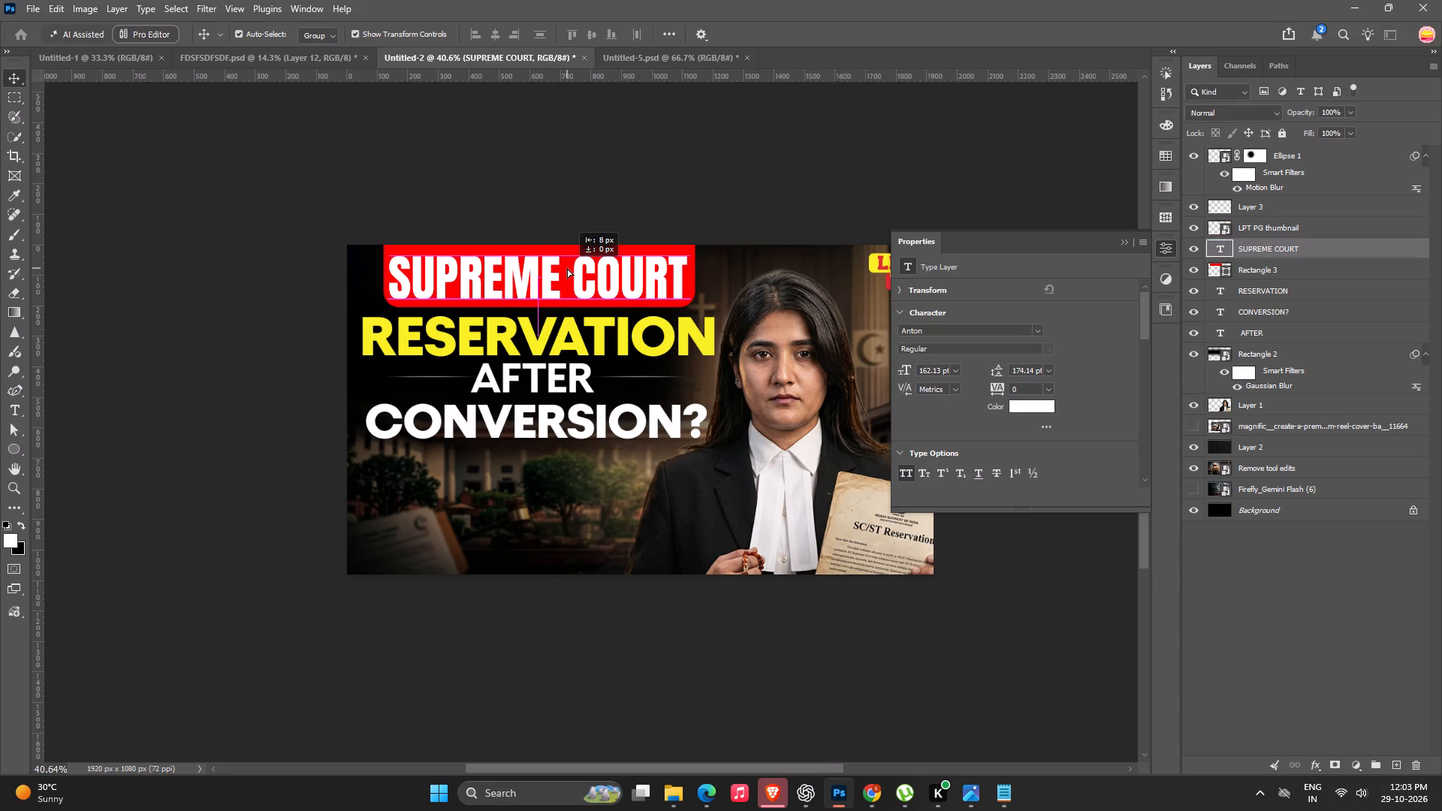
left_click(572, 153)
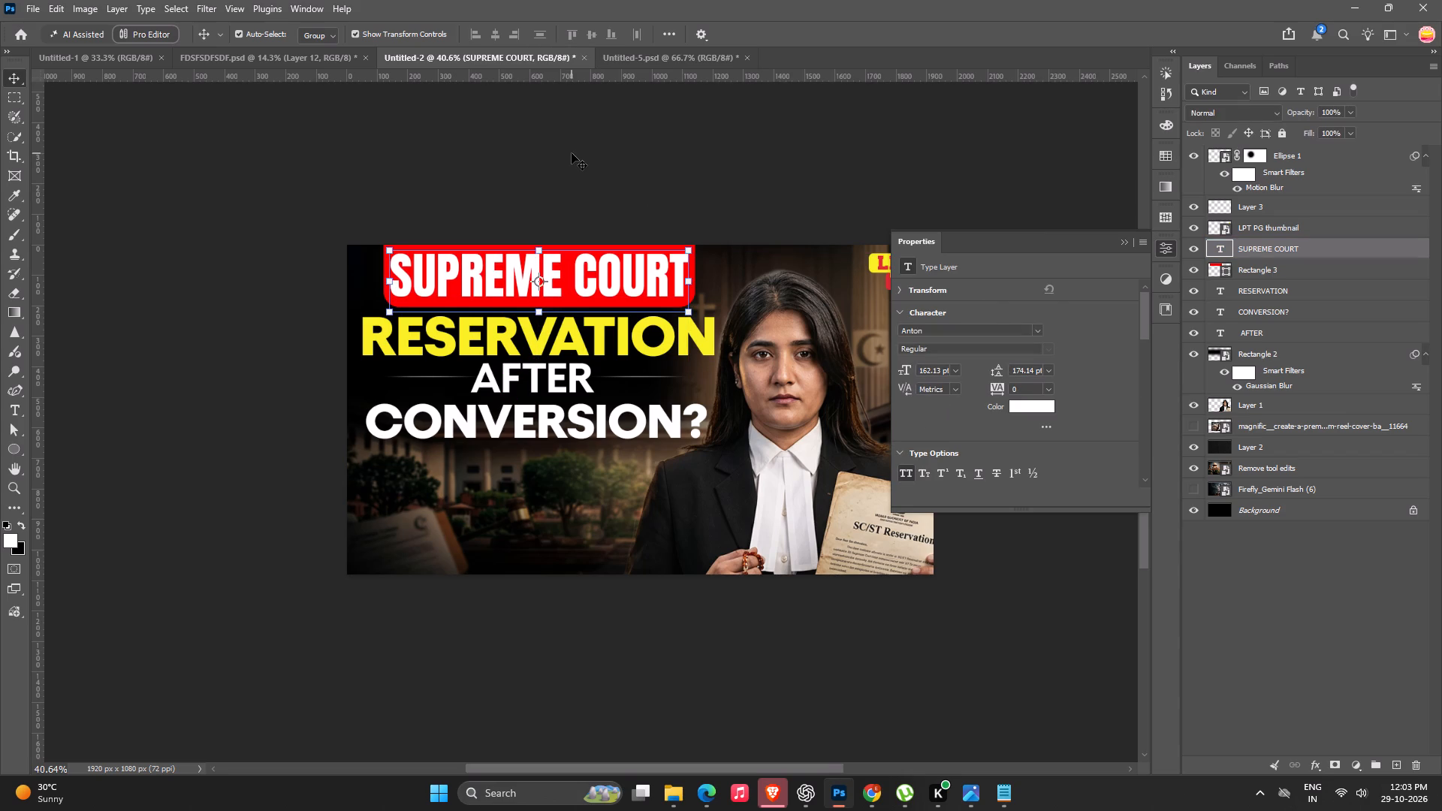
left_click(597, 270)
key("shift+Down")
key("shift+Down")
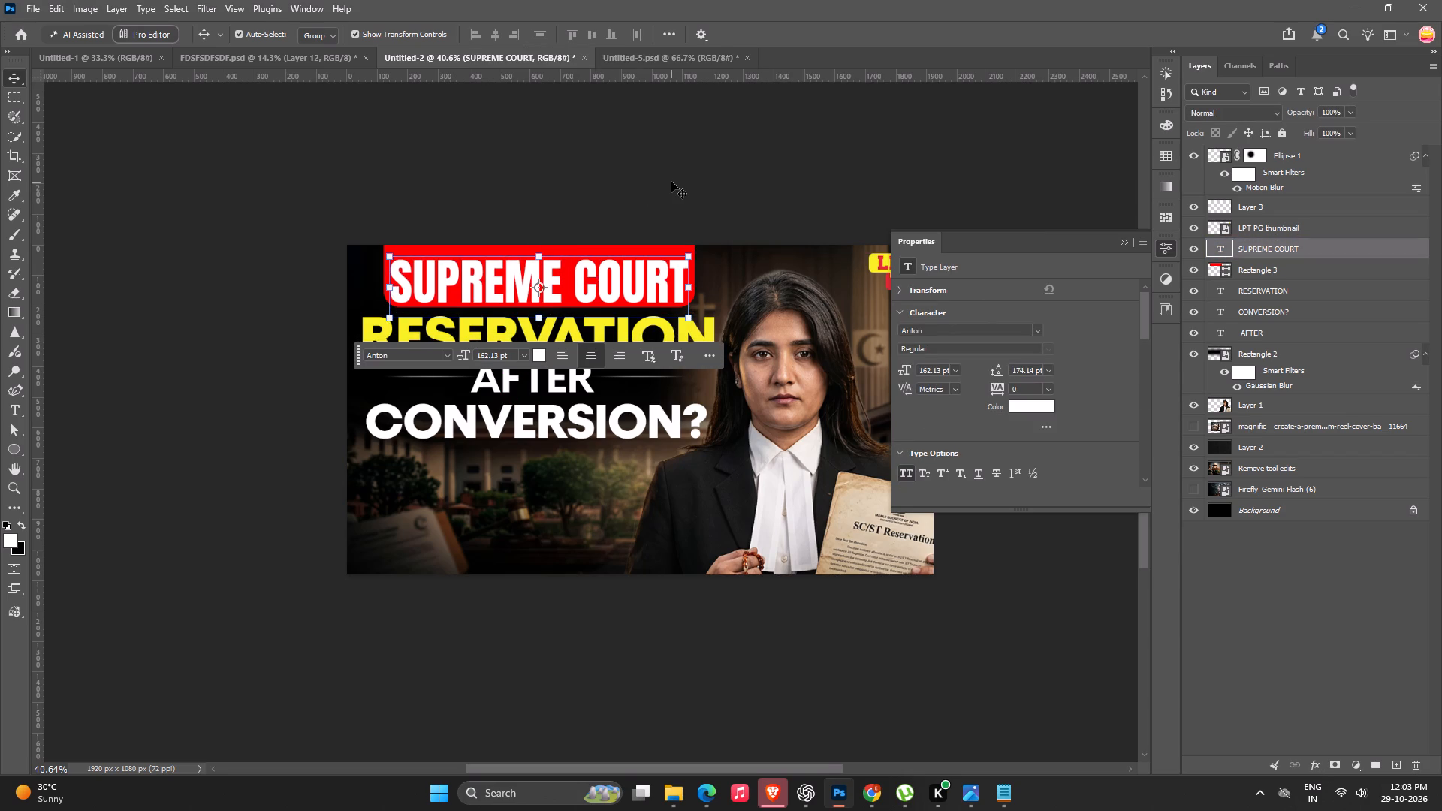
key("Up")
key("Up")
key("Up")
left_click(672, 180)
Open "3 checks after .psd" from the reel cover folder in File Explorer.
left_click(674, 793)
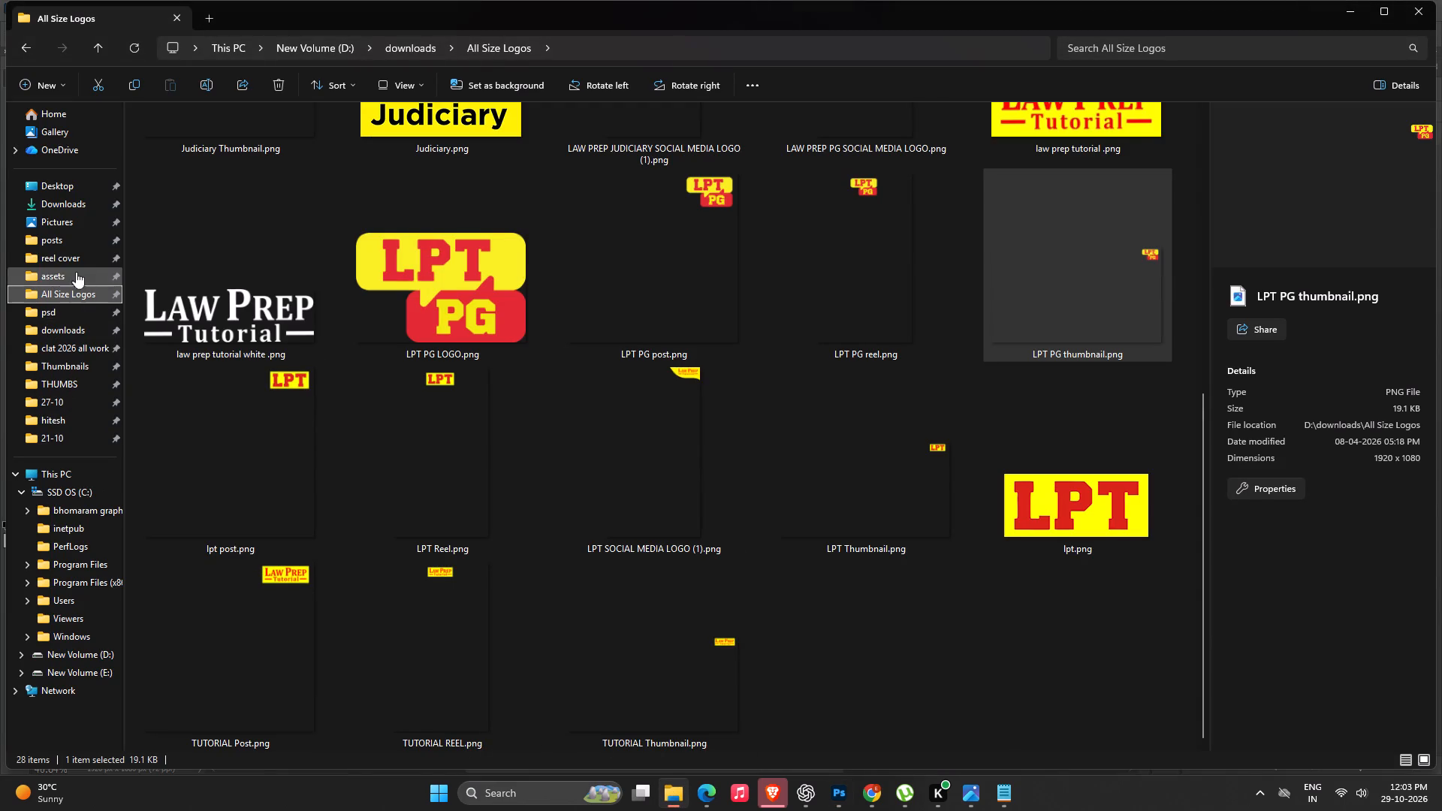
double_click(77, 263)
double_click(374, 160)
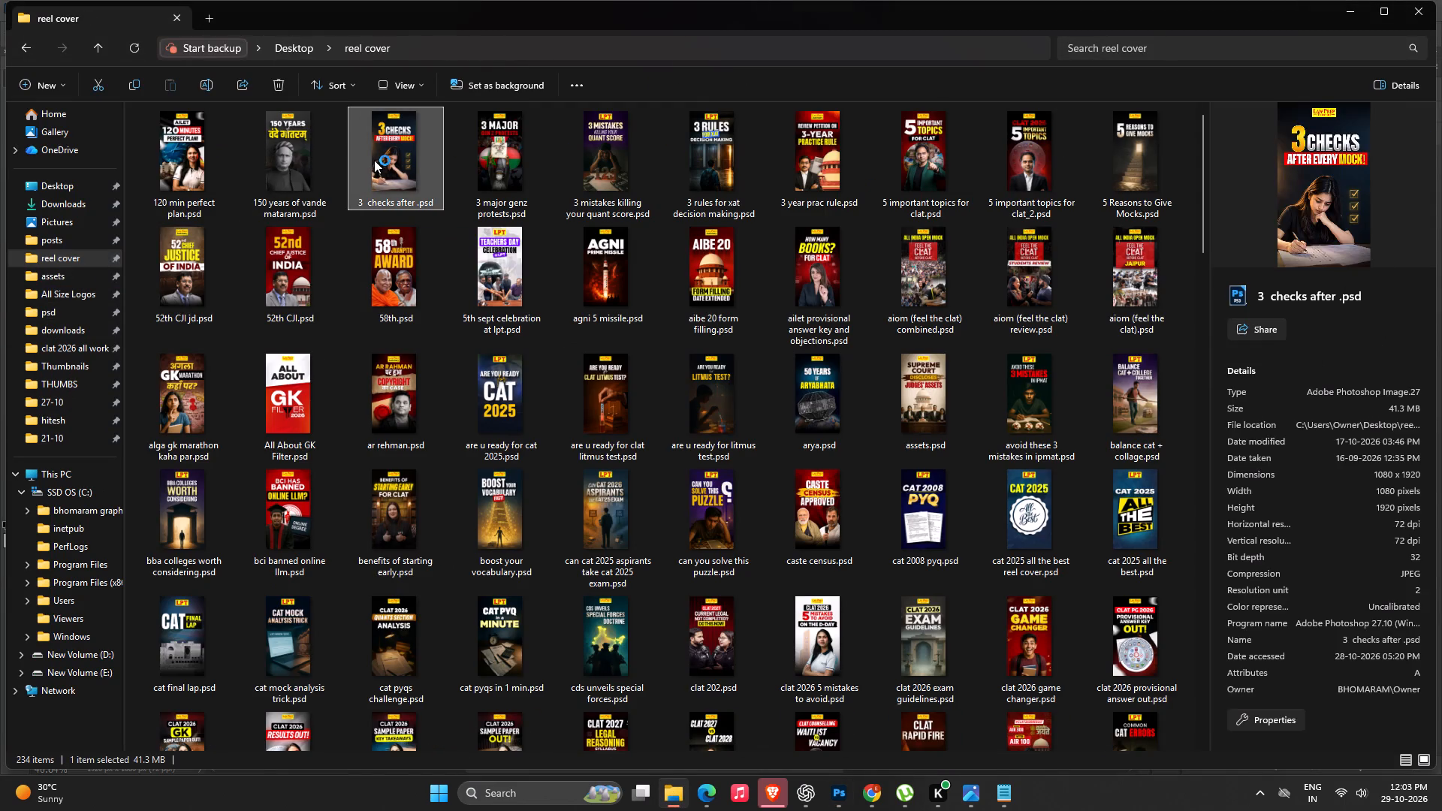
left_click(919, 180)
Copy the layer style of the CHECKS text and paste it onto the SUPREME COURT text in Untitled-2.
left_click(656, 300)
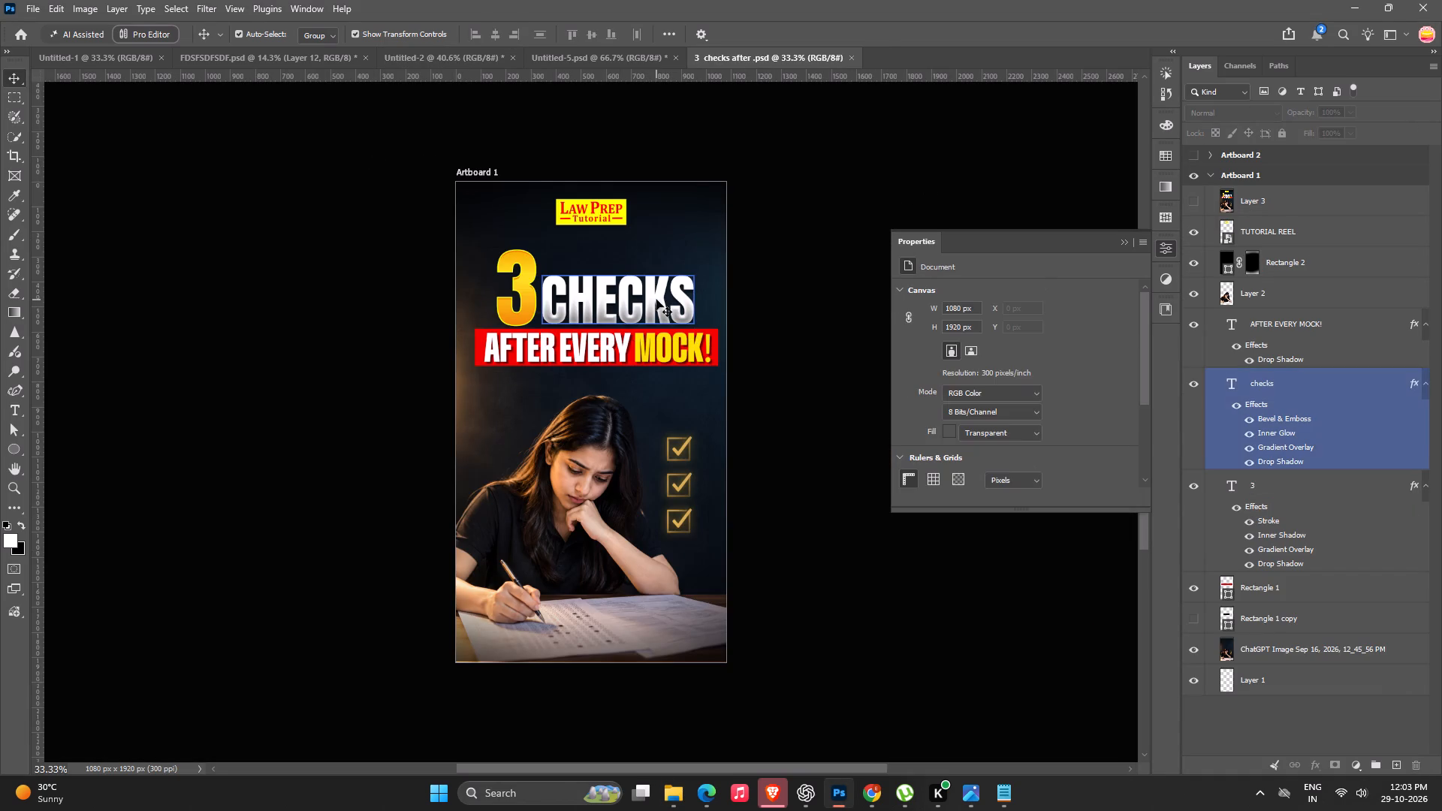
right_click(1303, 386)
left_click(1202, 494)
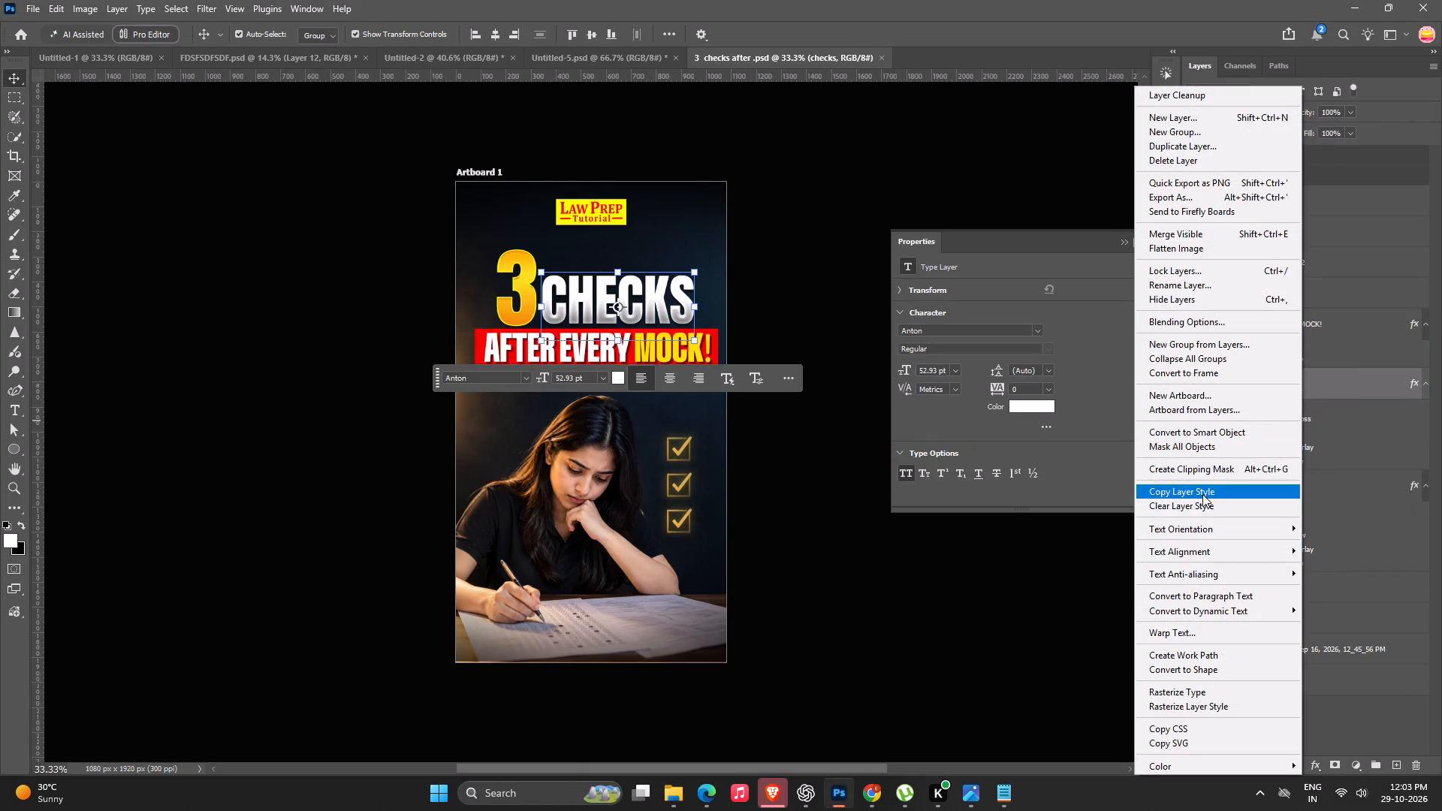
left_click(572, 56)
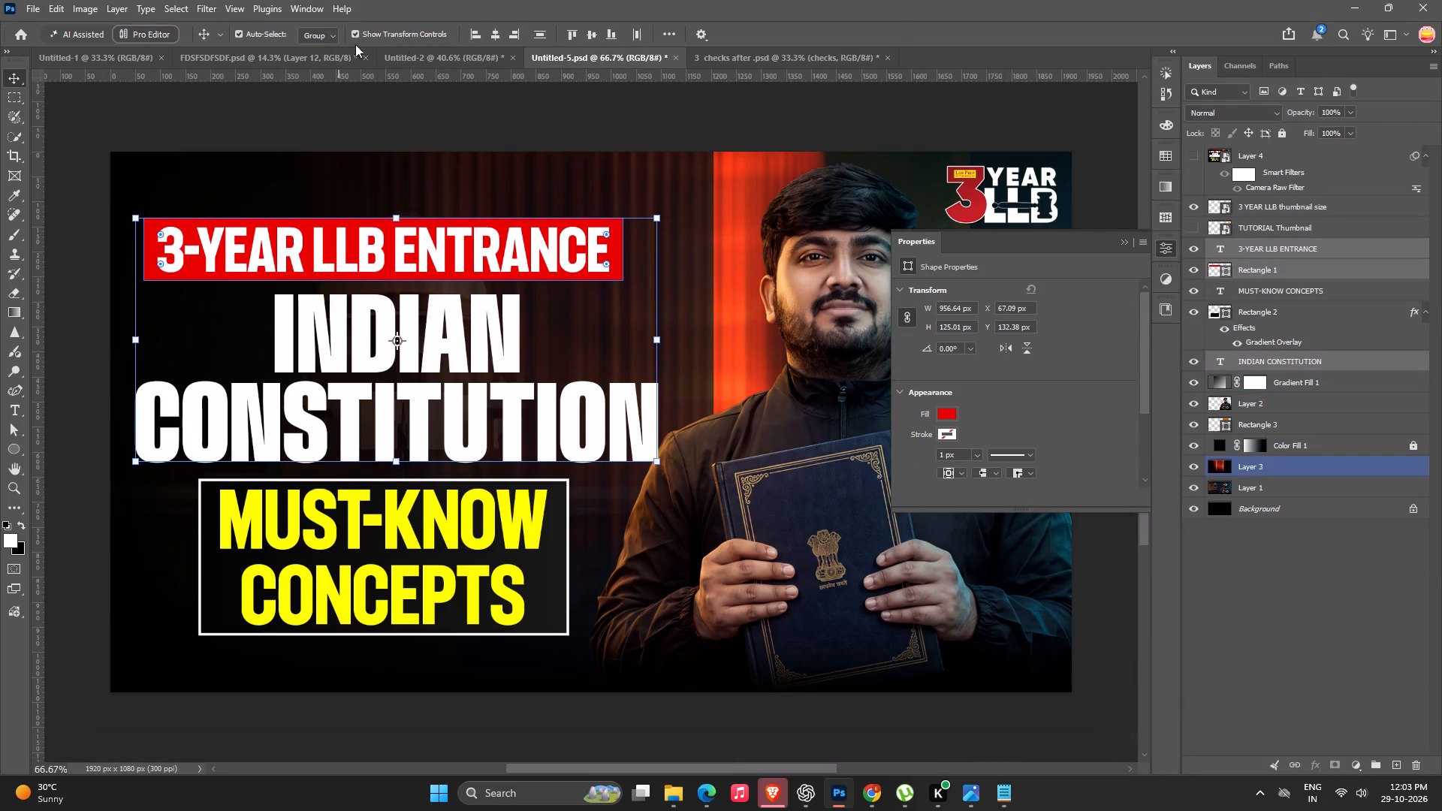
left_click(429, 62)
key("space")
key("space")
key("space")
key("space")
key("space")
left_click_drag(578, 339, 488, 348)
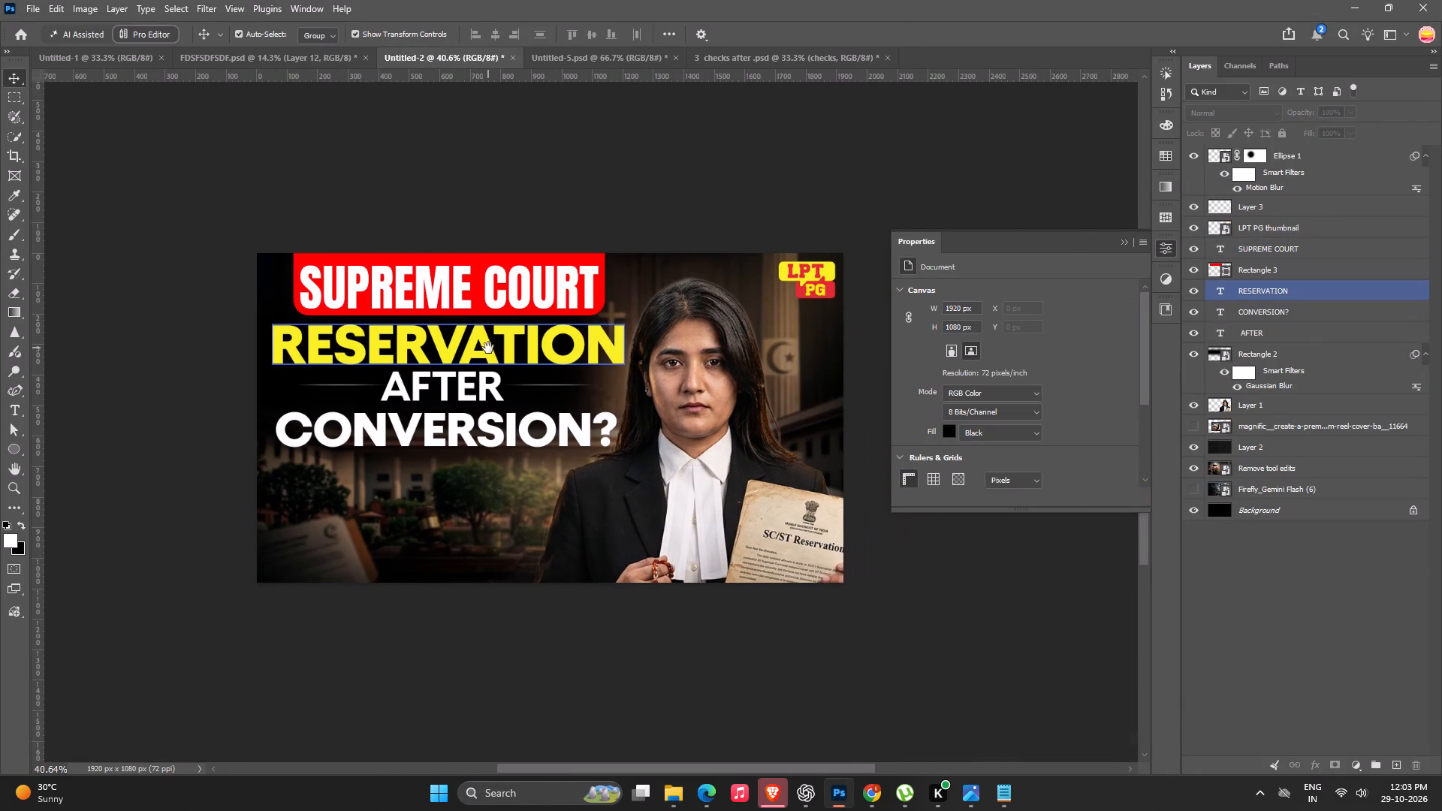
left_click_drag(488, 348, 489, 348)
left_click(520, 281)
right_click(1383, 252)
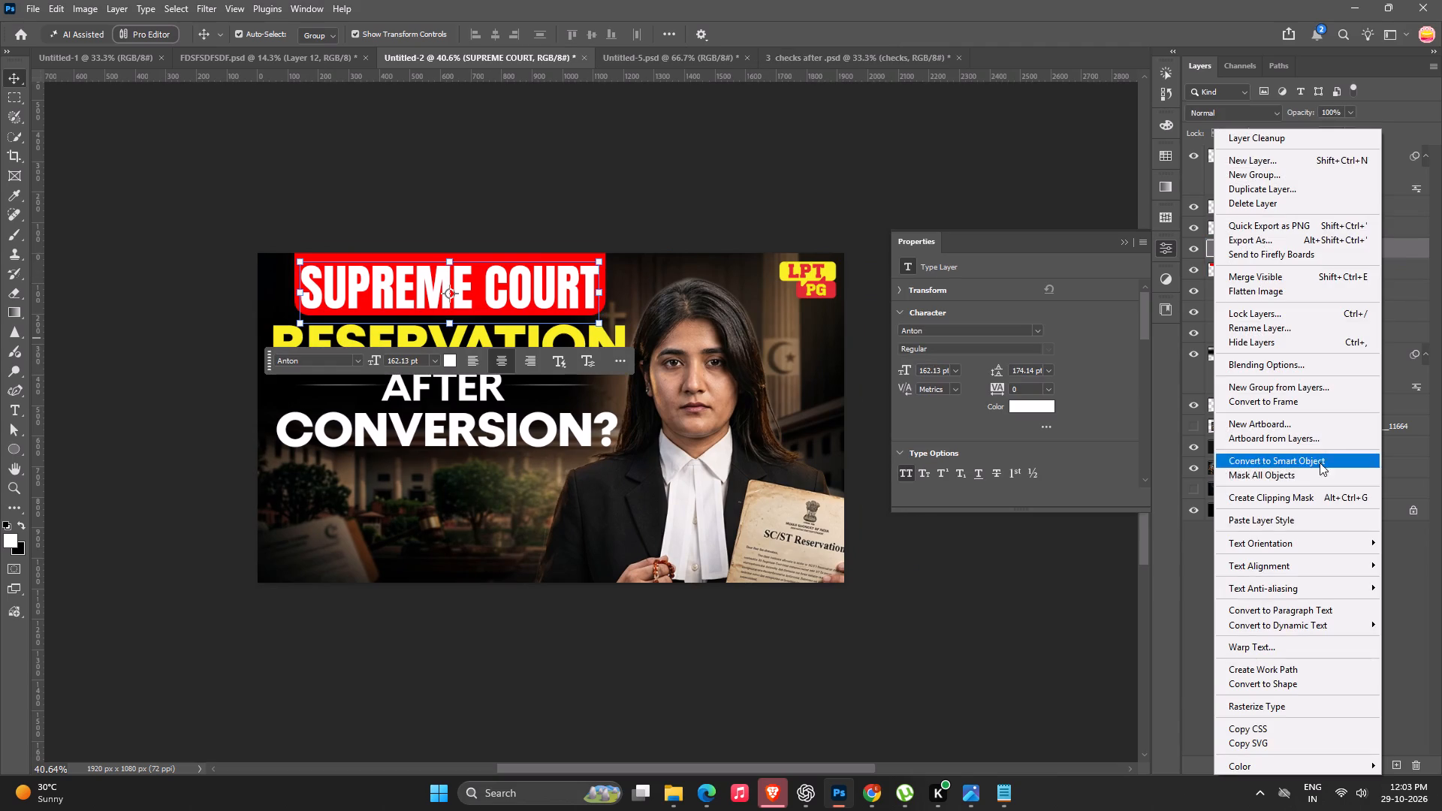
left_click(1297, 520)
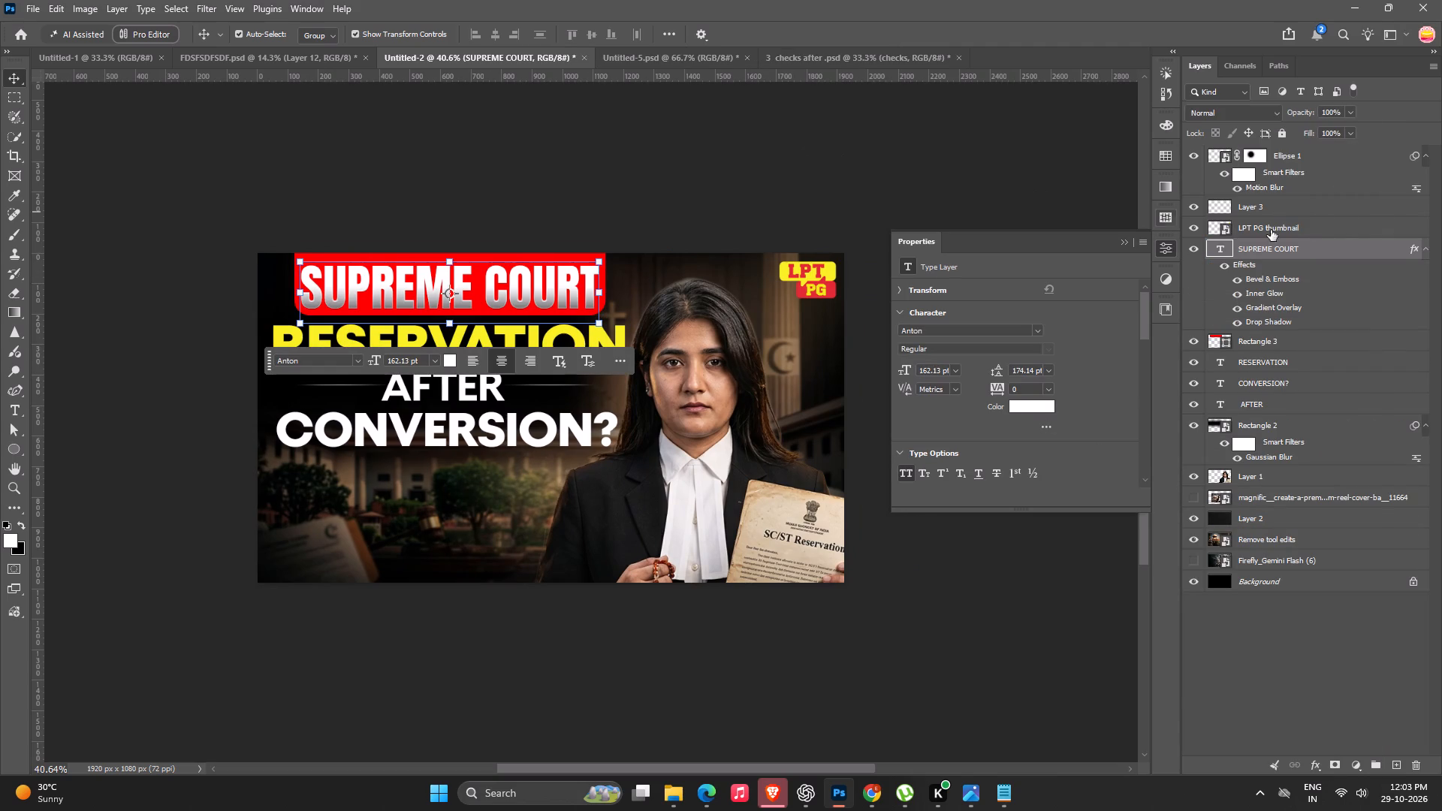
Change the black stop of SUPREME COURT's Gradient Overlay to light grey a49e9e.
double_click(1269, 278)
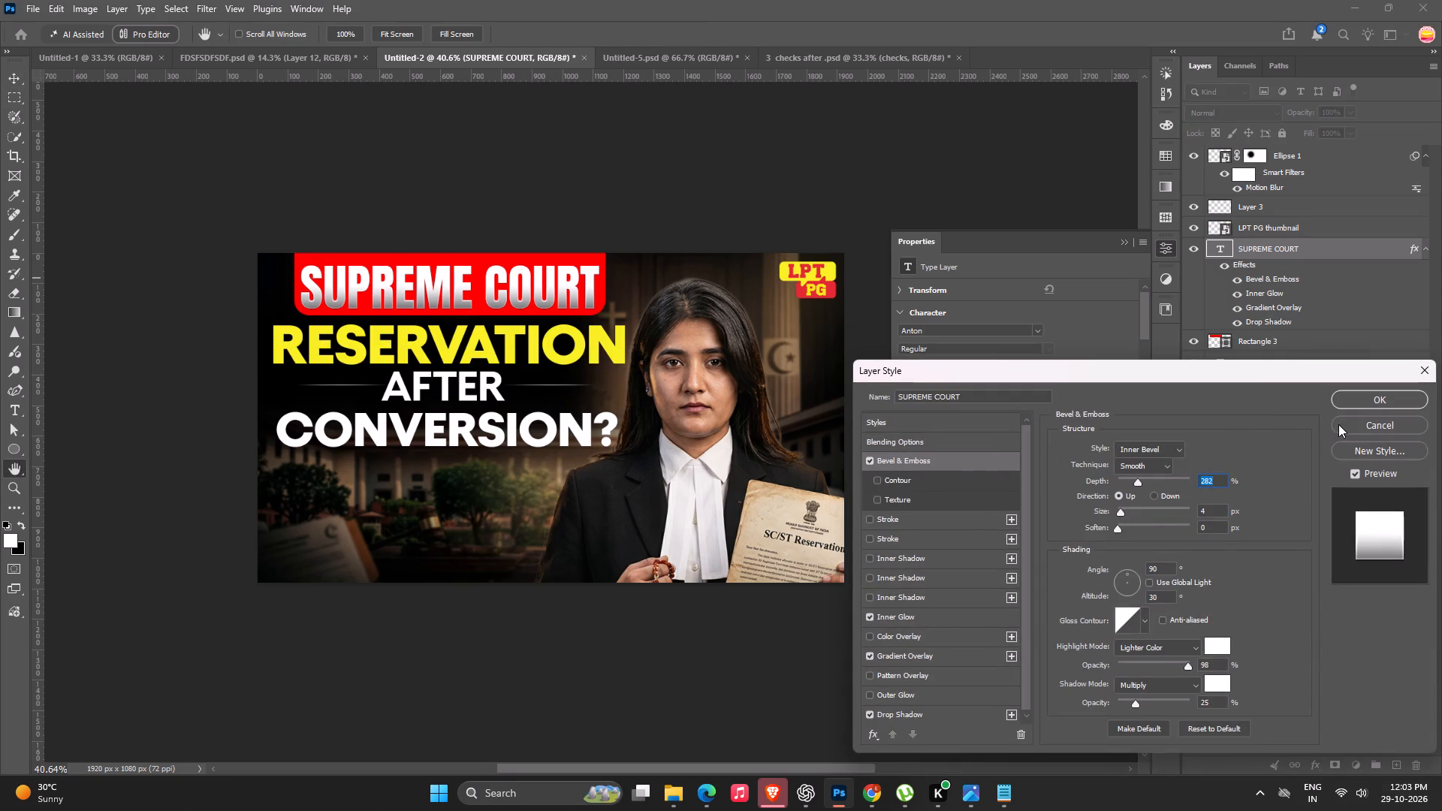
left_click(1338, 424)
double_click(1277, 306)
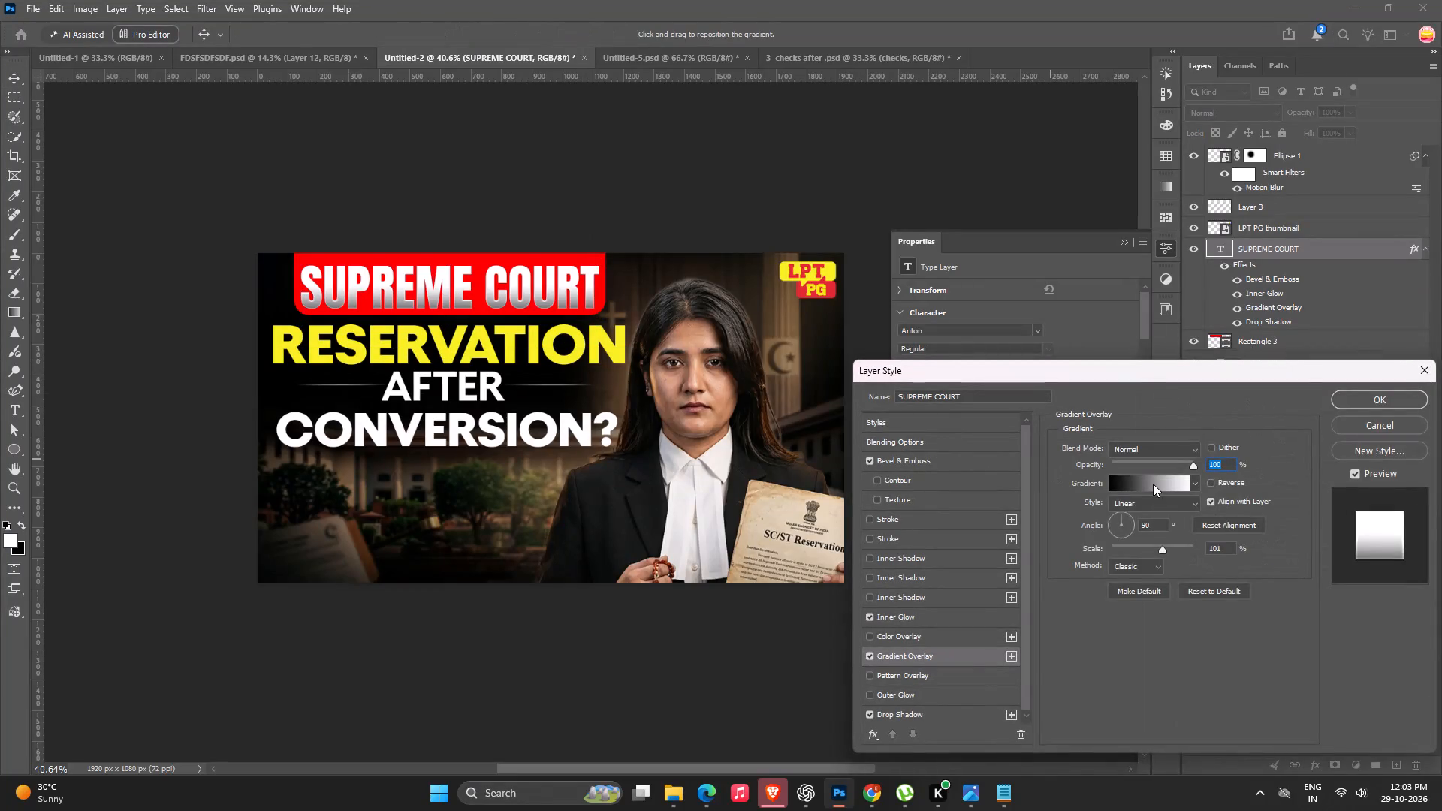
left_click(1153, 484)
double_click(1112, 663)
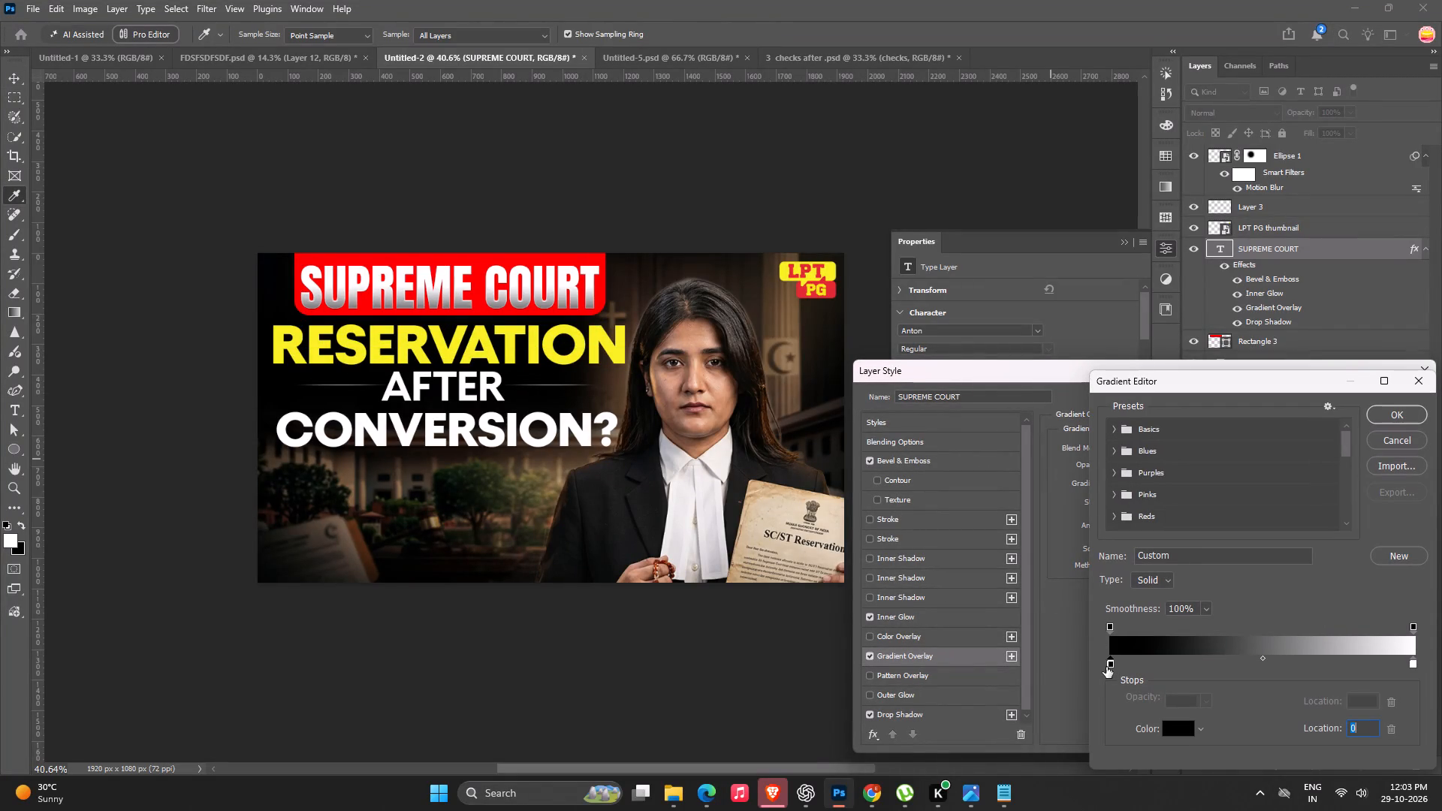
double_click(1107, 667)
left_click(923, 541)
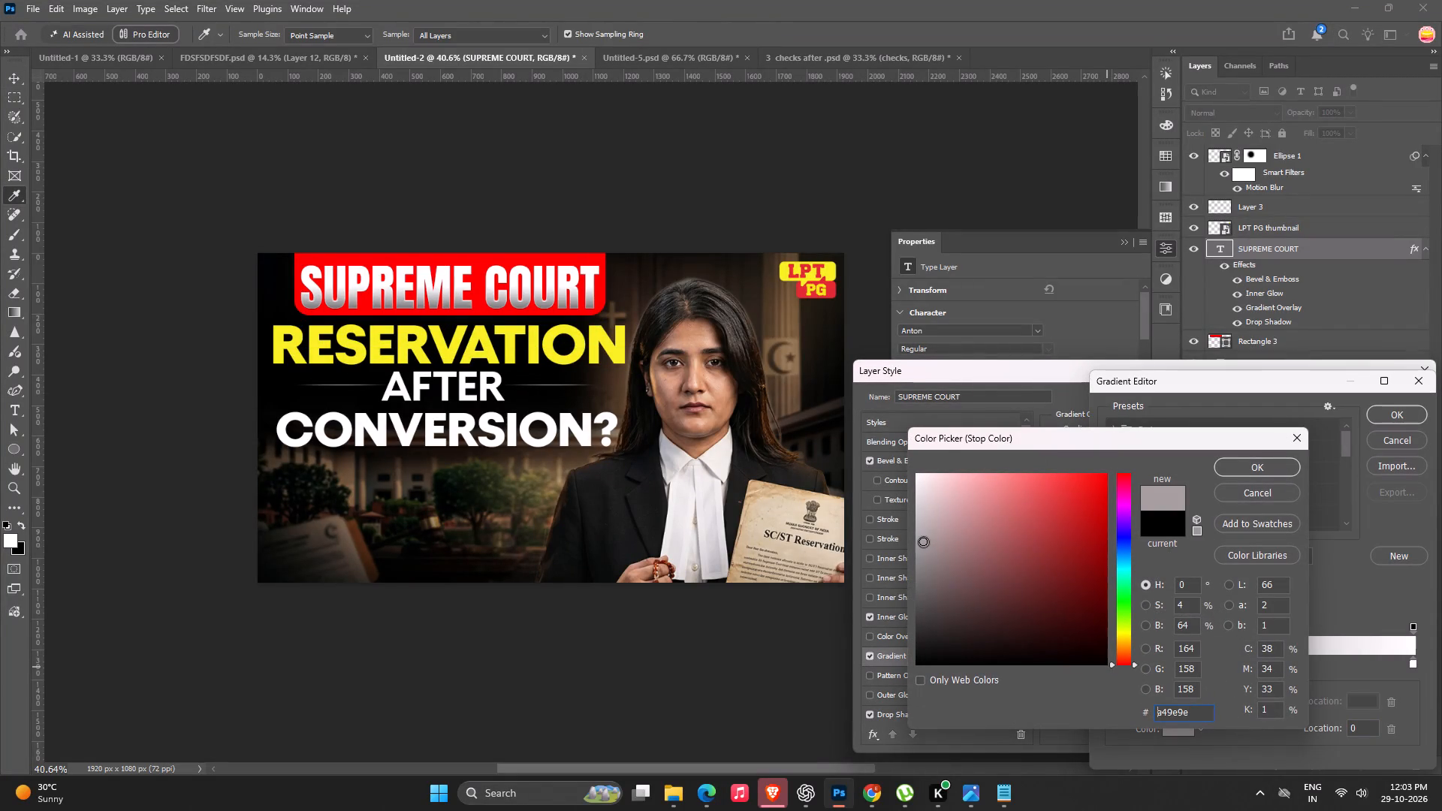
left_click(1217, 472)
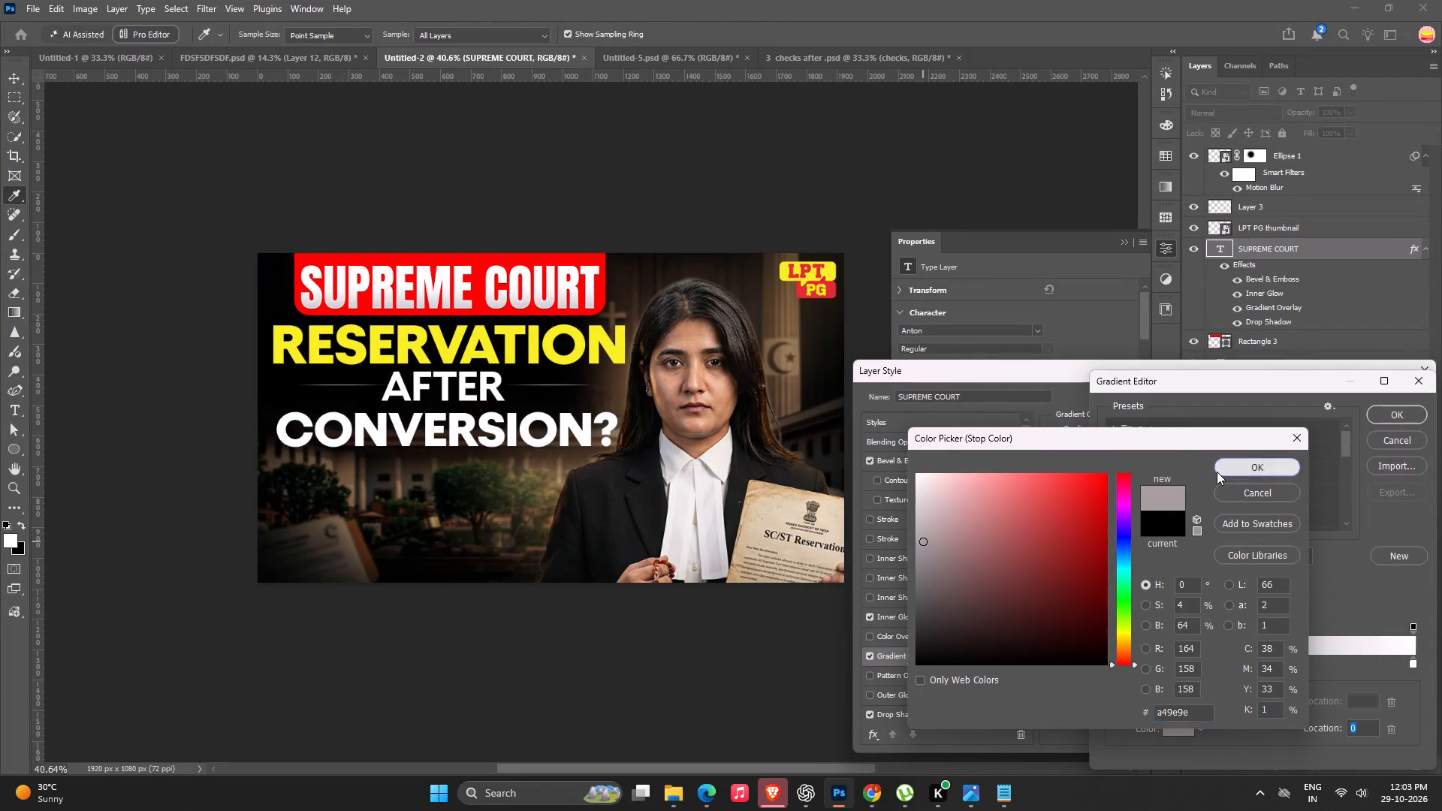
left_click(1381, 409)
left_click(757, 129)
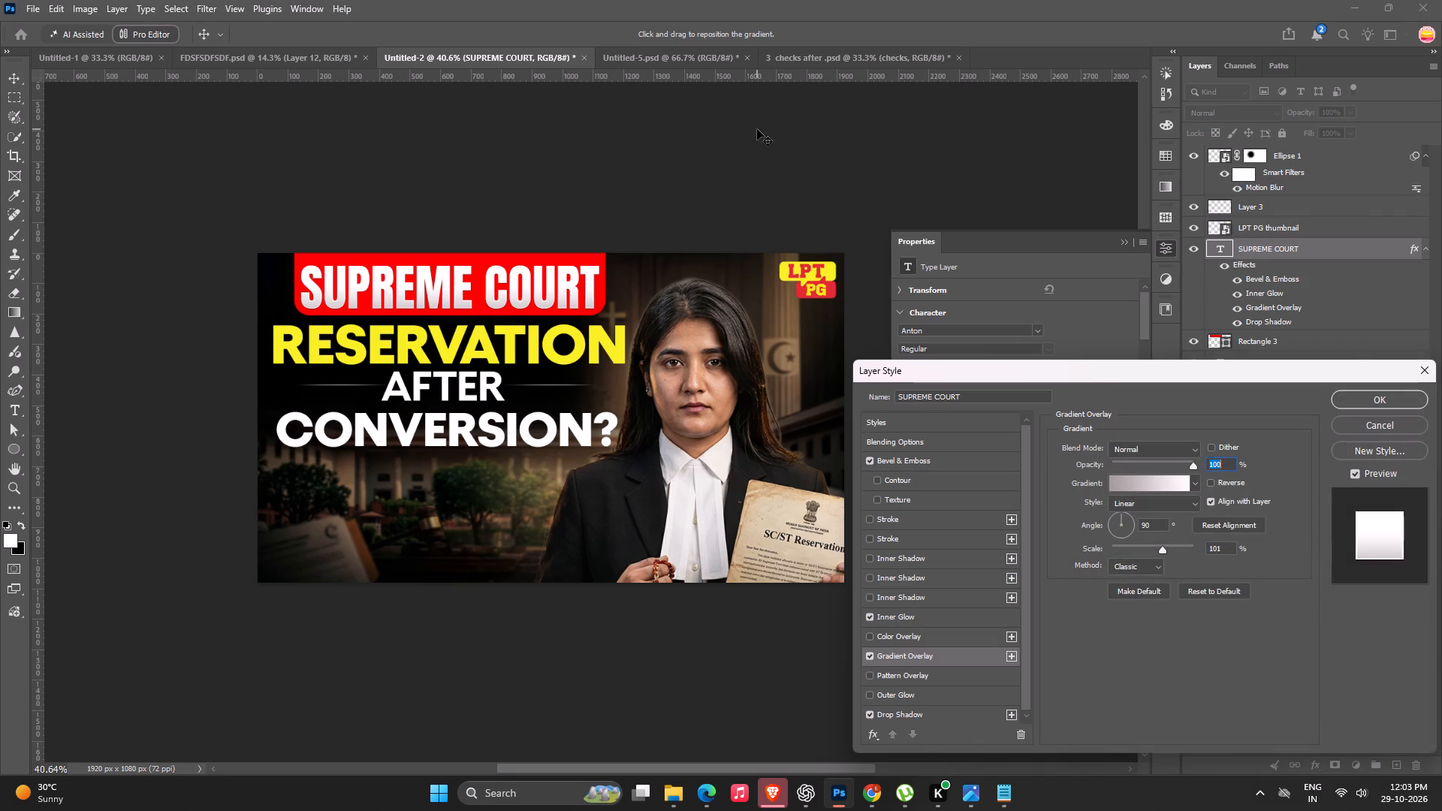
left_click(700, 203)
left_click(1339, 396)
left_click(724, 160)
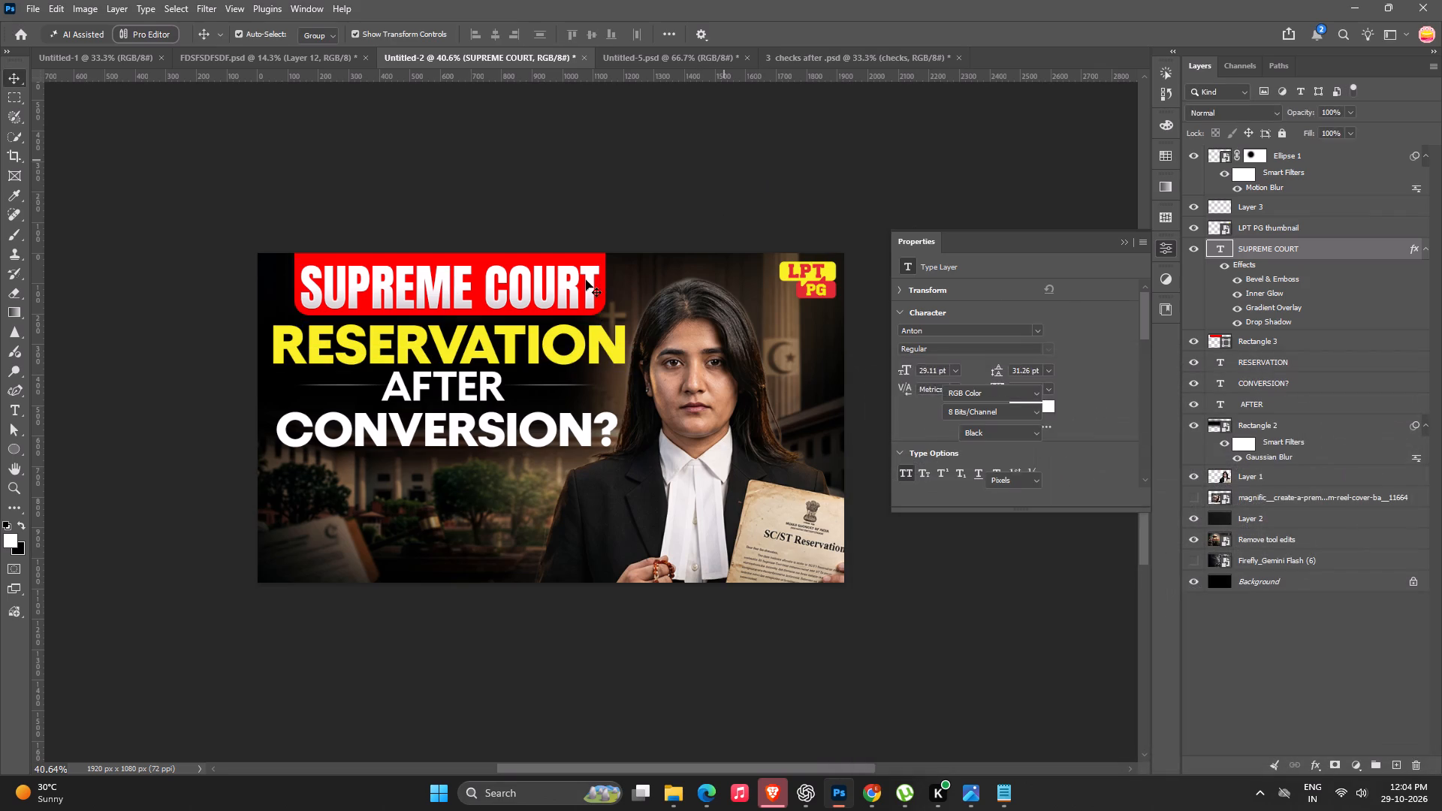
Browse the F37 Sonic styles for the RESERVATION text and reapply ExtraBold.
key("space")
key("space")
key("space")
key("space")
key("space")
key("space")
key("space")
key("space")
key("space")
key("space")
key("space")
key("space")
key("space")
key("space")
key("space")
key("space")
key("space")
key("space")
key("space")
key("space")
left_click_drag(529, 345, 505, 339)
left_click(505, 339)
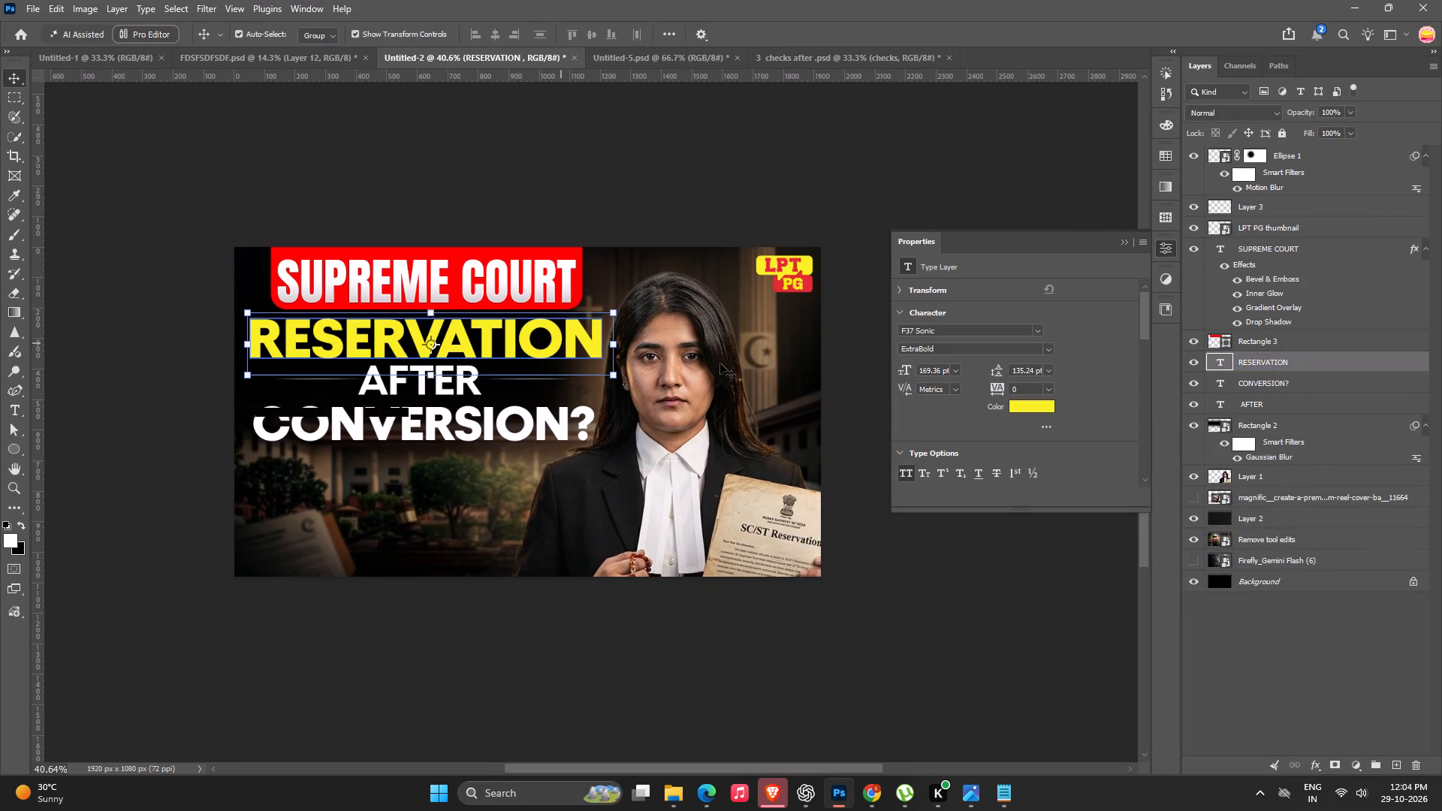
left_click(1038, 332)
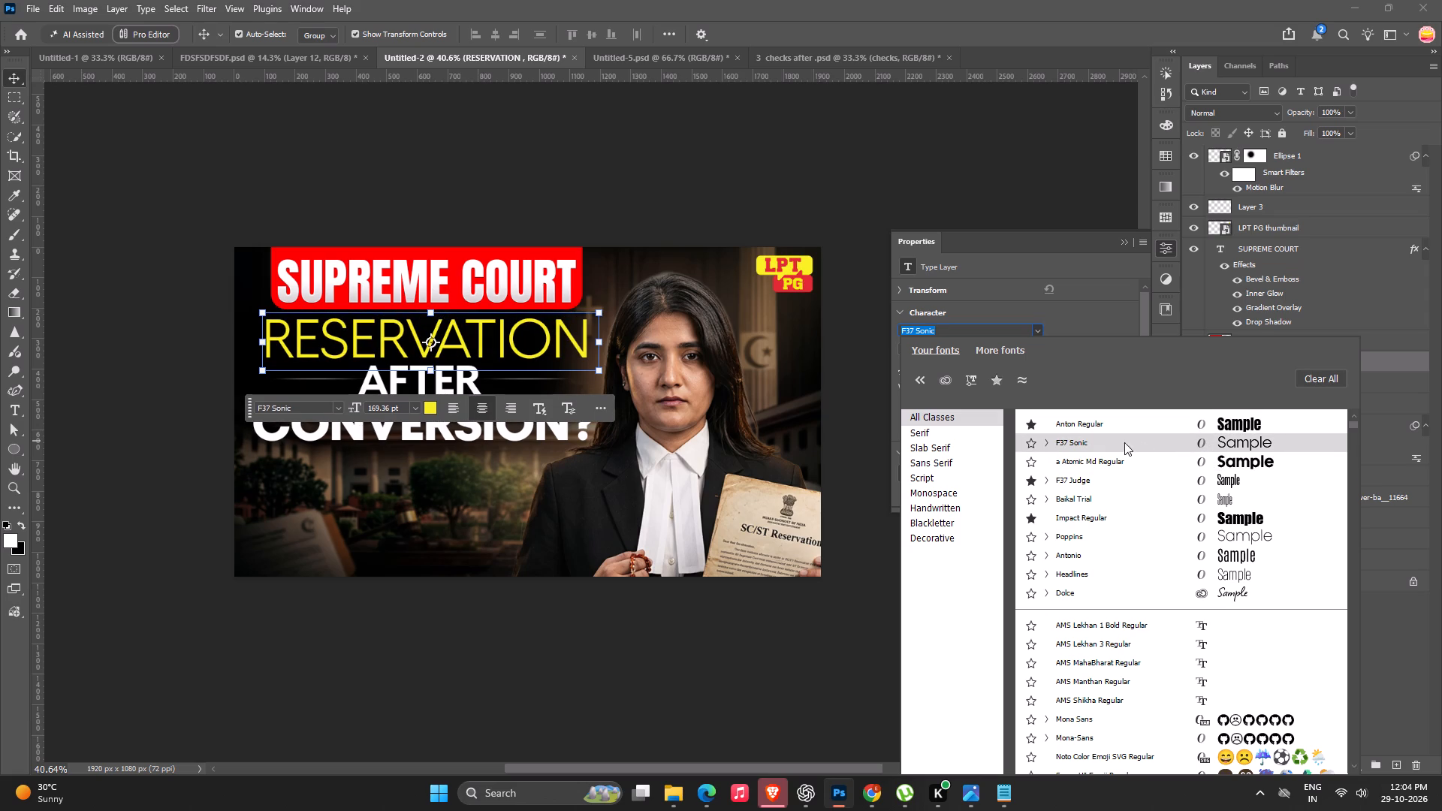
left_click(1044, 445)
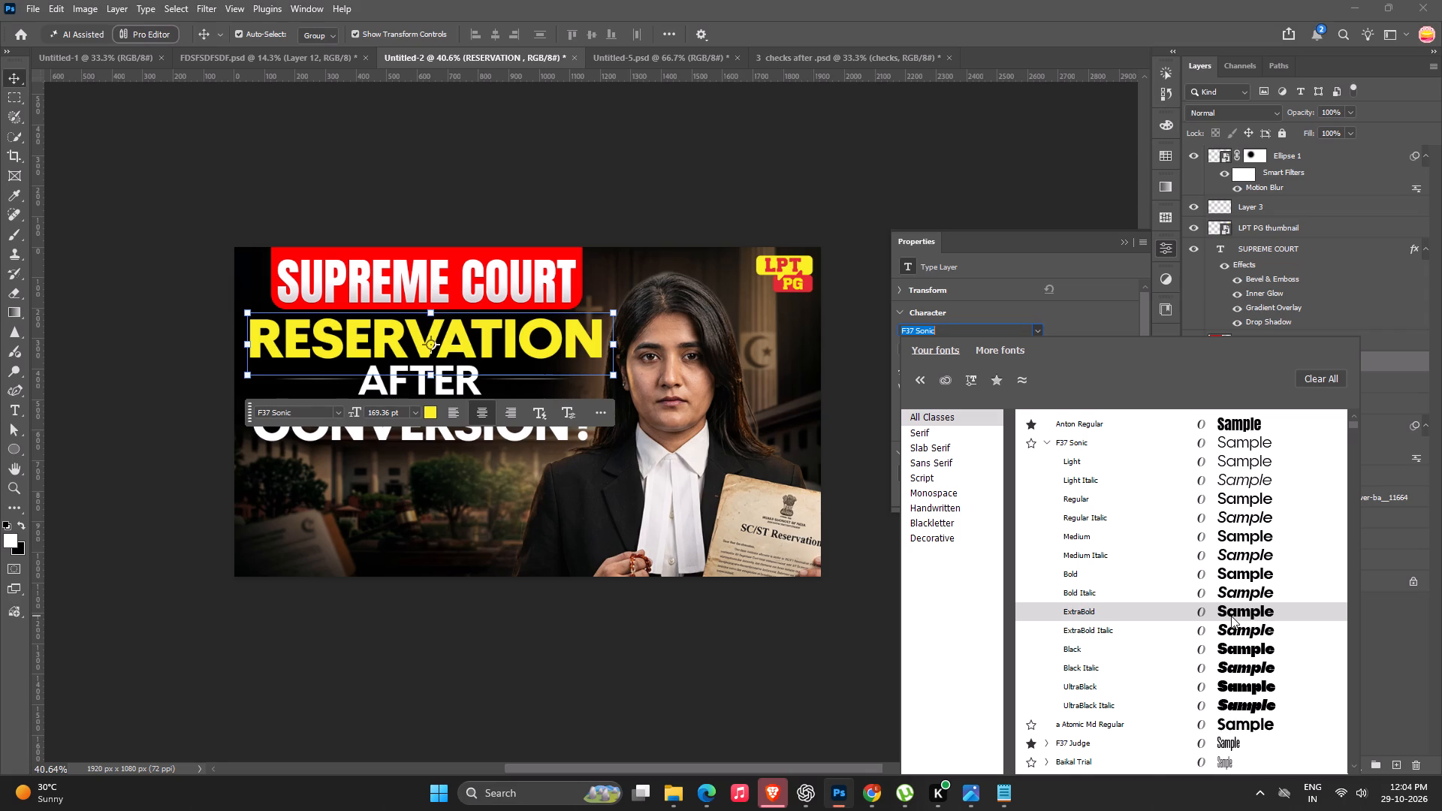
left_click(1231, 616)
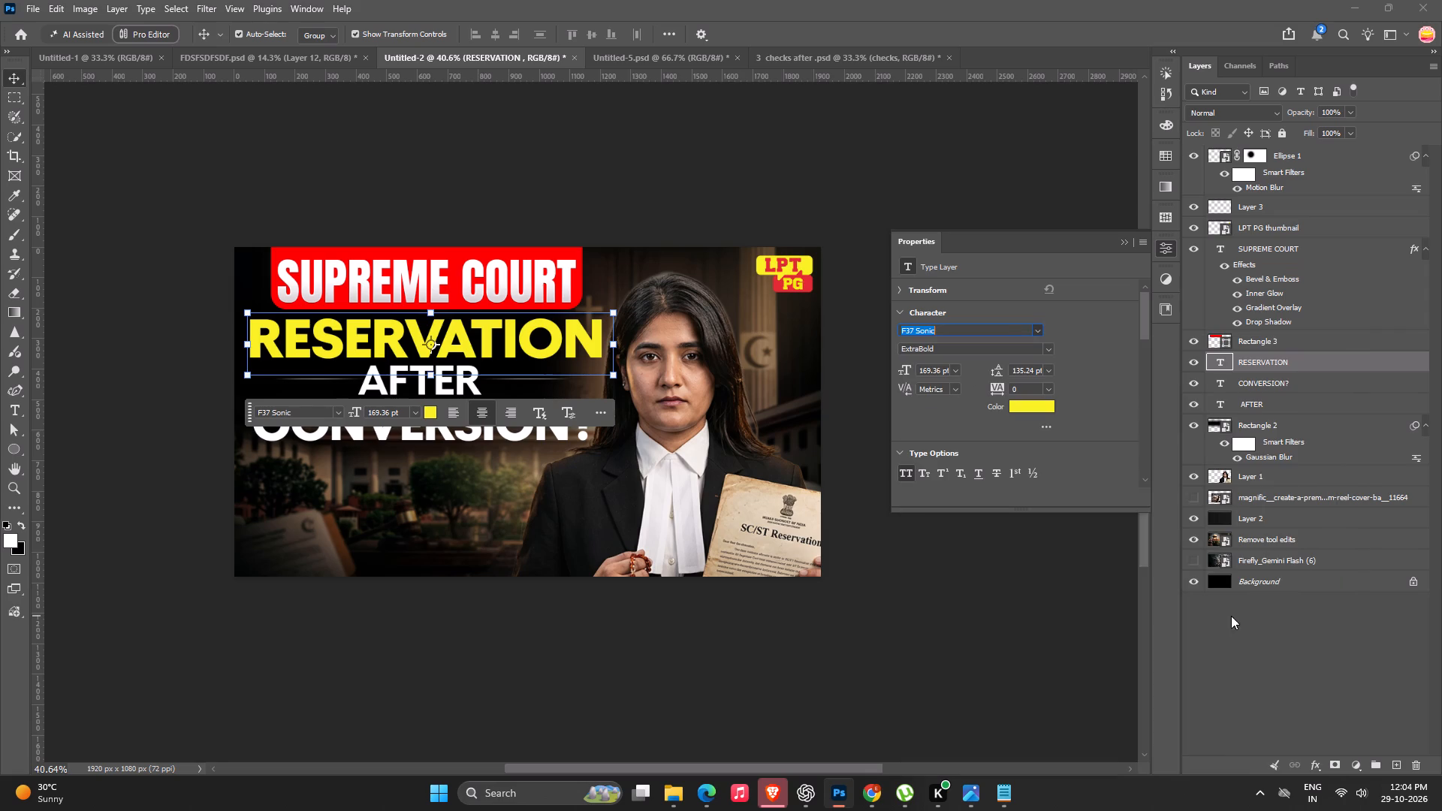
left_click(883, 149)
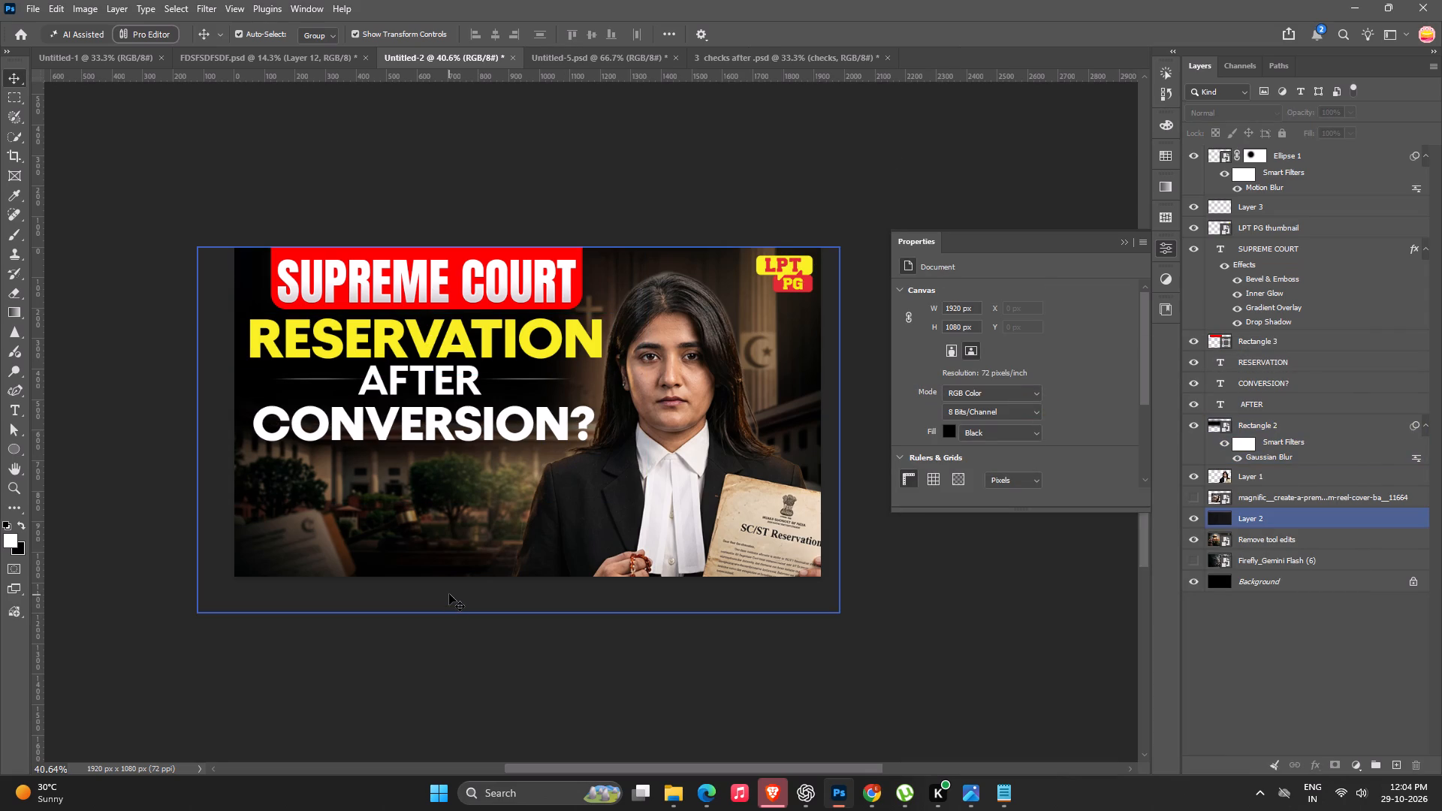
Compare SUPREME COURT's gradient before and after by undoing and redoing the recent edits, and review the title lines.
key("ctrl+z")
key("ctrl+z")
key("ctrl+z")
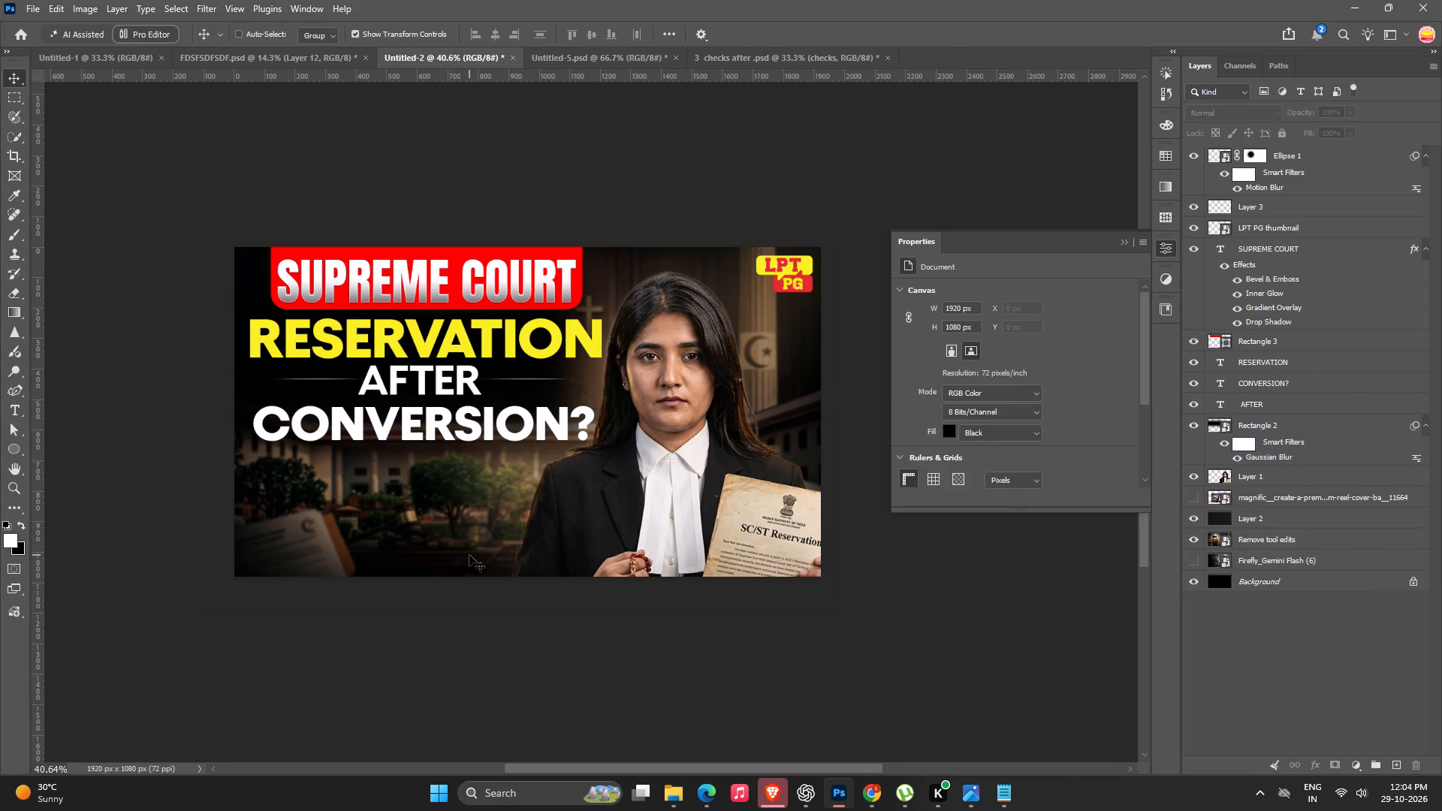
key("ctrl+shift+z")
key("ctrl+shift+z")
left_click(483, 345)
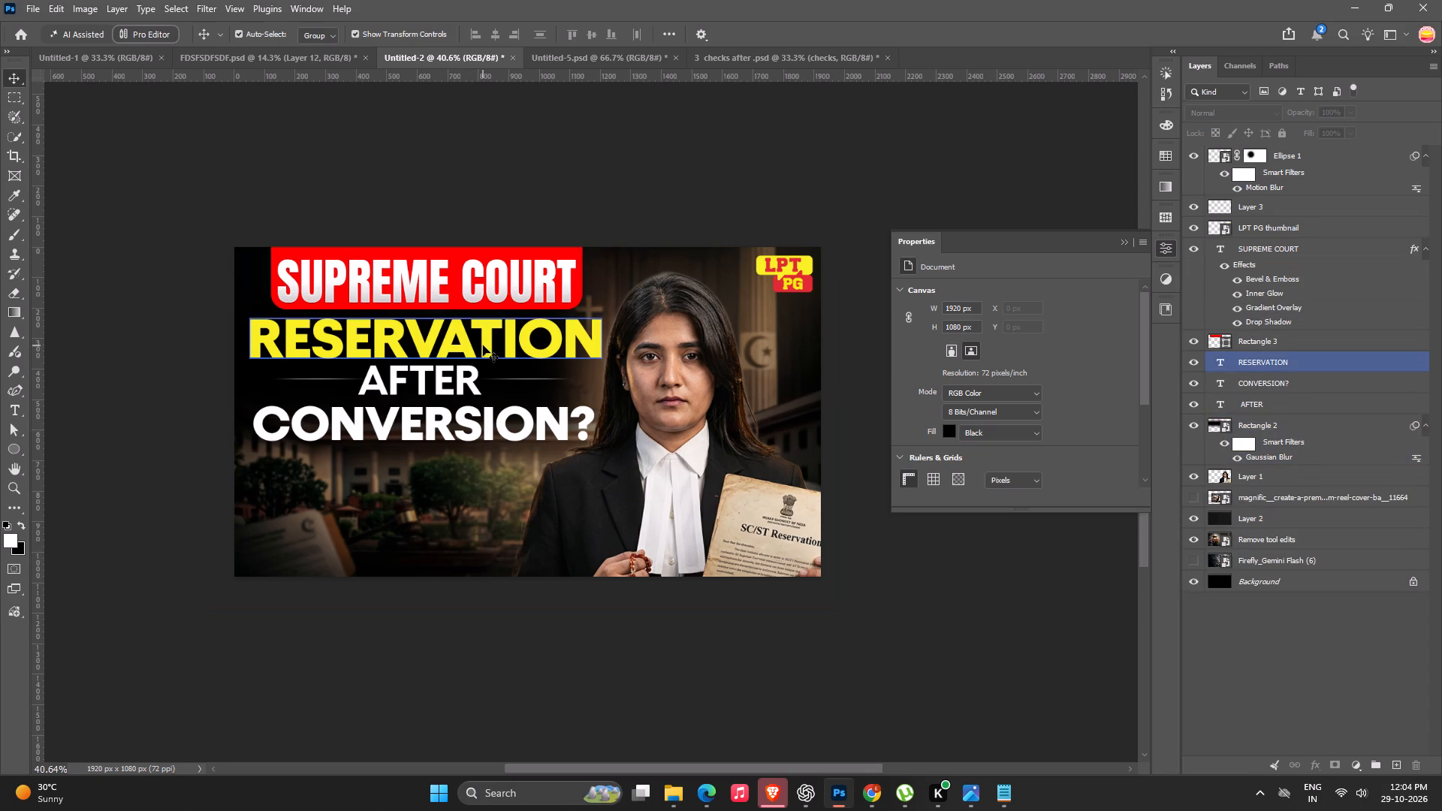
left_click(535, 626)
left_click(470, 386)
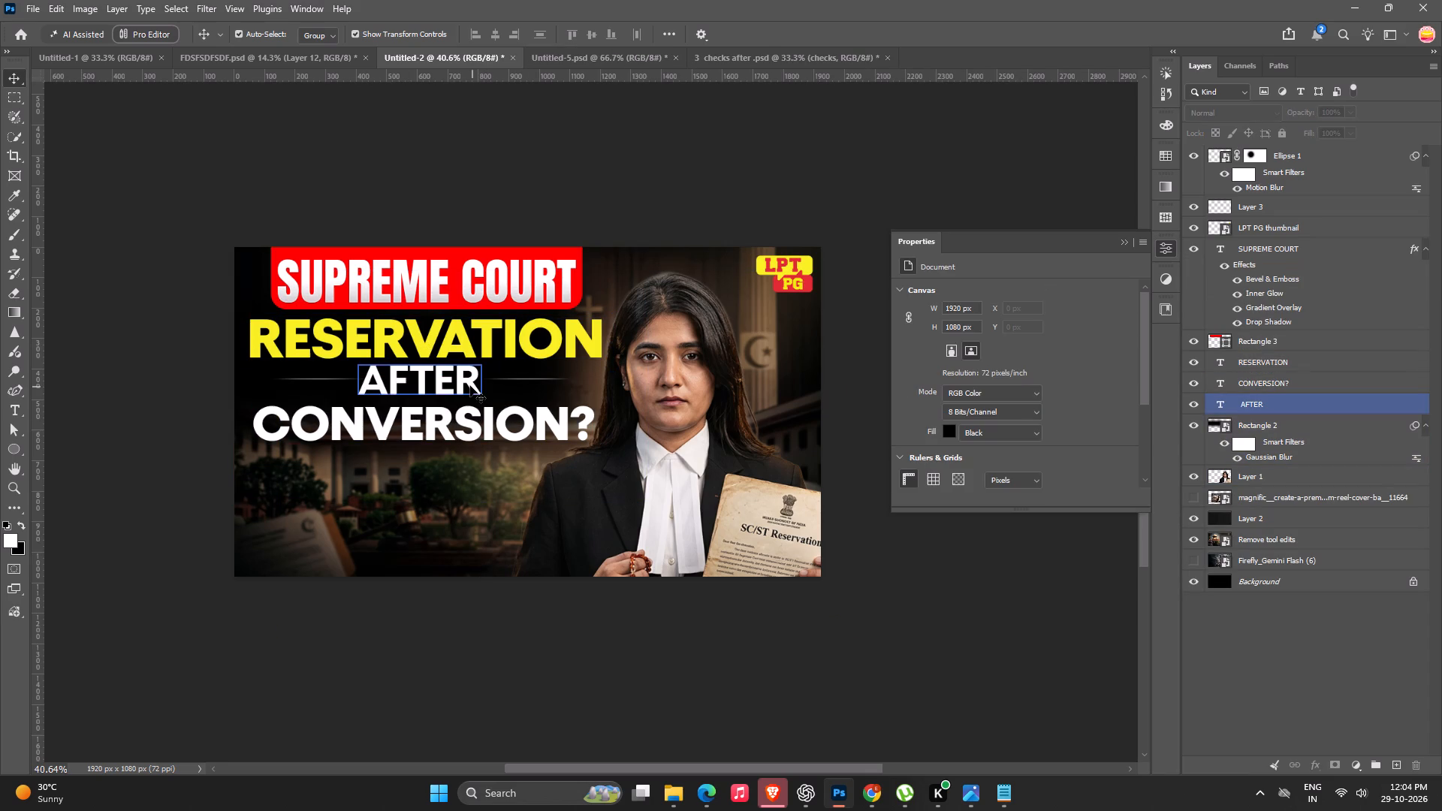
left_click(463, 635)
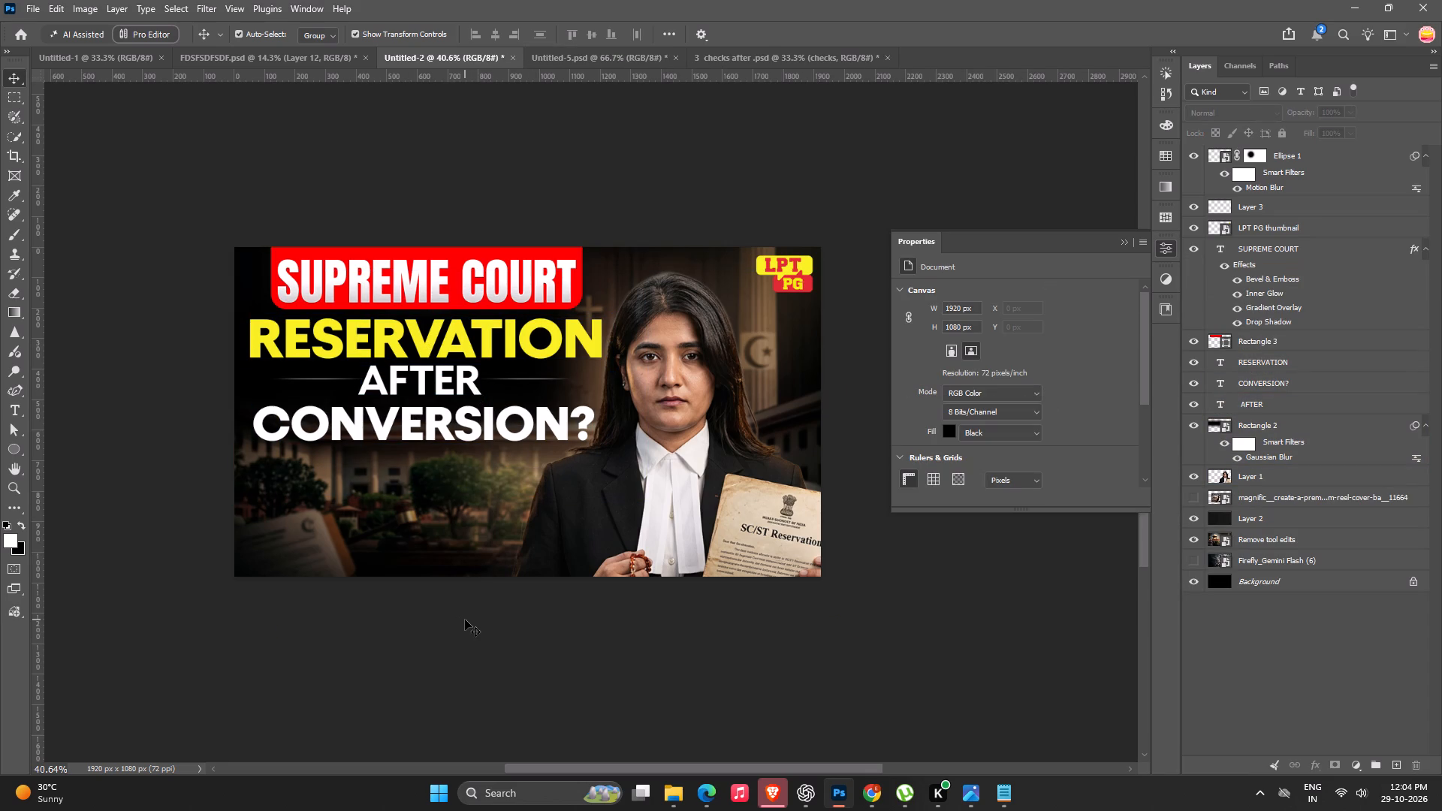
Move AFTER and its light line down together by 10 px, between RESERVATION and CONVERSION?.
scroll(436, 358, "up", 5, "alt")
scroll(484, 447, "up", 5, "ctrl")
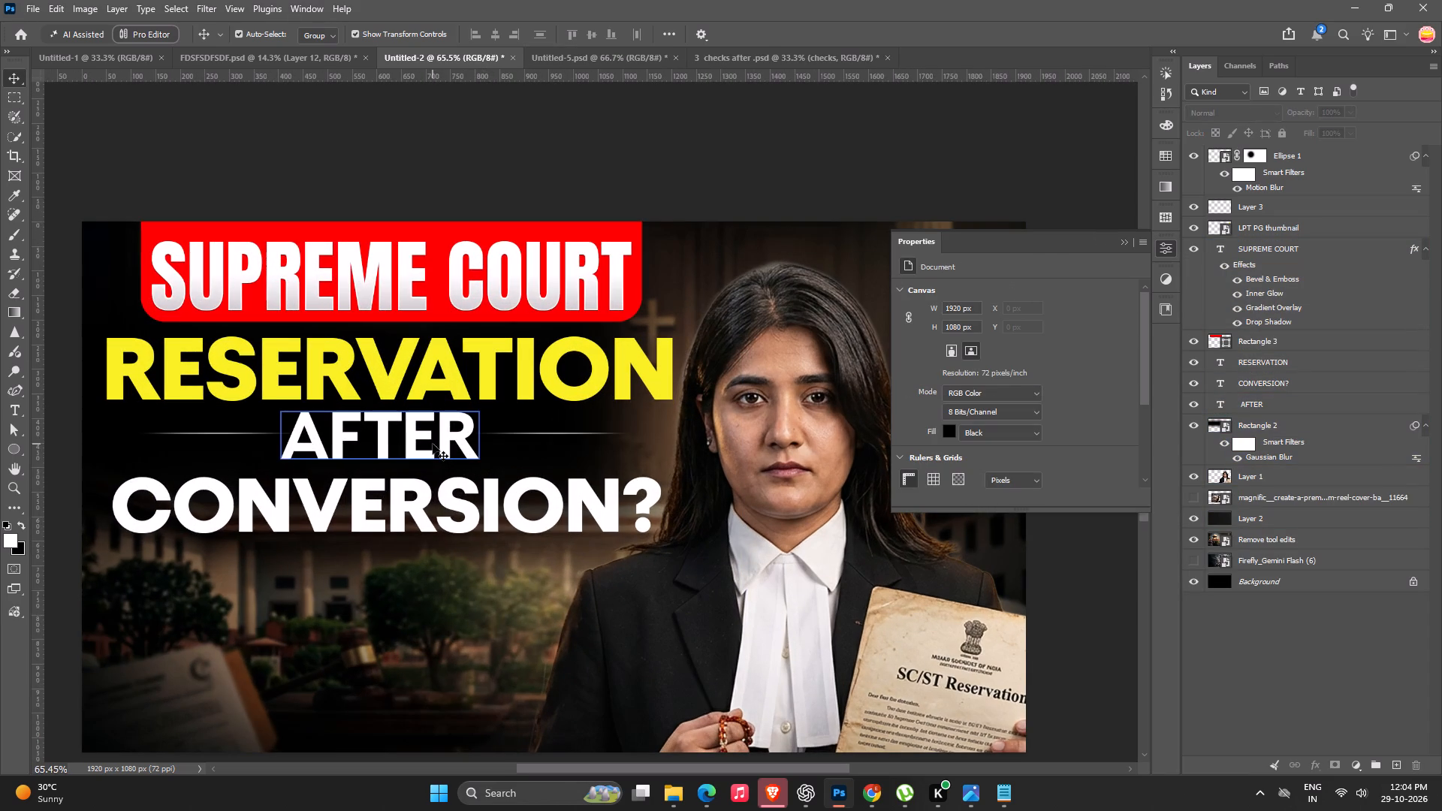
left_click(433, 444)
left_click(565, 434, "shift")
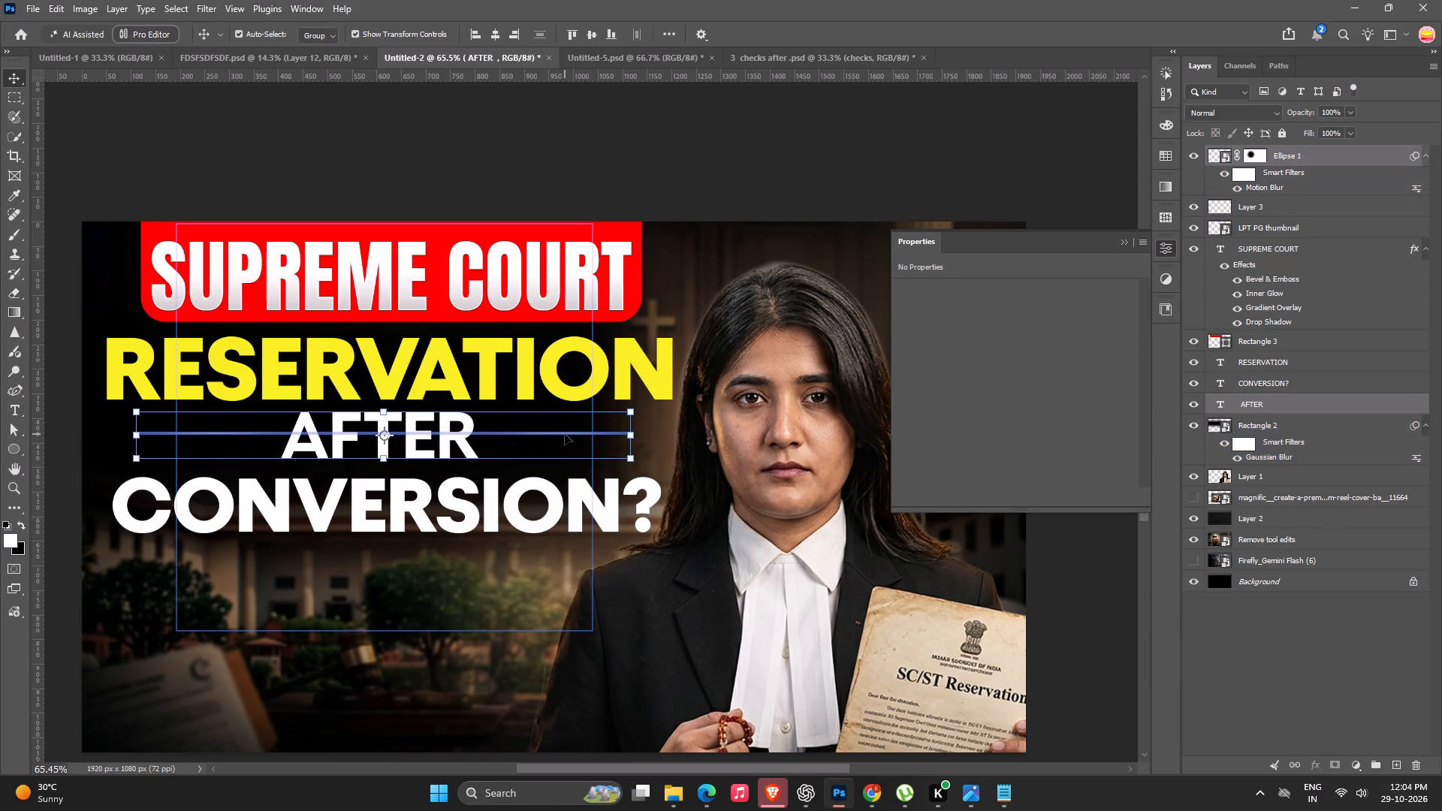
key("shift+Down")
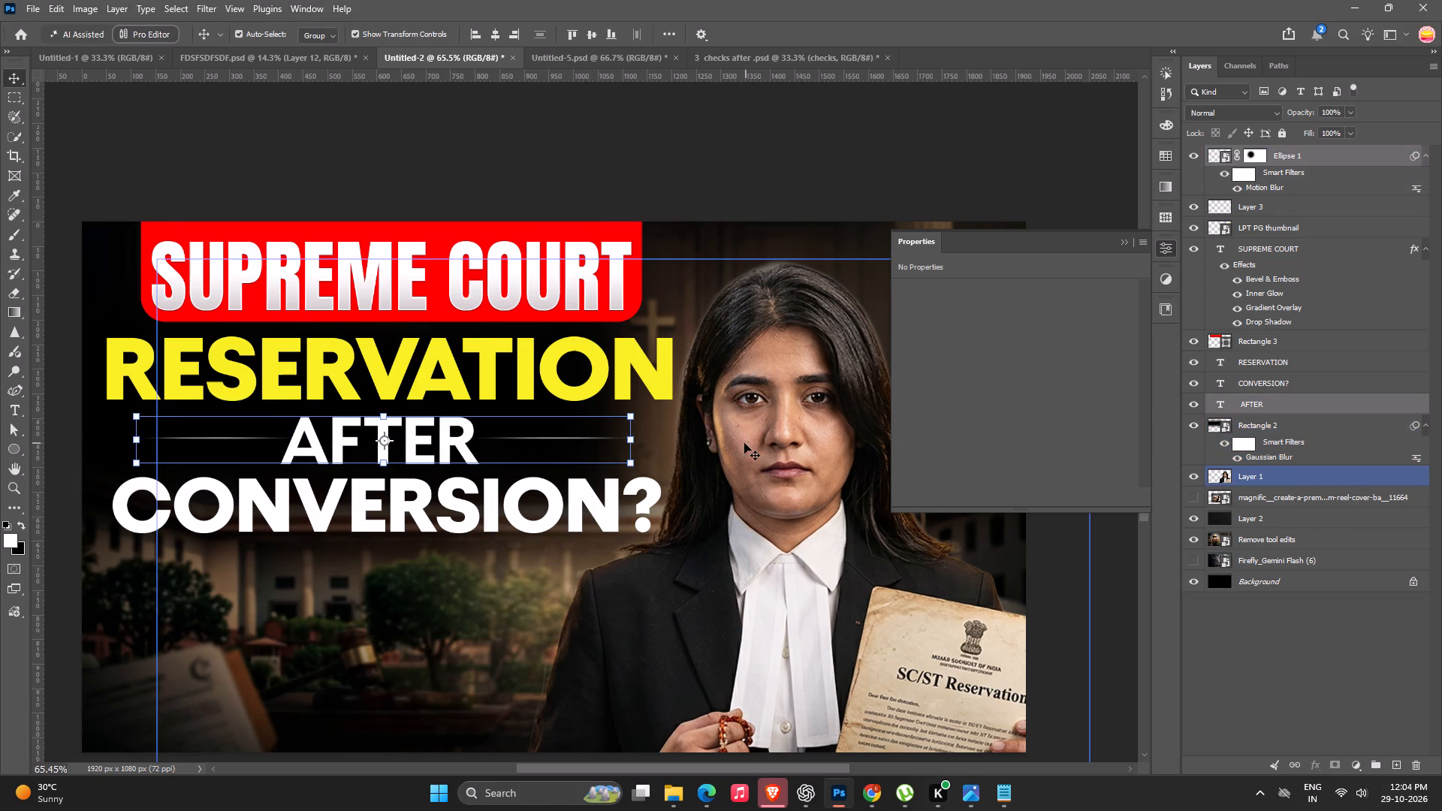
scroll(744, 443, "down", 9, "alt")
scroll(735, 466, "down", 7, "ctrl")
left_click(1010, 554)
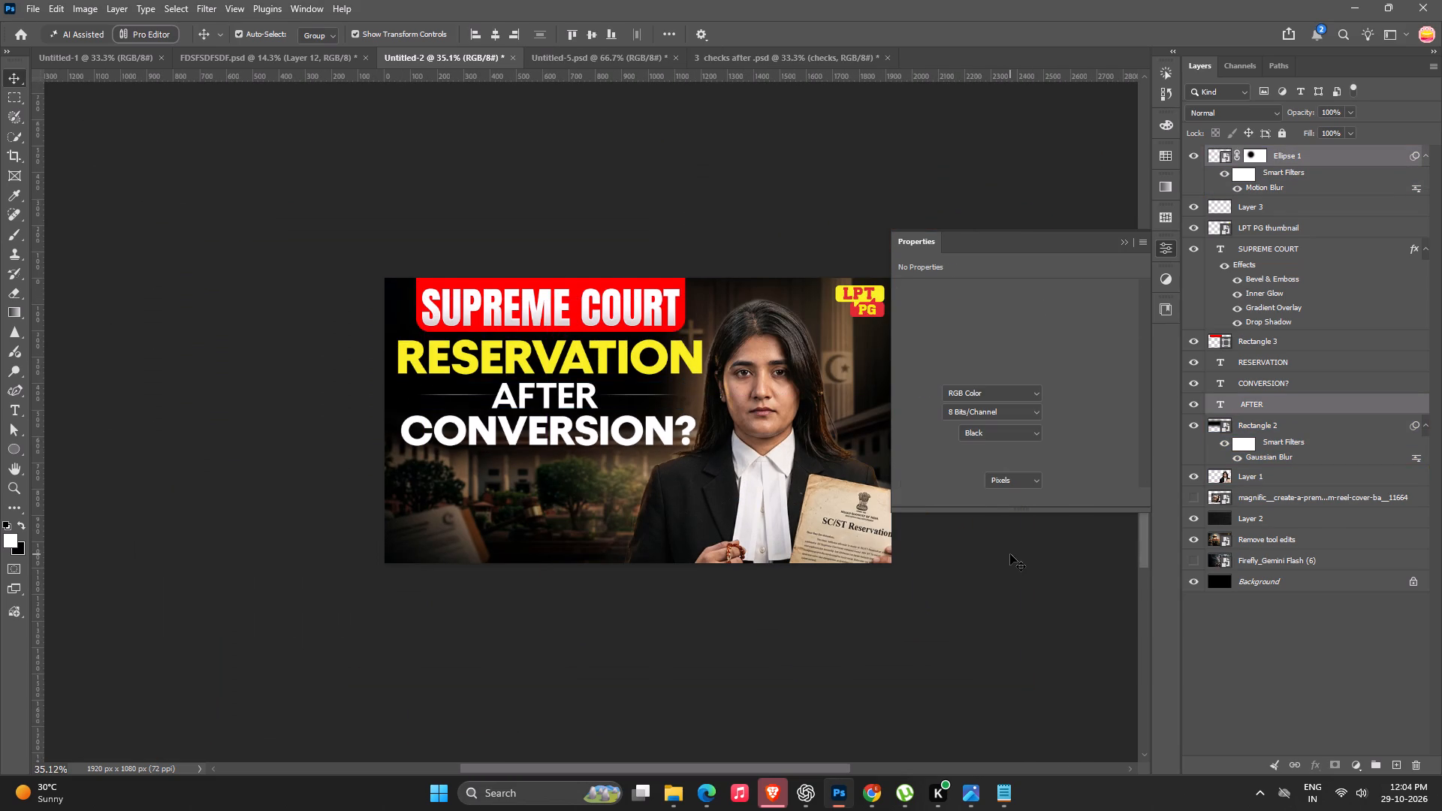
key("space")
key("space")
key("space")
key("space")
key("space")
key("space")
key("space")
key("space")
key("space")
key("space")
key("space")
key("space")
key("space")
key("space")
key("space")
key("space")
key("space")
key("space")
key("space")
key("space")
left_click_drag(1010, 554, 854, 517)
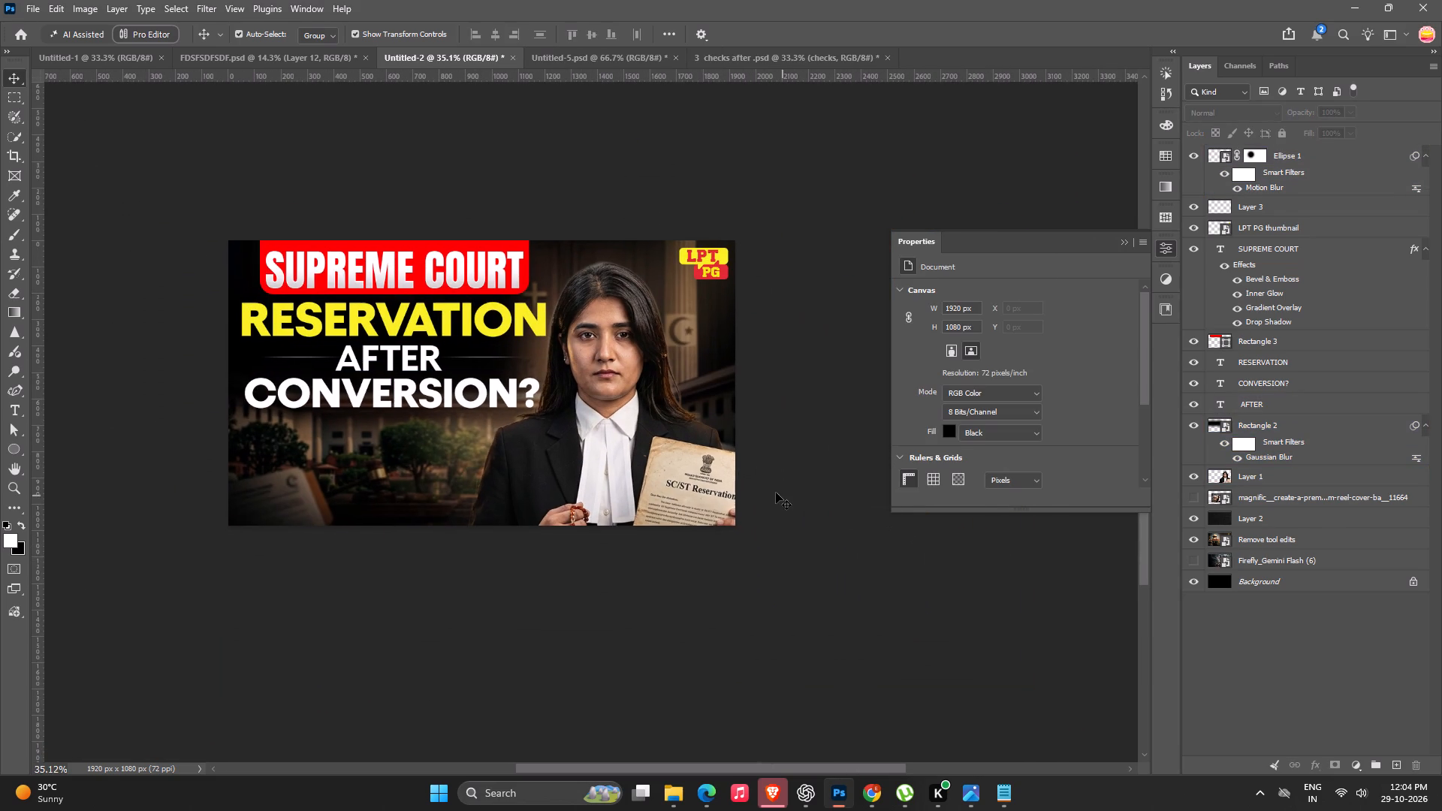
left_click(819, 791)
scroll(792, 561, "down", 2)
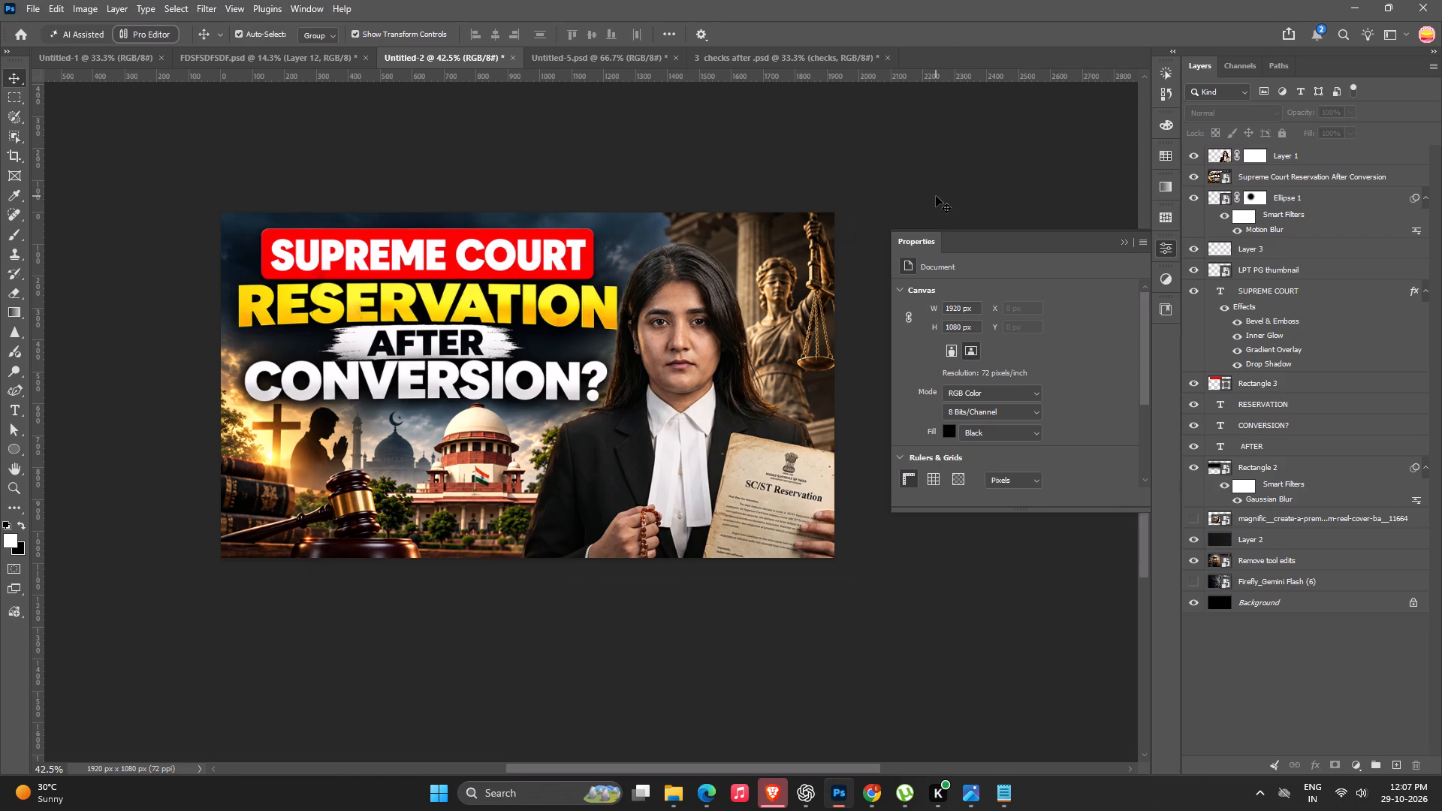
left_click(1193, 182)
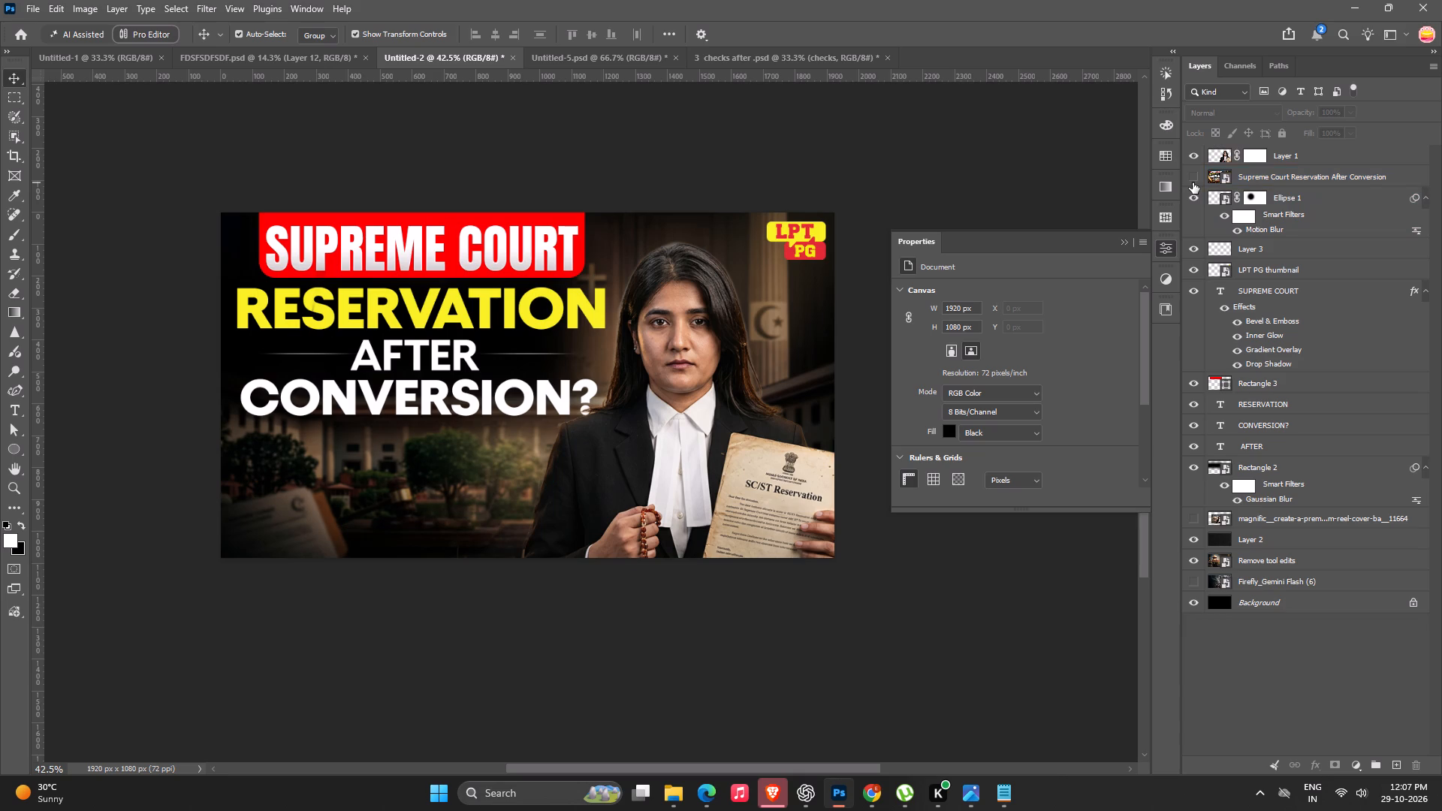
left_click(1193, 182)
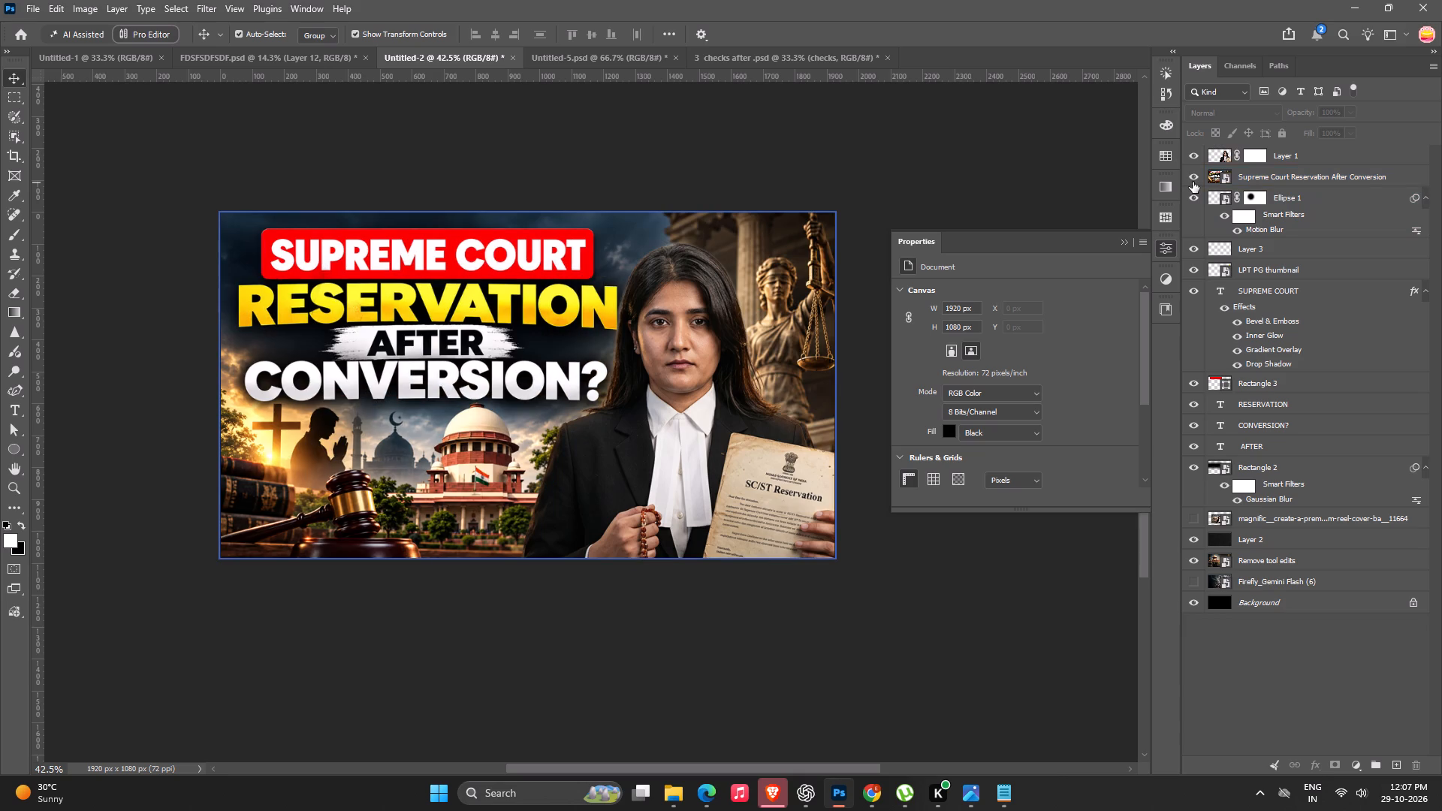
left_click(1193, 182)
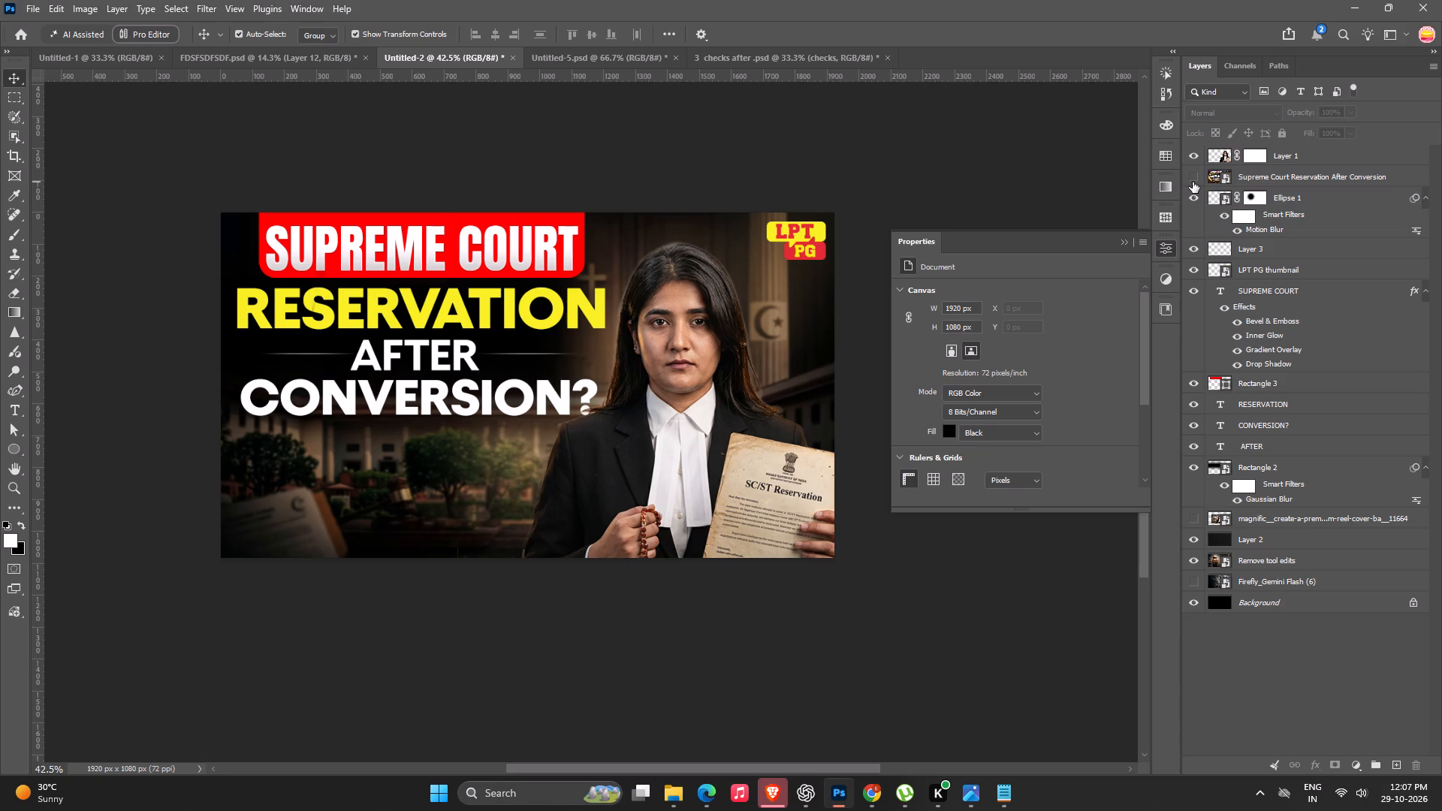
left_click(1193, 182)
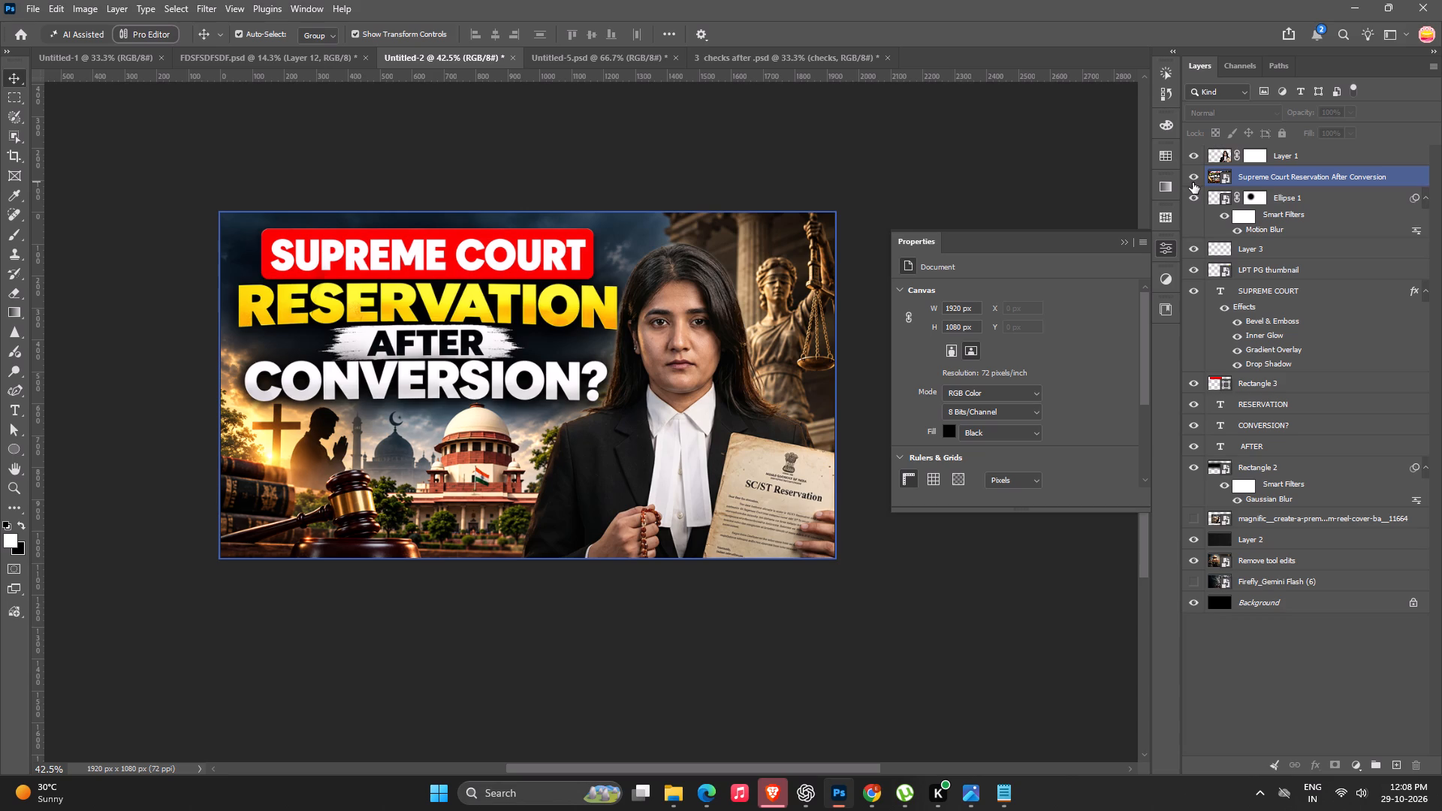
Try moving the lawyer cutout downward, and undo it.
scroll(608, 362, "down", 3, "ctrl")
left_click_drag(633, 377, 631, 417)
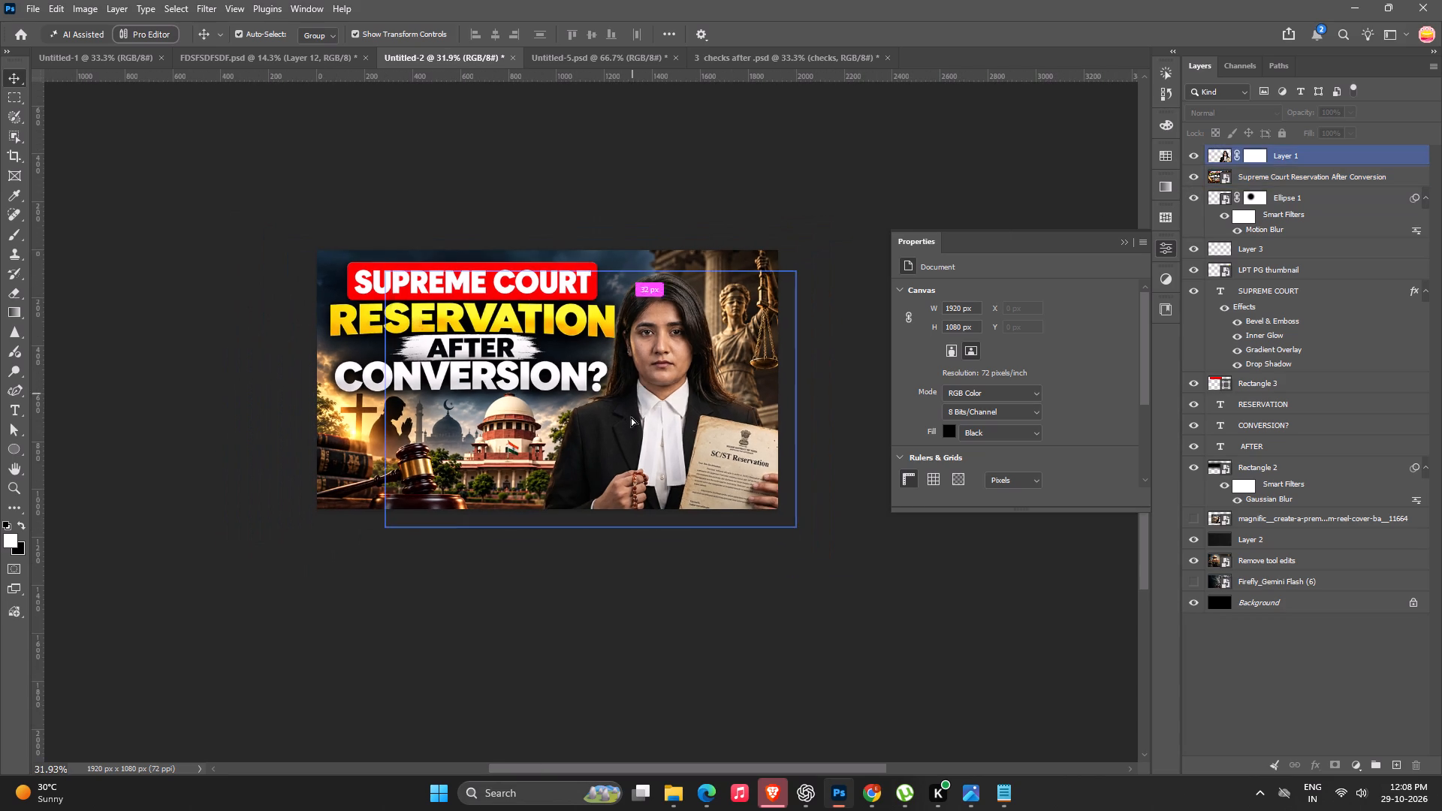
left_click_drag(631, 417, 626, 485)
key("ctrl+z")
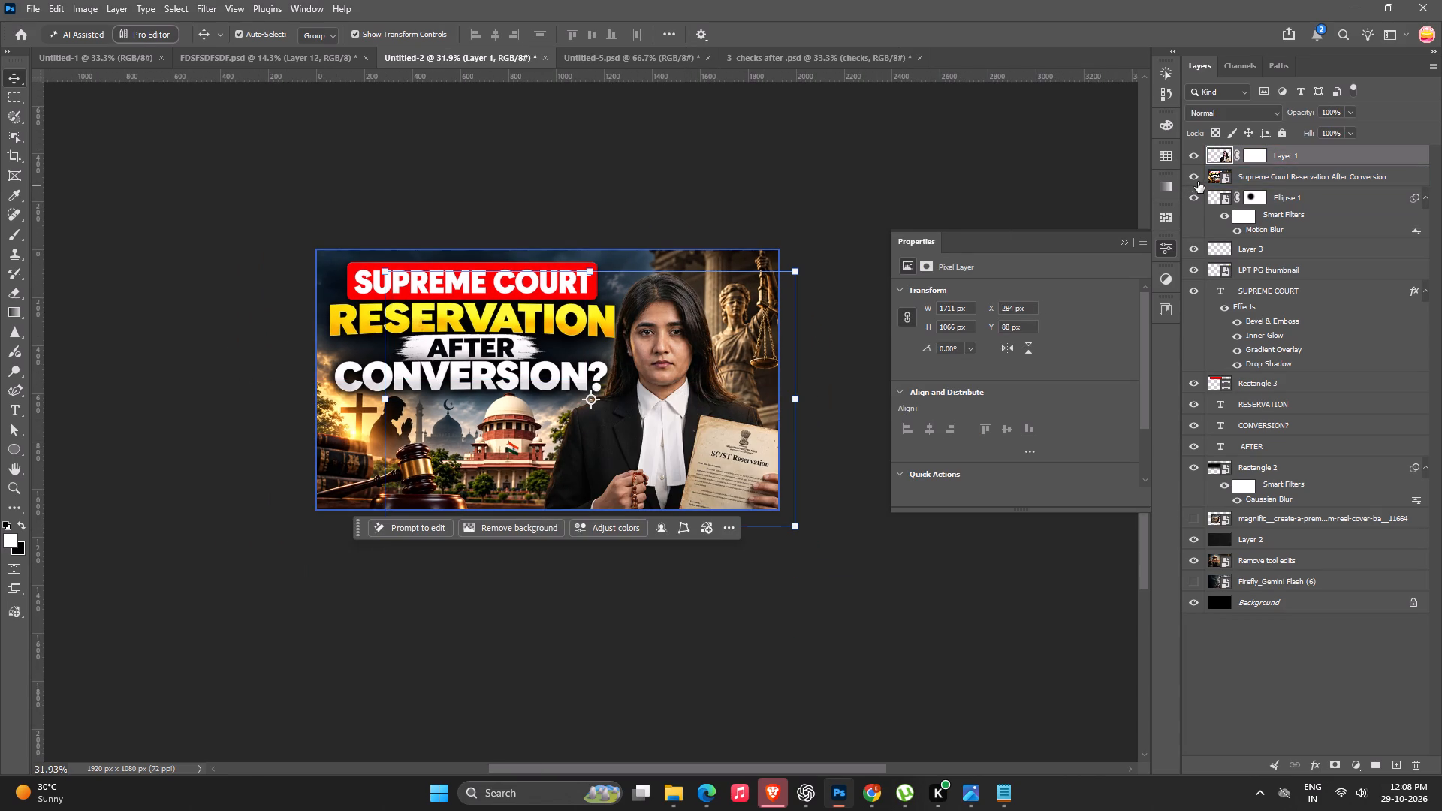
Hide the placed Supreme Court Reservation After Conversion layer and clear the layer selection.
left_click(1196, 181)
left_click(526, 167)
Set the RESERVATION title text to the Black style of the F37 Sonic font.
scroll(452, 412, "up", 3, "ctrl")
key("space")
left_click_drag(452, 412, 441, 410)
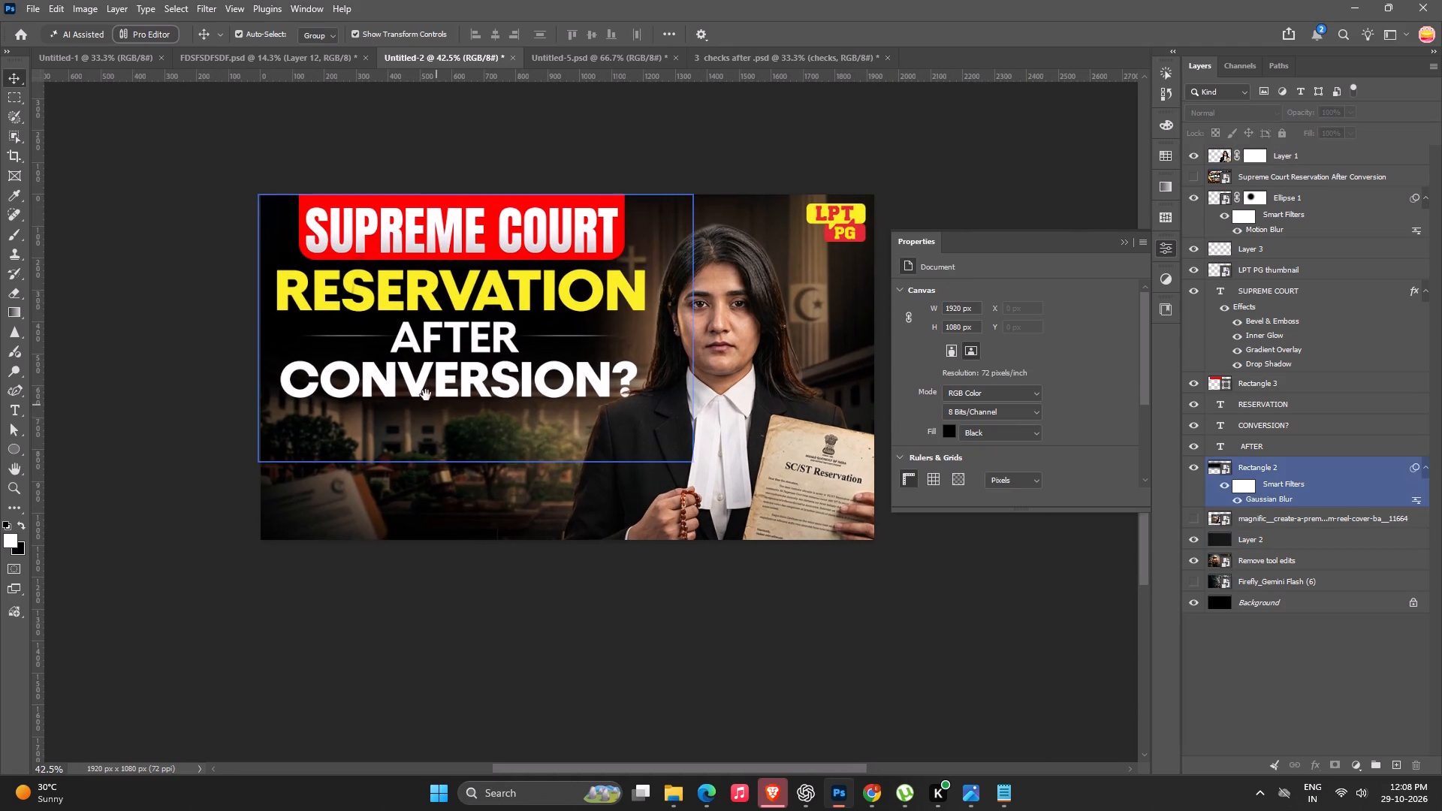
left_click(560, 288)
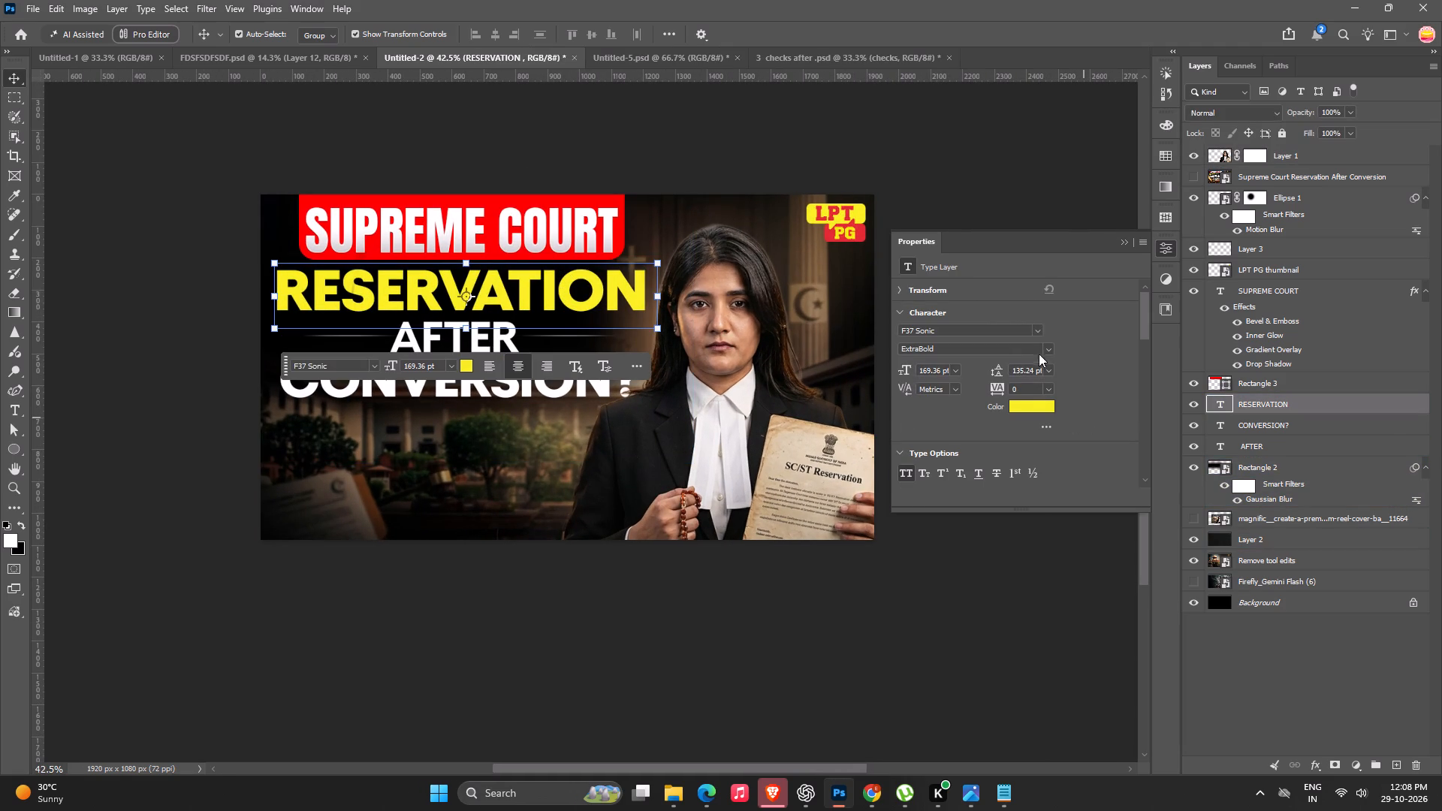
left_click(1046, 350)
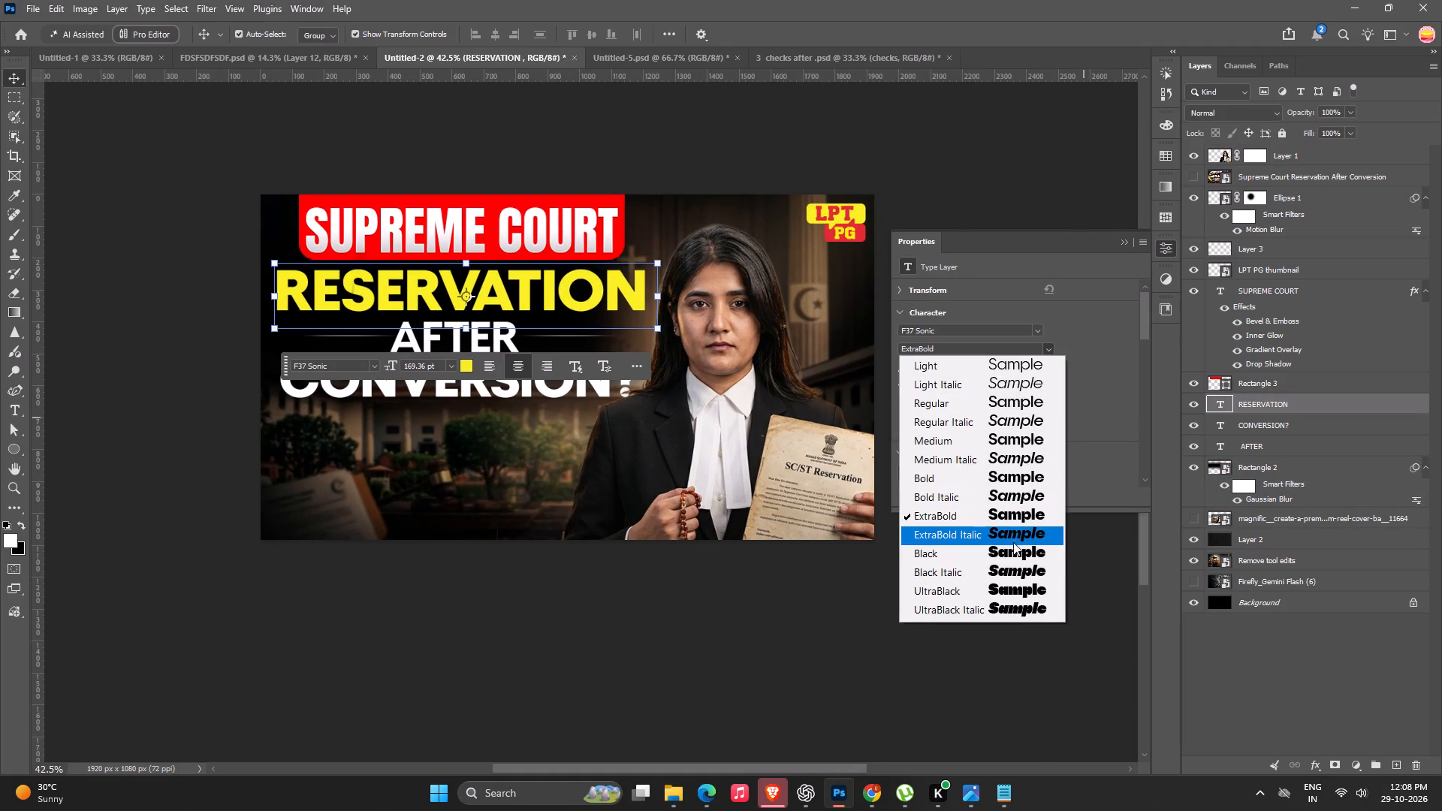
left_click(1015, 547)
left_click(912, 132)
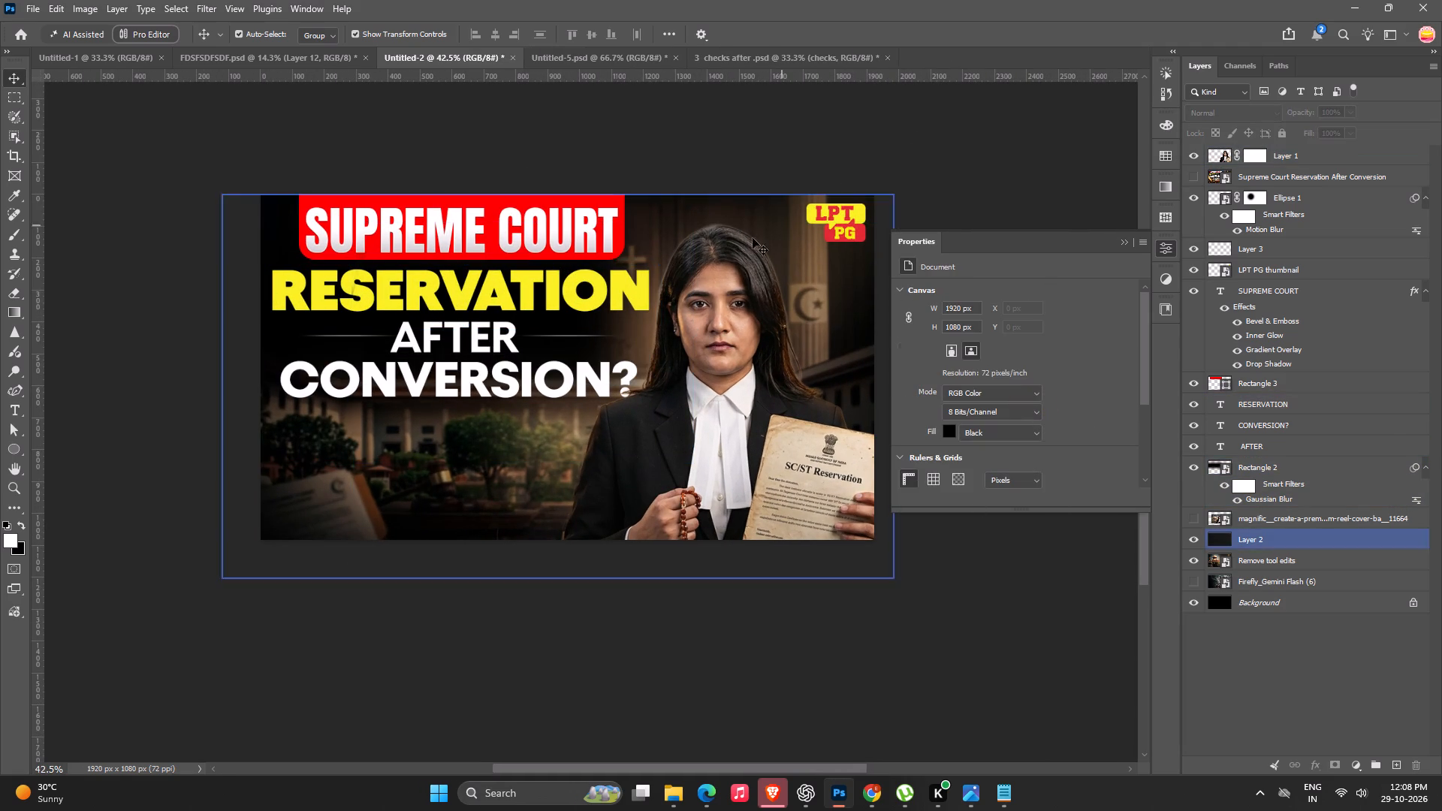
Scale the RESERVATION title text down to about 98.6%, keeping it beneath the red SUPREME COURT banner.
scroll(459, 340, "down", 7, "ctrl")
key("space")
left_click_drag(464, 462, 477, 460)
scroll(491, 318, "up", 7, "alt")
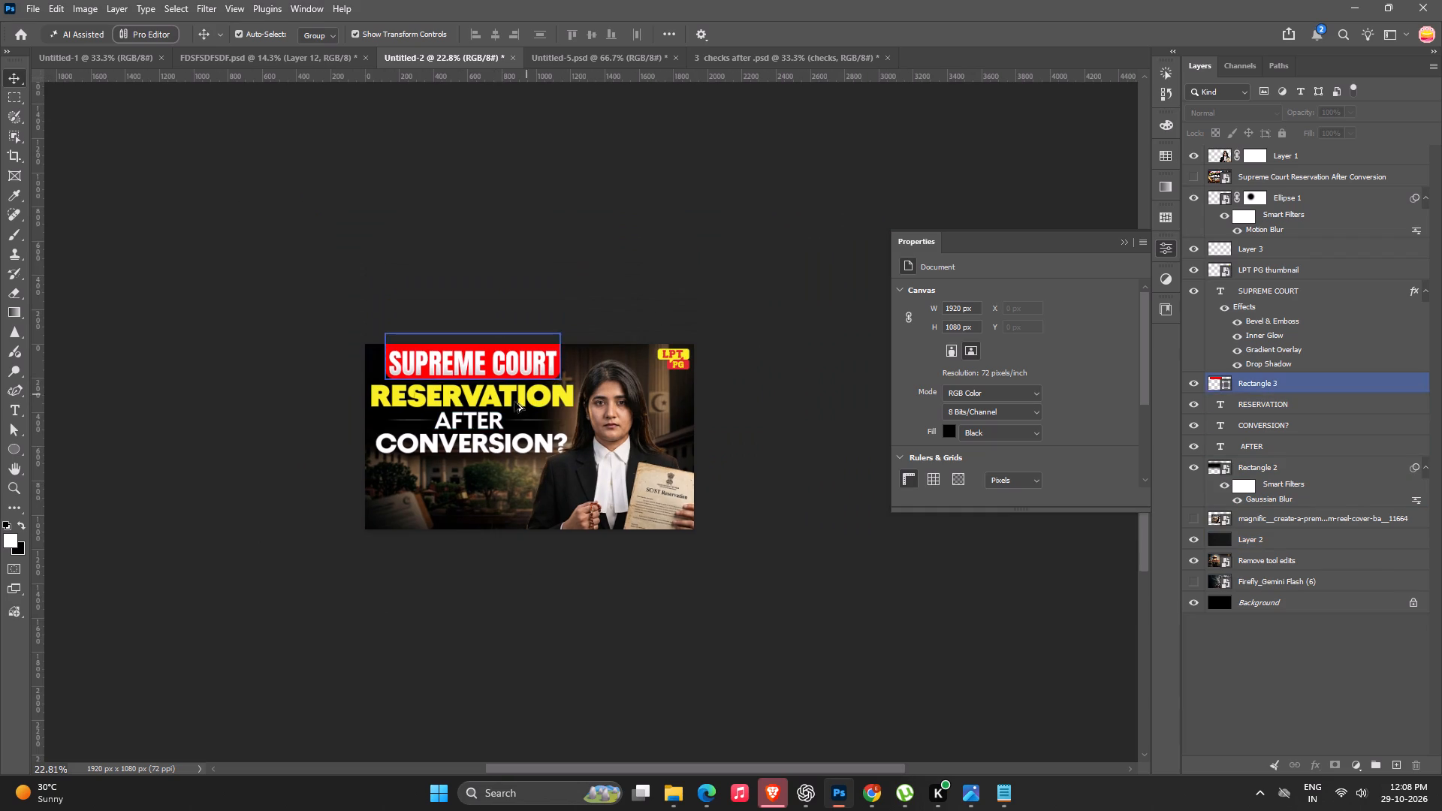
scroll(488, 423, "up", 11, "ctrl")
left_click(566, 363)
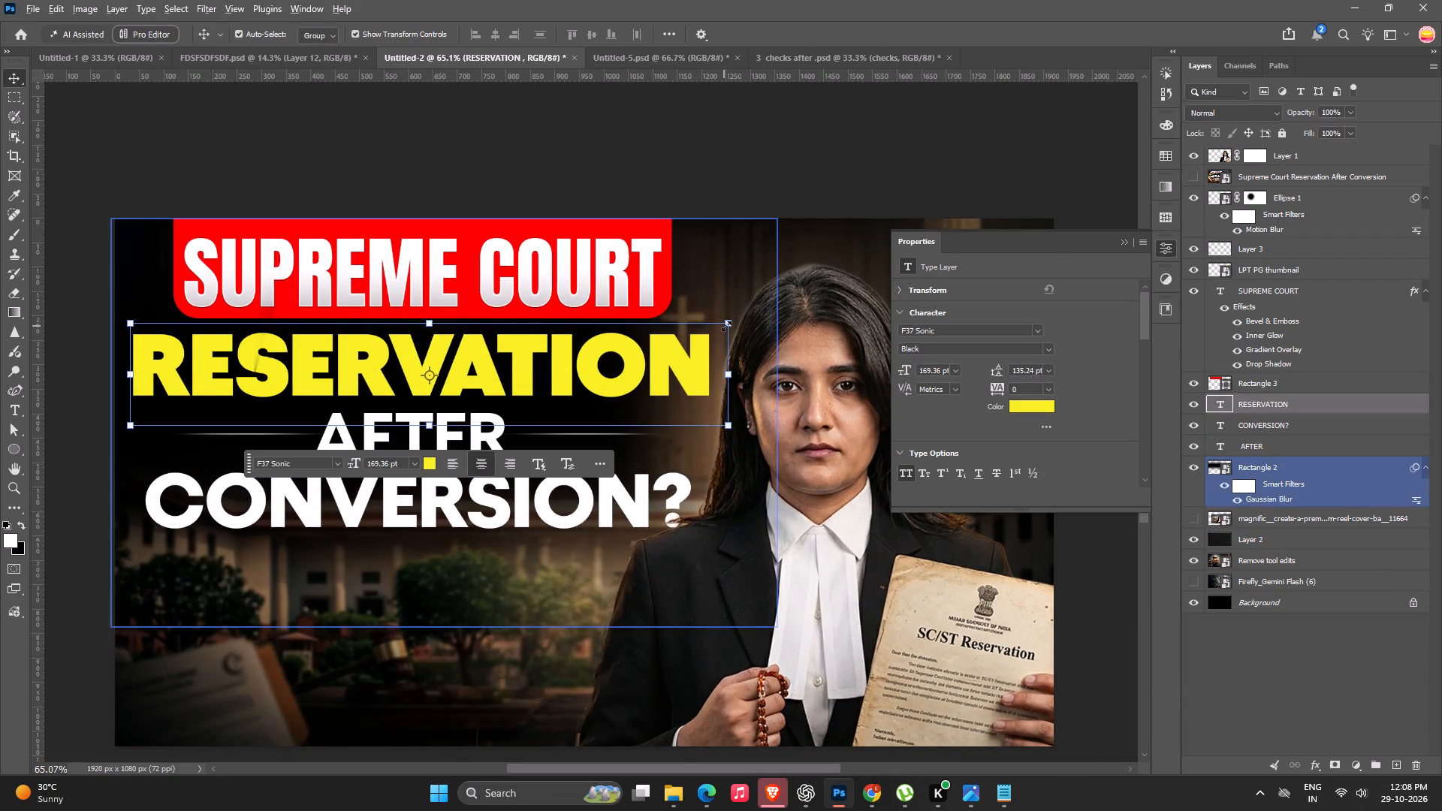
left_click(728, 325, "alt")
left_click(626, 373)
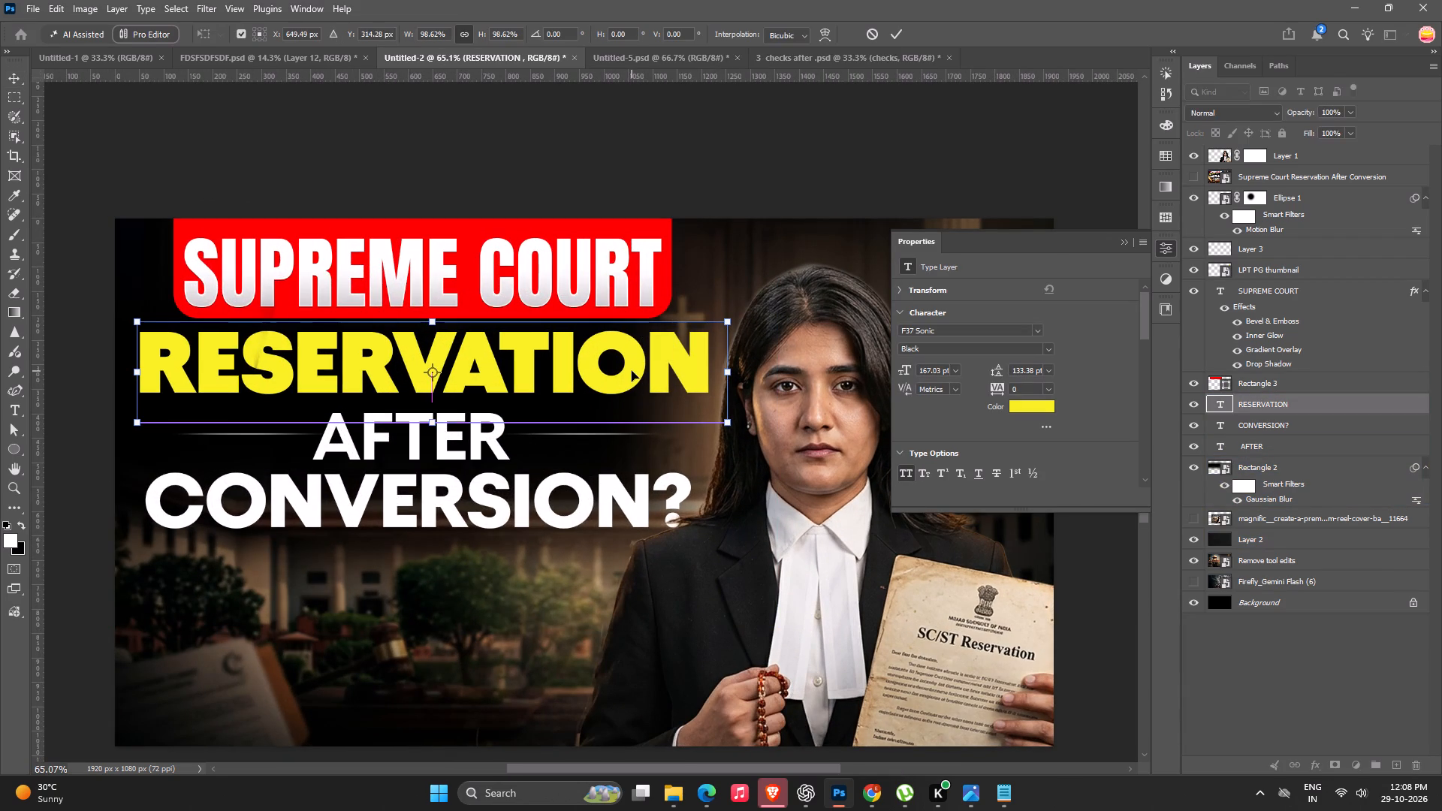
Move the RESERVATION title about 19 px to the left so it sits centred beneath the red SUPREME COURT banner.
key("ctrl+shift+bracketright")
key("ctrl+shift+bracketright")
key("ctrl+shift+bracketright")
key("ctrl+shift+bracketright")
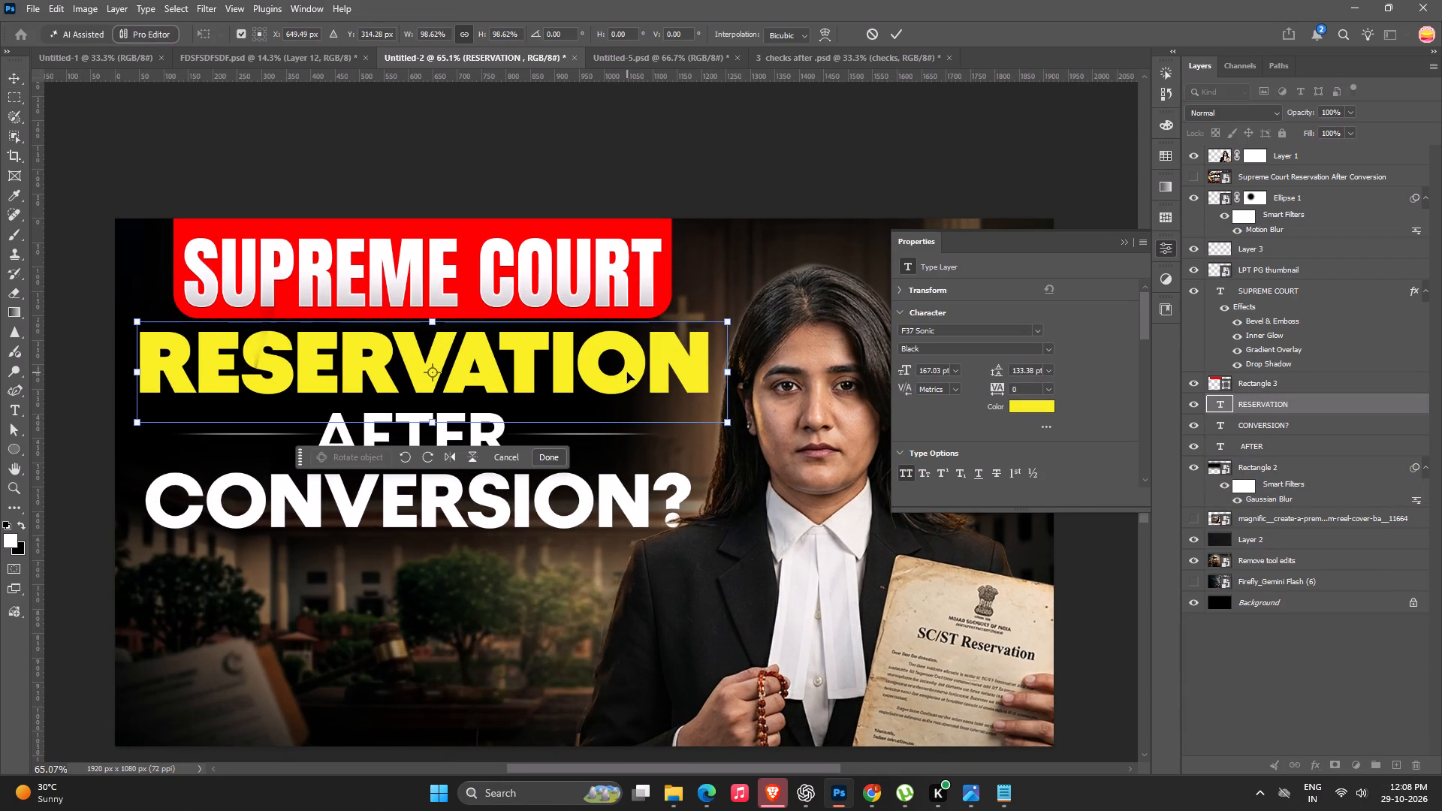
left_click(502, 381)
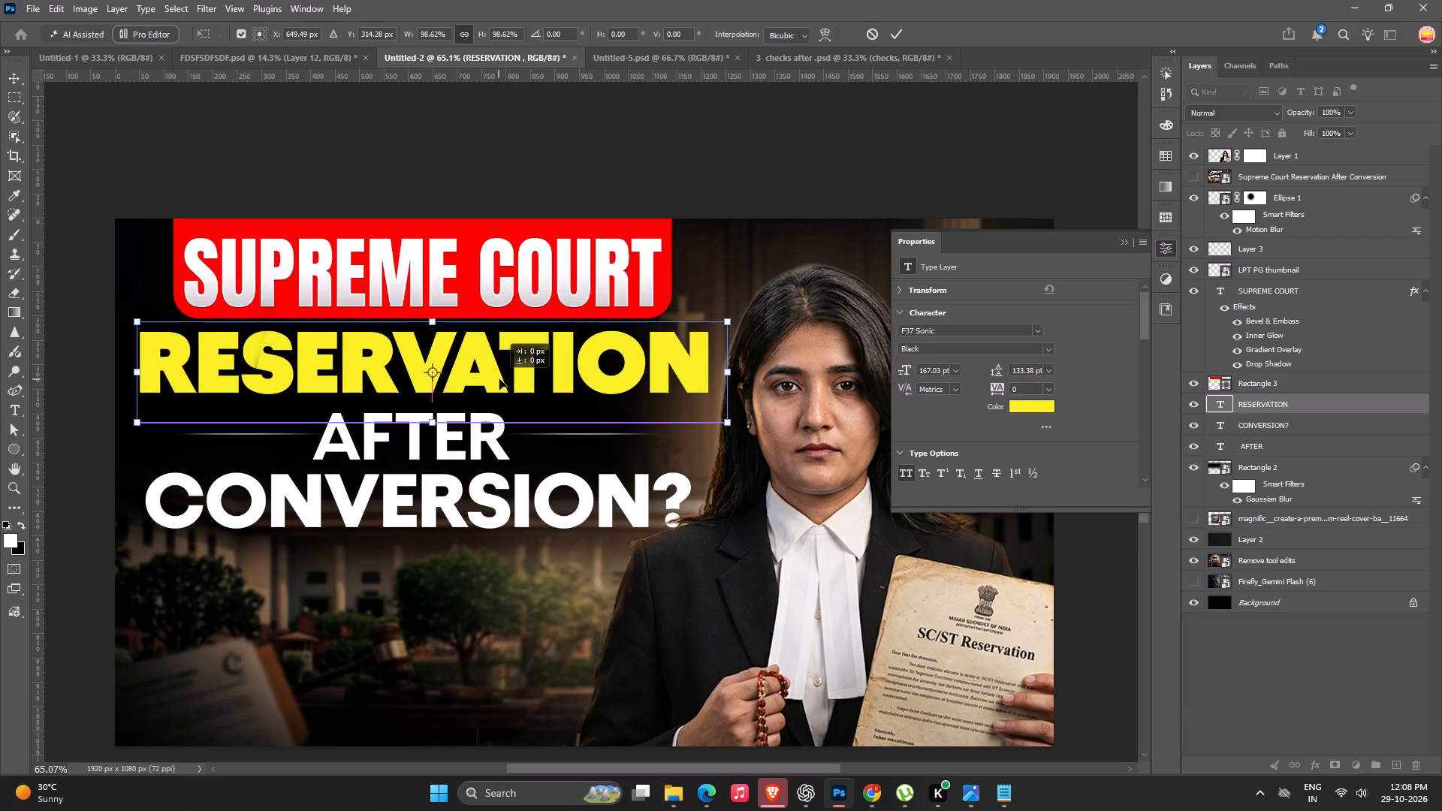
scroll(497, 380, "down", 7, "alt")
scroll(626, 416, "down", 5, "ctrl")
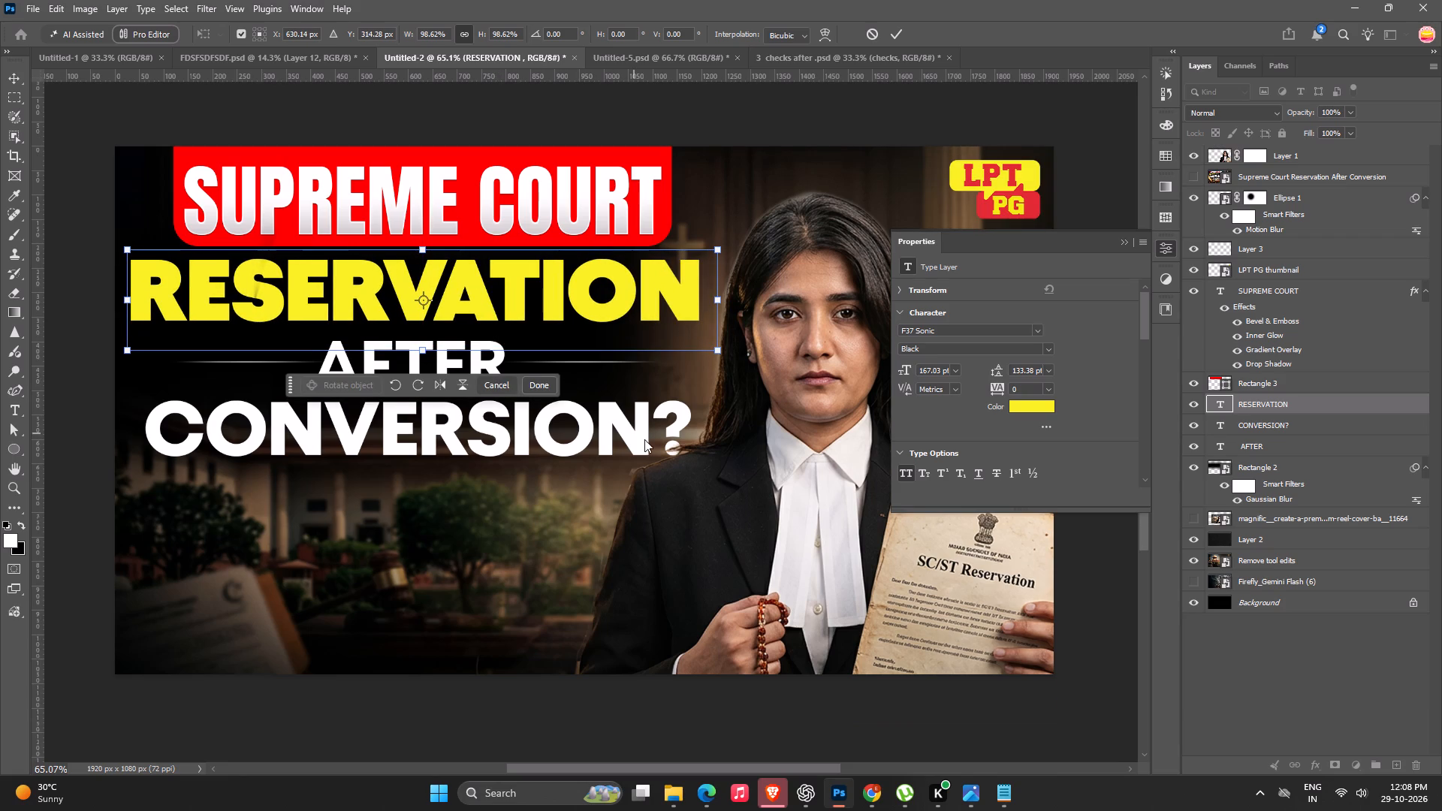
scroll(644, 439, "down", 8, "ctrl")
left_click(898, 31)
Set the RESERVATION title text to the ExtraBold style of the F37 Sonic font.
scroll(800, 331, "down", 7, "ctrl")
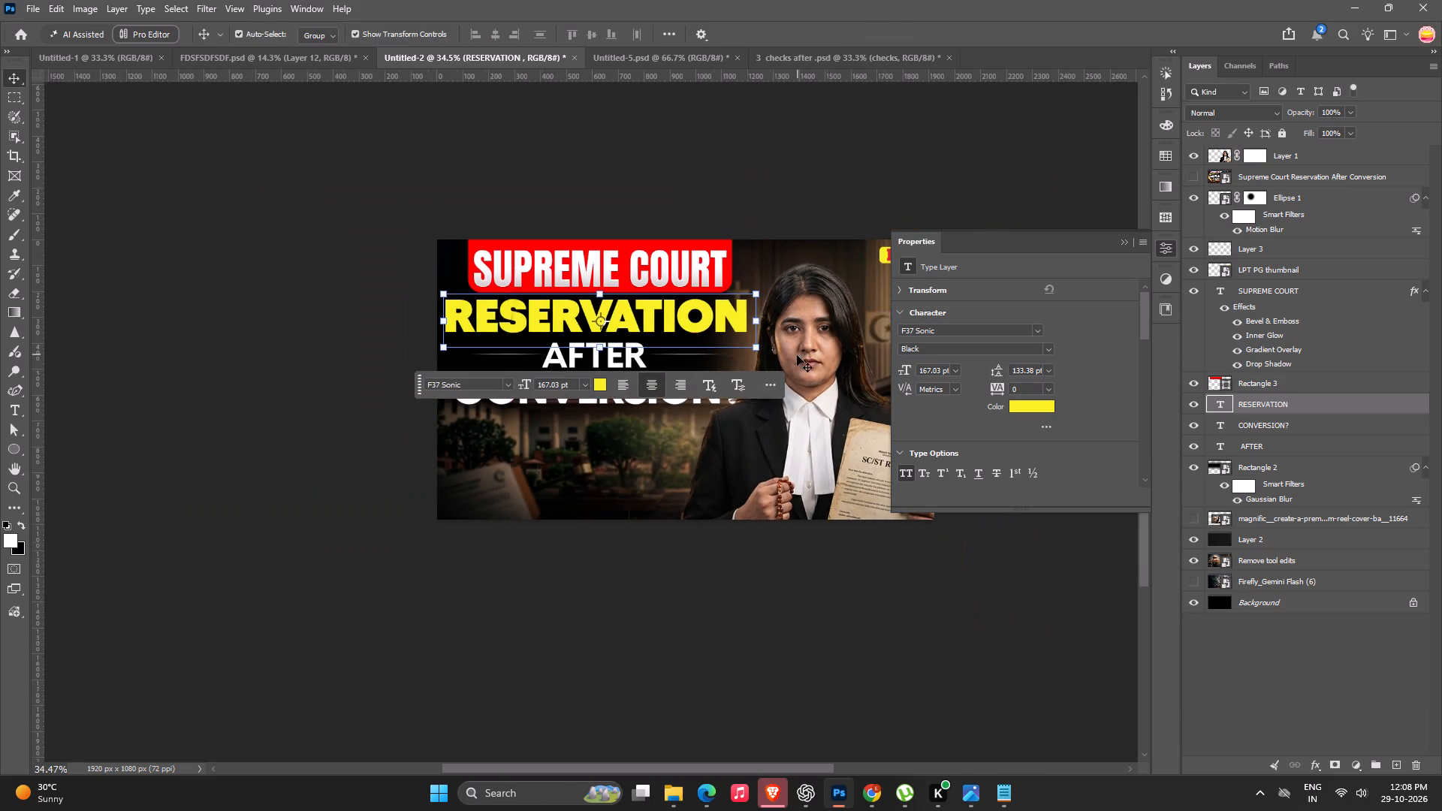
key("space")
key("space")
key("space")
key("space")
key("space")
key("space")
key("space")
key("space")
key("space")
key("space")
key("space")
key("space")
key("space")
left_click_drag(729, 505, 656, 489)
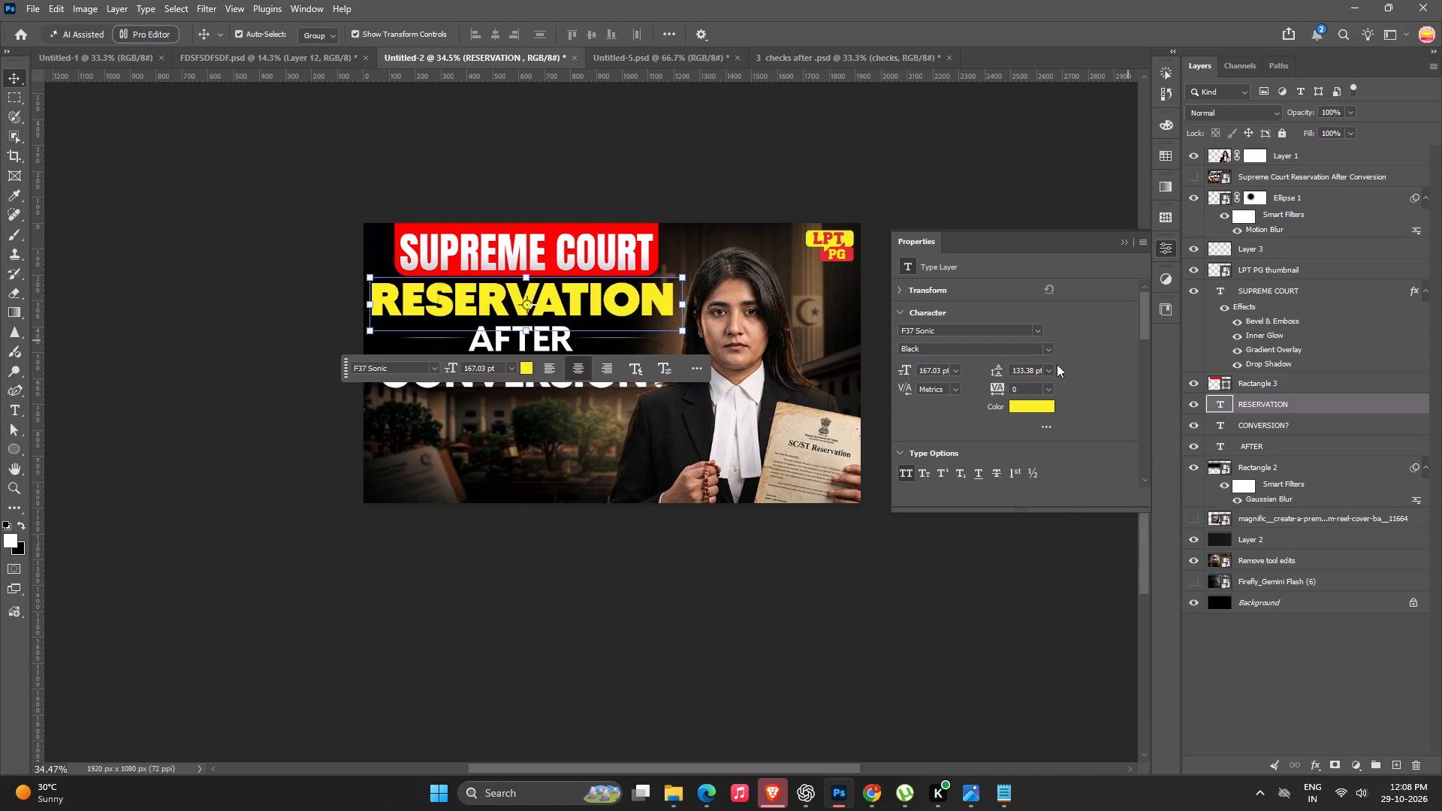
left_click(1053, 347)
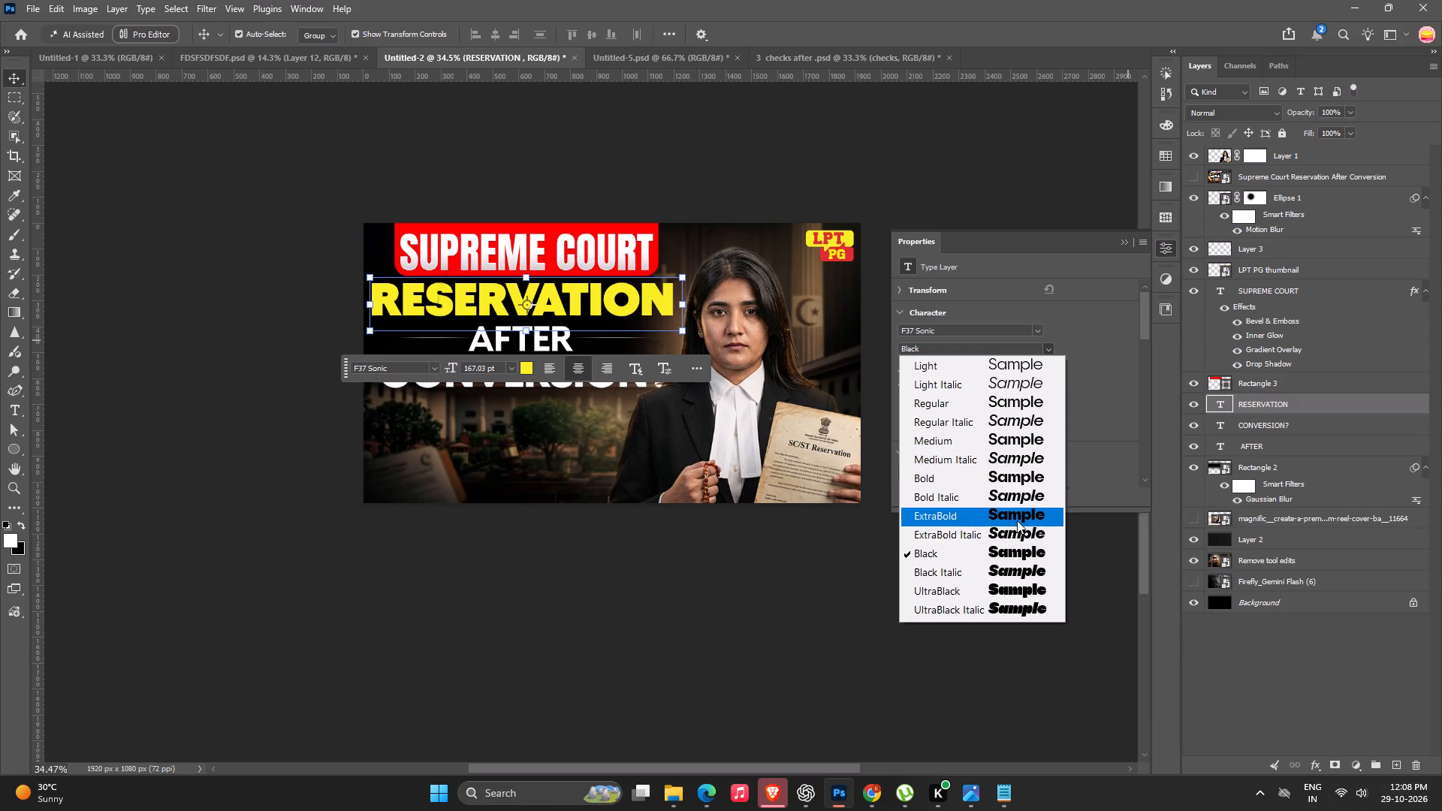
left_click(1017, 520)
left_click(765, 535)
left_click(582, 303)
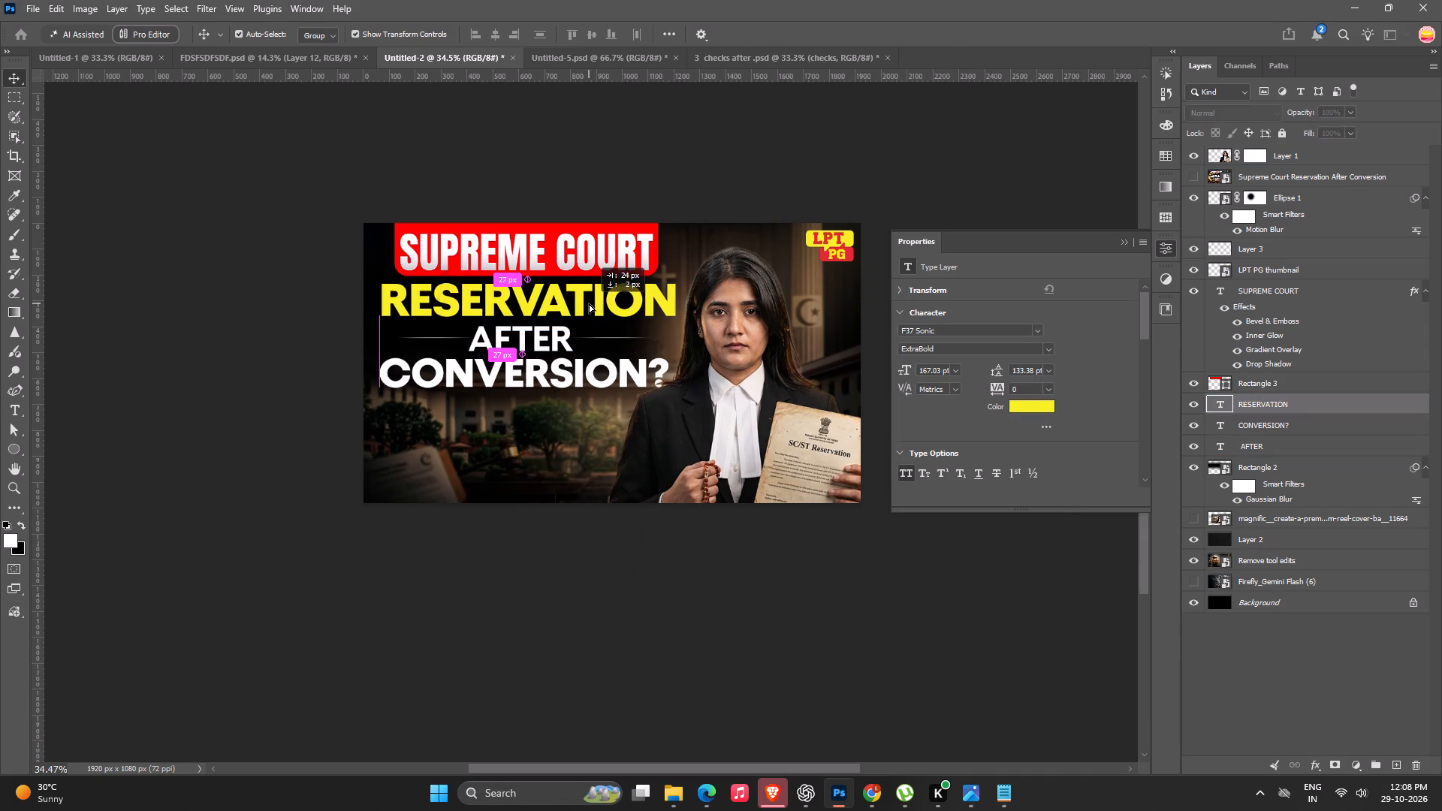
Examine the title styling in the 3 checks after.psd design and return to the thumbnail document.
left_click(590, 54)
left_click(806, 55)
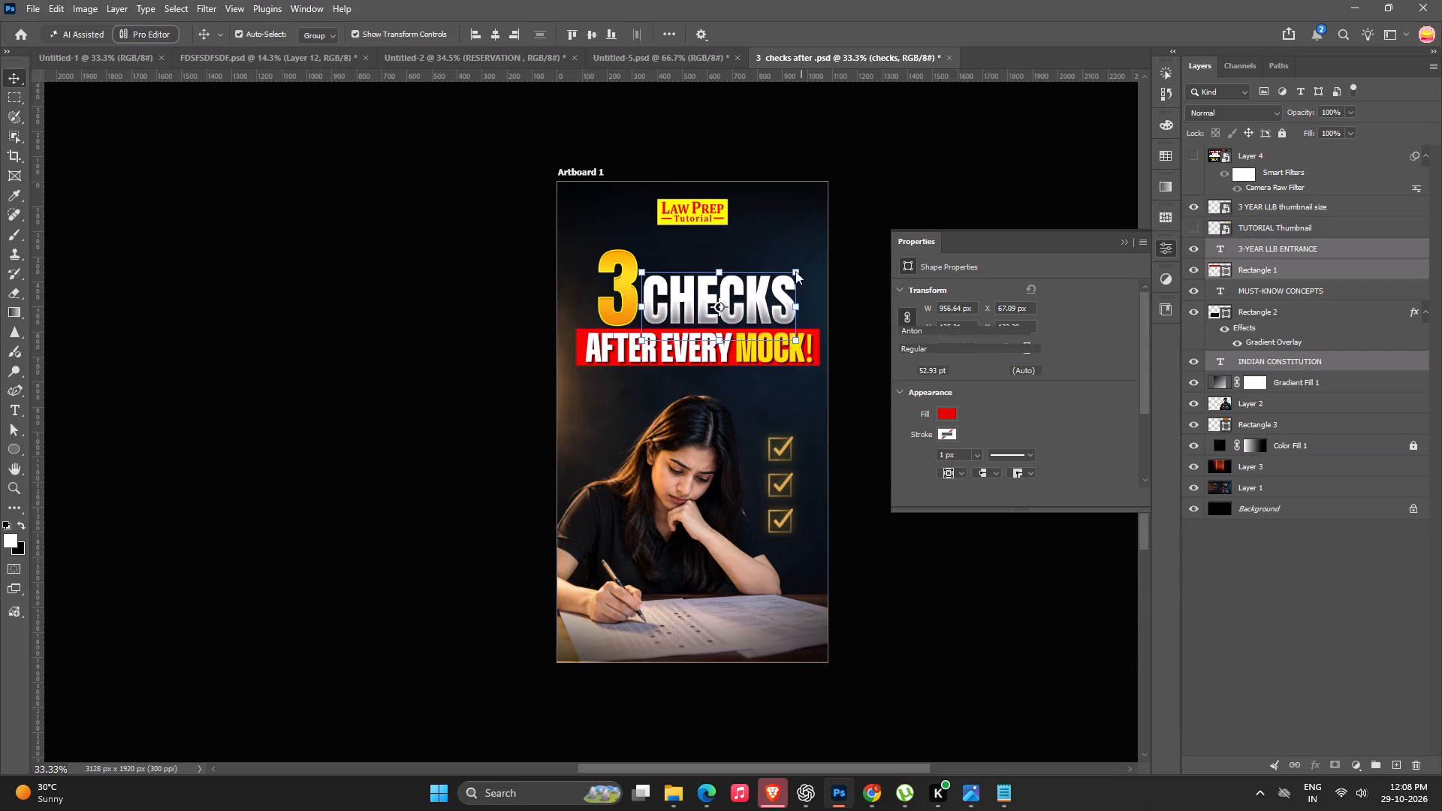
left_click(506, 52)
key("space")
key("space")
left_click_drag(503, 324, 495, 366)
left_click(544, 206)
scroll(589, 300, "up", 4, "ctrl")
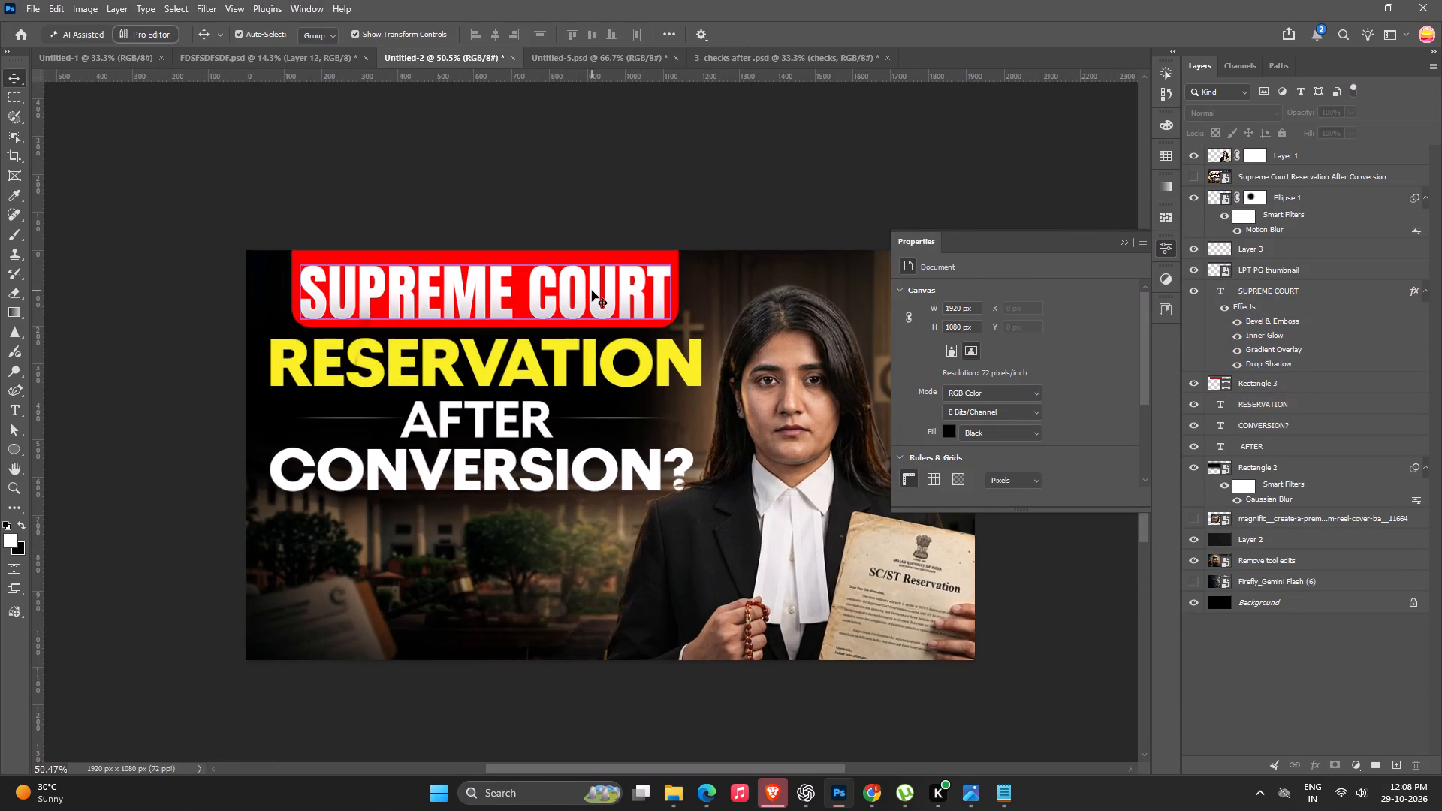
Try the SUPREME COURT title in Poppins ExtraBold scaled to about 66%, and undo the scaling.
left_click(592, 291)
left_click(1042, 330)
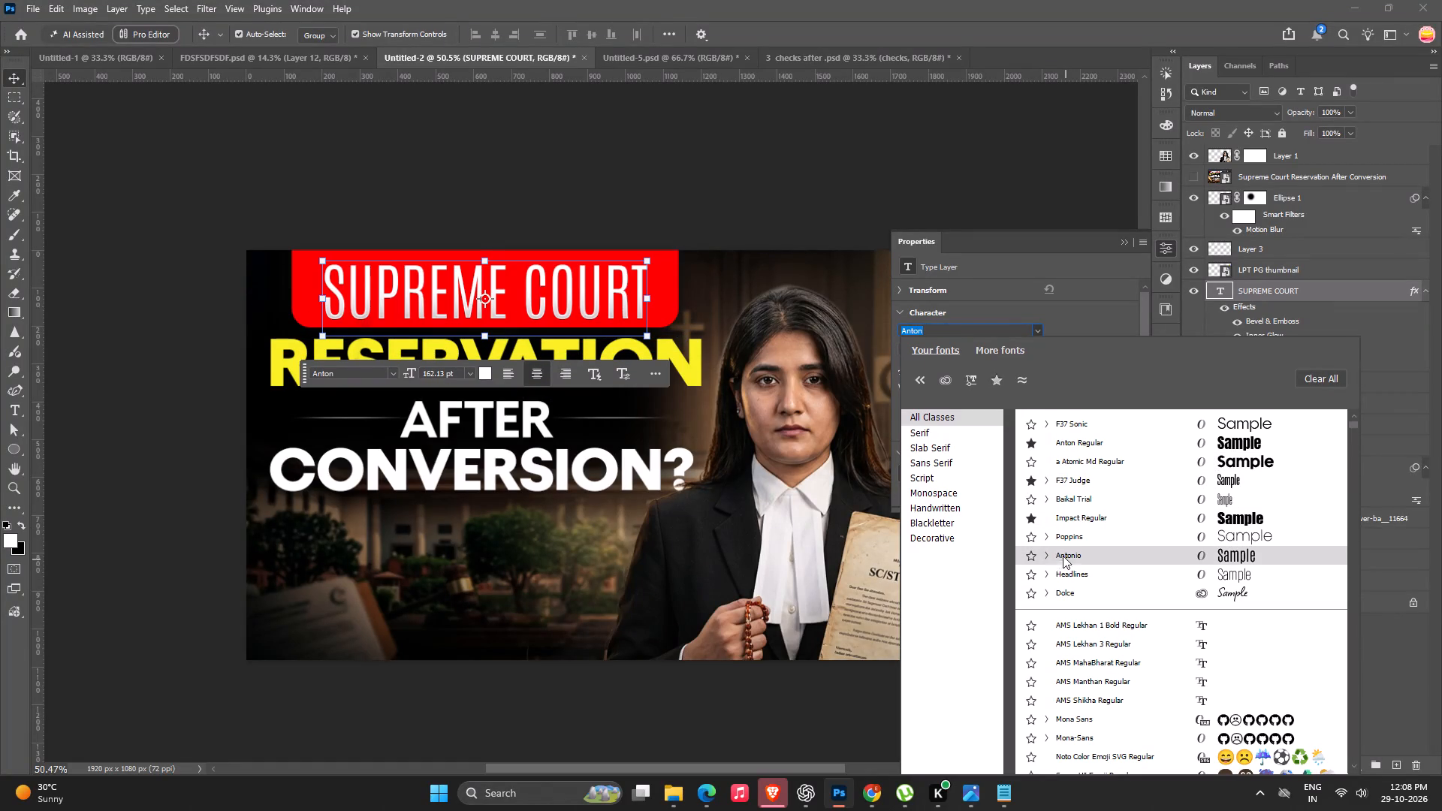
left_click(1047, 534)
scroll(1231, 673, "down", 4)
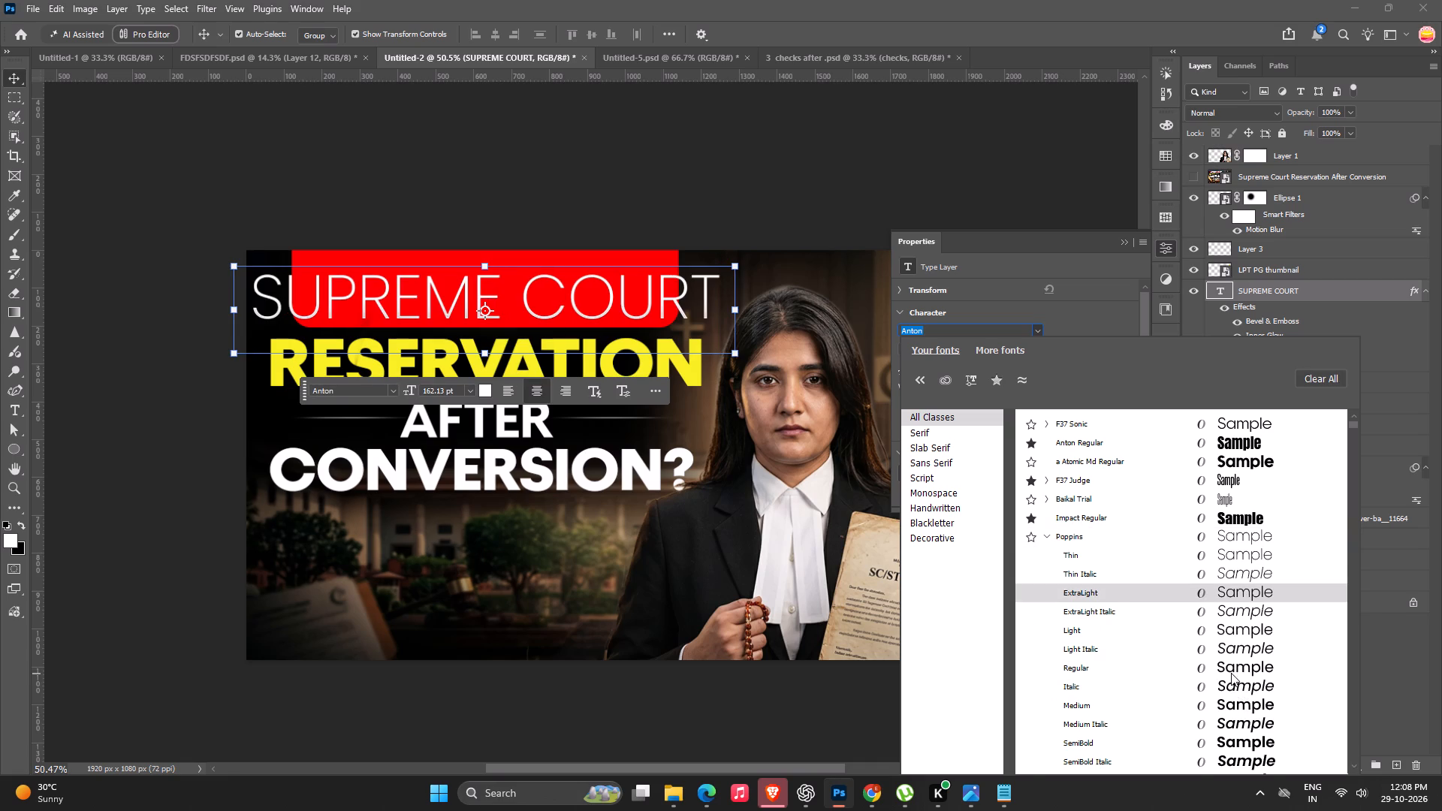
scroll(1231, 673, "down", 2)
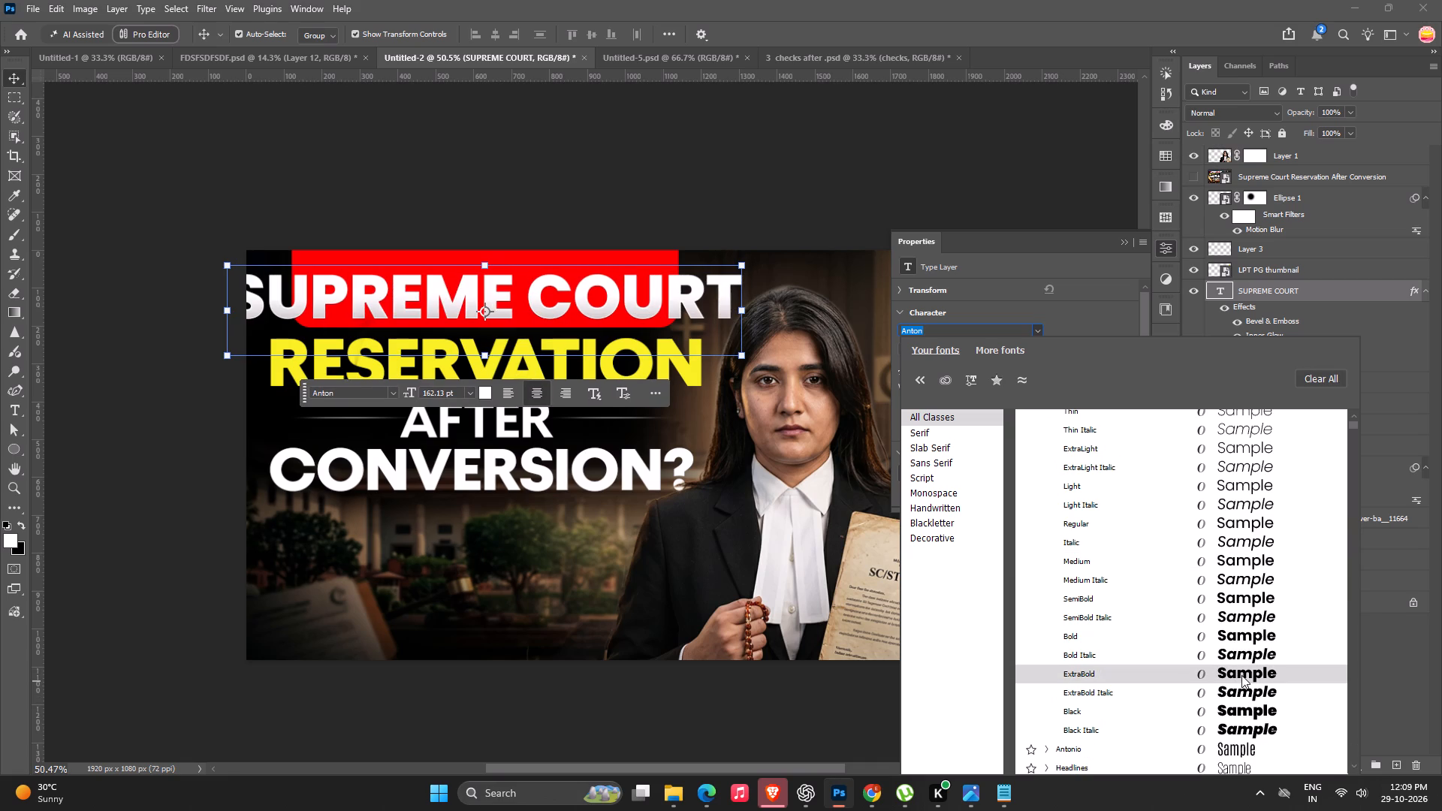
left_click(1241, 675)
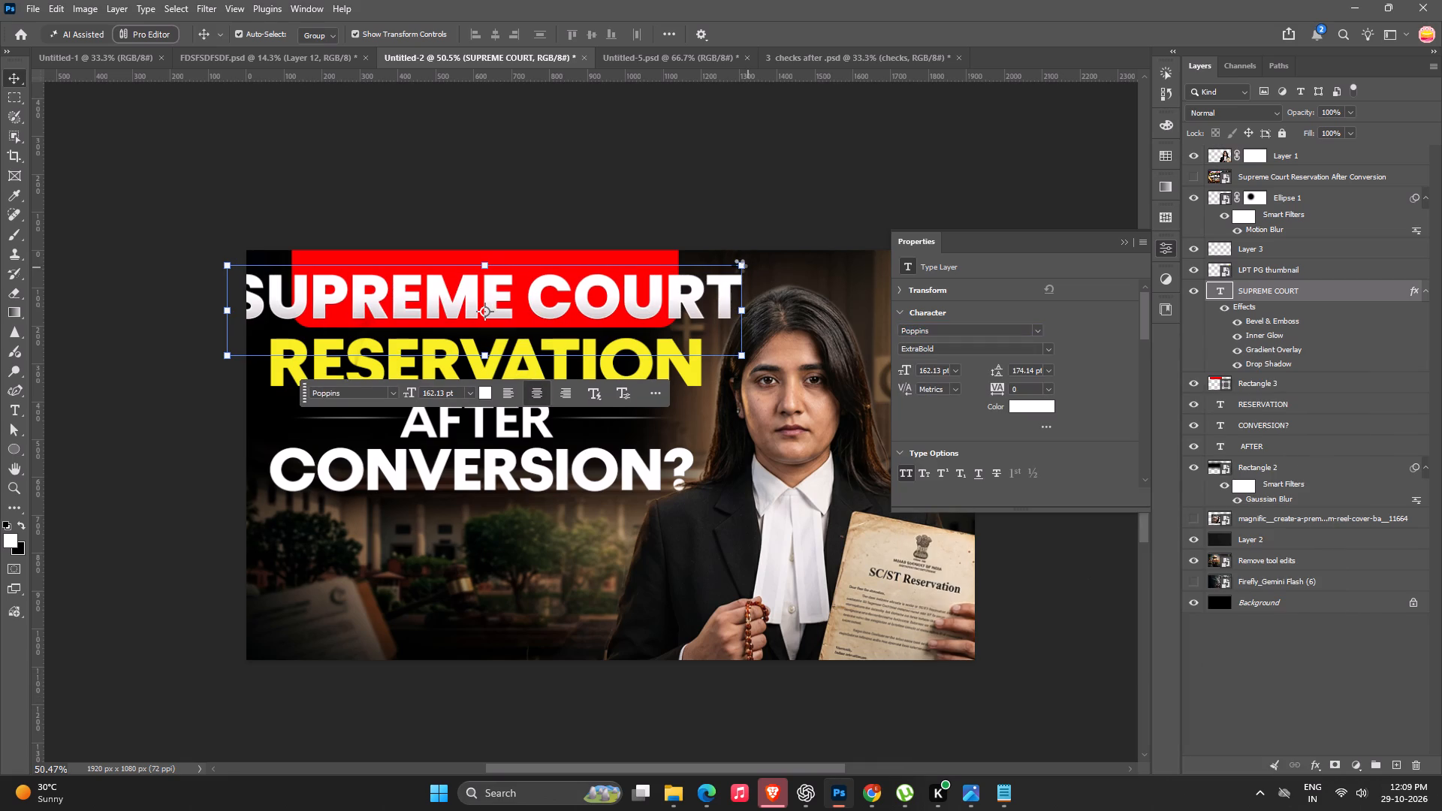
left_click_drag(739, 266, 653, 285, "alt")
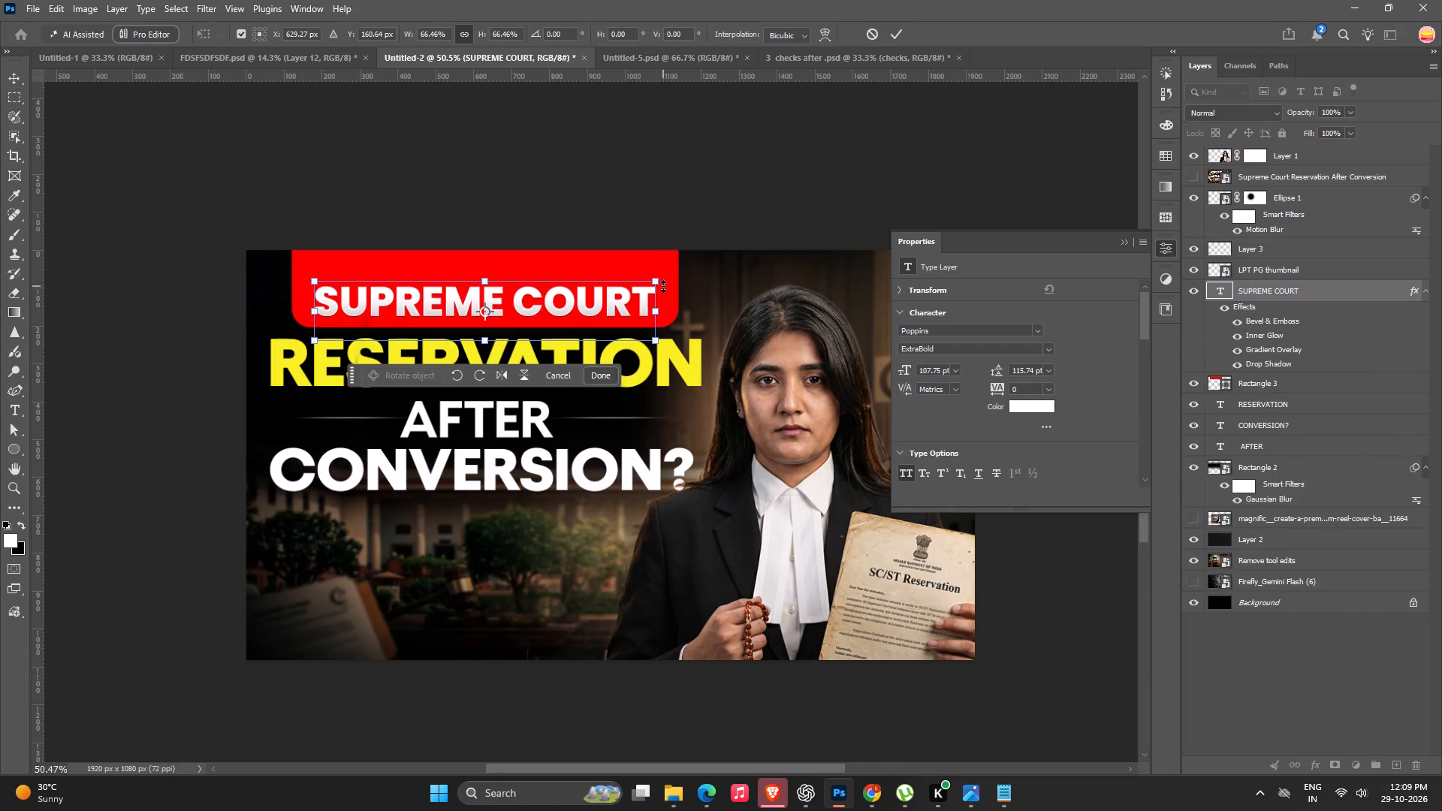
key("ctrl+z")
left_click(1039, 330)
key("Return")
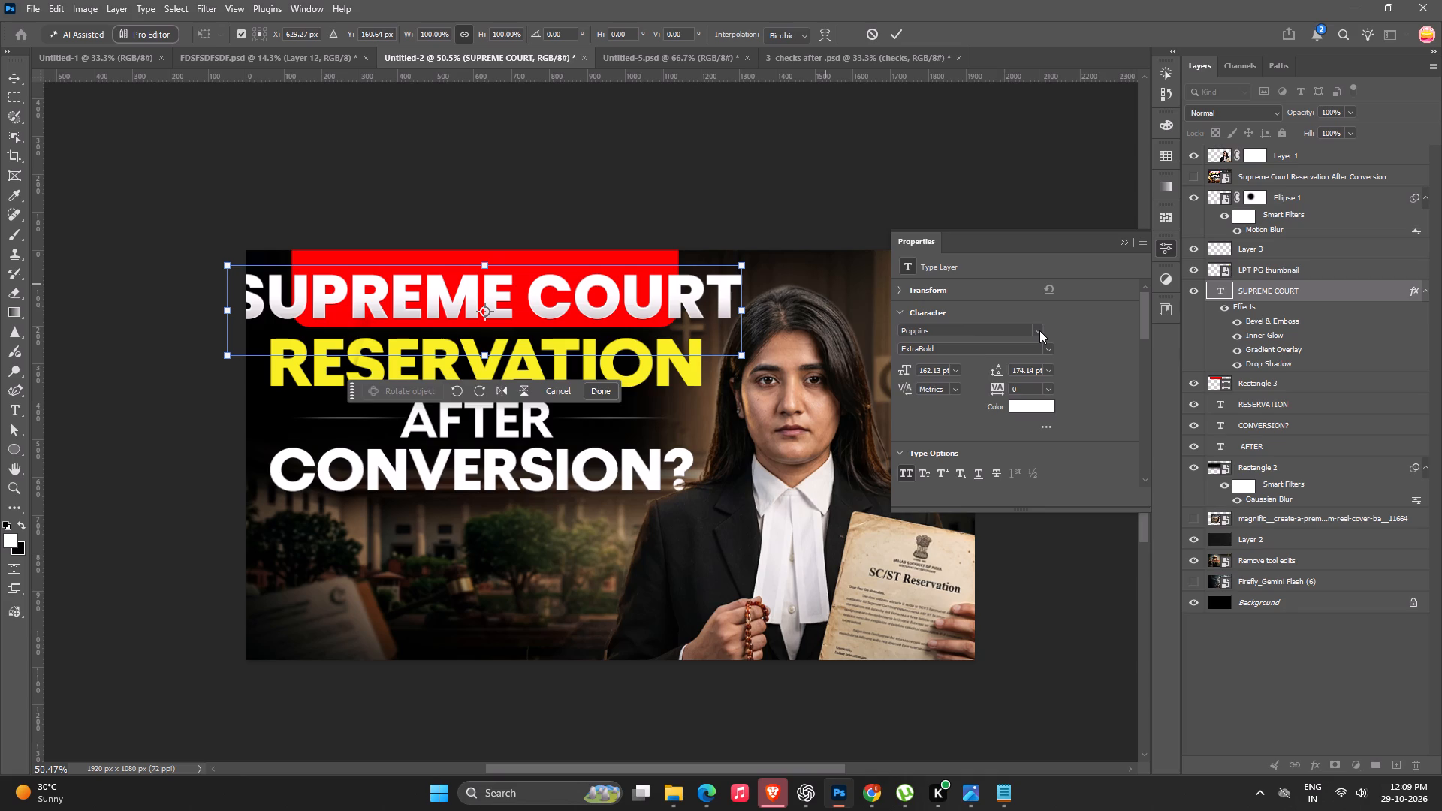
Set the SUPREME COURT title to F37 Sonic ExtraBold and scale it down to about 110.74 pt within the red banner.
left_click(1039, 330)
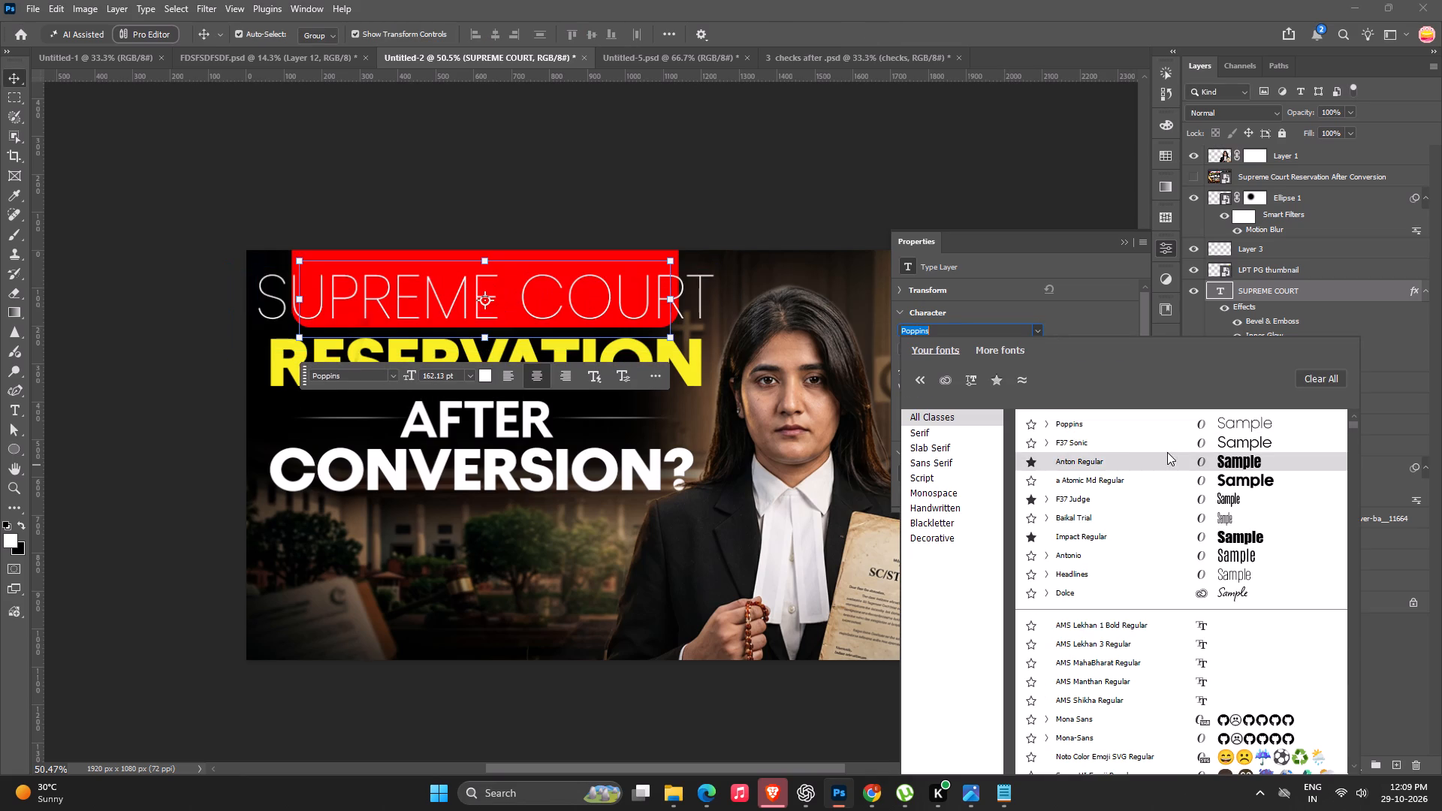
left_click(1050, 439)
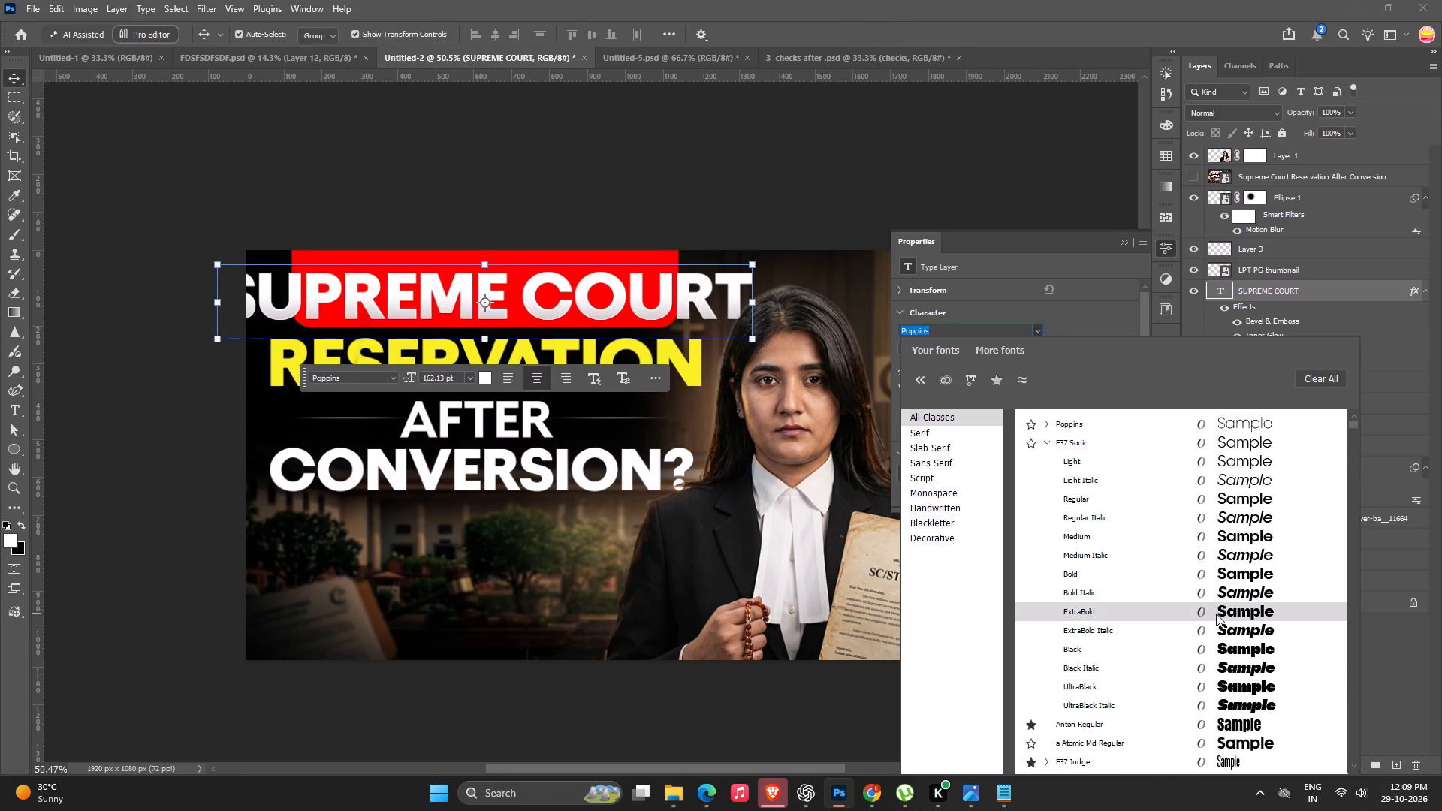
left_click(1216, 614)
left_click_drag(755, 265, 684, 273, "alt")
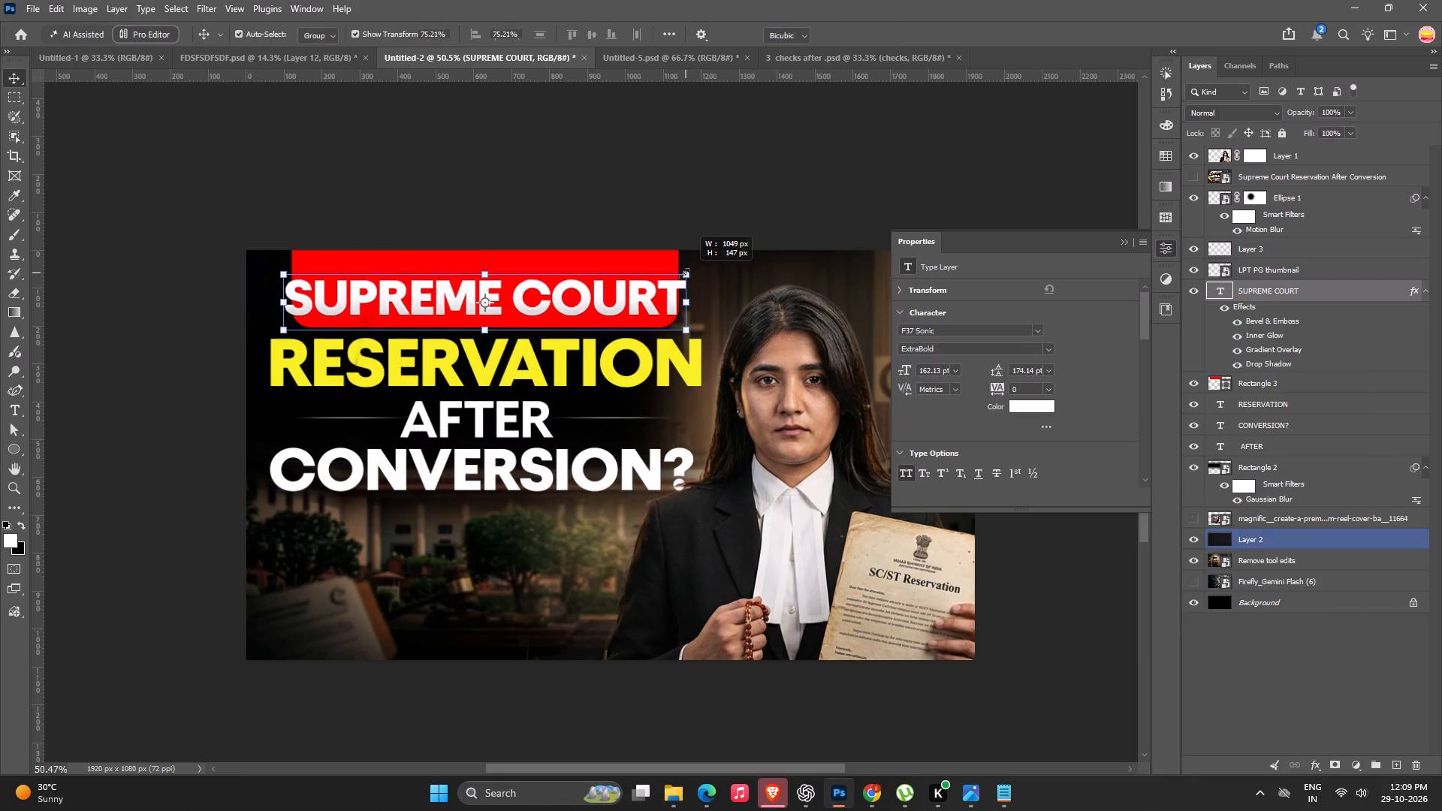
left_click_drag(684, 273, 670, 277, "alt")
key("Return")
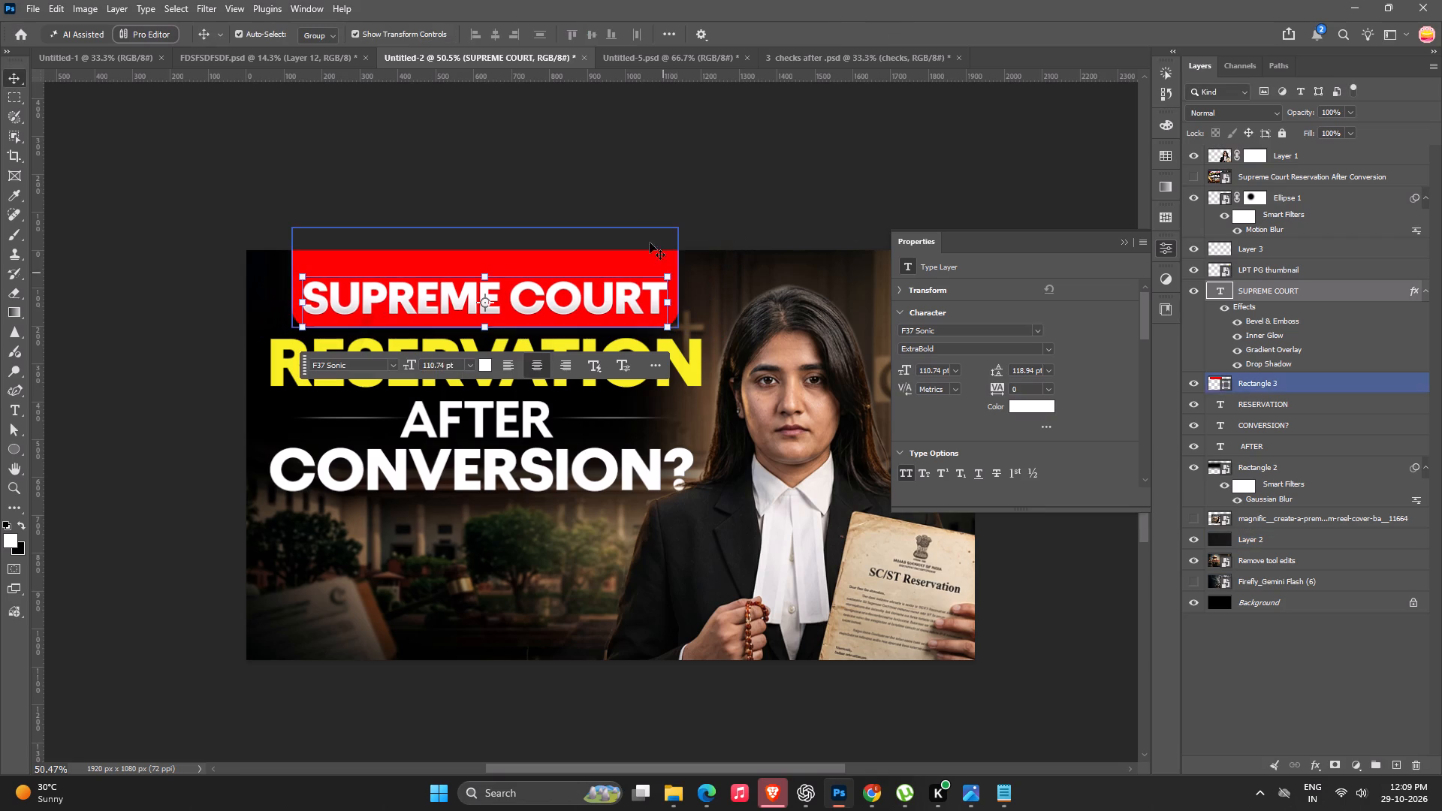
Shorten the red banner behind SUPREME COURT from its top edge to a height of about 145 px.
left_click(551, 179)
left_click(565, 279)
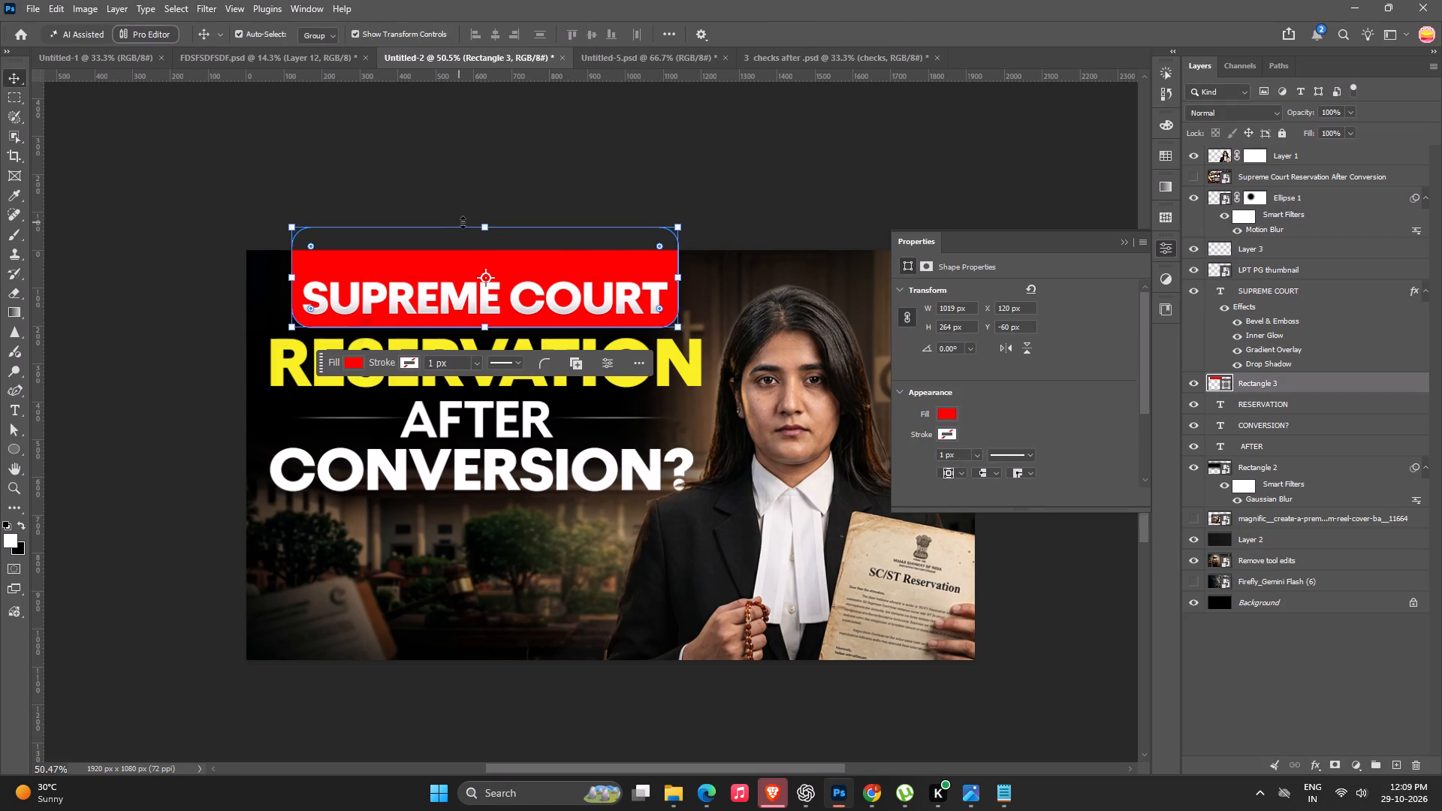
left_click_drag(484, 224, 483, 269, "shift")
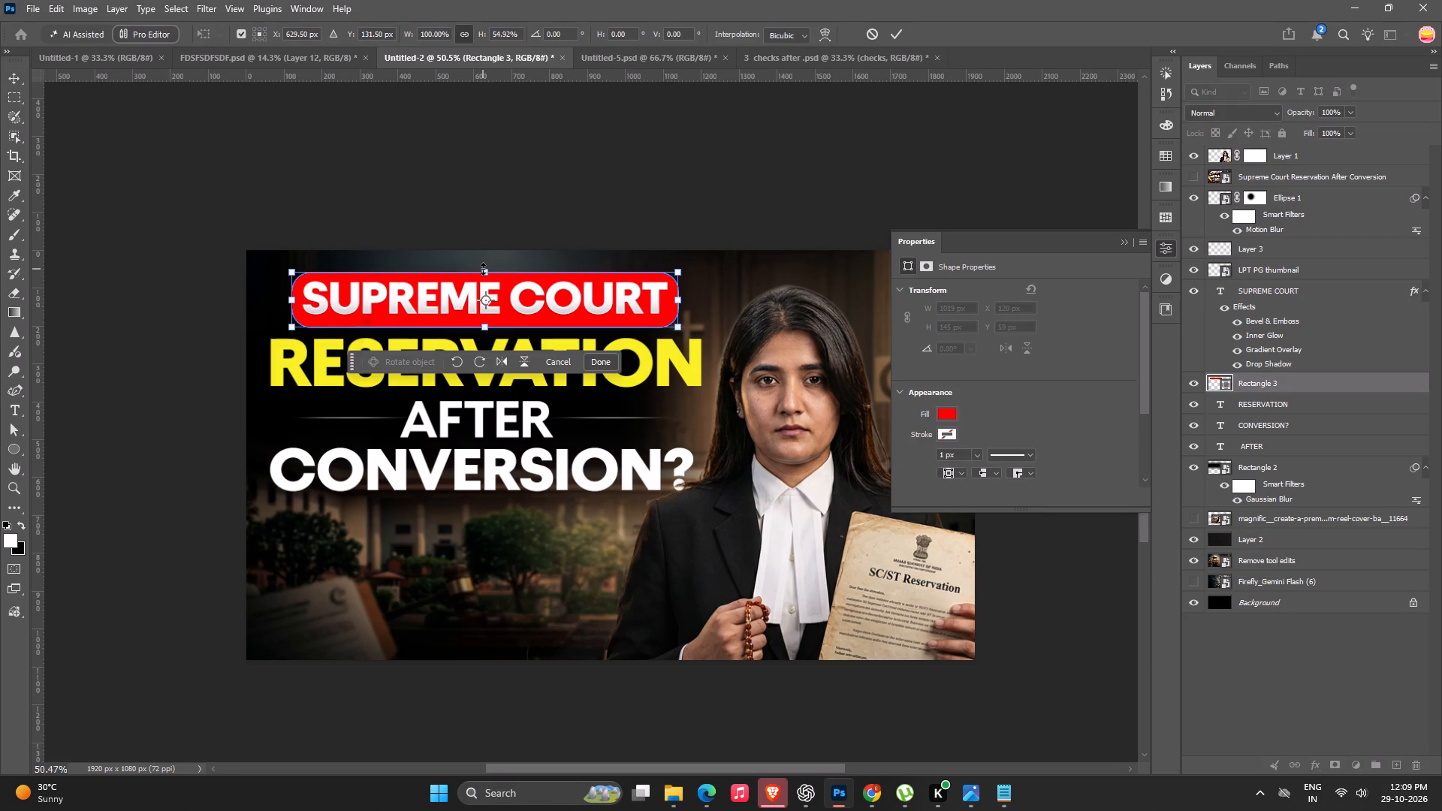
key("Return")
Reduce the corner rounding of the red SUPREME COURT banner.
left_click_drag(310, 291, 308, 289)
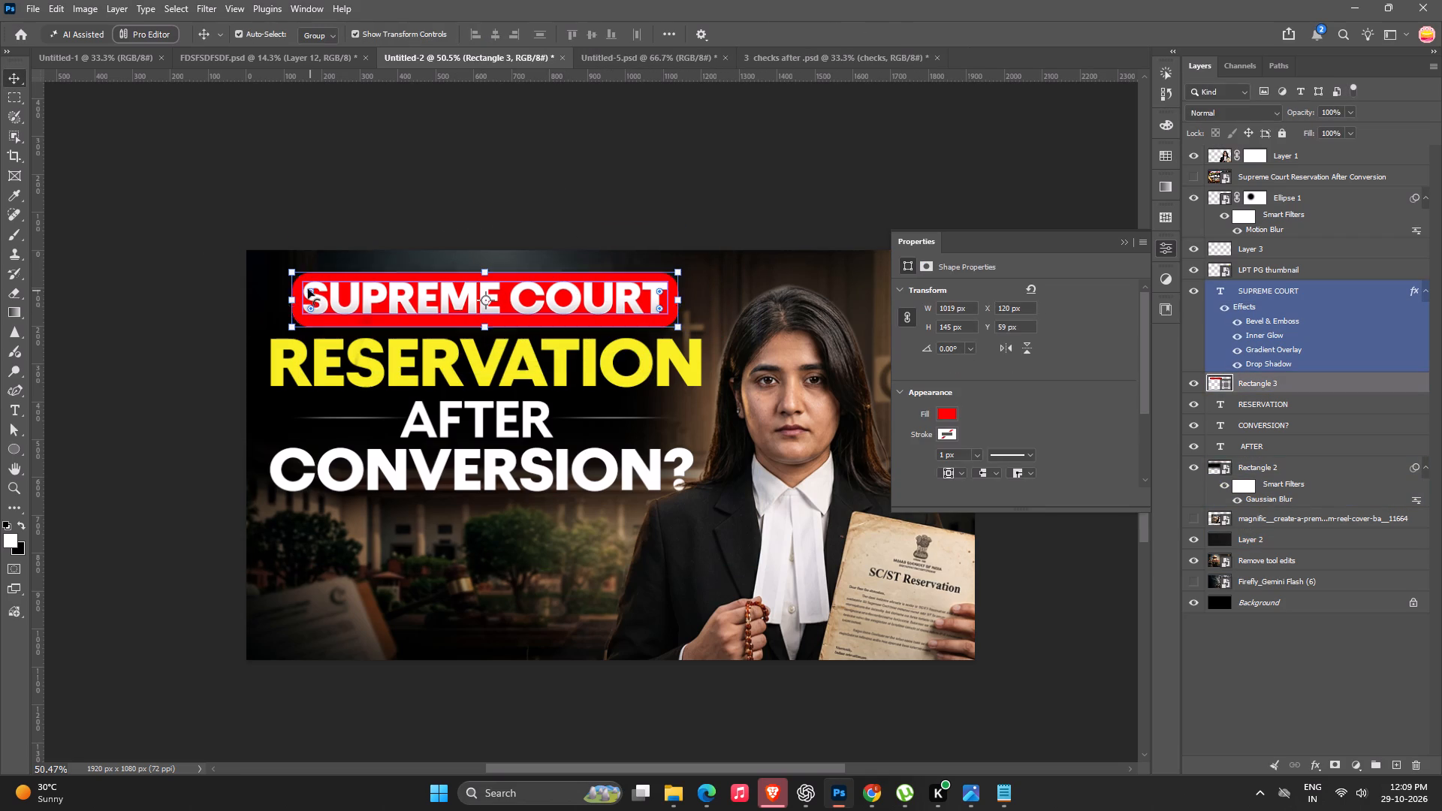
left_click_drag(308, 289, 295, 282)
left_click(376, 167)
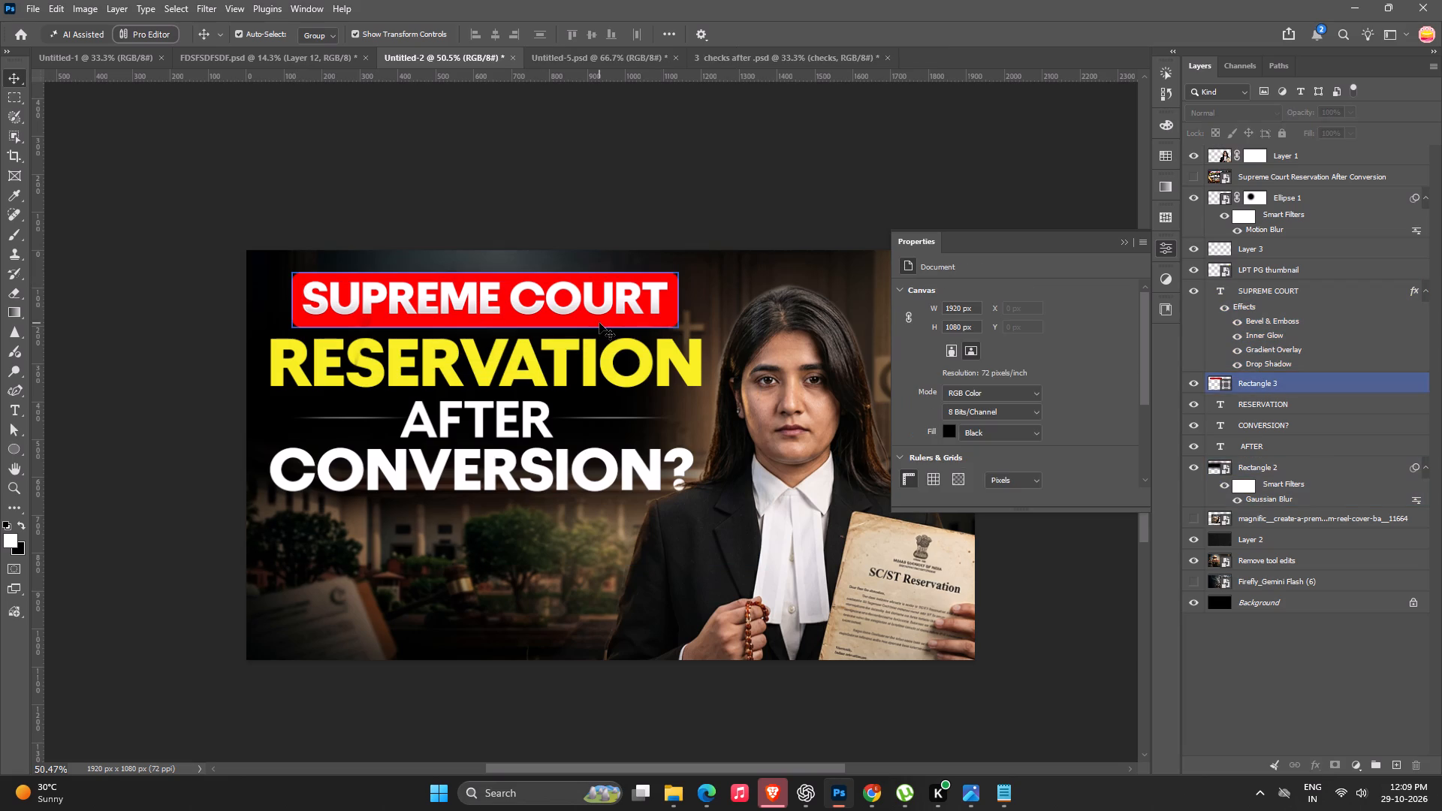
Align the SUPREME COURT text and its red banner on their vertical and horizontal centres.
left_click(599, 323)
left_click(581, 300, "shift")
left_click(586, 36)
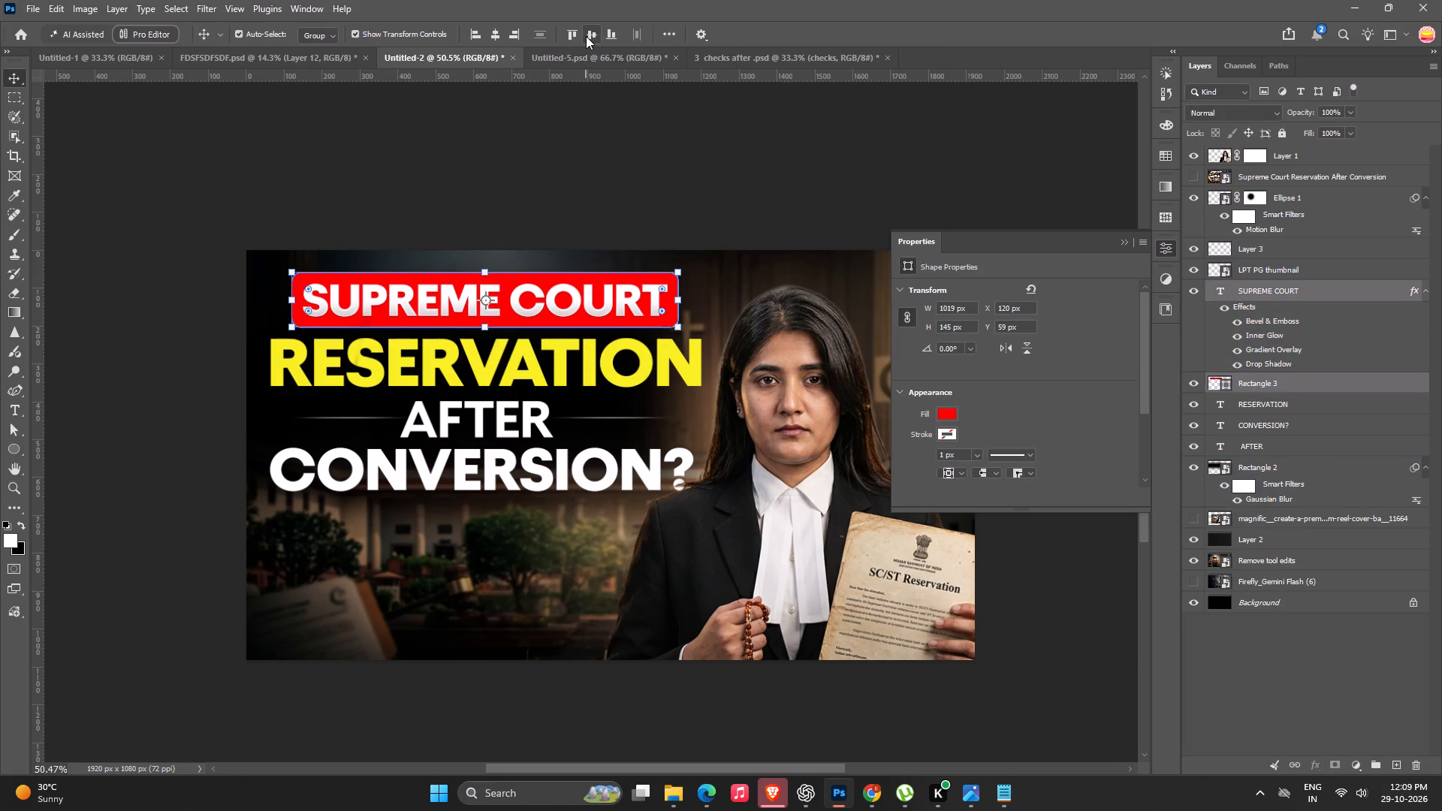
left_click(489, 31)
left_click(520, 128)
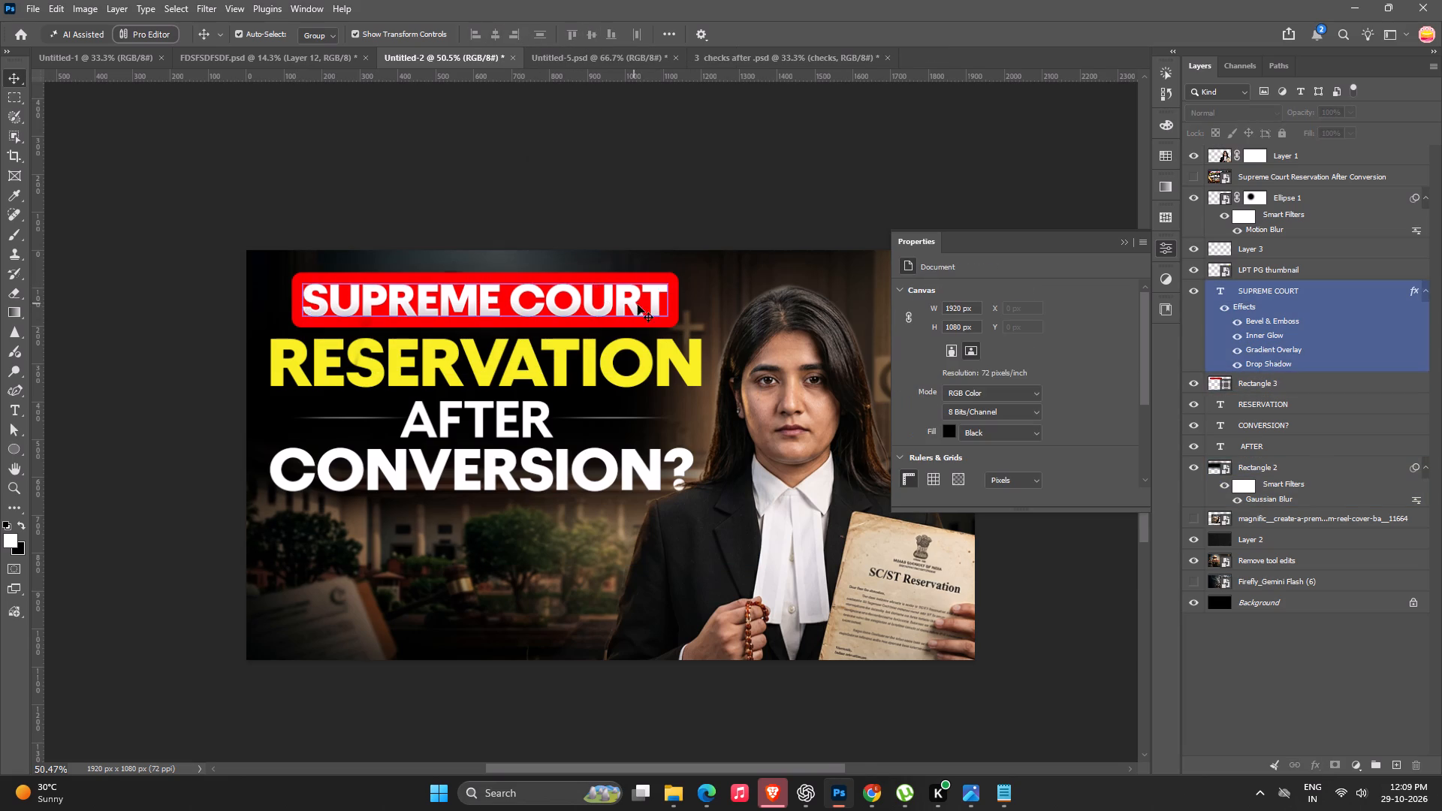
Scale the SUPREME COURT text and red banner together to about 94% and recentre them above the RESERVATION title.
scroll(647, 324, "down", 8, "ctrl")
key("space")
key("space")
key("space")
key("space")
left_click_drag(566, 239, 514, 188)
scroll(539, 267, "up", 7, "alt")
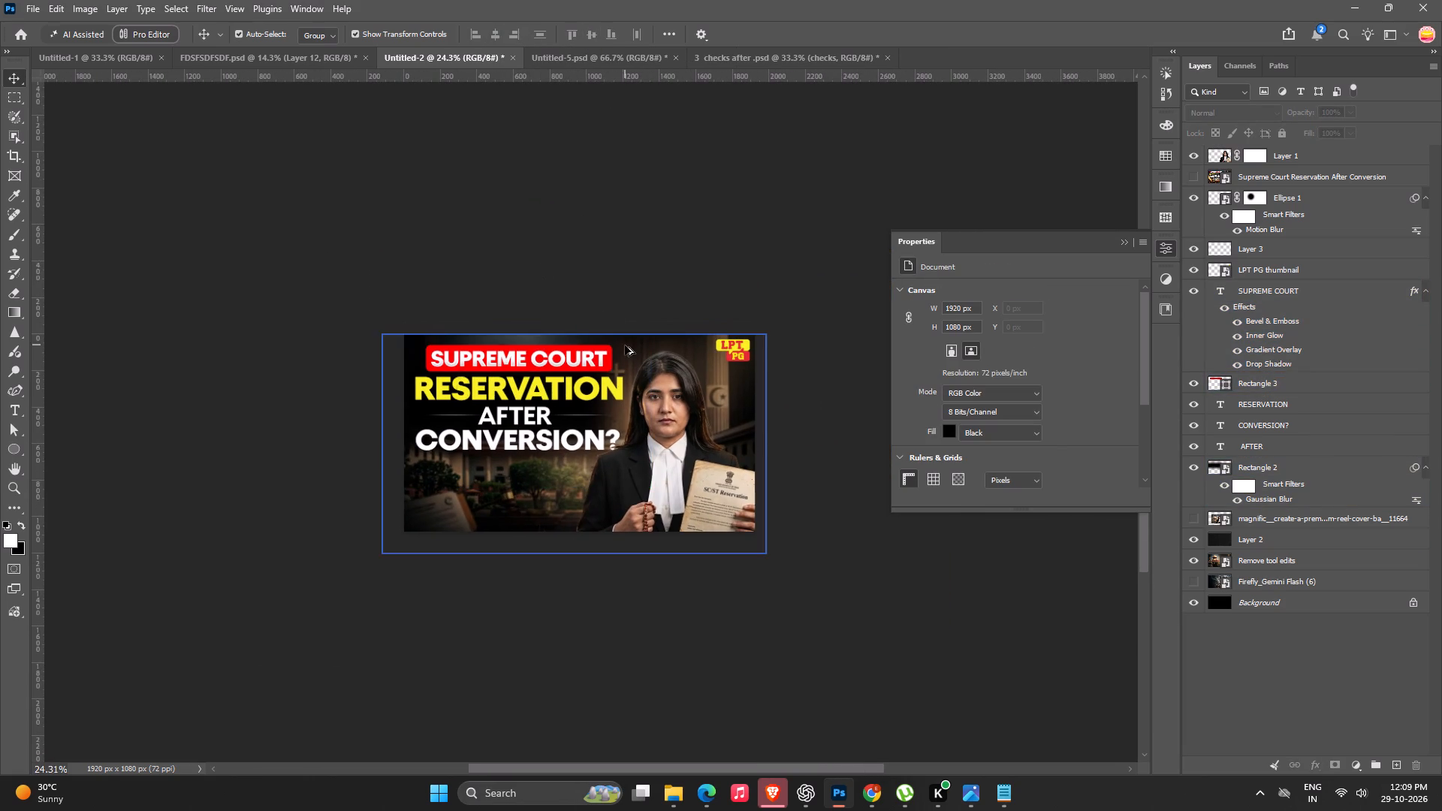
scroll(527, 399, "up", 14, "ctrl")
left_click(707, 315)
left_click(691, 285, "shift")
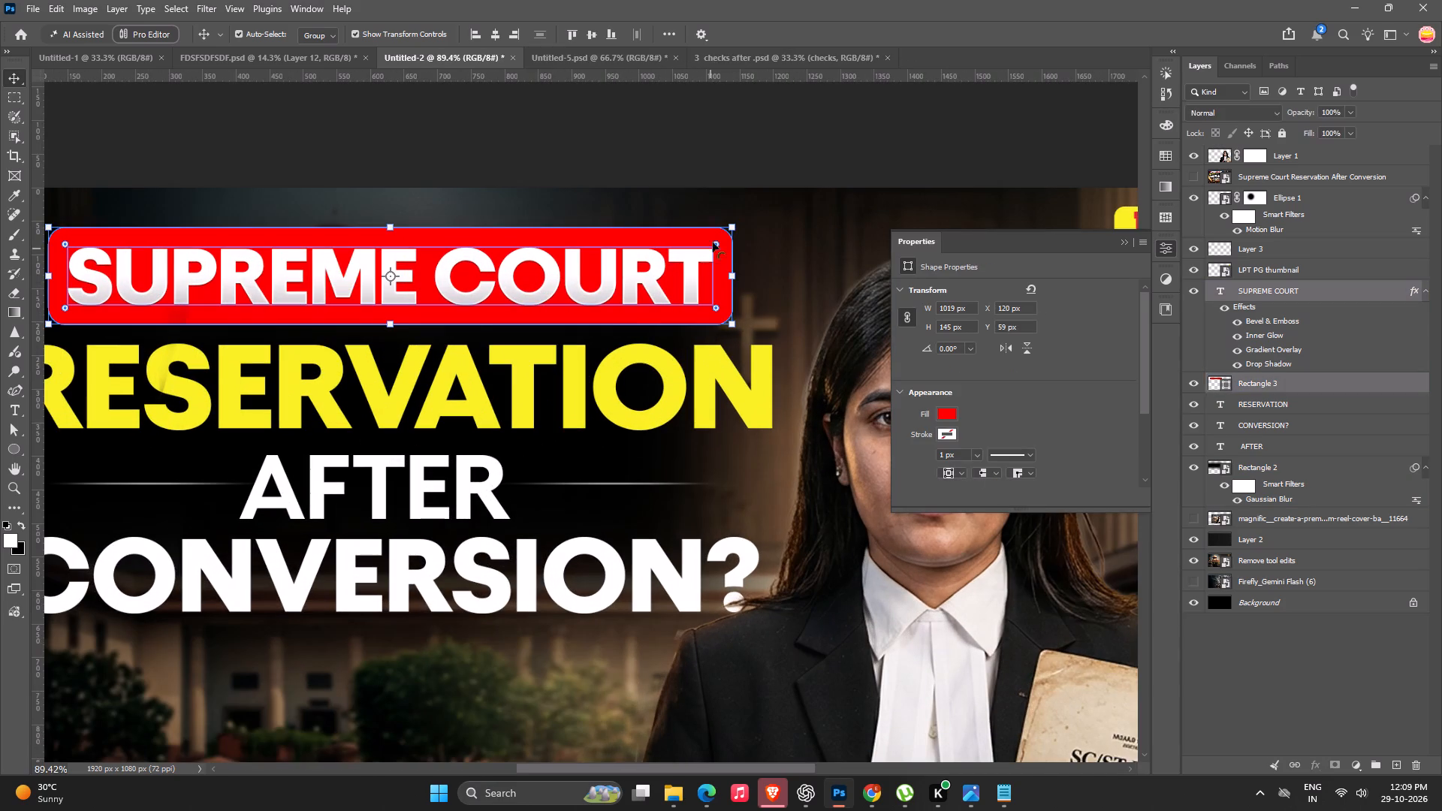
left_click_drag(731, 222, 710, 227, "alt")
left_click(547, 265)
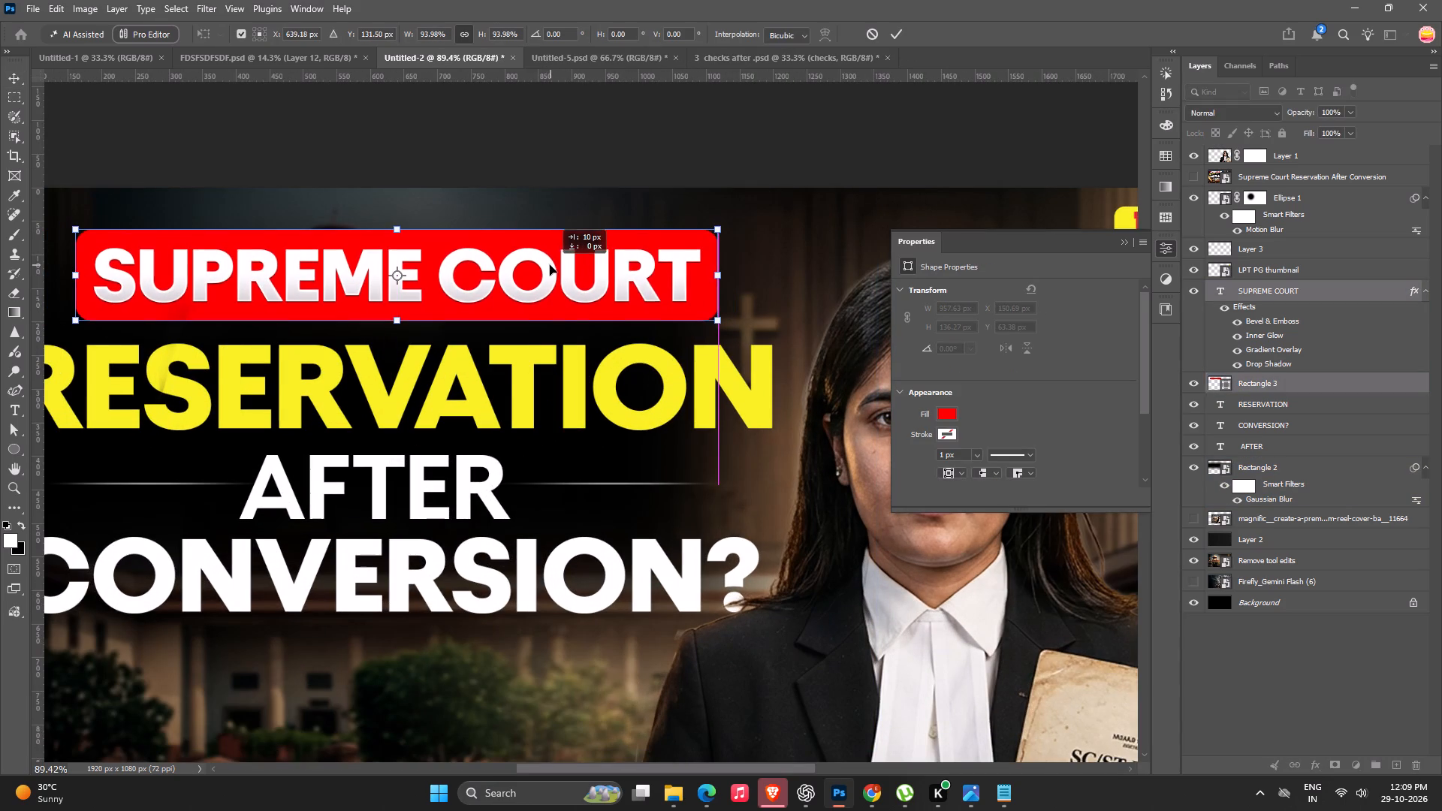
scroll(546, 267, "down", 8, "alt")
scroll(578, 321, "down", 7, "ctrl")
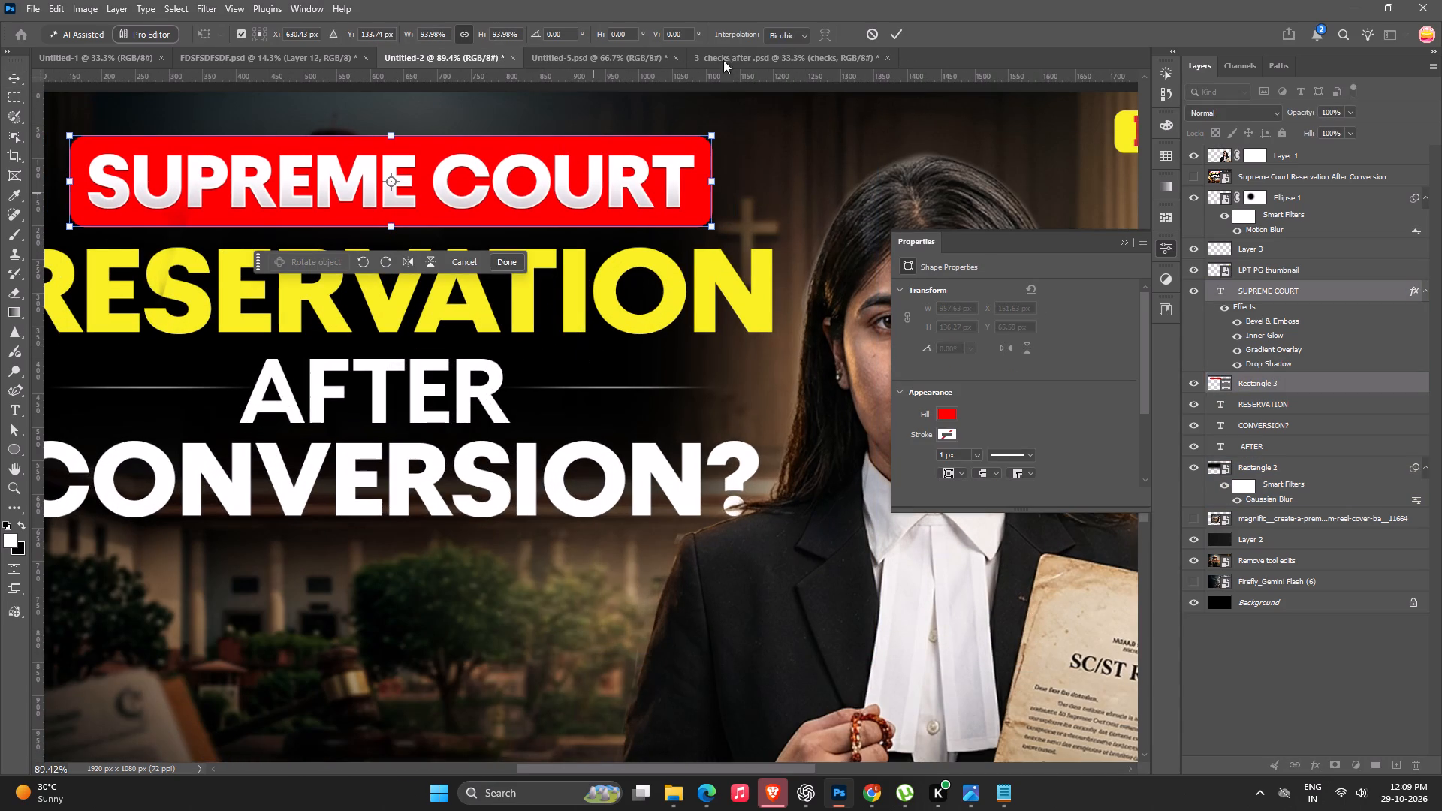
left_click(895, 29)
left_click(807, 188)
scroll(792, 219, "down", 9, "ctrl")
scroll(762, 282, "down", 6, "ctrl")
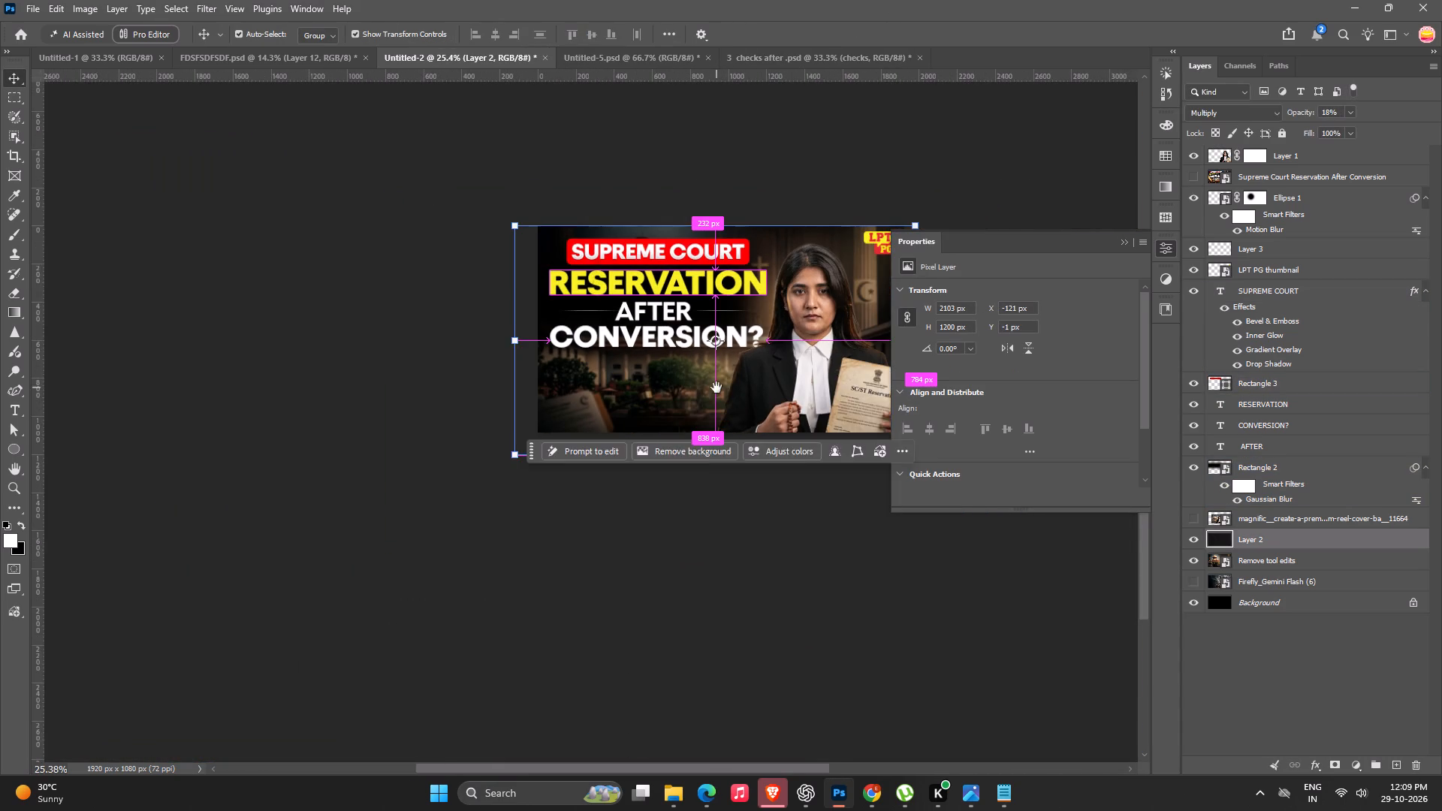
key("space")
key("space")
key("space")
left_click_drag(712, 390, 633, 407)
left_click(601, 593)
key("space")
left_click(601, 593)
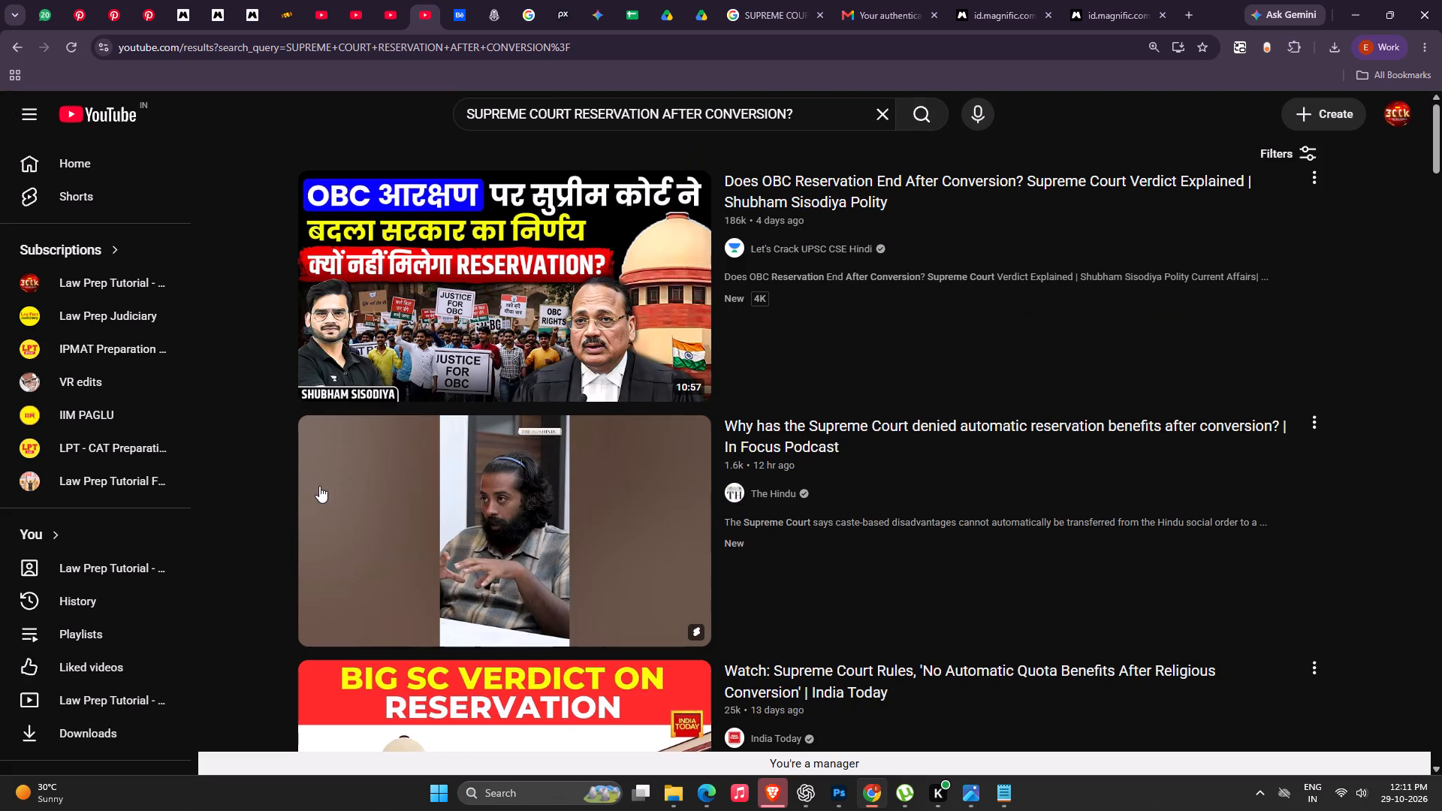
Browse the YouTube results and examine how other thumbnails on this topic handle titles, imagery and layout.
scroll(397, 450, "down", 1)
scroll(0, 267, "down", 5)
scroll(509, 537, "down", 6)
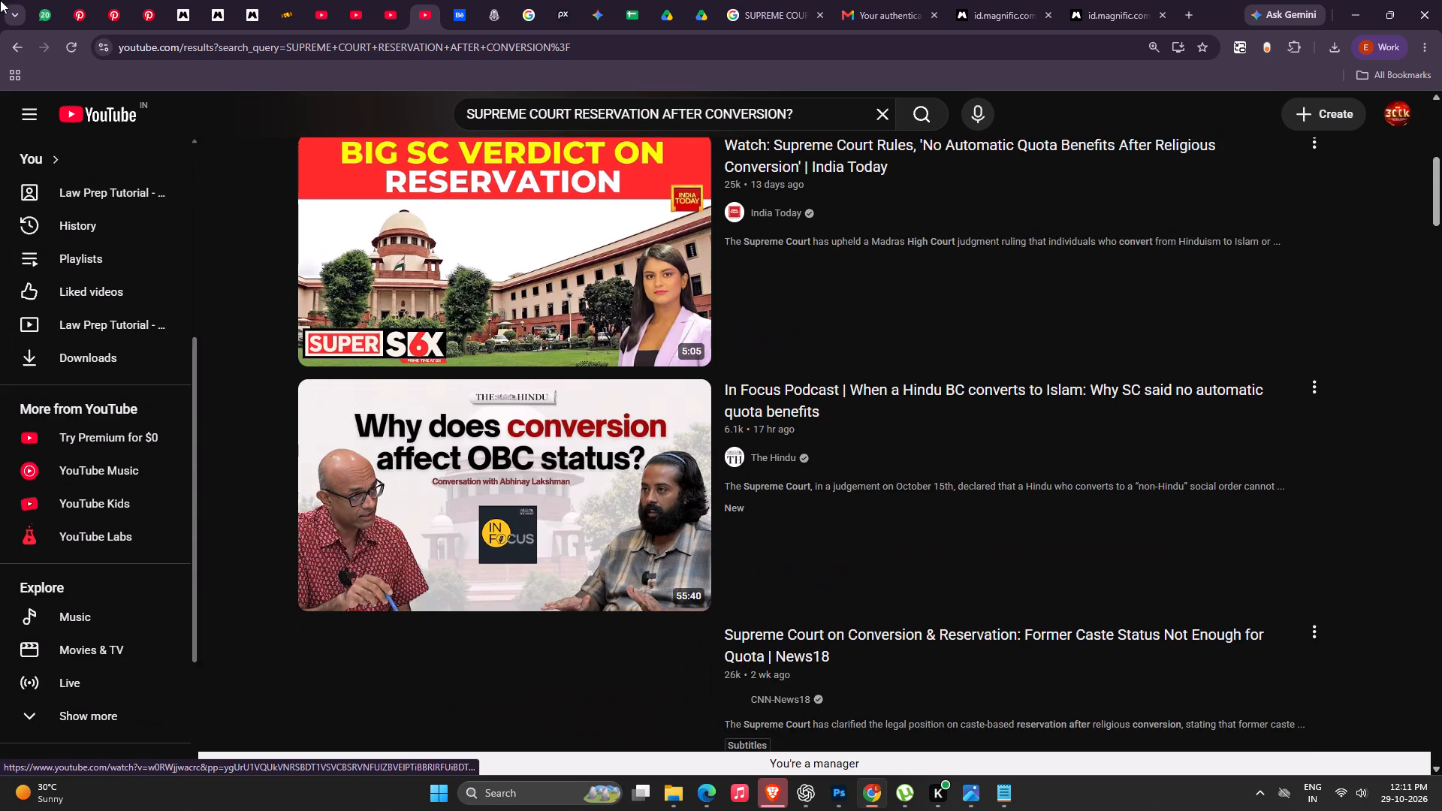
scroll(821, 508, "down", 6)
scroll(551, 544, "down", 6)
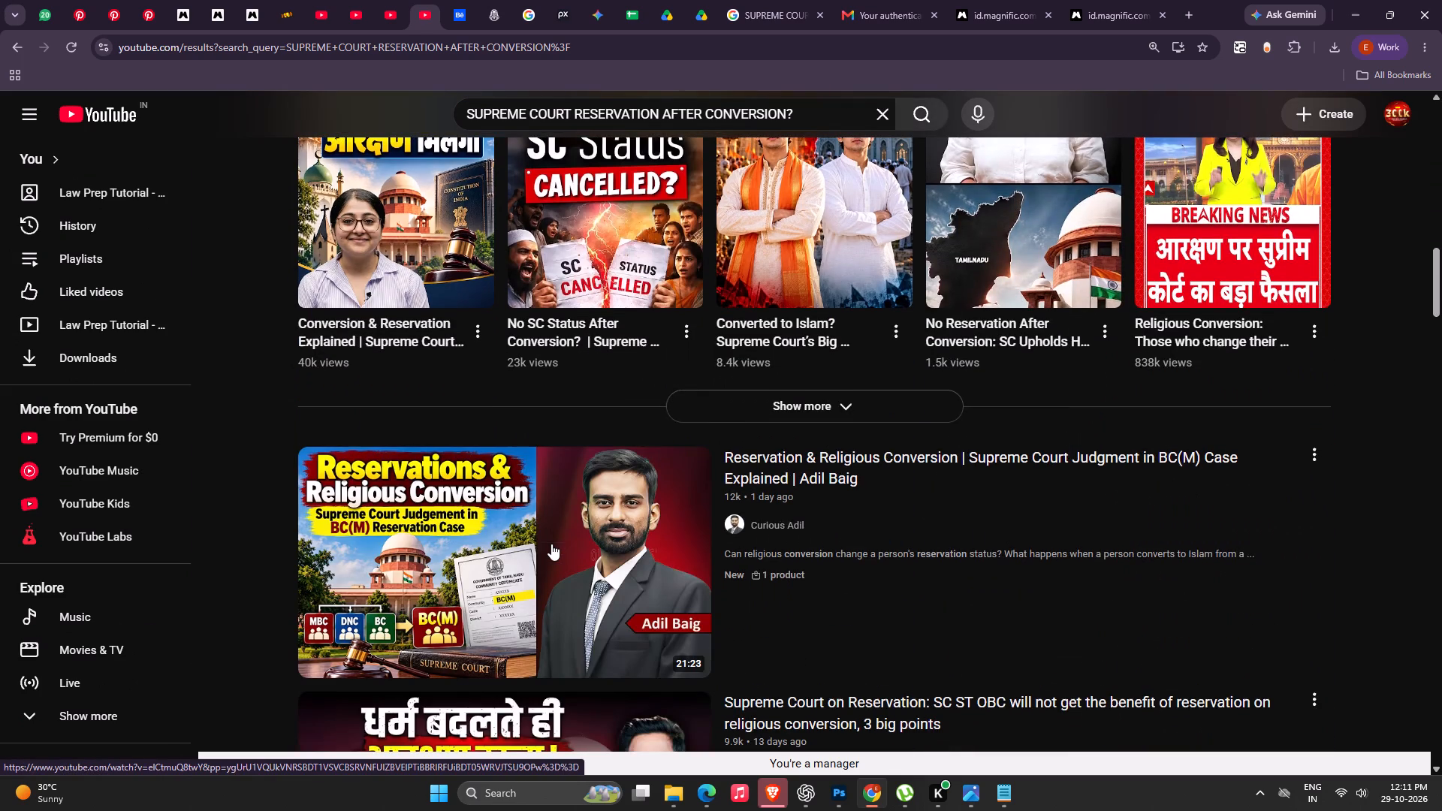
scroll(551, 544, "down", 6)
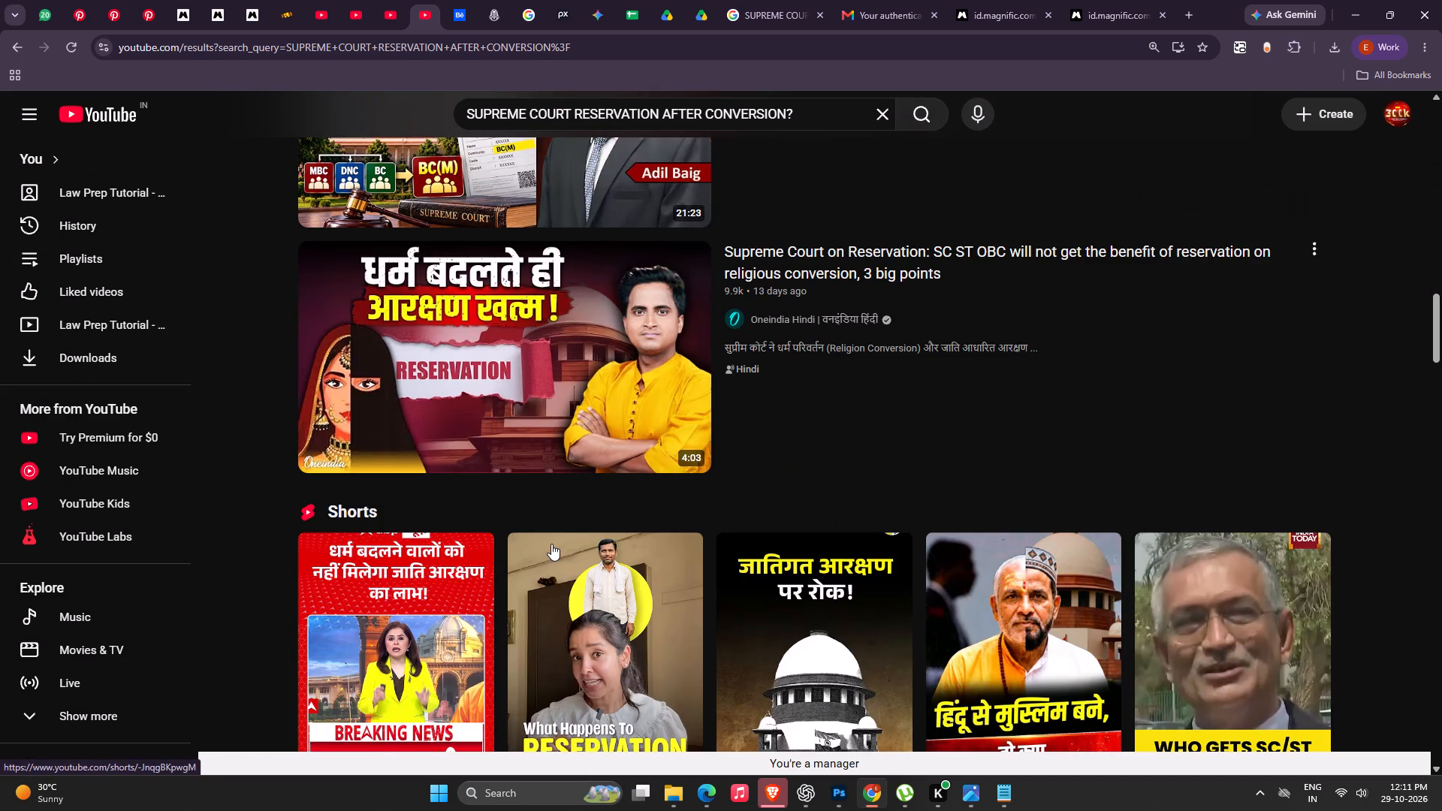
scroll(551, 544, "down", 5)
scroll(551, 544, "up", 1)
scroll(551, 544, "down", 6)
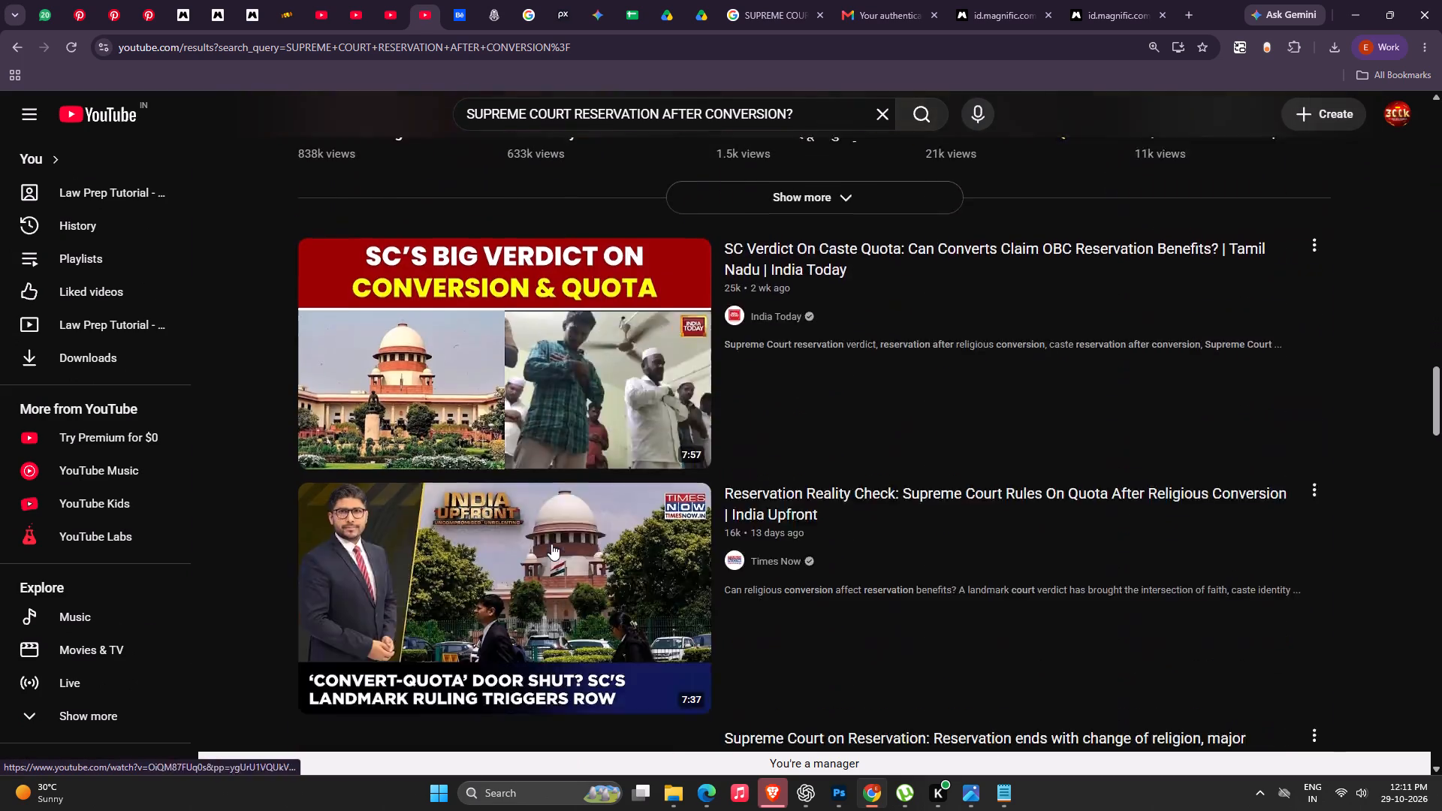
scroll(551, 544, "down", 12)
scroll(551, 544, "up", 3)
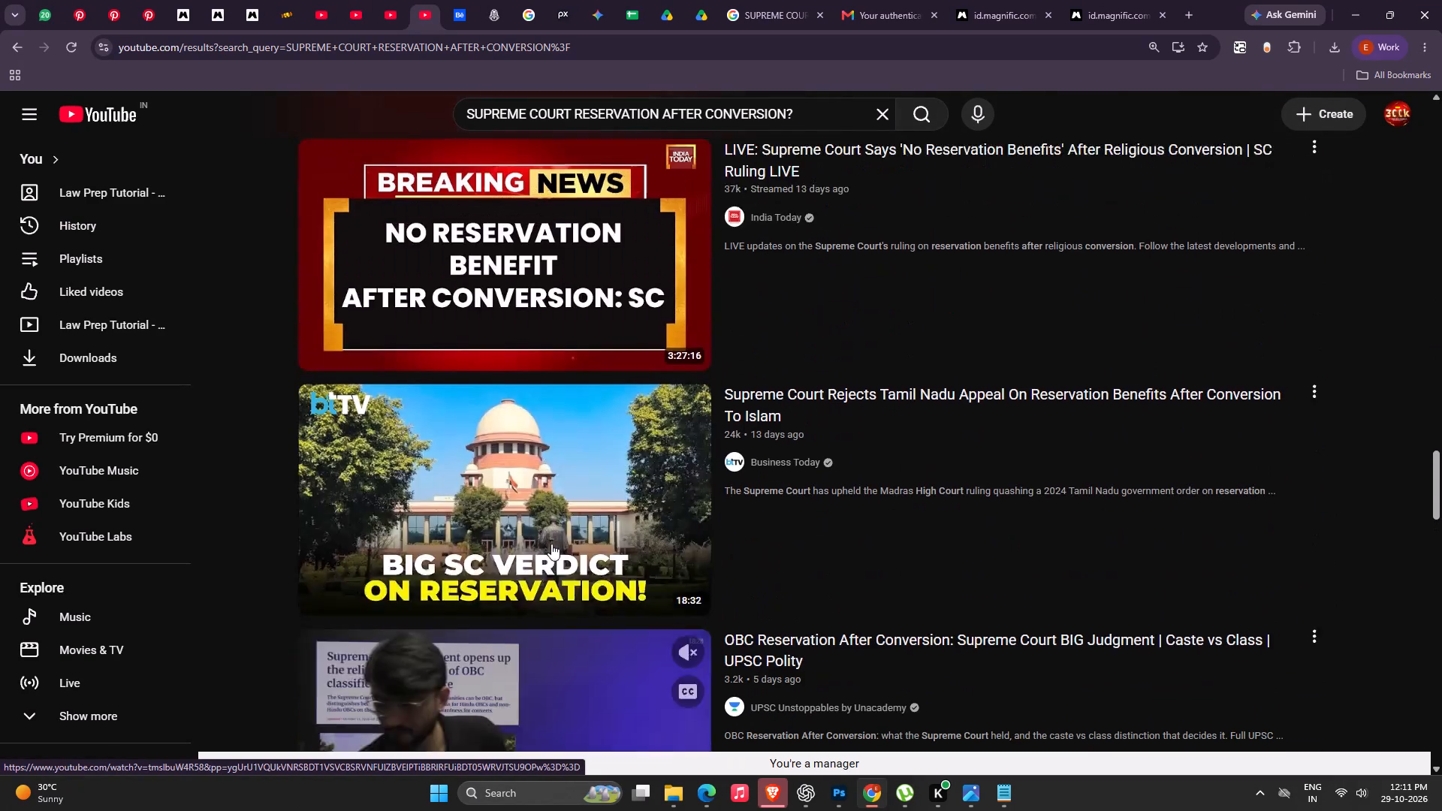
scroll(551, 544, "down", 15)
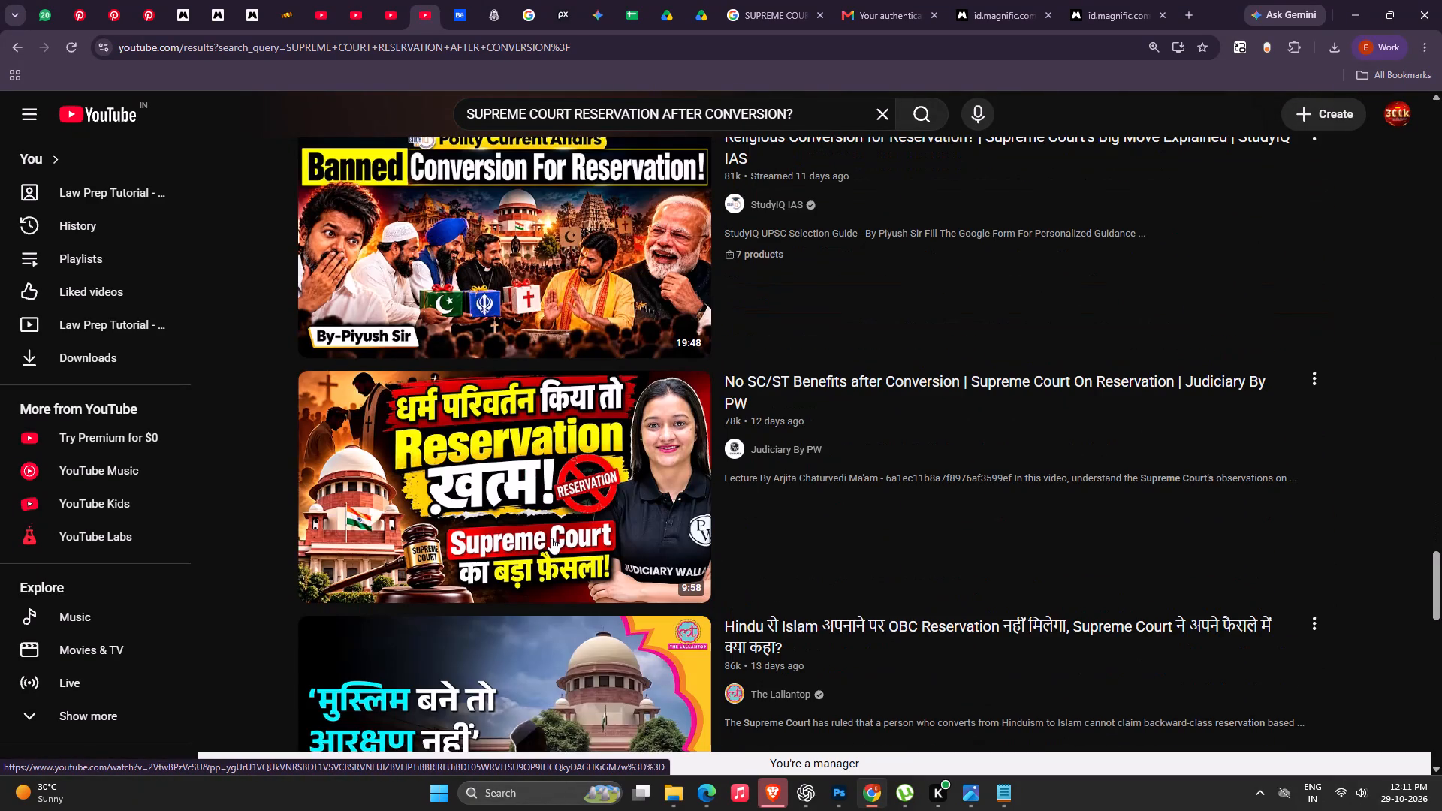
scroll(551, 531, "down", 11)
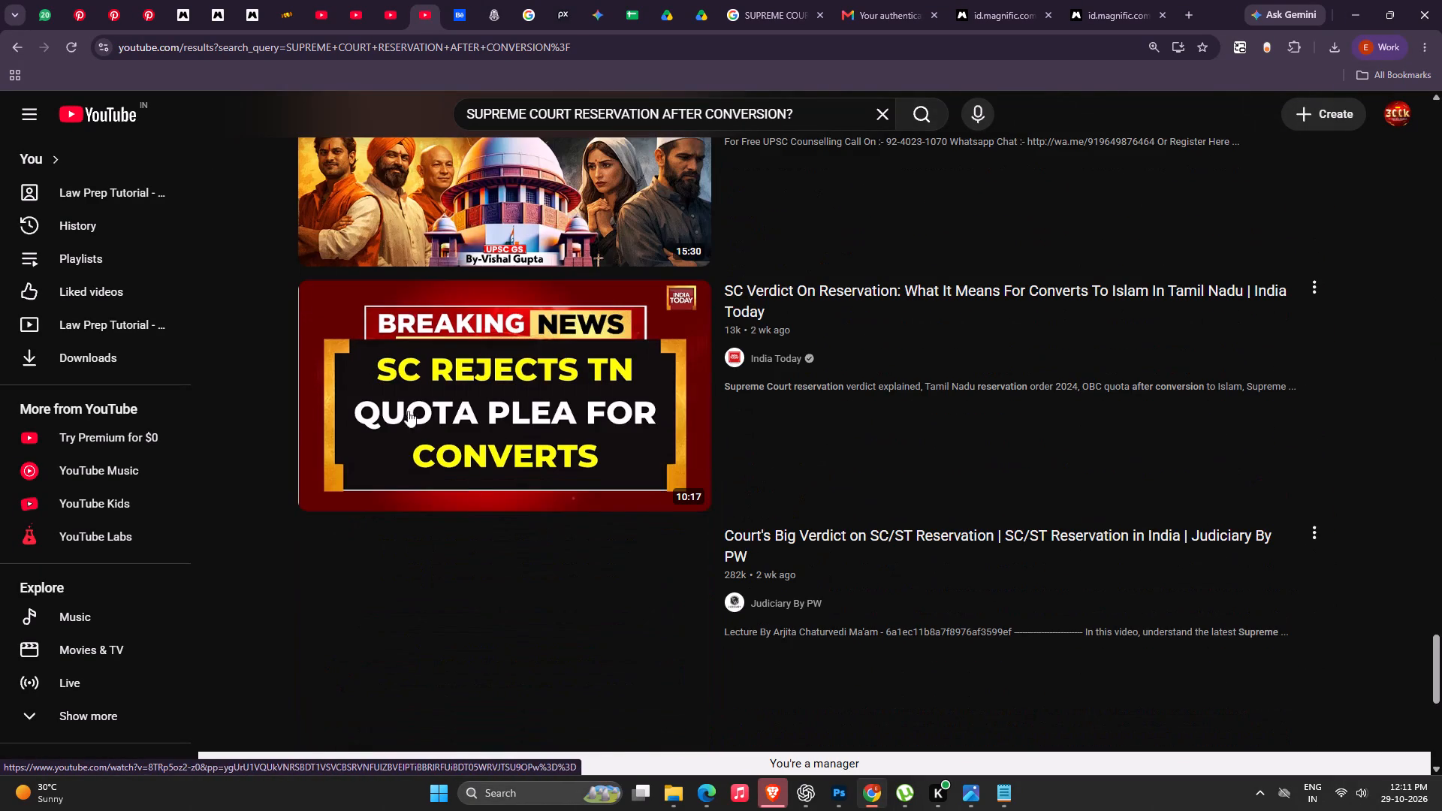
Search Pinterest for "SUPREME COURT RESERVATION AFTER CONVERSION? png" to find graphic elements.
left_click(175, 7)
left_click(155, 10)
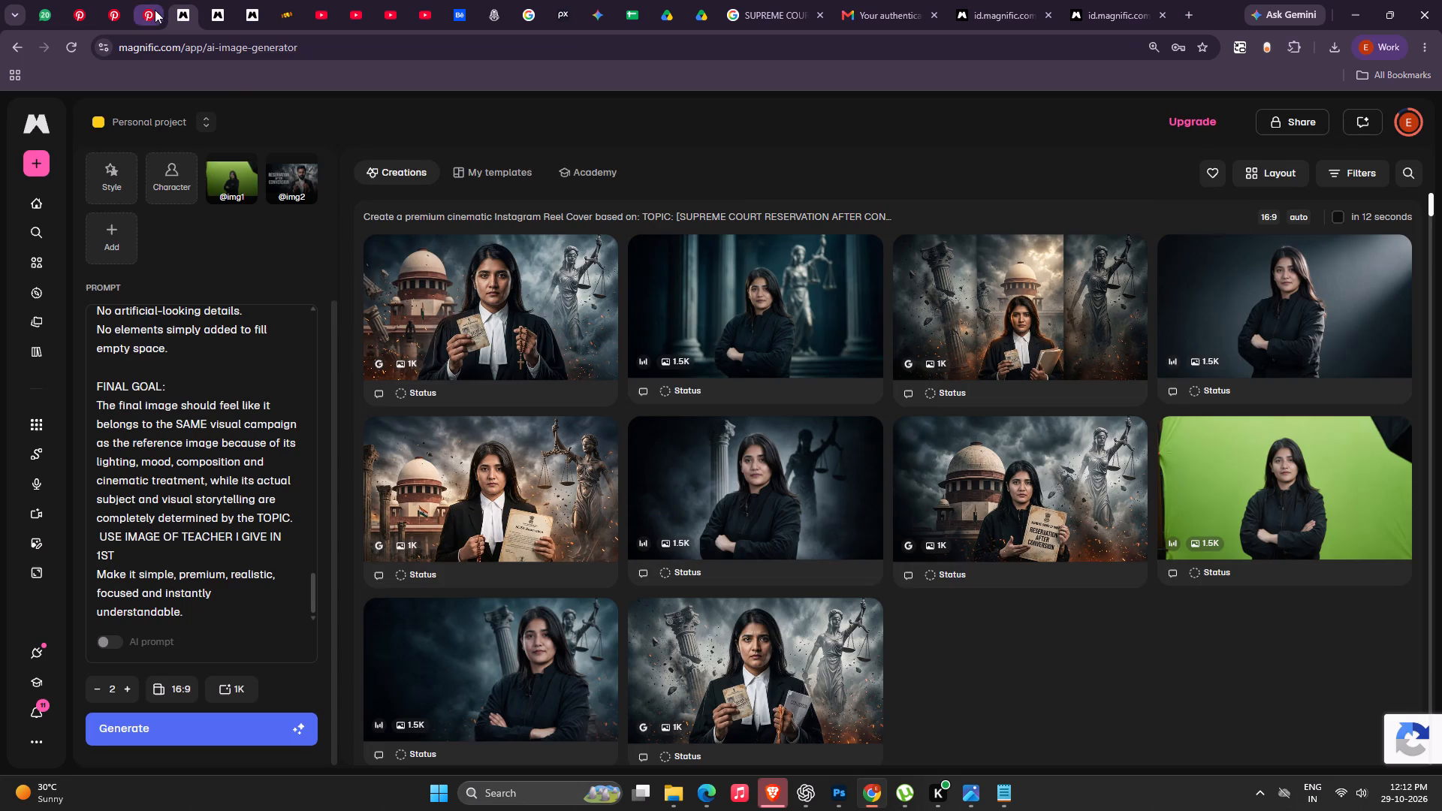
left_click(243, 110)
key("ctrl+v")
key("space")
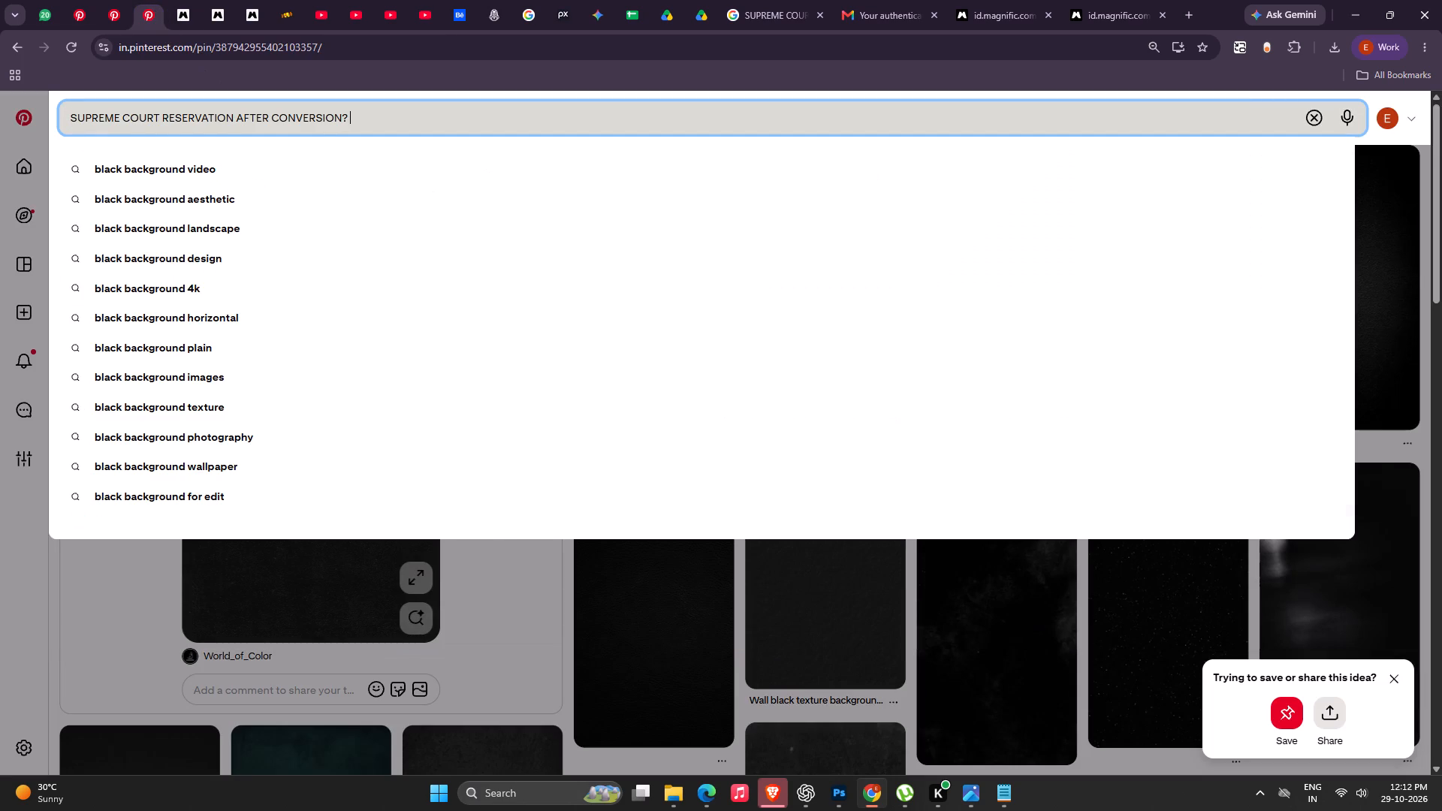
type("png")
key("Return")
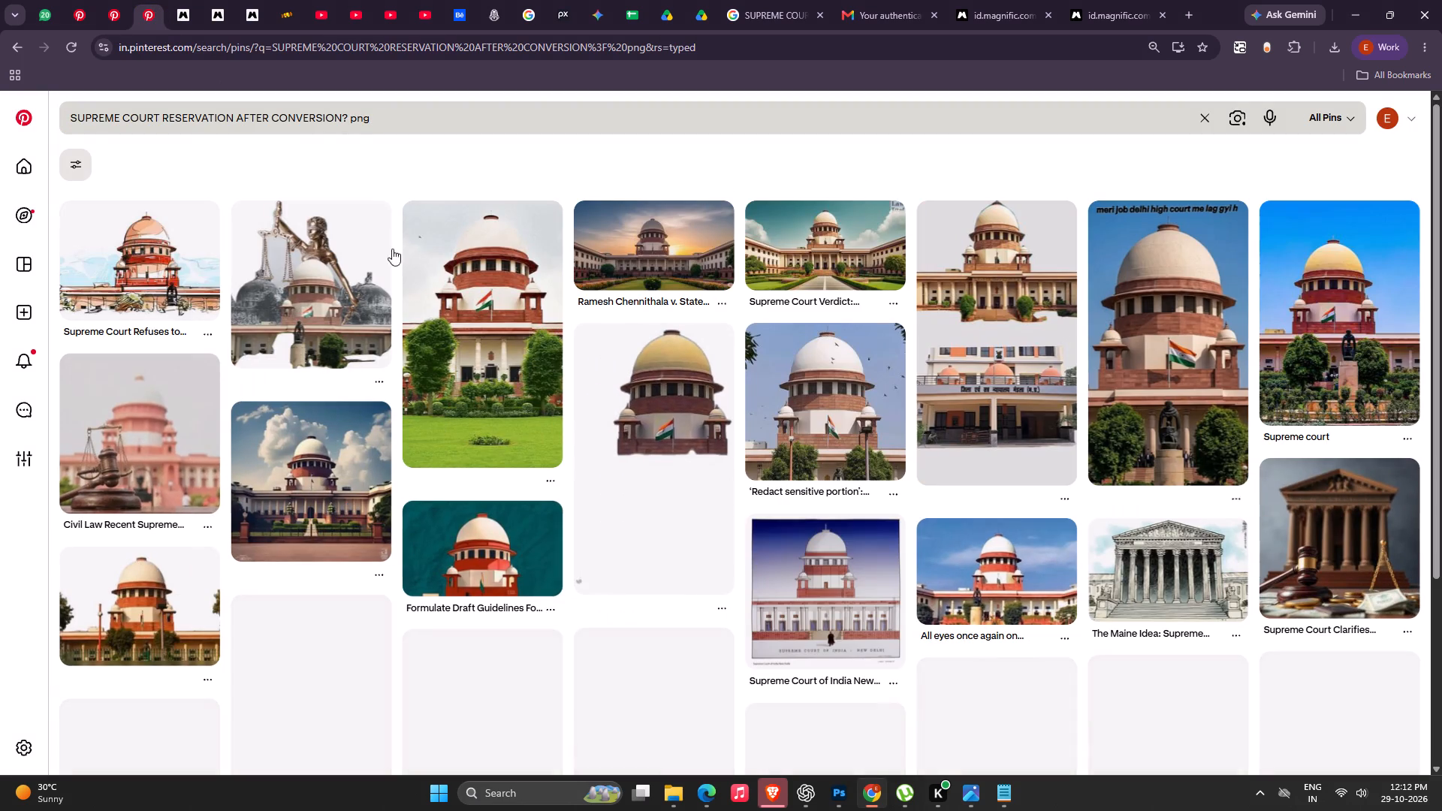
Narrow the Pinterest search to "RESERVATION AFTER CONVERSION? png" and browse the results for usable graphic elements.
scroll(508, 314, "down", 5)
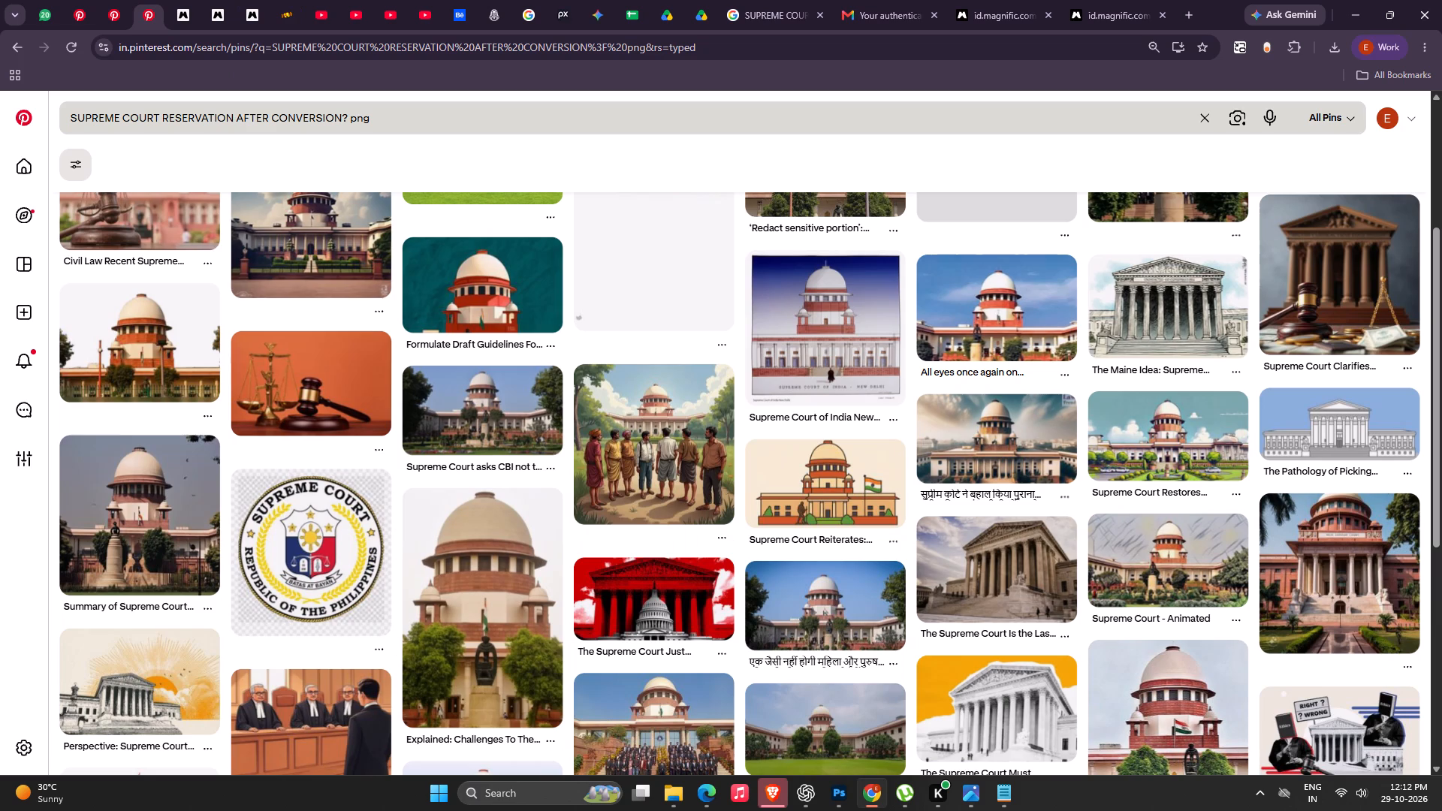
left_click_drag(157, 122, 11, 122)
key("BackSpace")
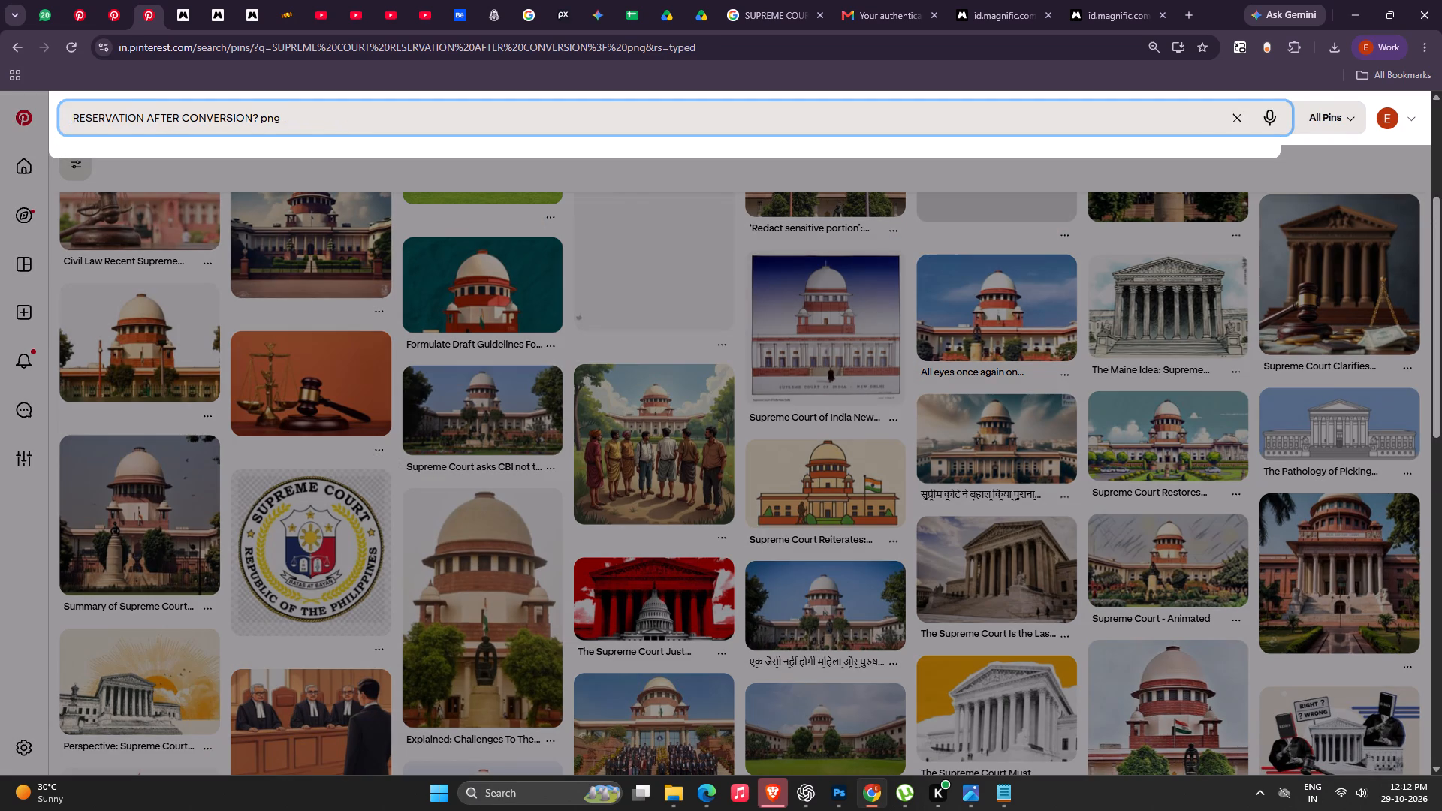
key("Return")
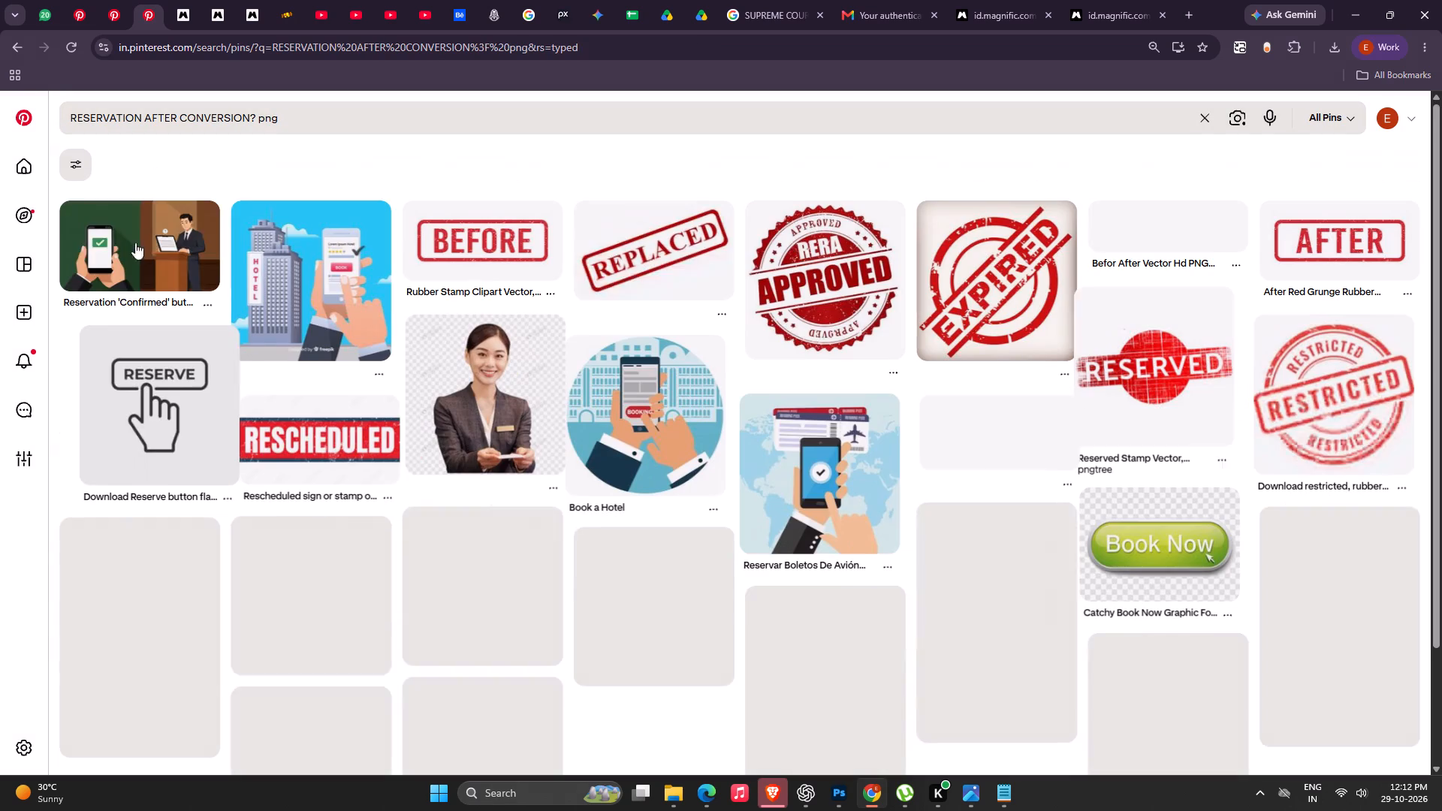
scroll(650, 580, "down", 4)
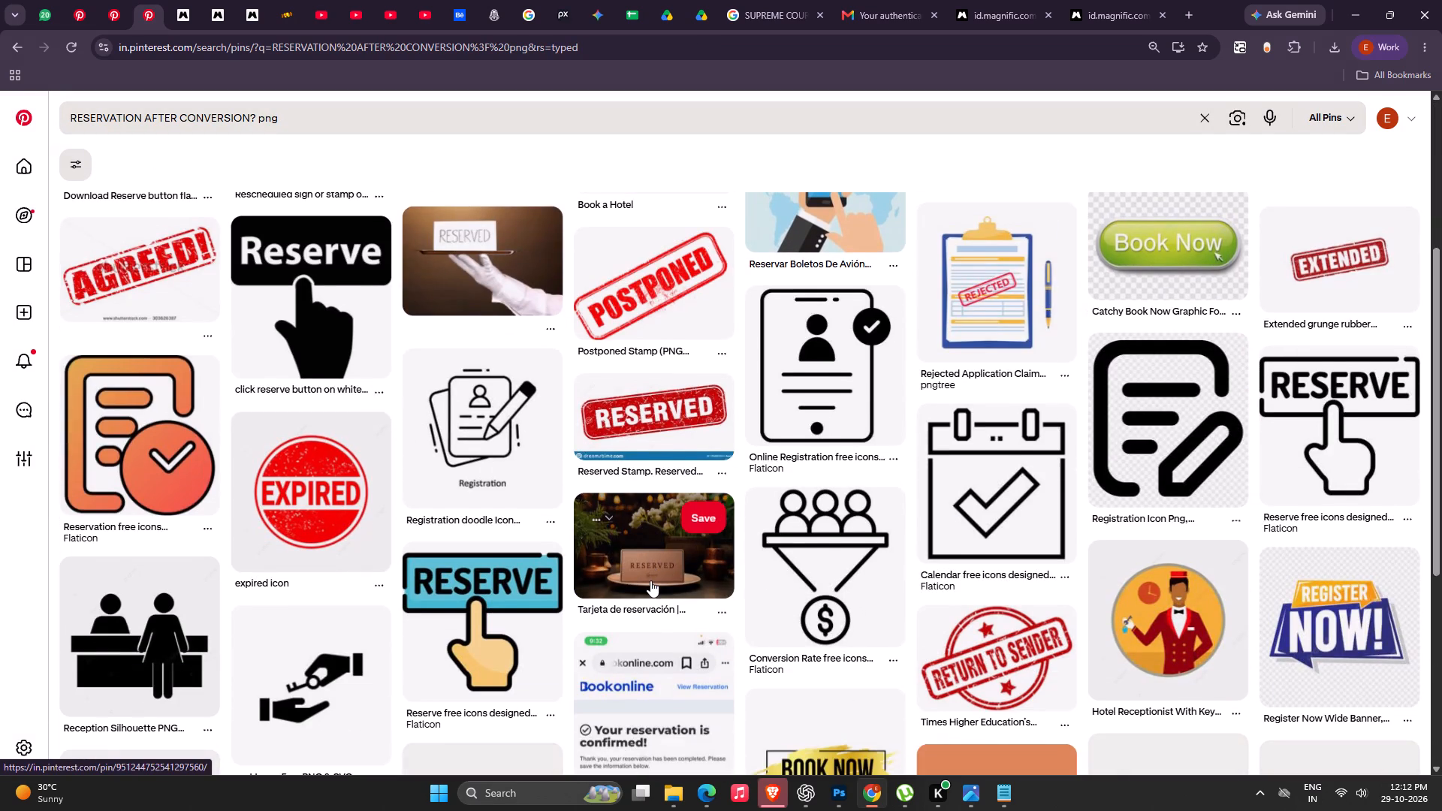
scroll(650, 580, "down", 8)
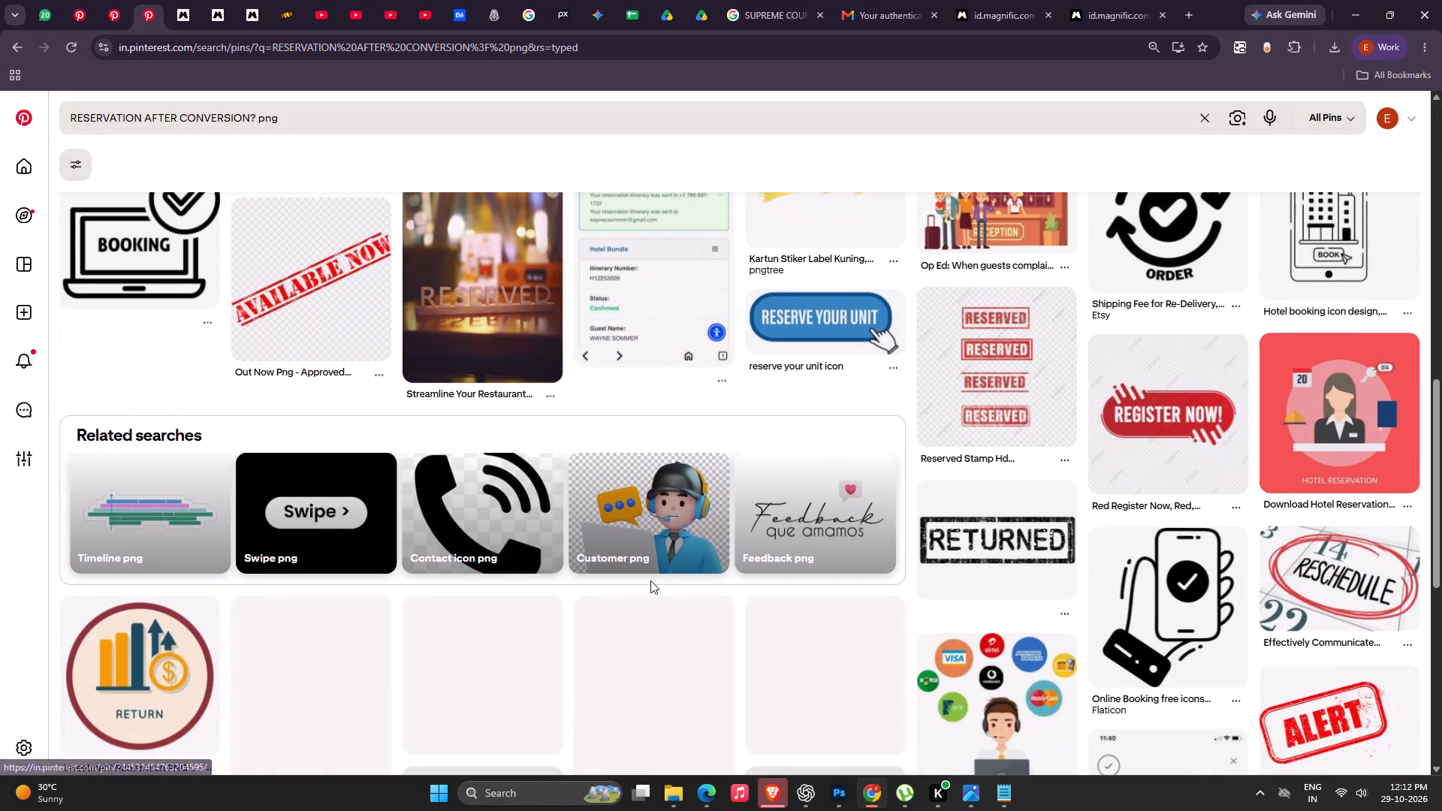
scroll(650, 580, "down", 6)
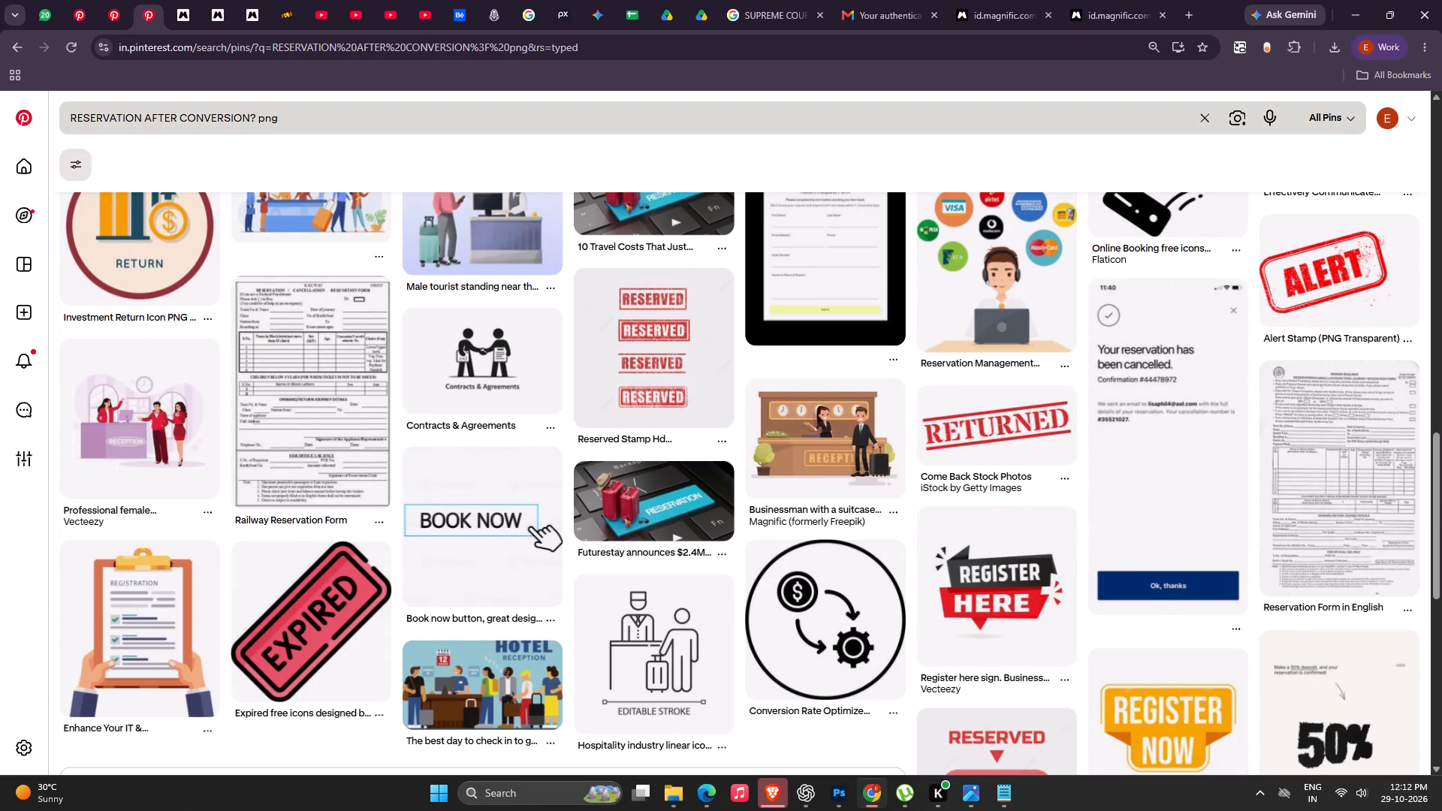
Shorten the Pinterest search to "AFTER CONVERSION? png".
left_click_drag(143, 114, 117, 120)
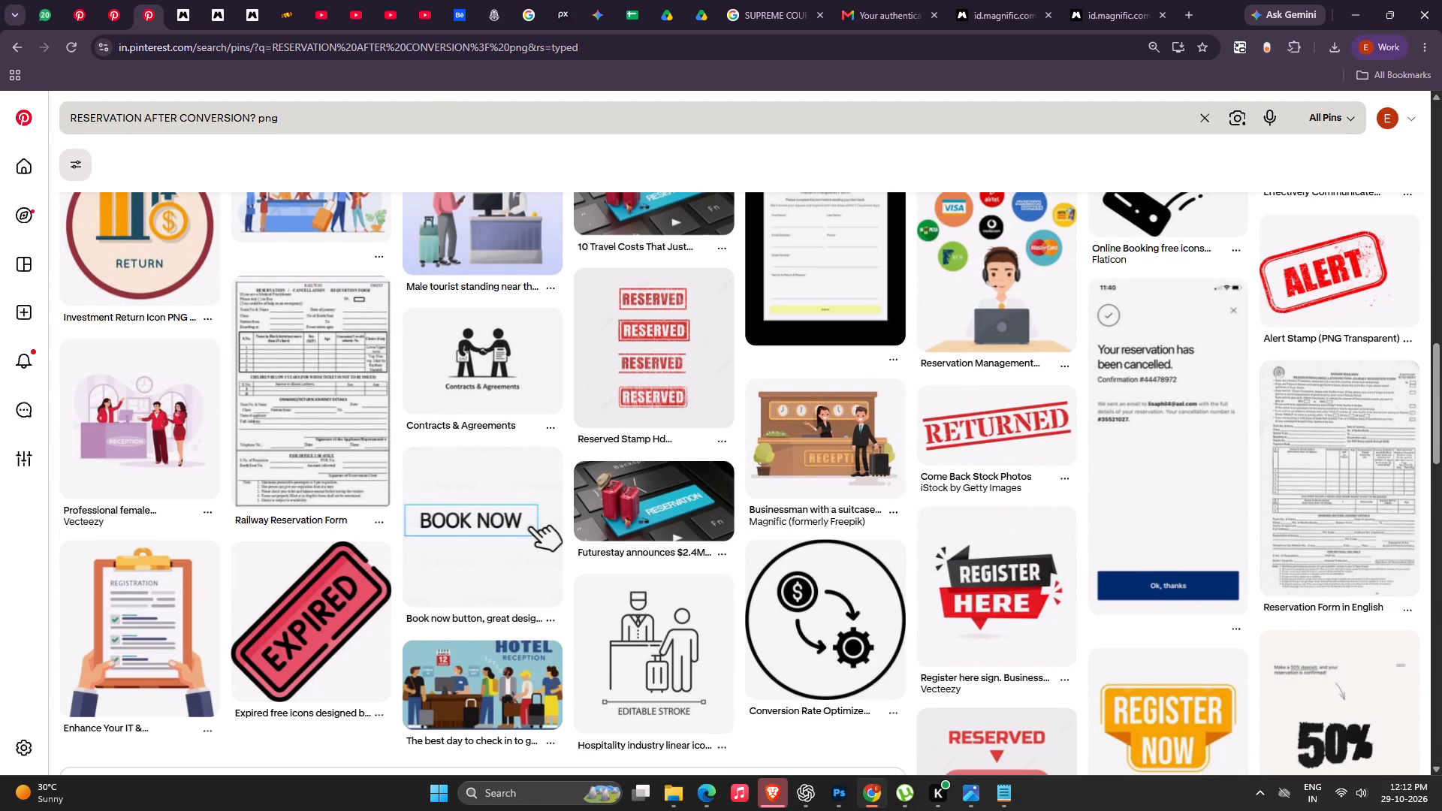
left_click_drag(117, 120, 13, 137)
key("BackSpace")
key("Return")
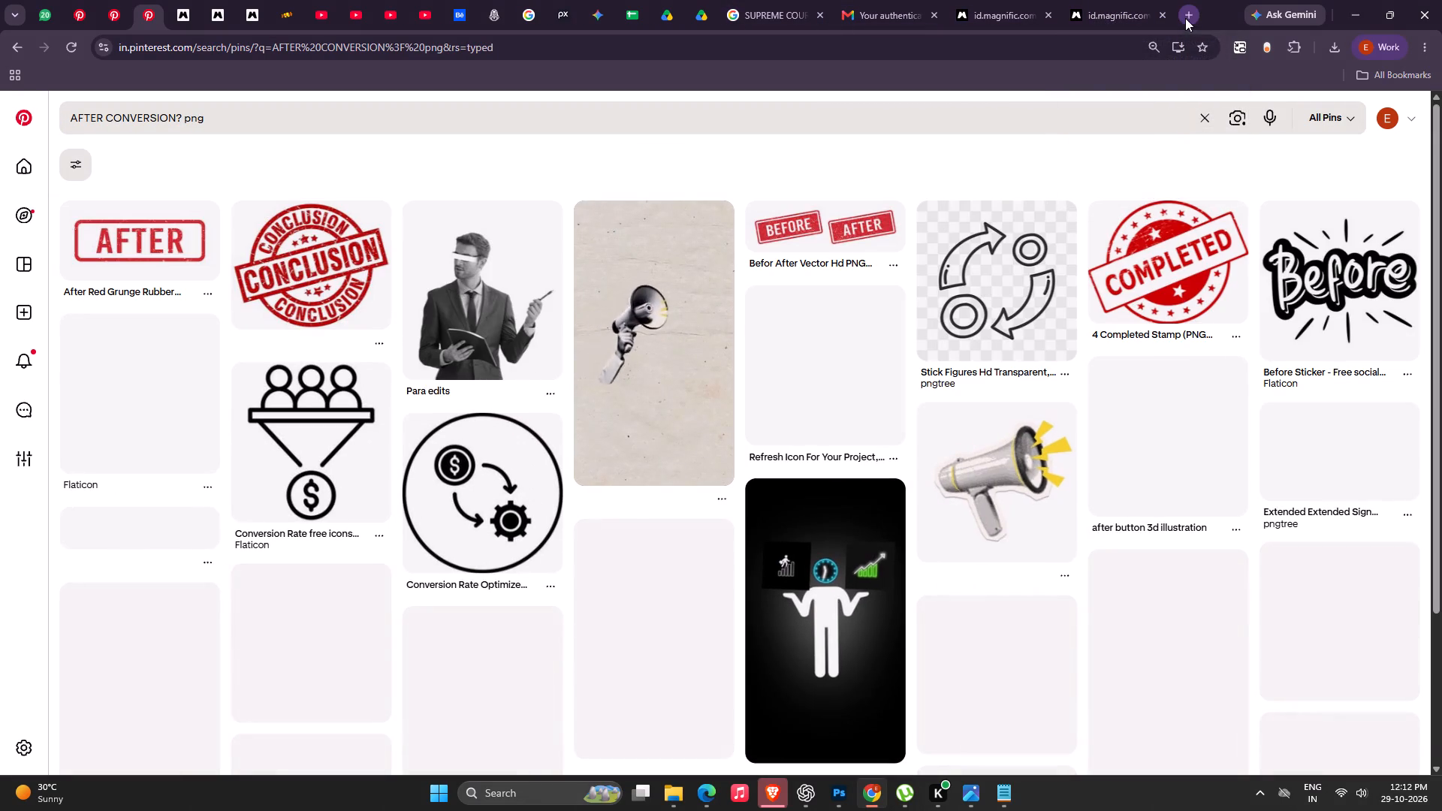
Search Google in a new browser tab for the copied topic "SUPREME COURT RESERVATION AFTER CONVERSION?" and open the query for extending.
left_click(1185, 18)
left_click(666, 314)
key("ctrl+v")
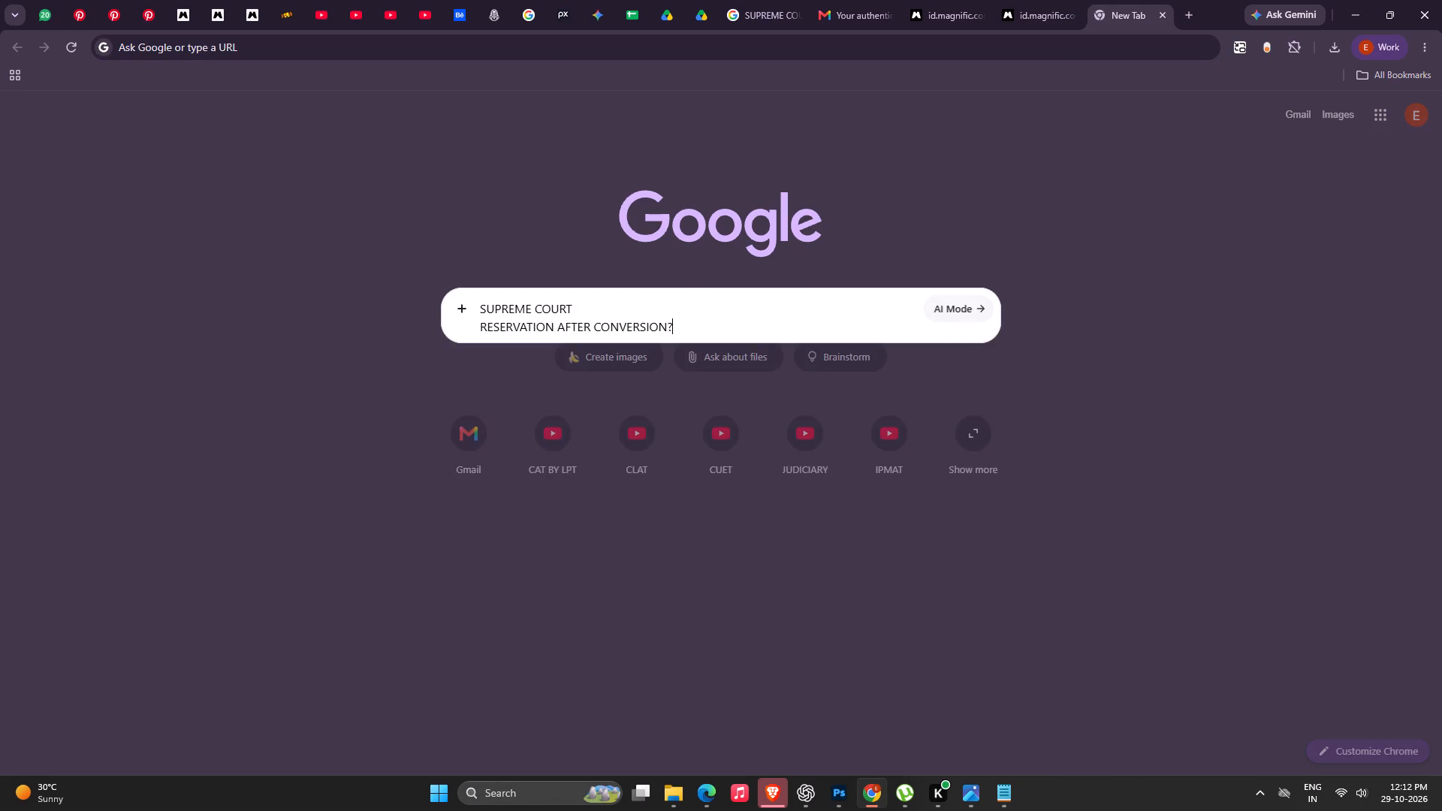
key("Return")
left_click(663, 126)
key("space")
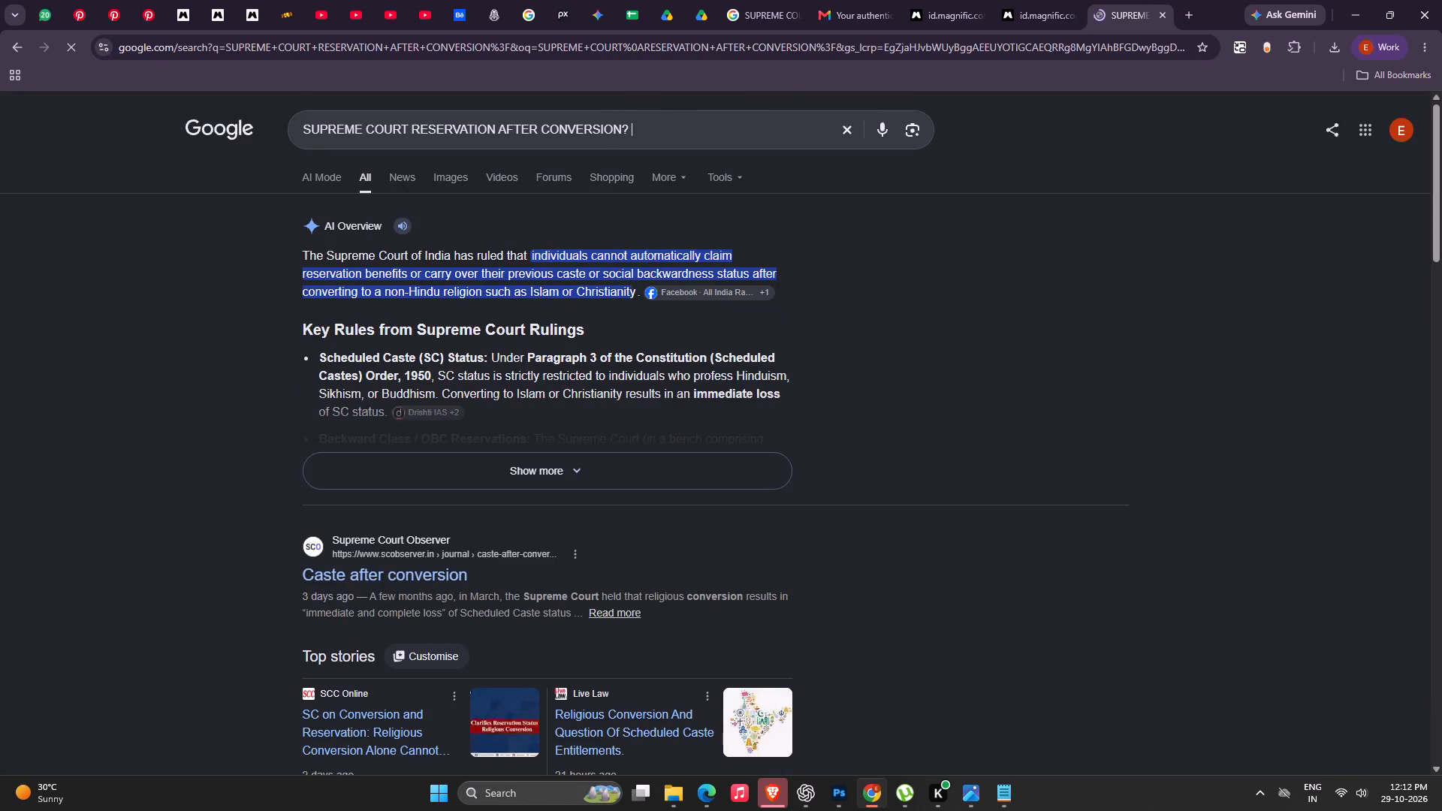
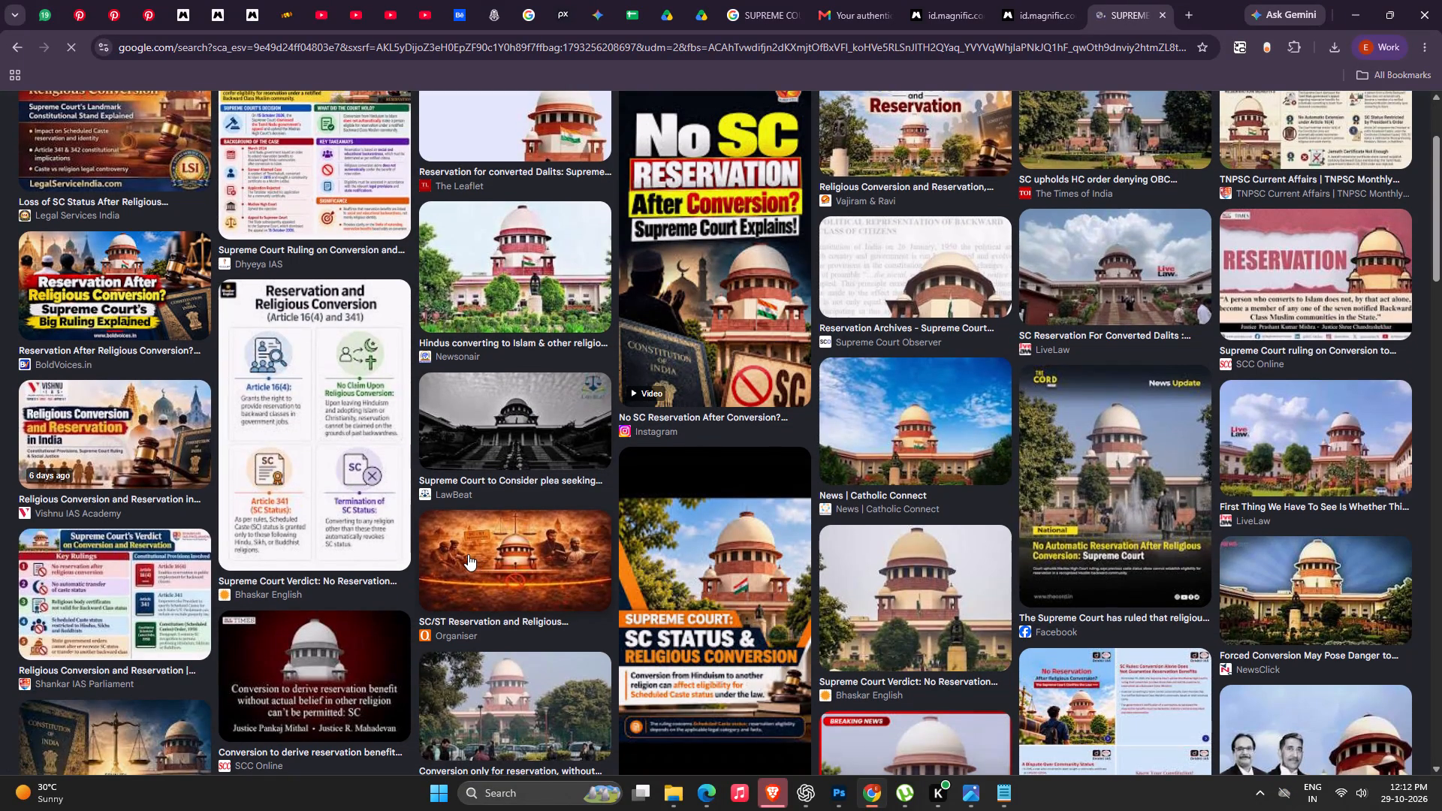
Preview the orange Organiser image "SC/ST Reservation and Religious Conversion" from the Google image results and examine its related images.
left_click(486, 548)
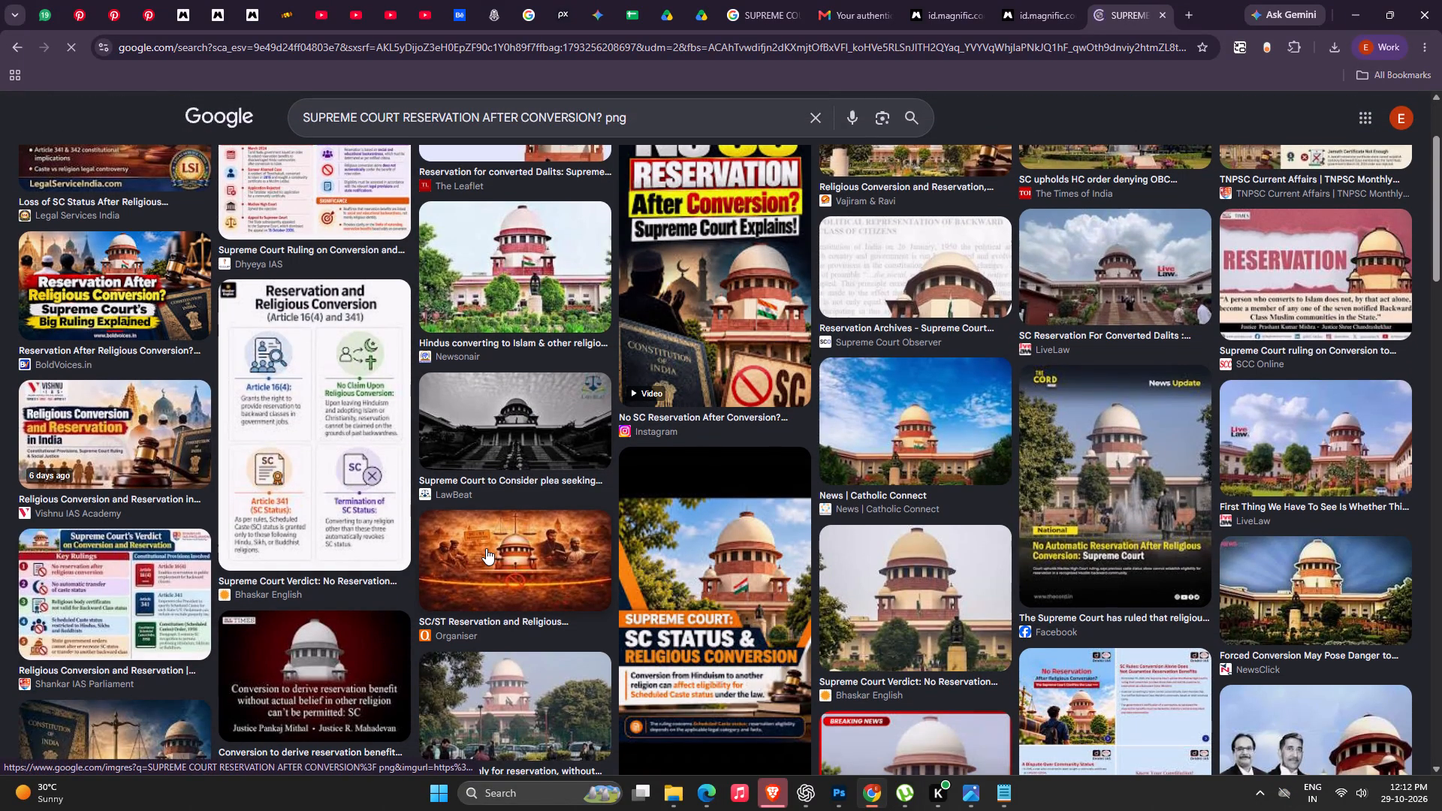
scroll(593, 551, "down", 5)
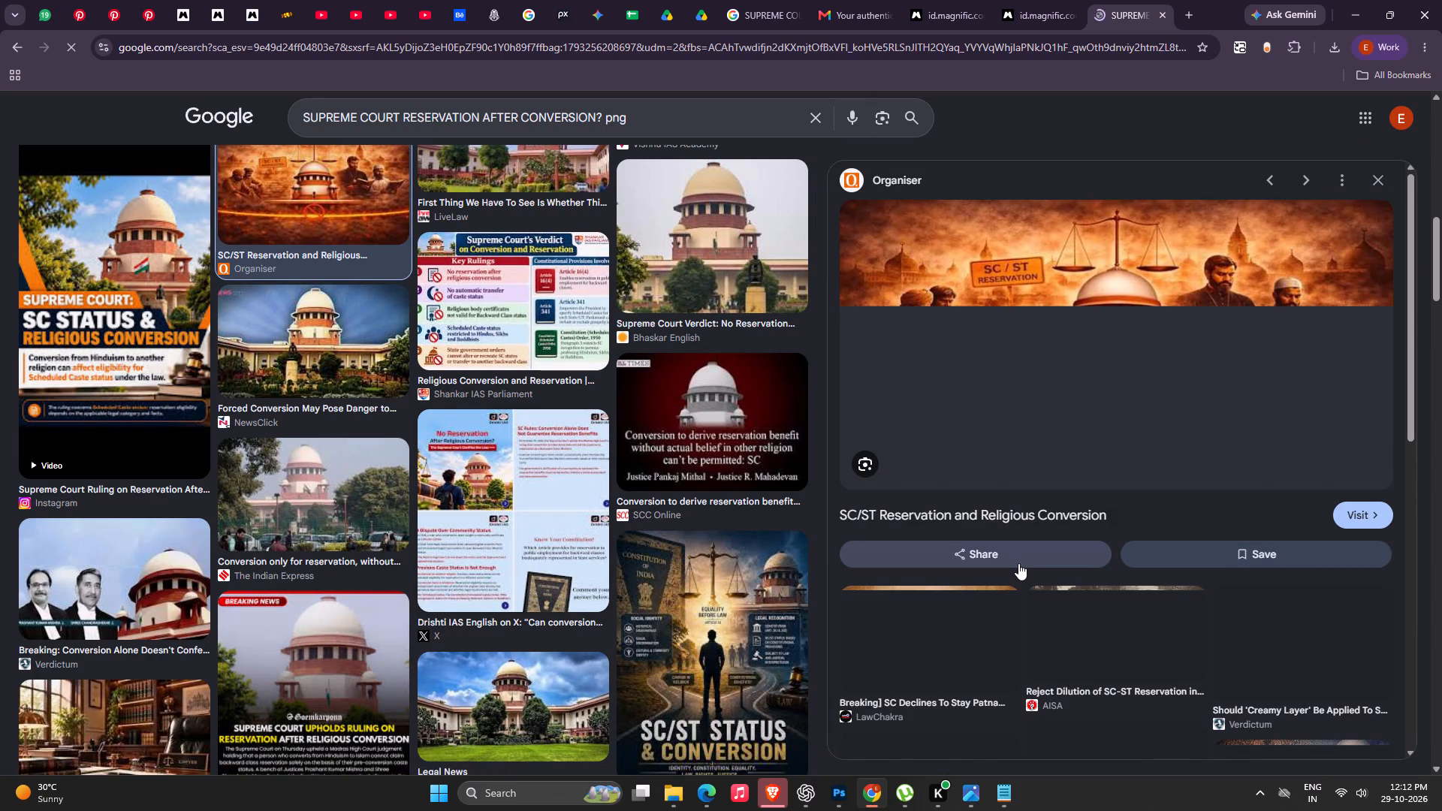
Examine the related images of the SC/ST reservation result and open The Hans India picture of the court dome and women.
scroll(1018, 563, "down", 3)
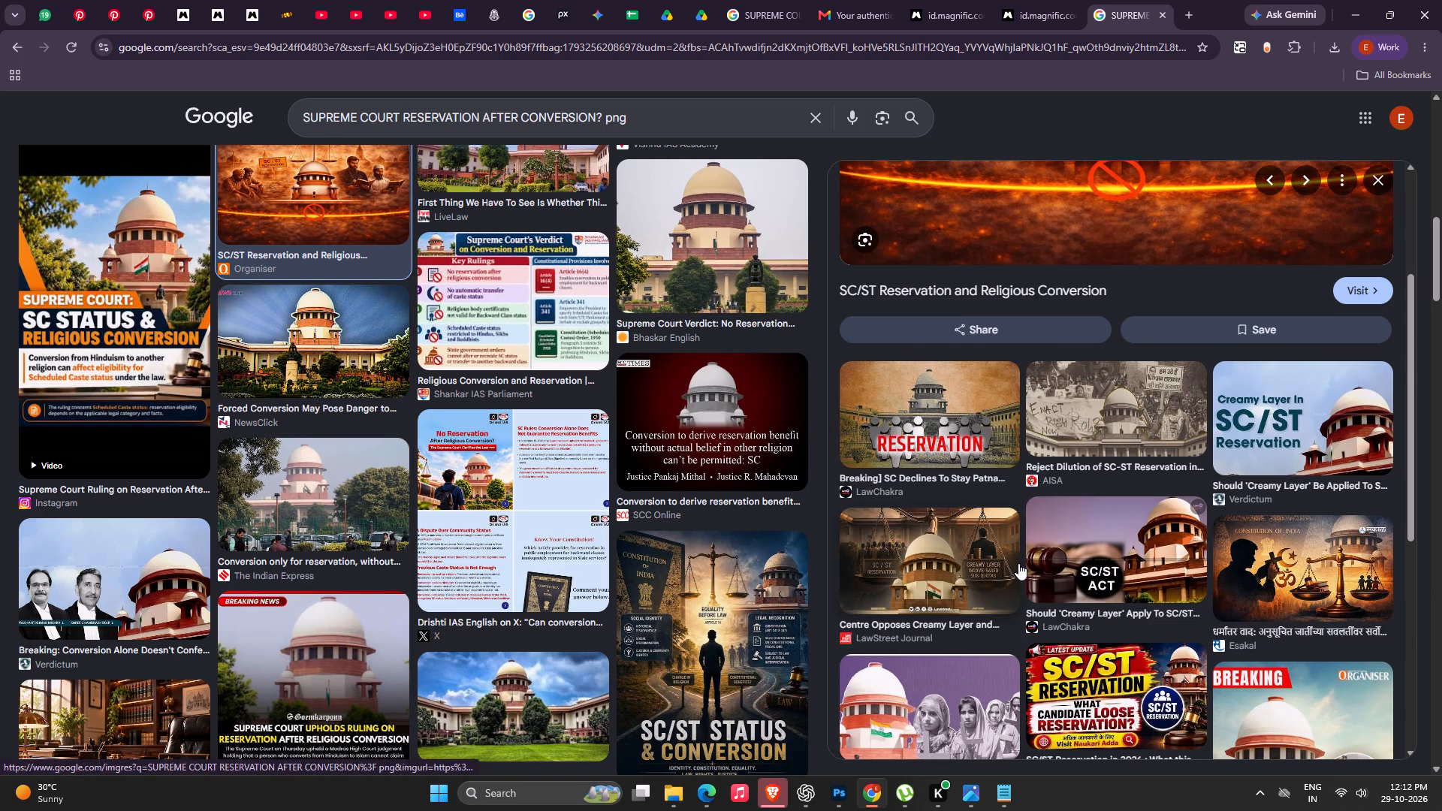
scroll(1018, 563, "down", 3)
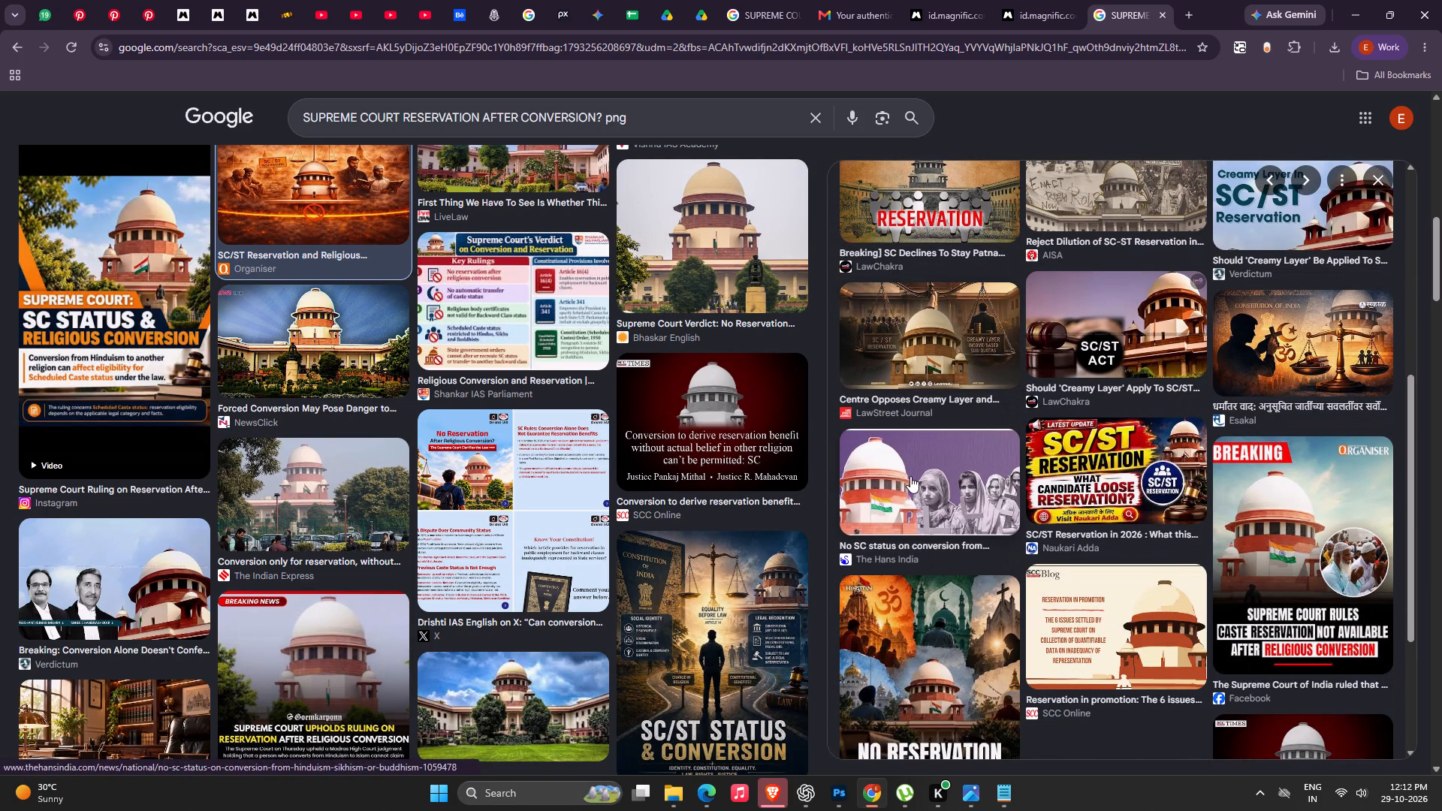
scroll(910, 476, "down", 1)
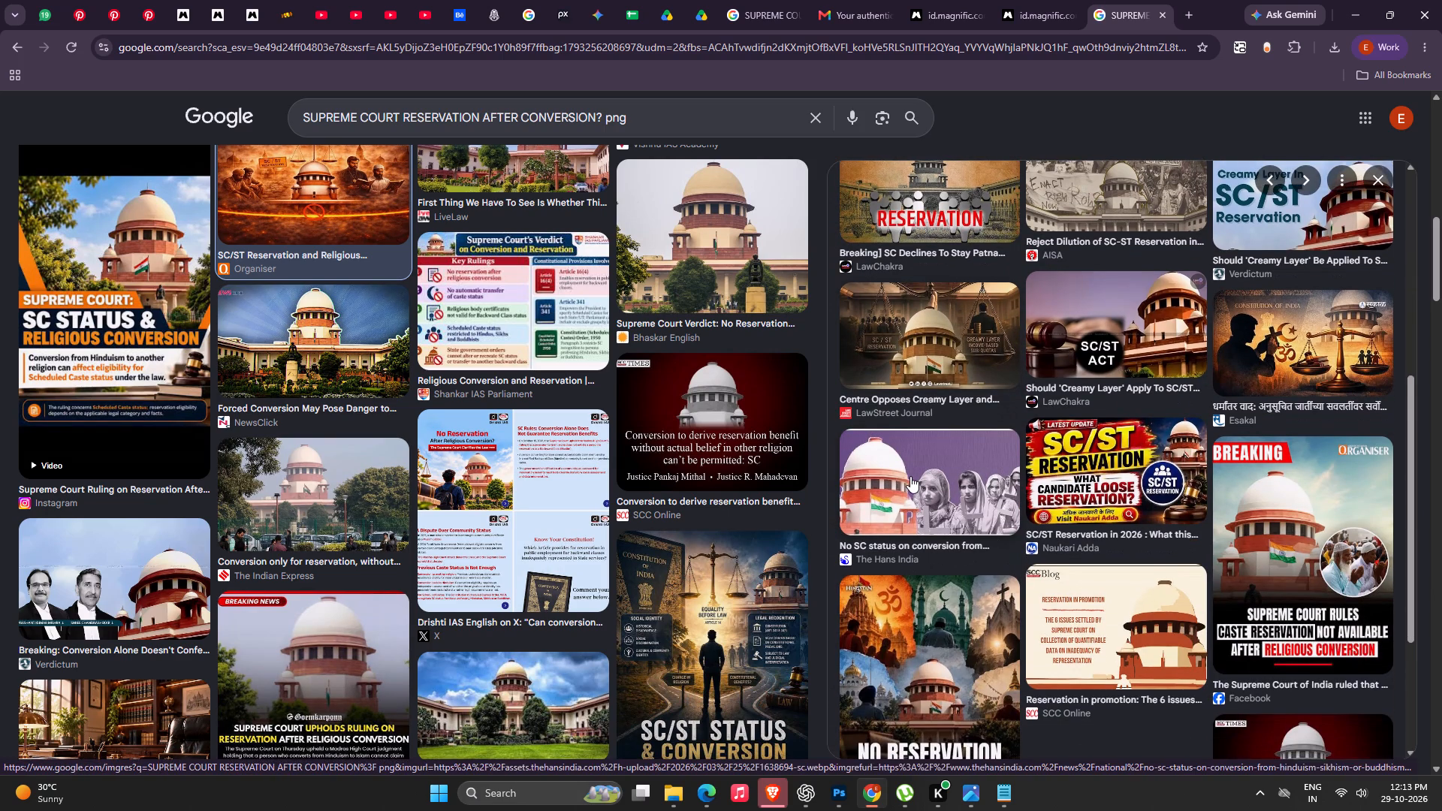
scroll(910, 476, "down", 2)
scroll(910, 476, "up", 11)
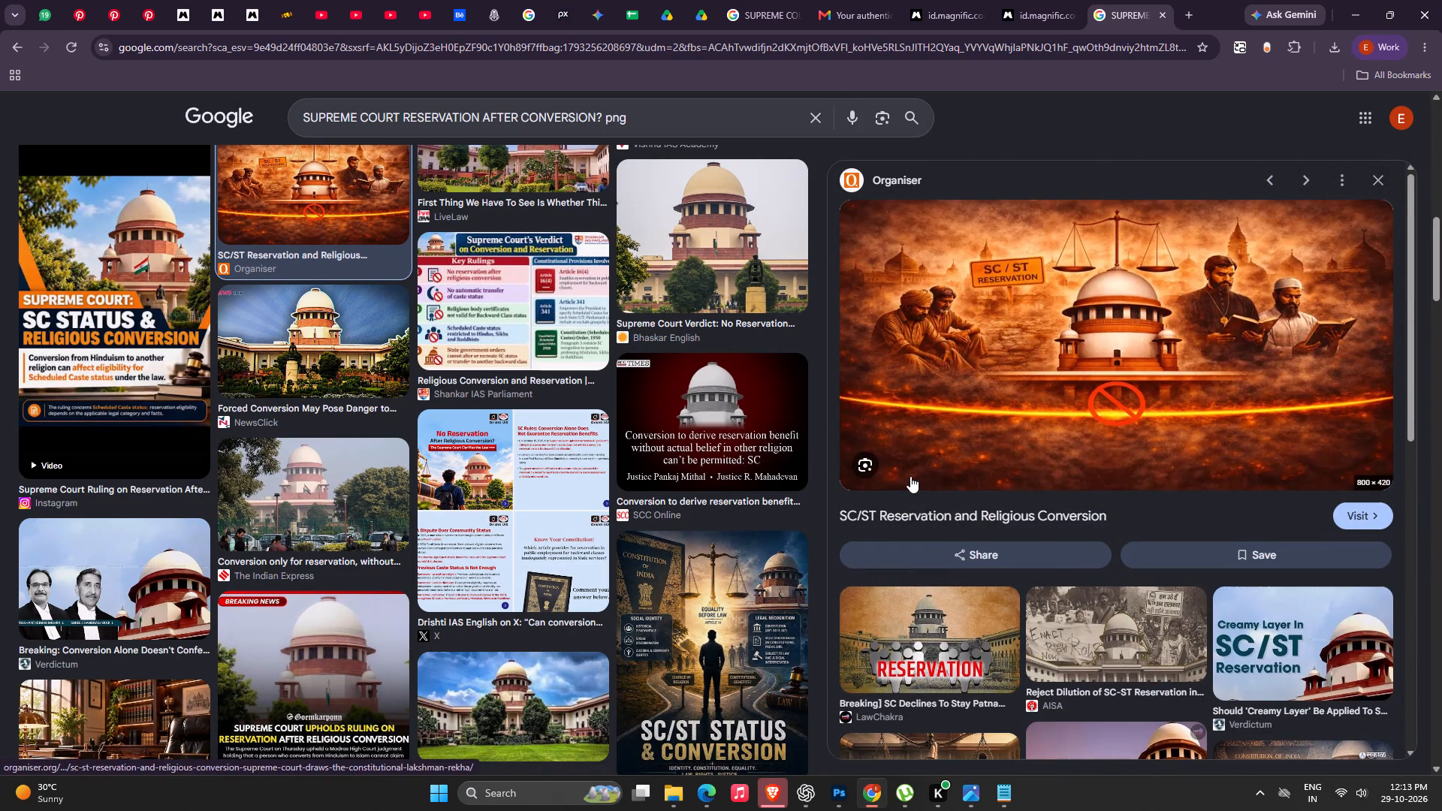
scroll(910, 476, "down", 7)
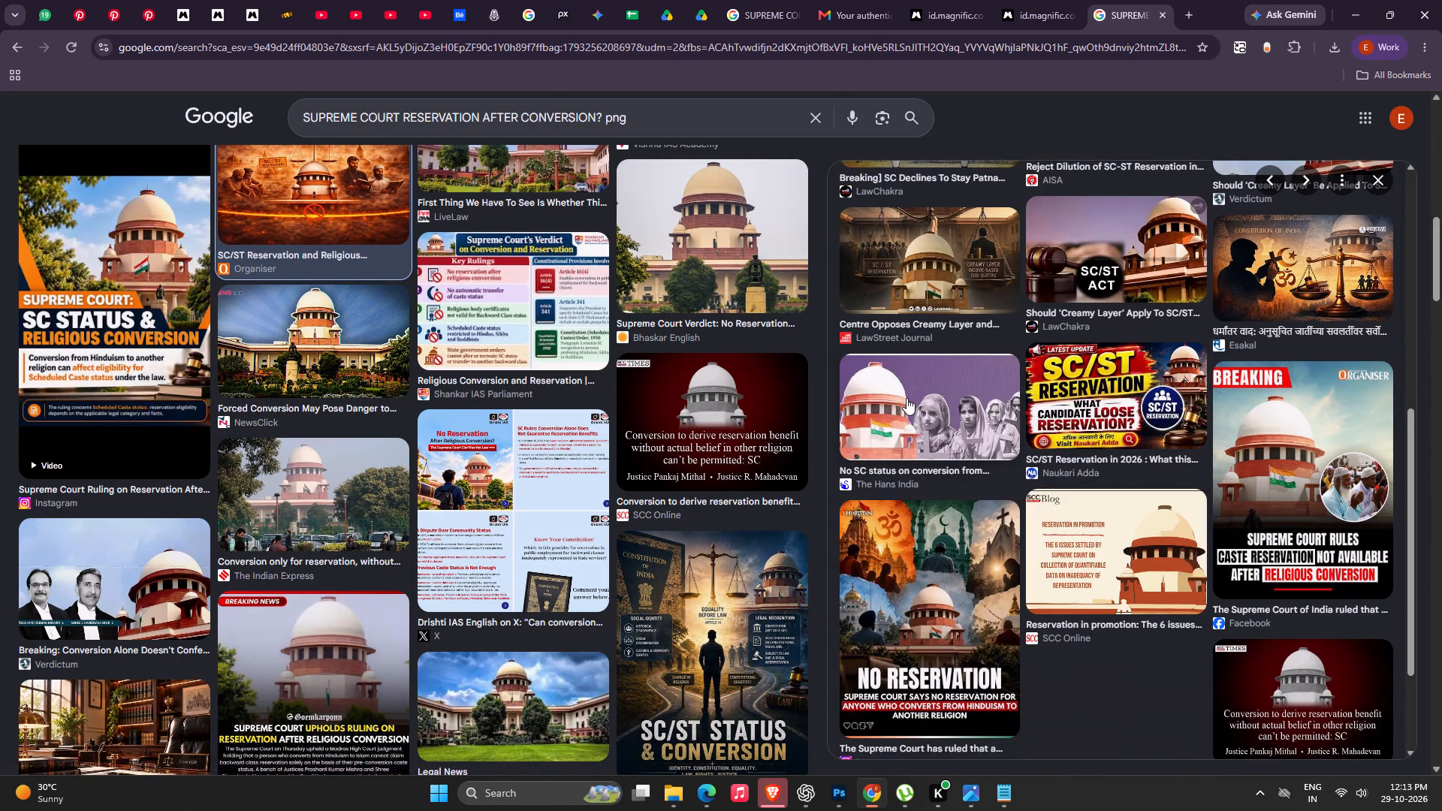
left_click(907, 397)
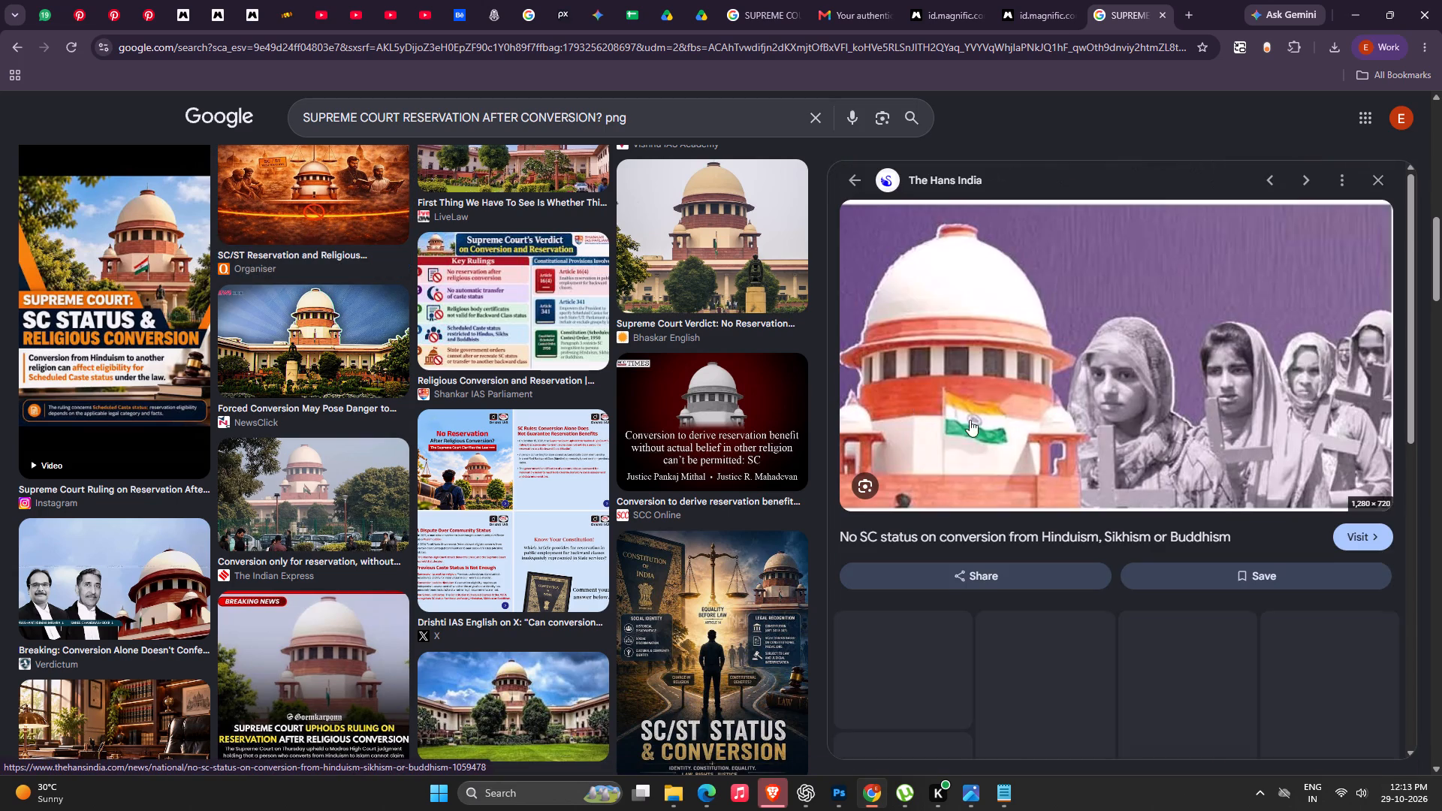
Look through the images related to The Hans India picture for more usable Supreme Court and conversion graphics.
scroll(1175, 541, "down", 10)
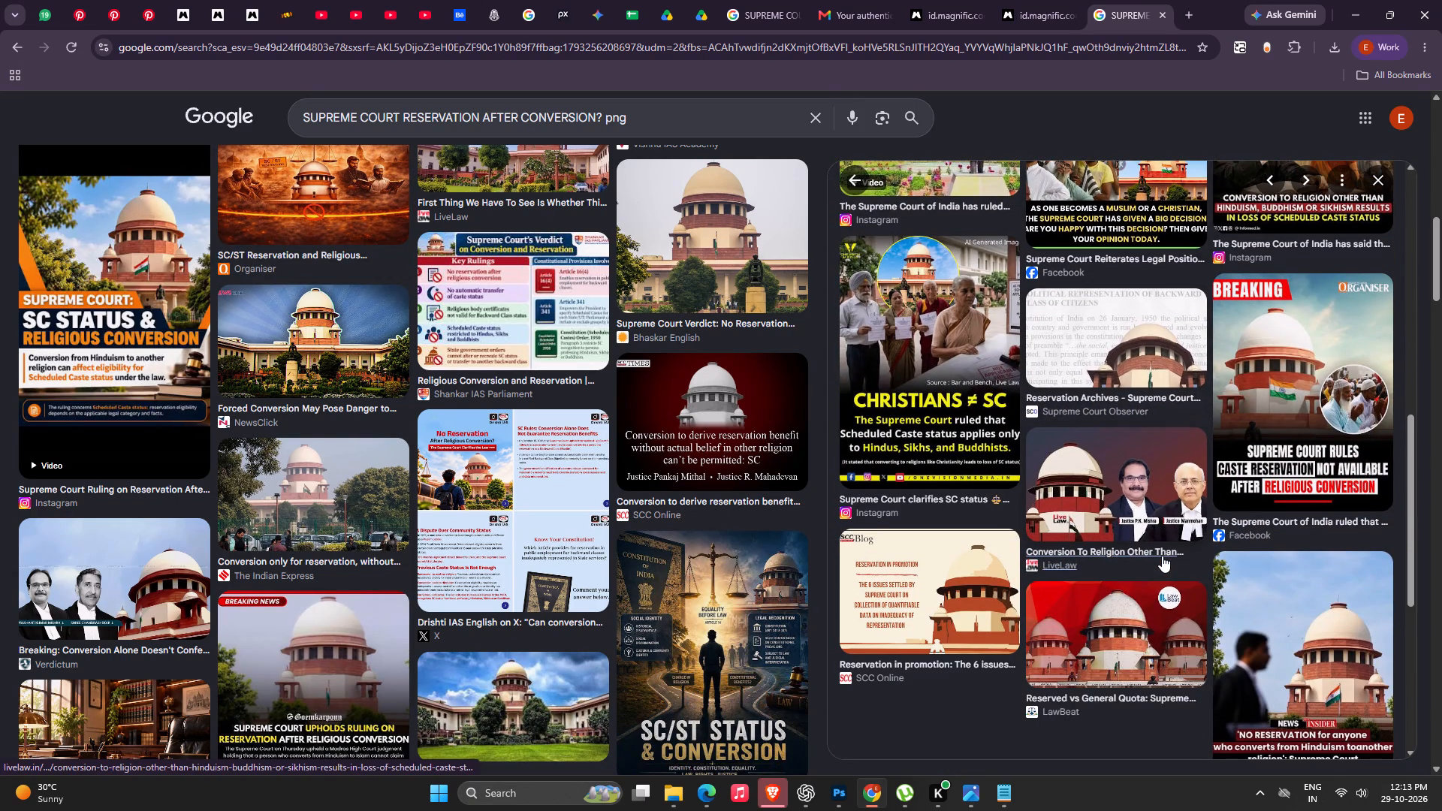
scroll(1160, 556, "down", 2)
scroll(1160, 556, "up", 12)
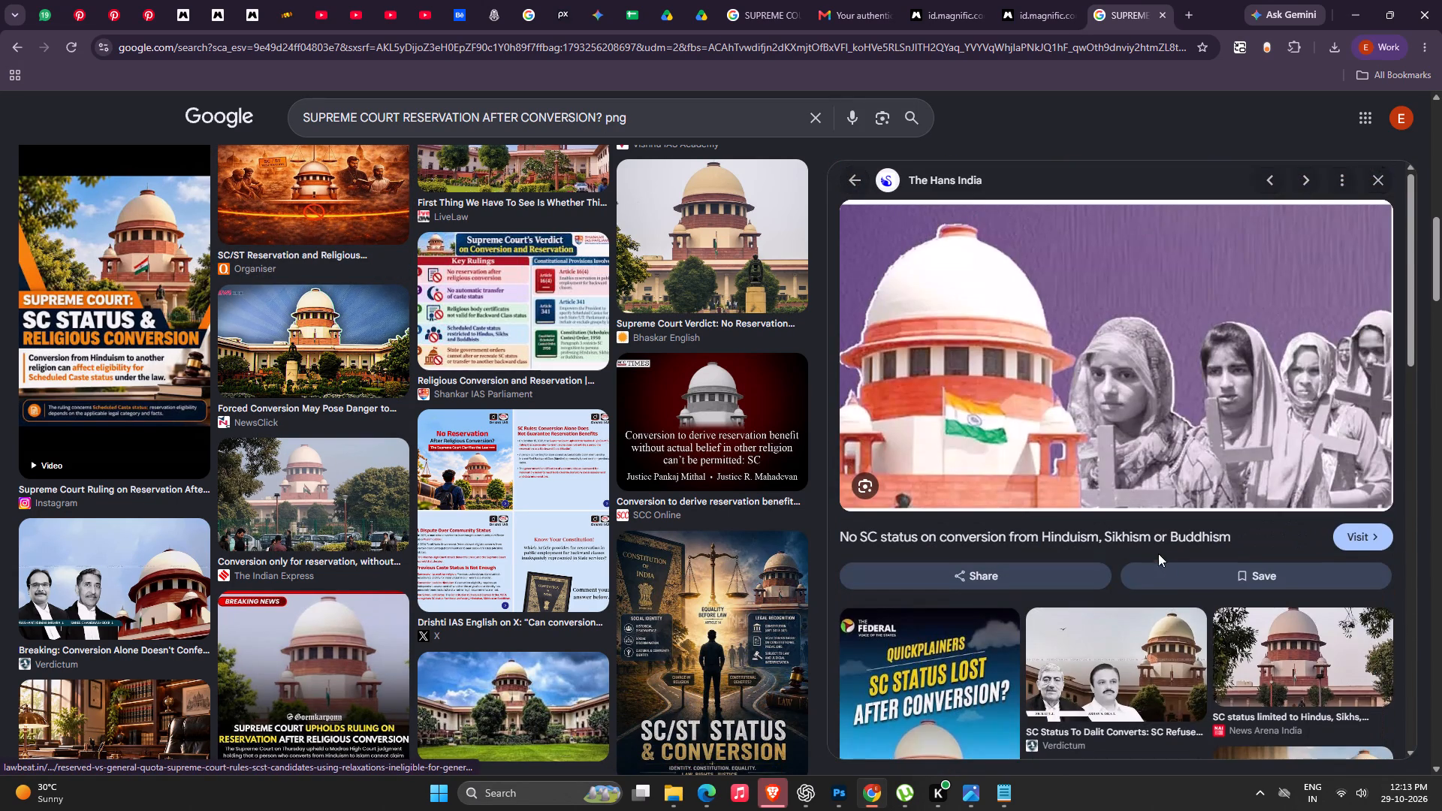
scroll(1072, 399, "down", 3)
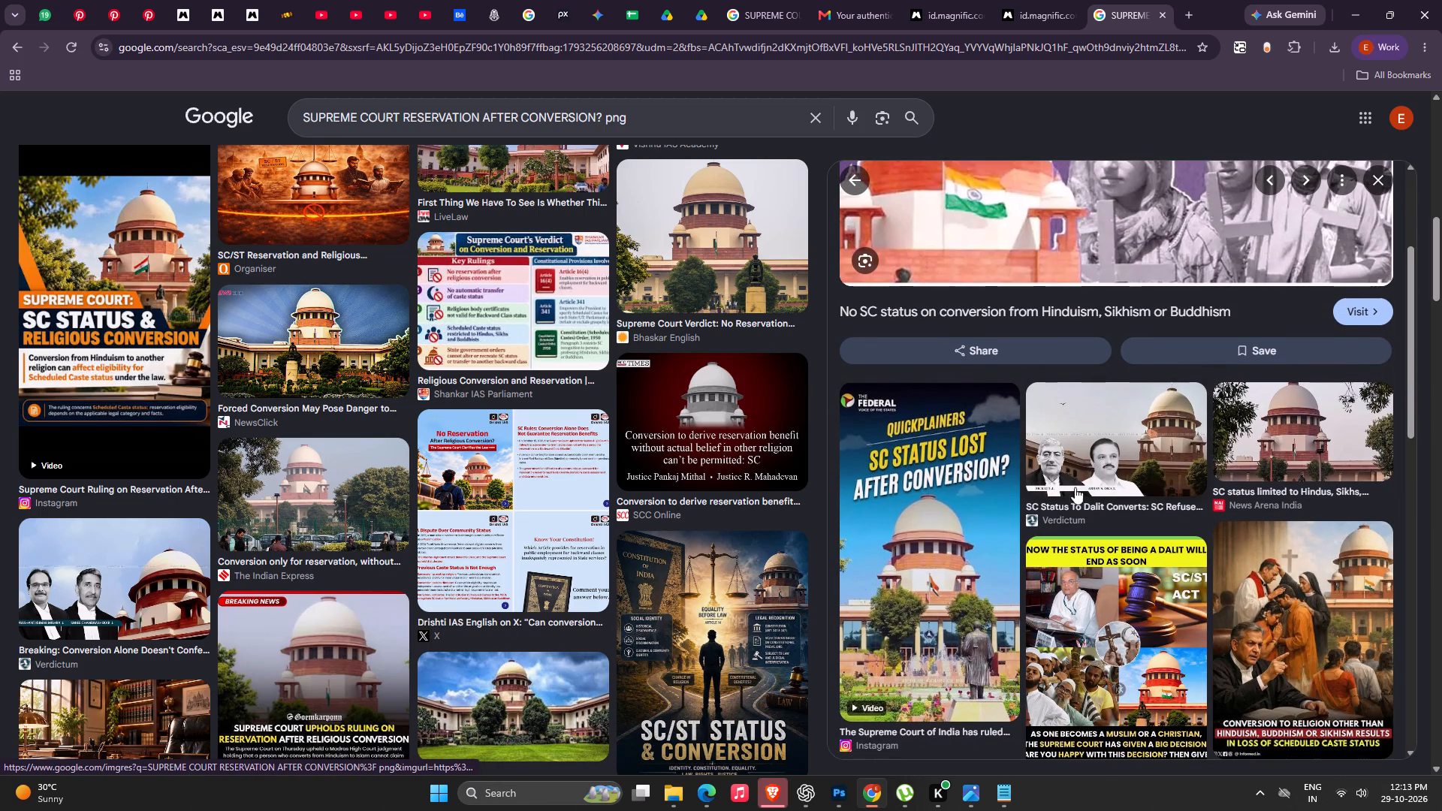
scroll(1059, 517, "down", 9)
scroll(363, 514, "down", 5)
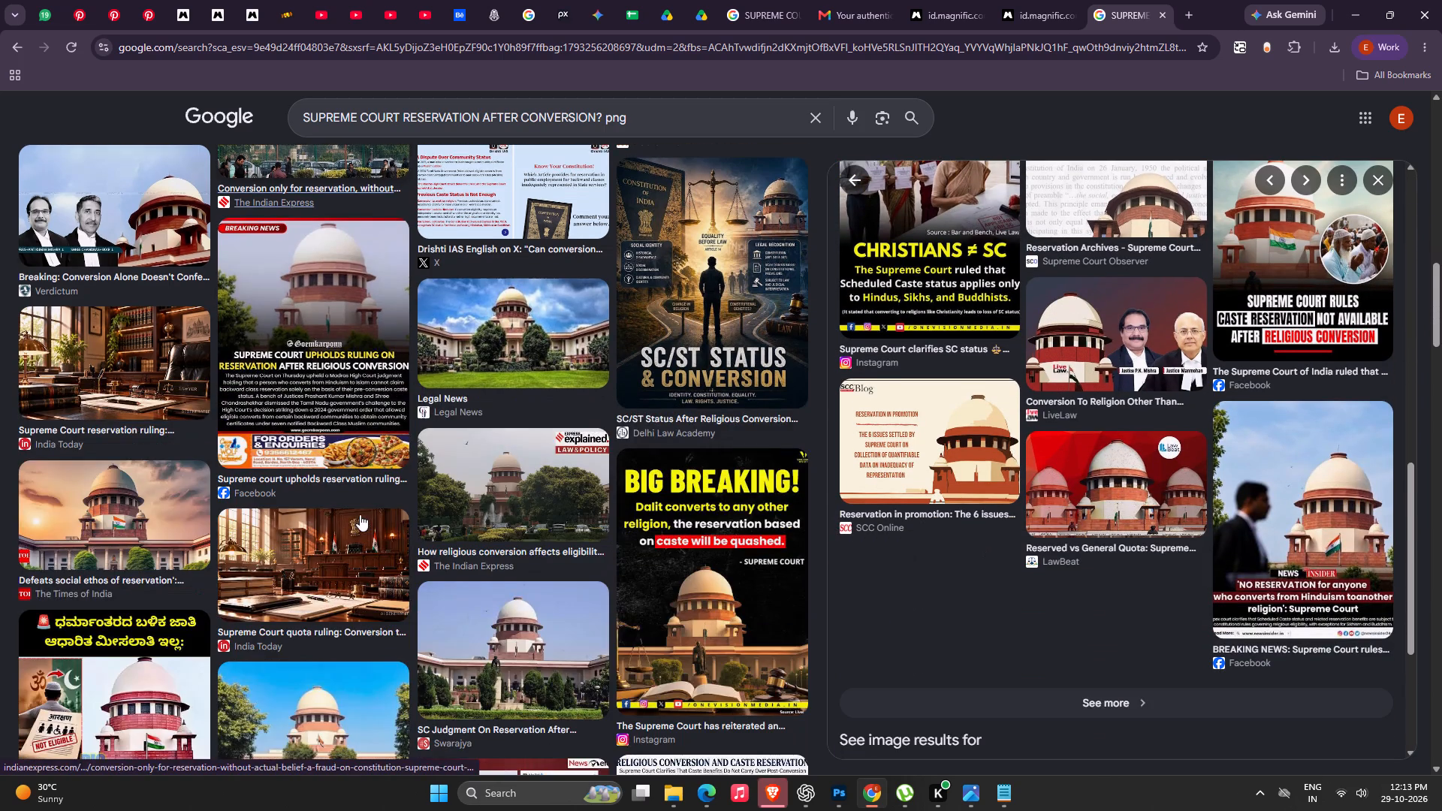
Browse the main Google Images results for other reservation-after-conversion artwork and thumbnail layouts.
scroll(360, 514, "down", 6)
scroll(400, 578, "down", 4)
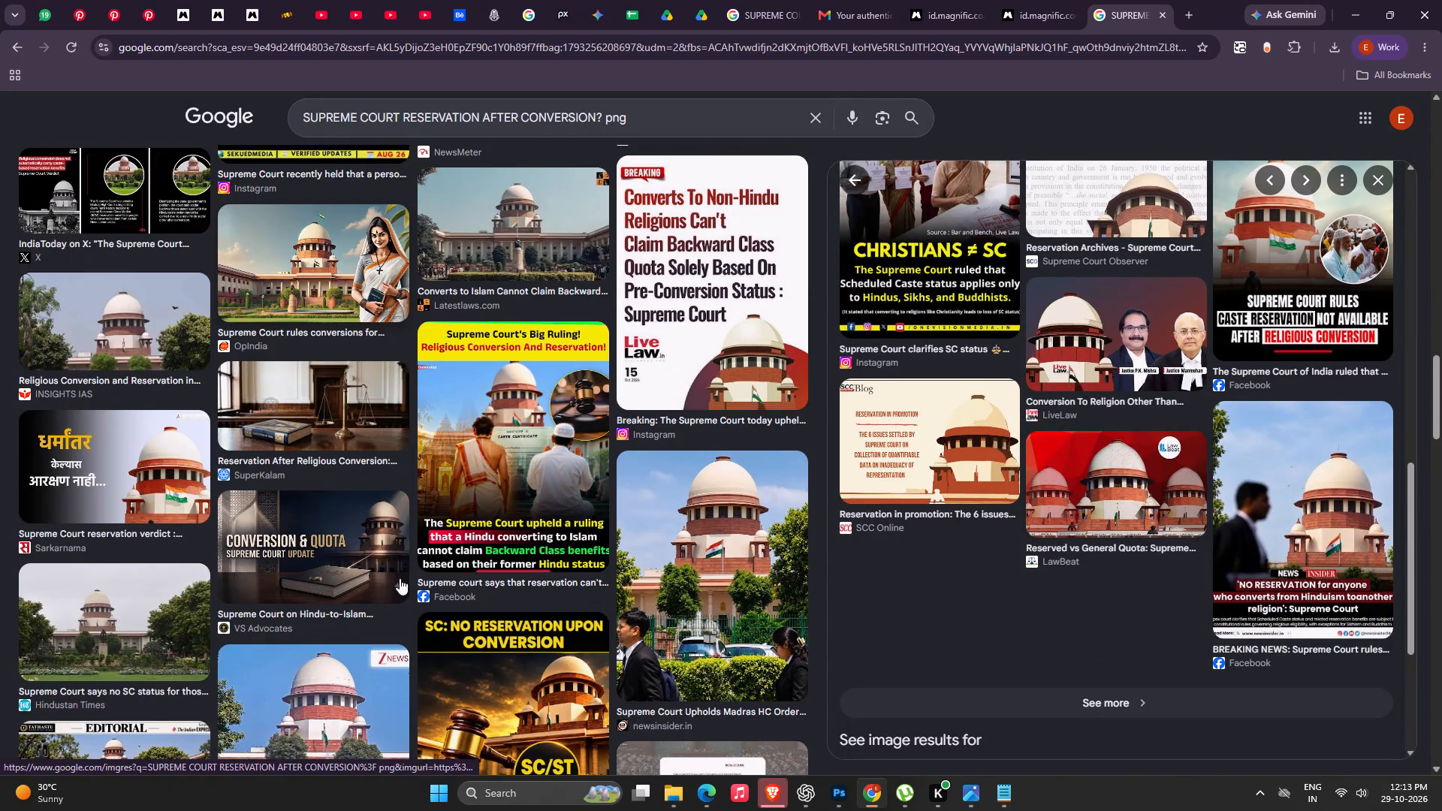
scroll(657, 571, "down", 6)
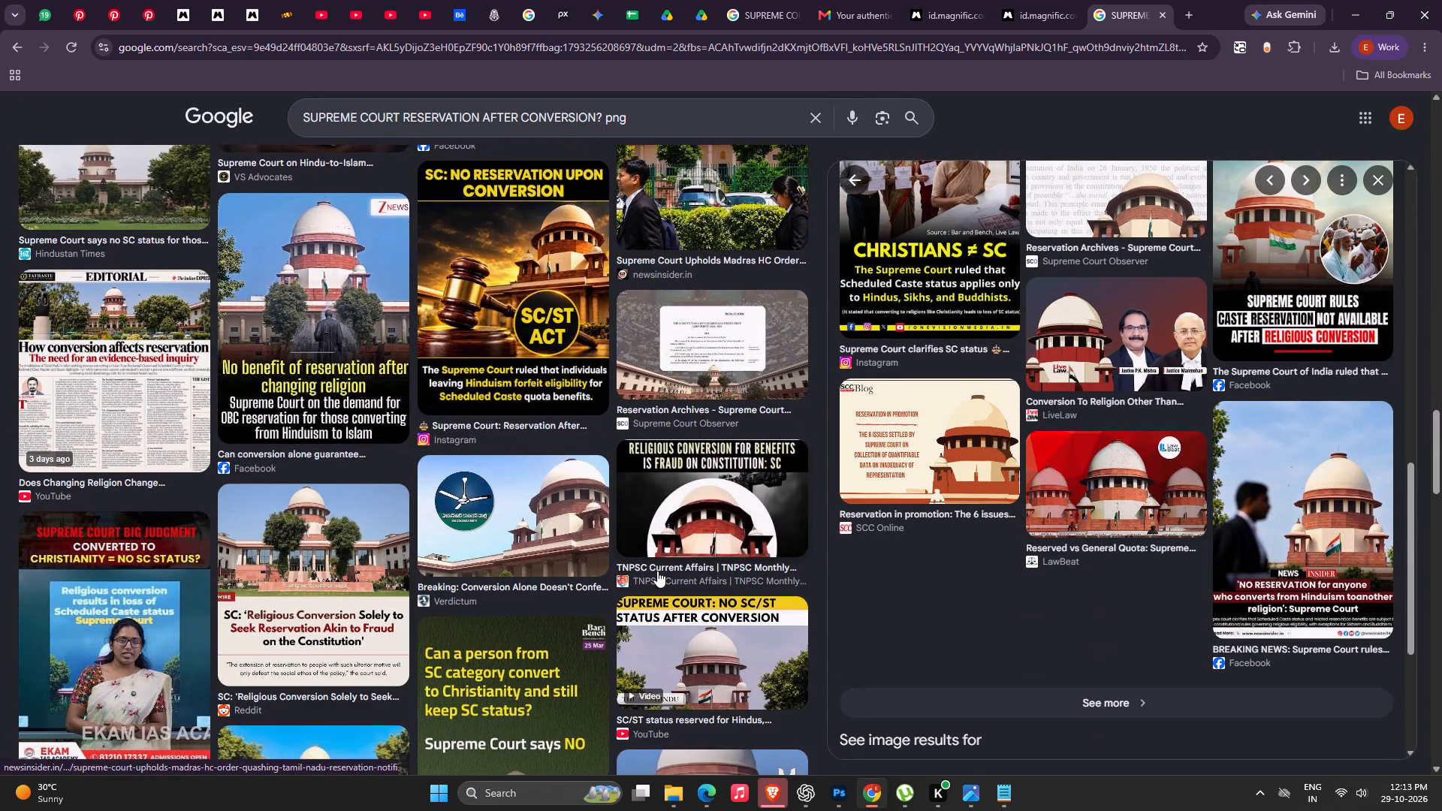
scroll(657, 571, "down", 13)
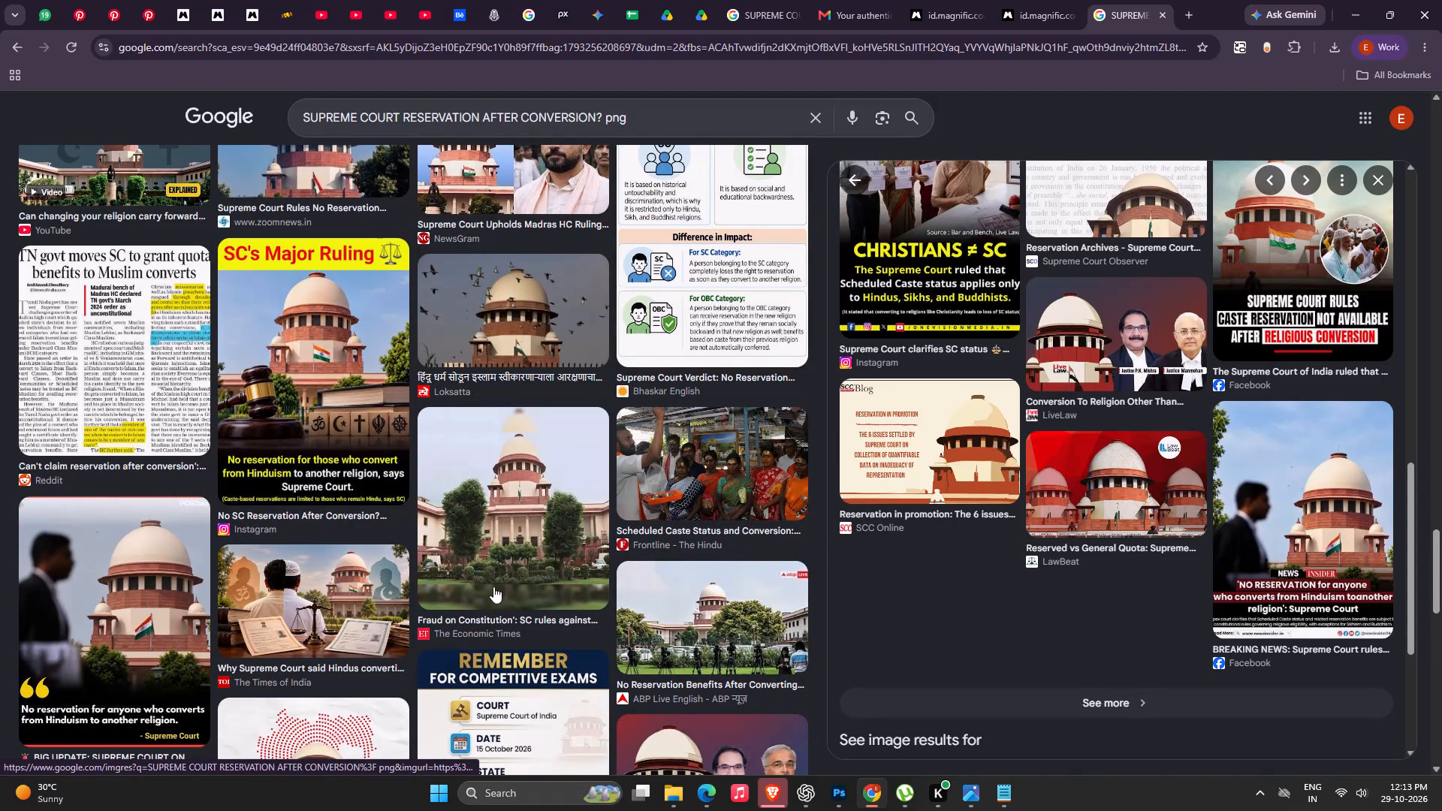
scroll(493, 586, "down", 6)
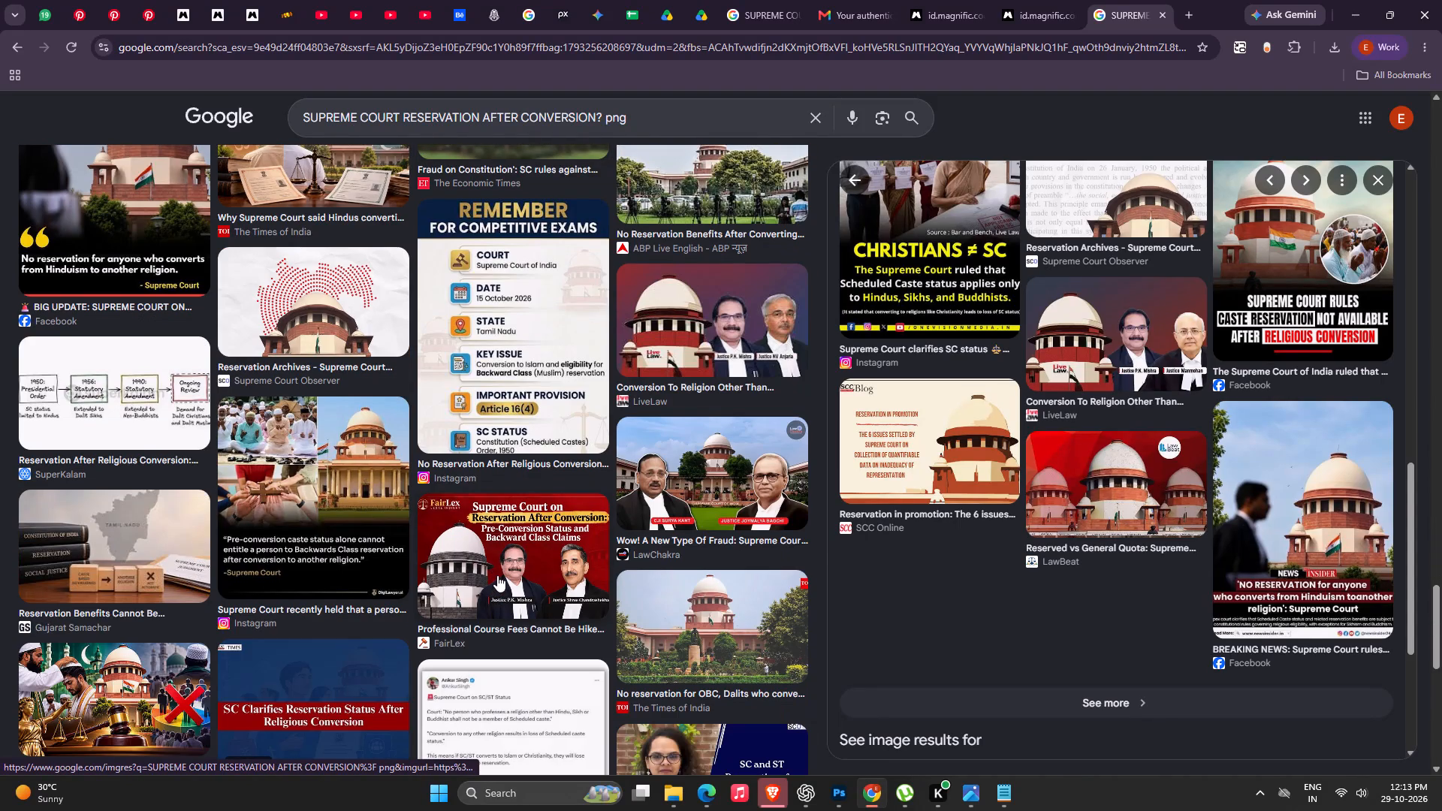
scroll(497, 575, "down", 6)
scroll(1168, 515, "up", 17)
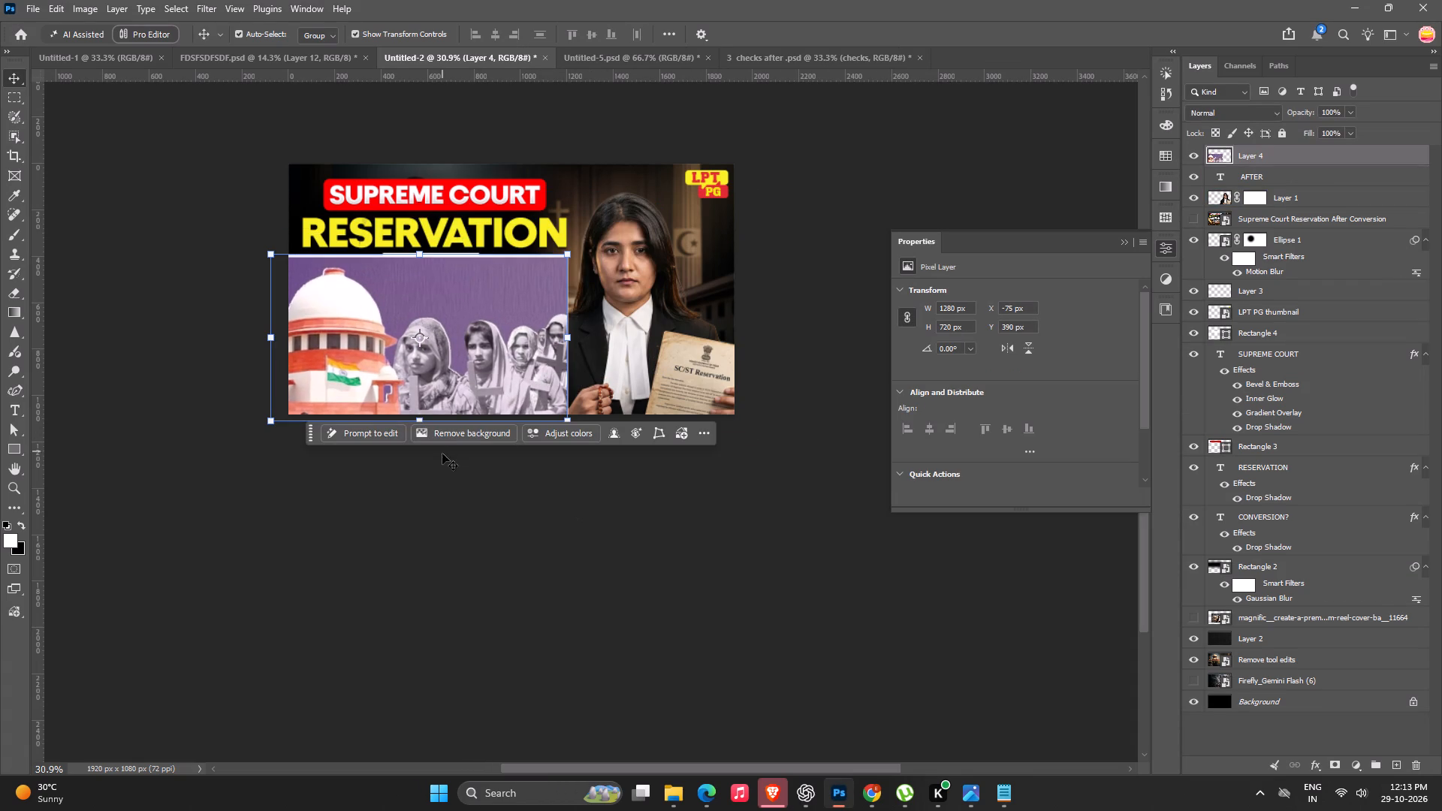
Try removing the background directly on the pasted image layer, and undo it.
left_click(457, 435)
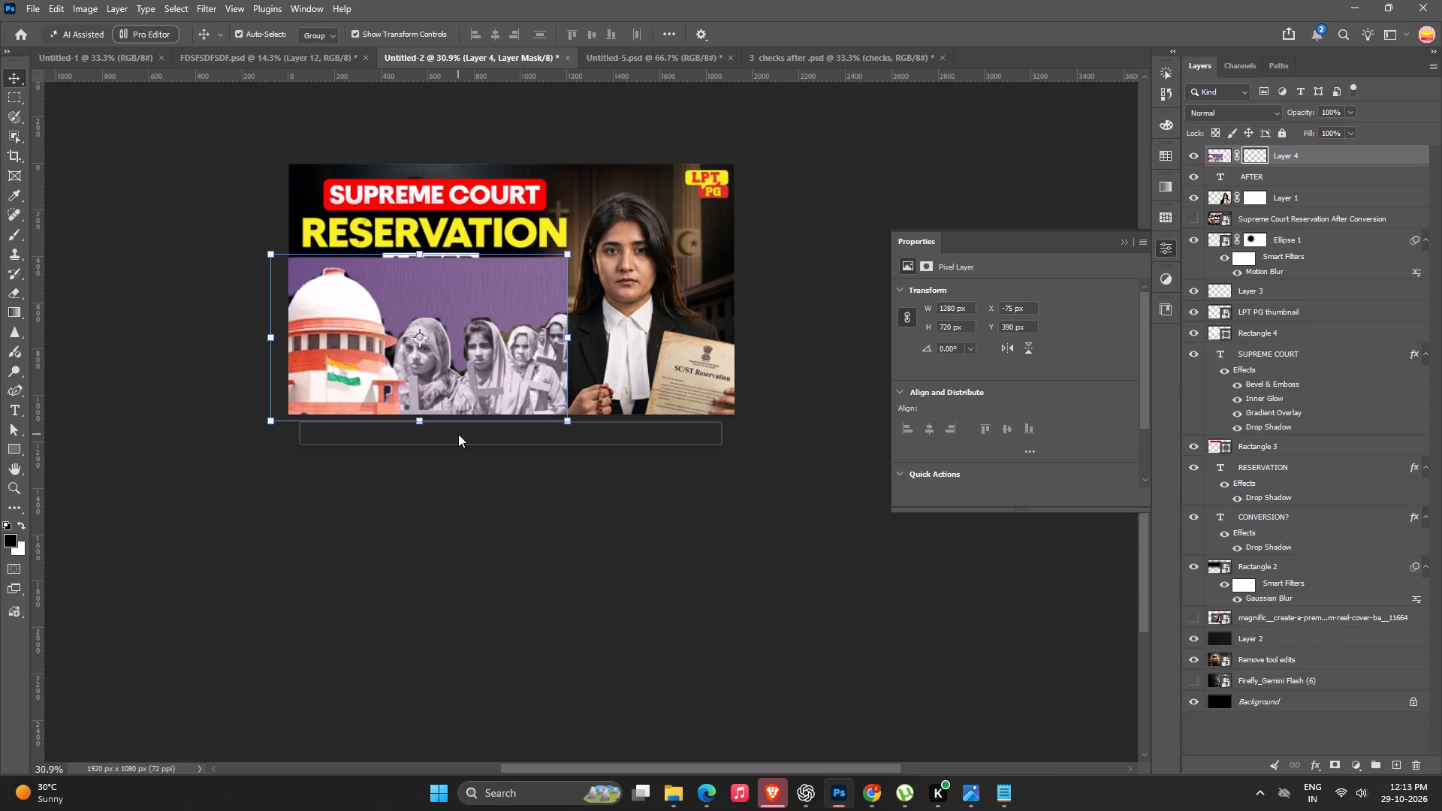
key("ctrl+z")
Convert the pasted image to a smart object, open its contents and remove the purple background there.
right_click(1263, 152)
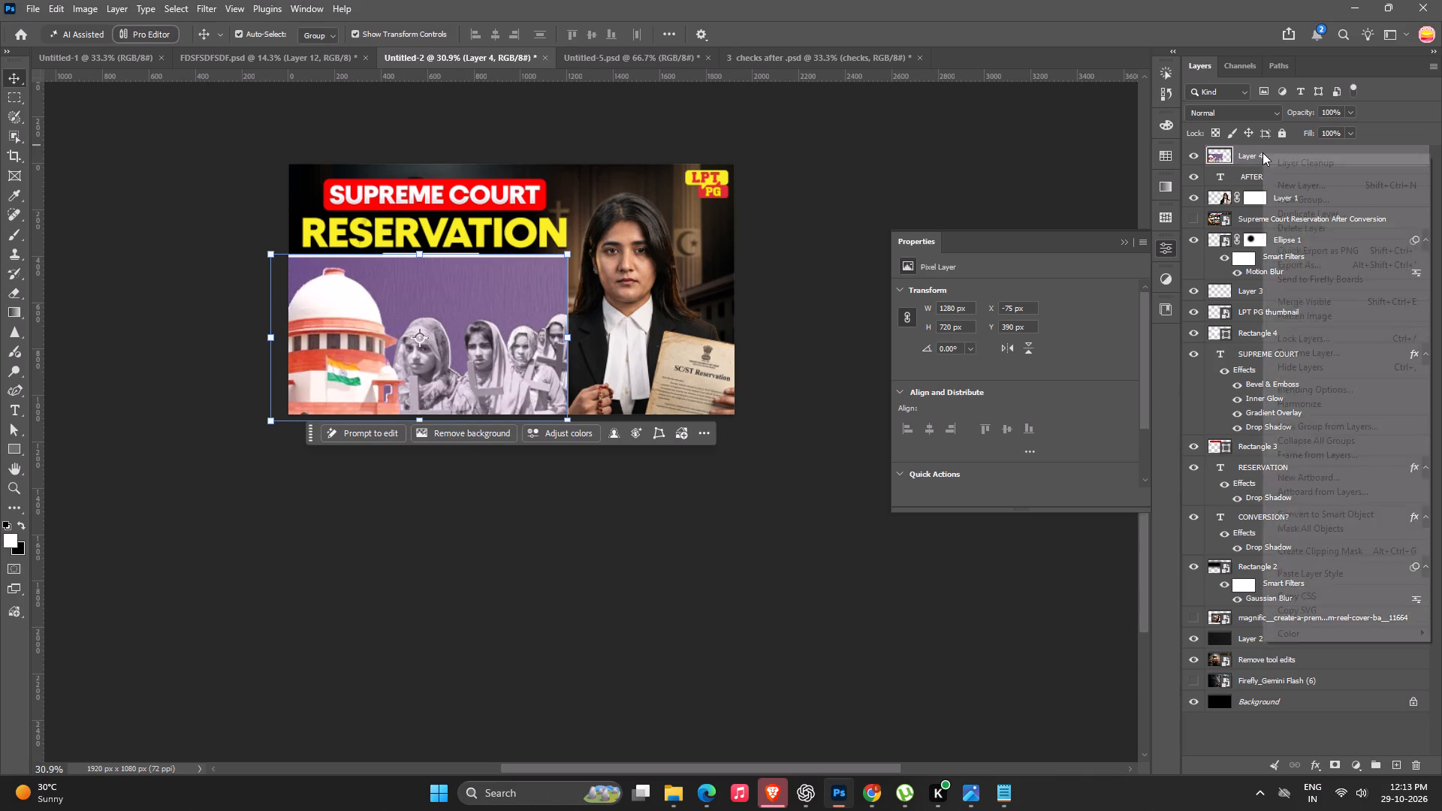
left_click(1310, 518)
double_click(1212, 159)
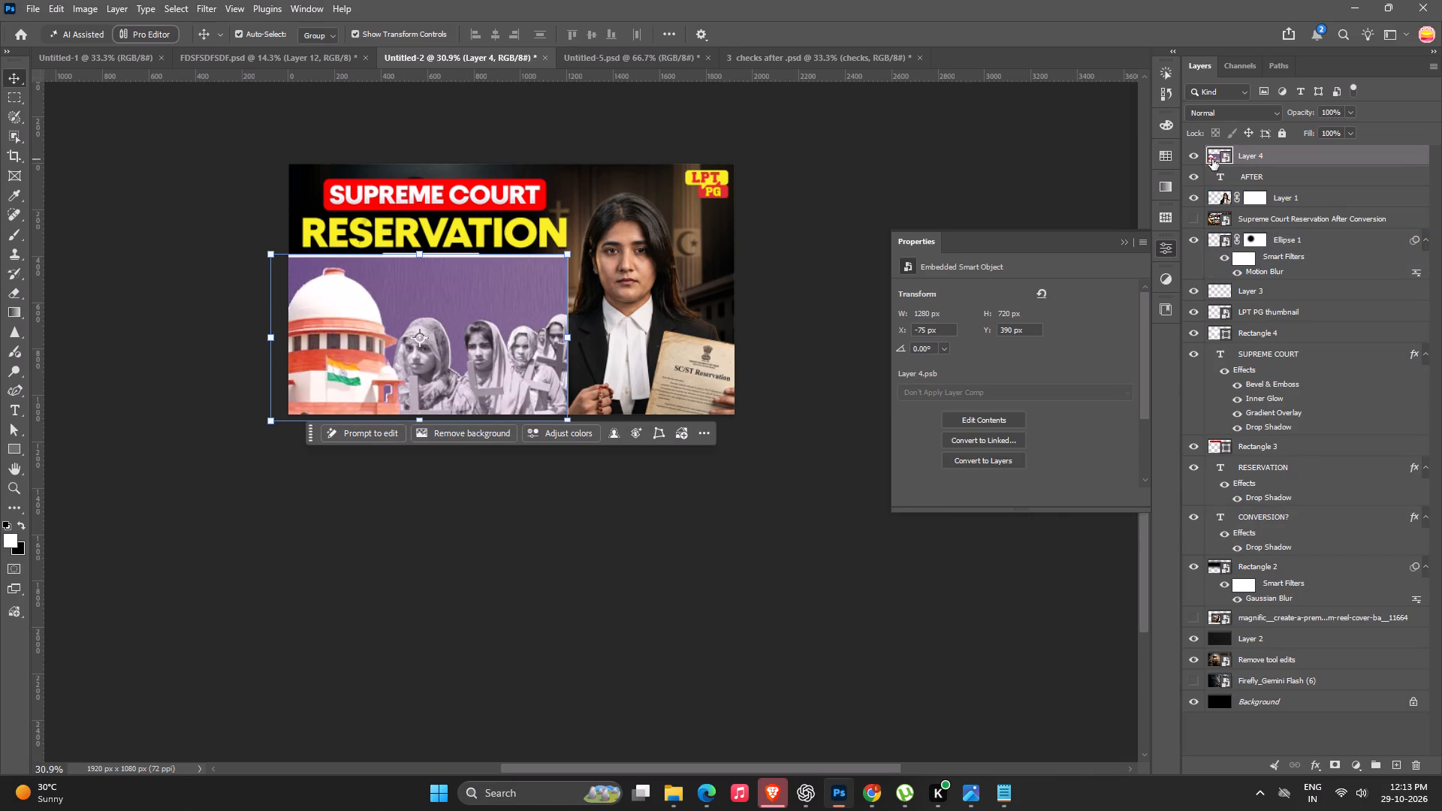
left_click(542, 718)
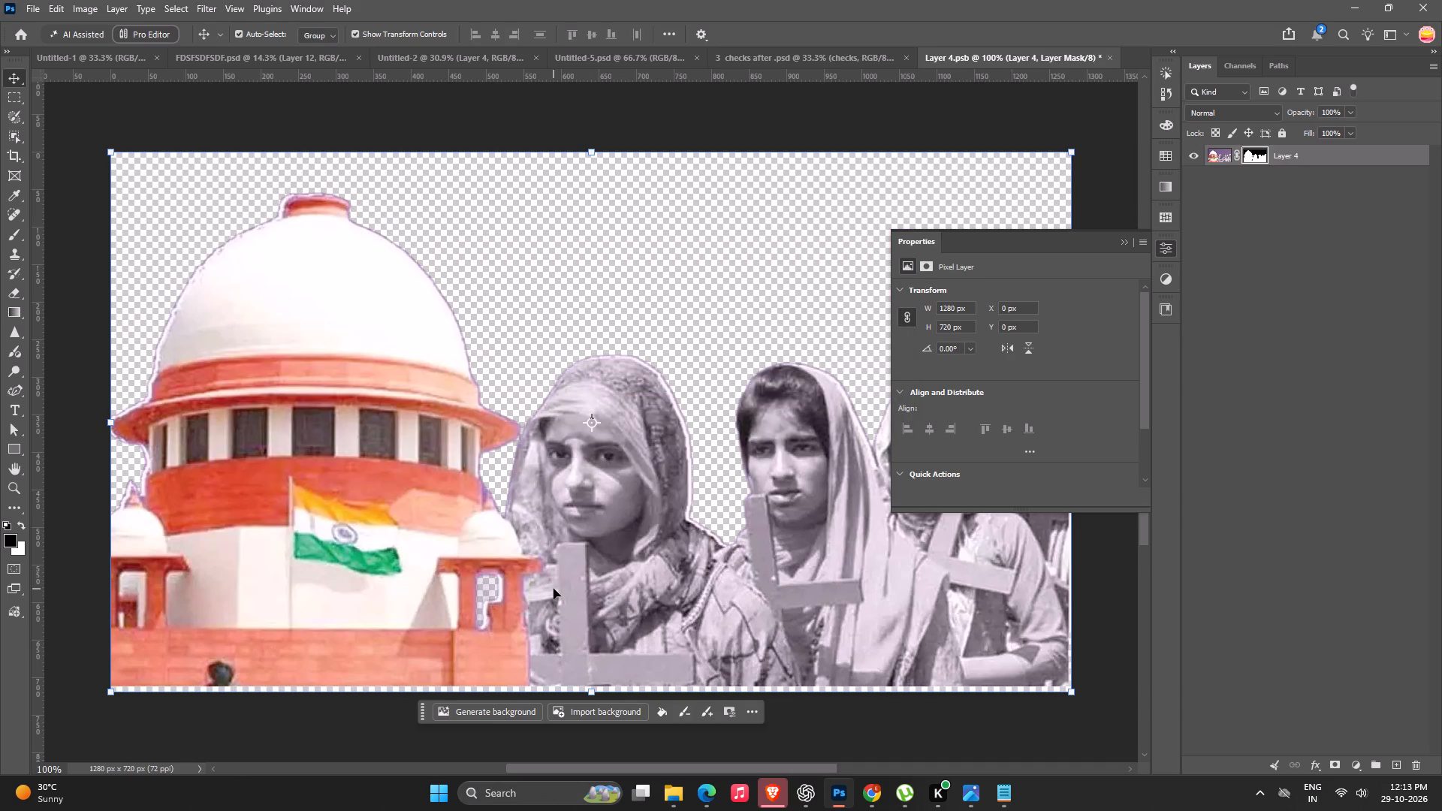
Convert the masked cutout to a smart object inside Layer 4.psb, save it and return to the Untitled-2 thumbnail.
right_click(1333, 155)
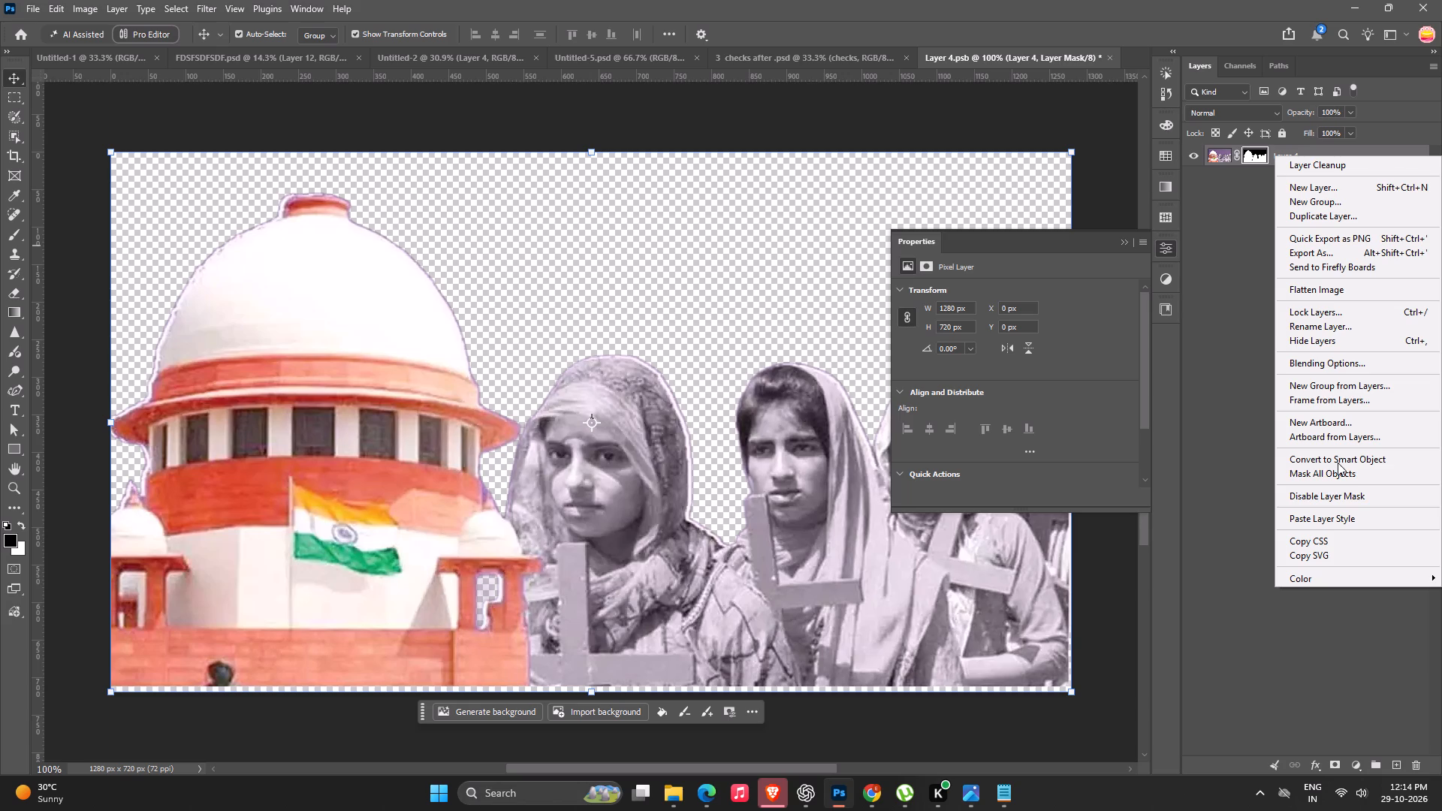
left_click(1338, 463)
key("ctrl+s")
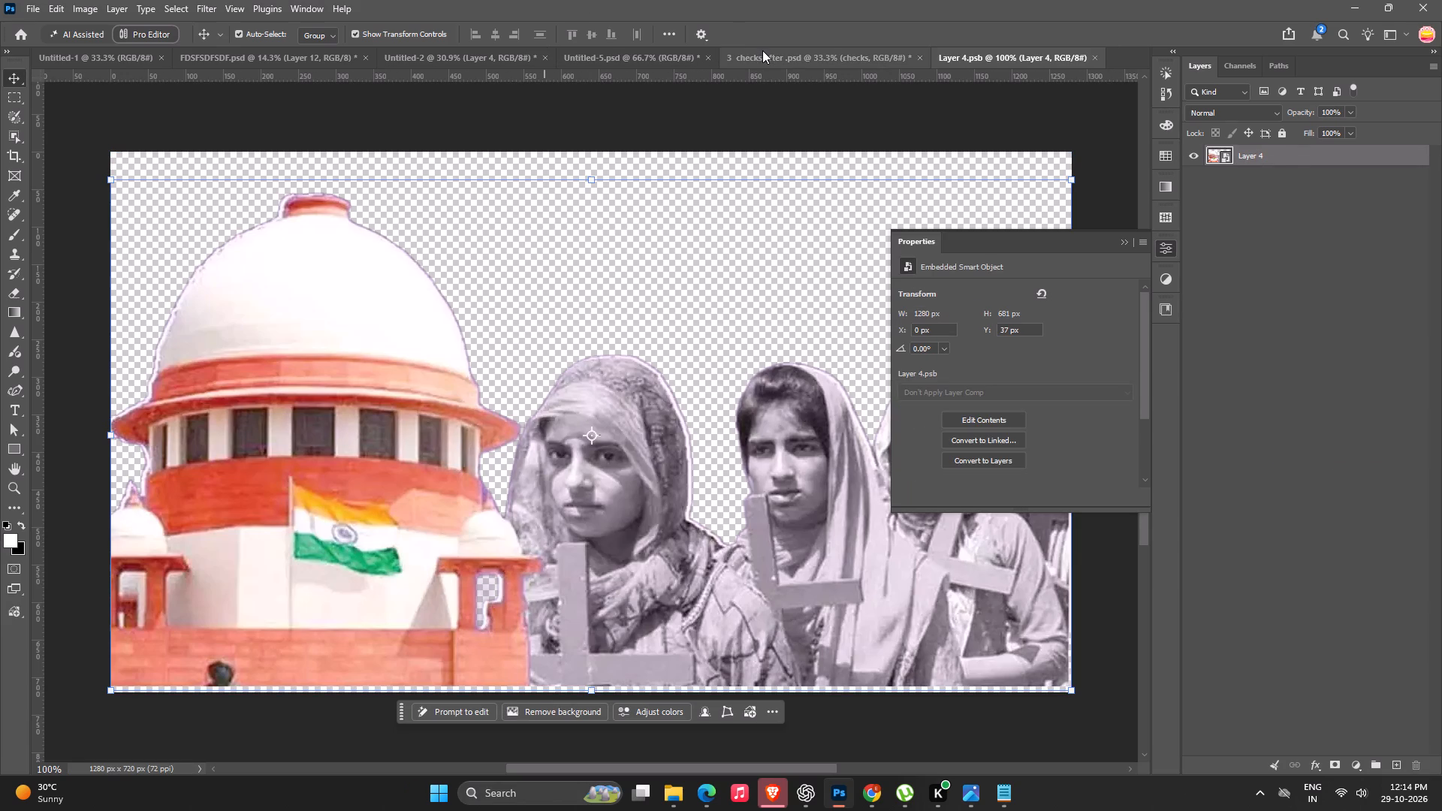
left_click(812, 56)
left_click(658, 64)
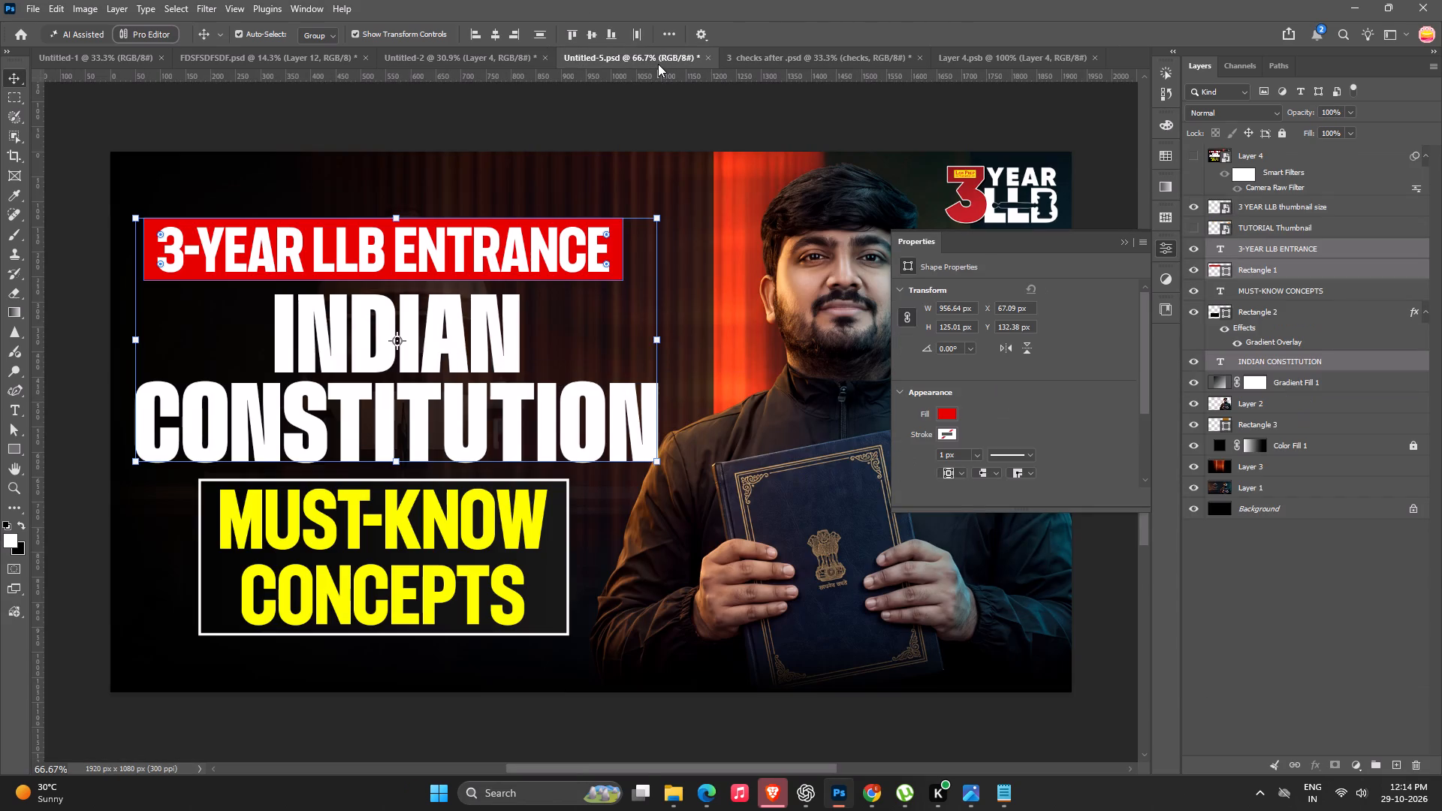
left_click(505, 54)
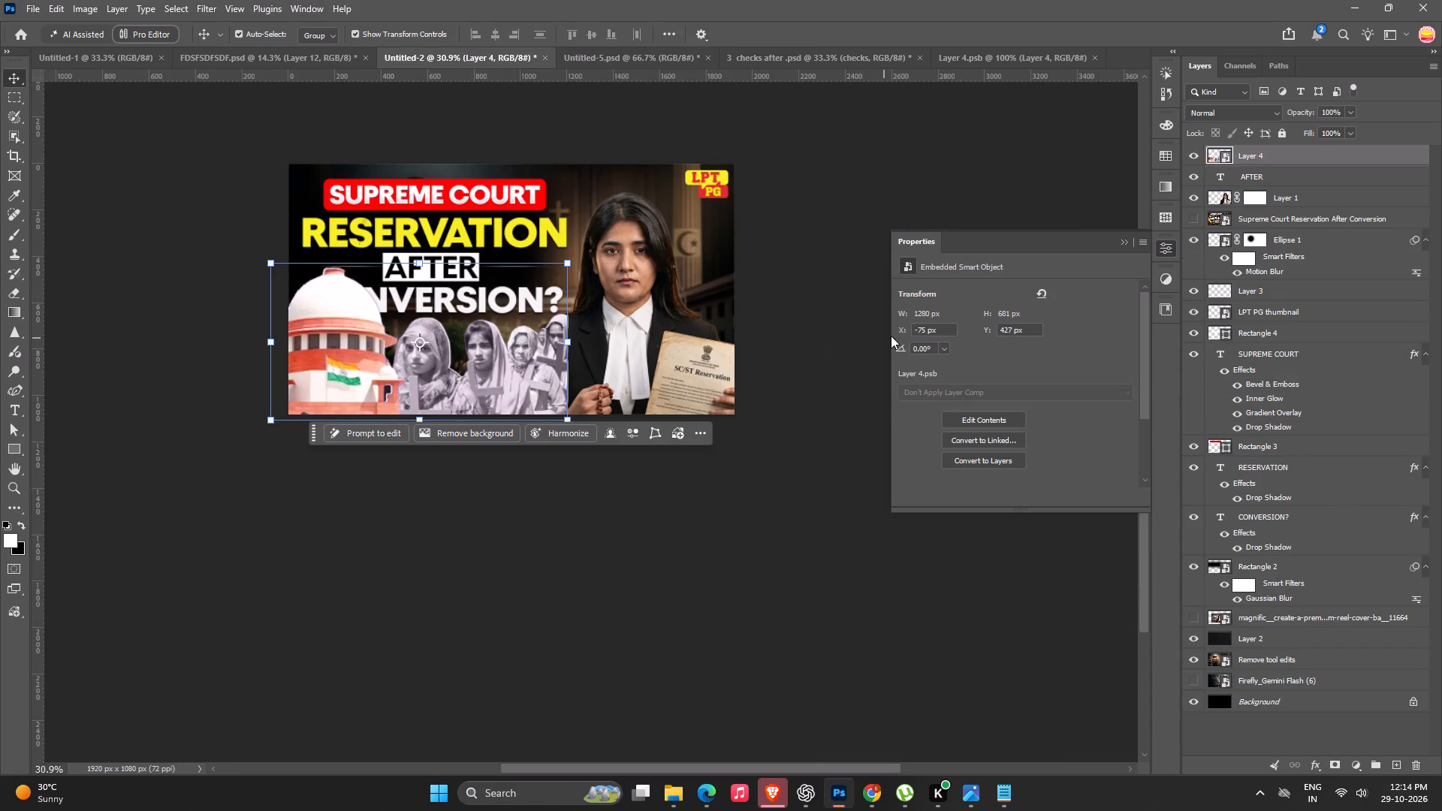
Send the court-and-women cutout backward in the layer stack until it sits directly above Layer 2, behind the title text.
key("ctrl+bracketleft")
key("ctrl+bracketleft")
key("ctrl+bracketleft")
key("ctrl+bracketleft")
key("ctrl+bracketleft")
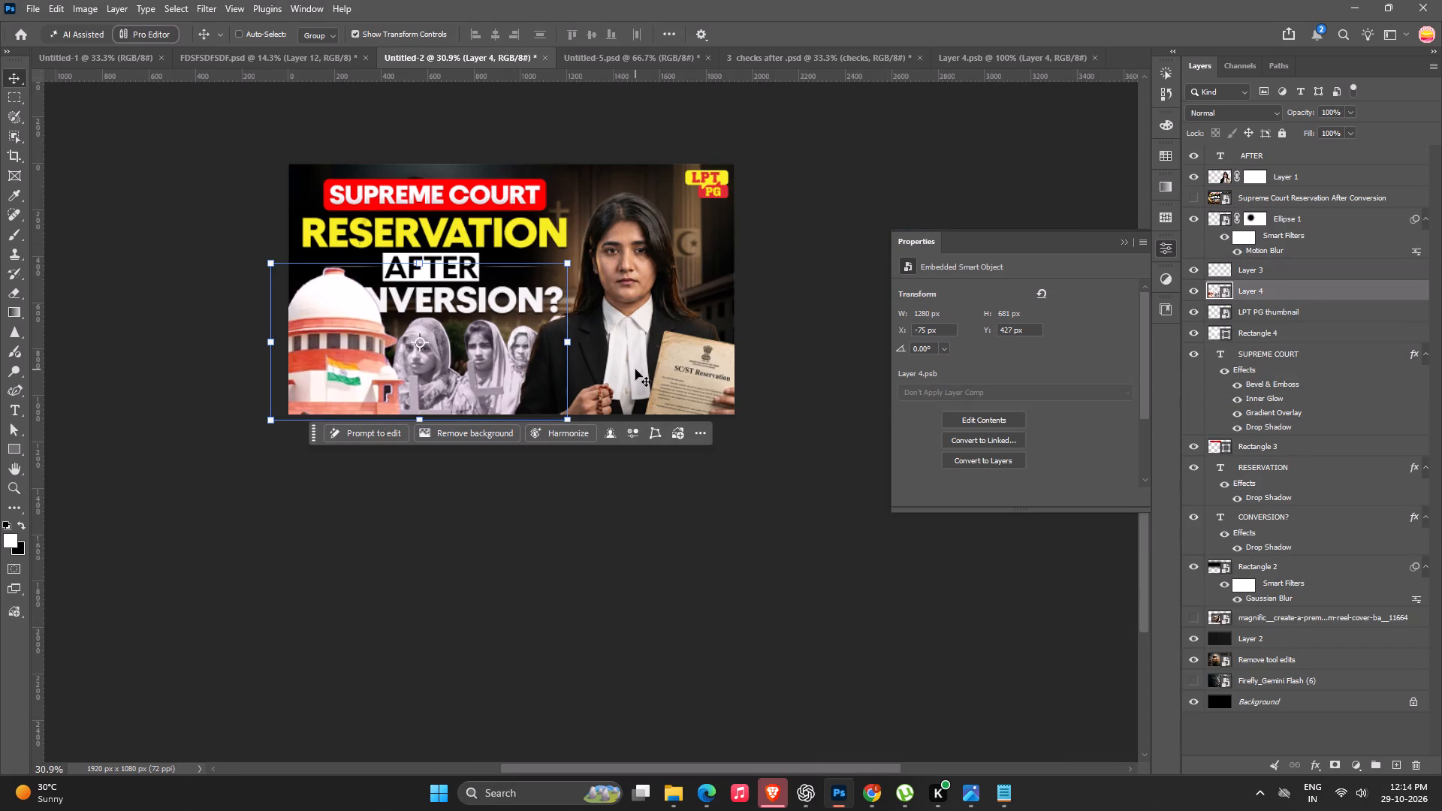
key("ctrl+bracketleft")
key("ctrl+bracketleft")
key("ctrl+bracketleft")
key("ctrl+bracketleft")
key("ctrl+bracketleft")
key("ctrl+bracketleft")
key("ctrl+bracketleft")
key("ctrl+bracketleft")
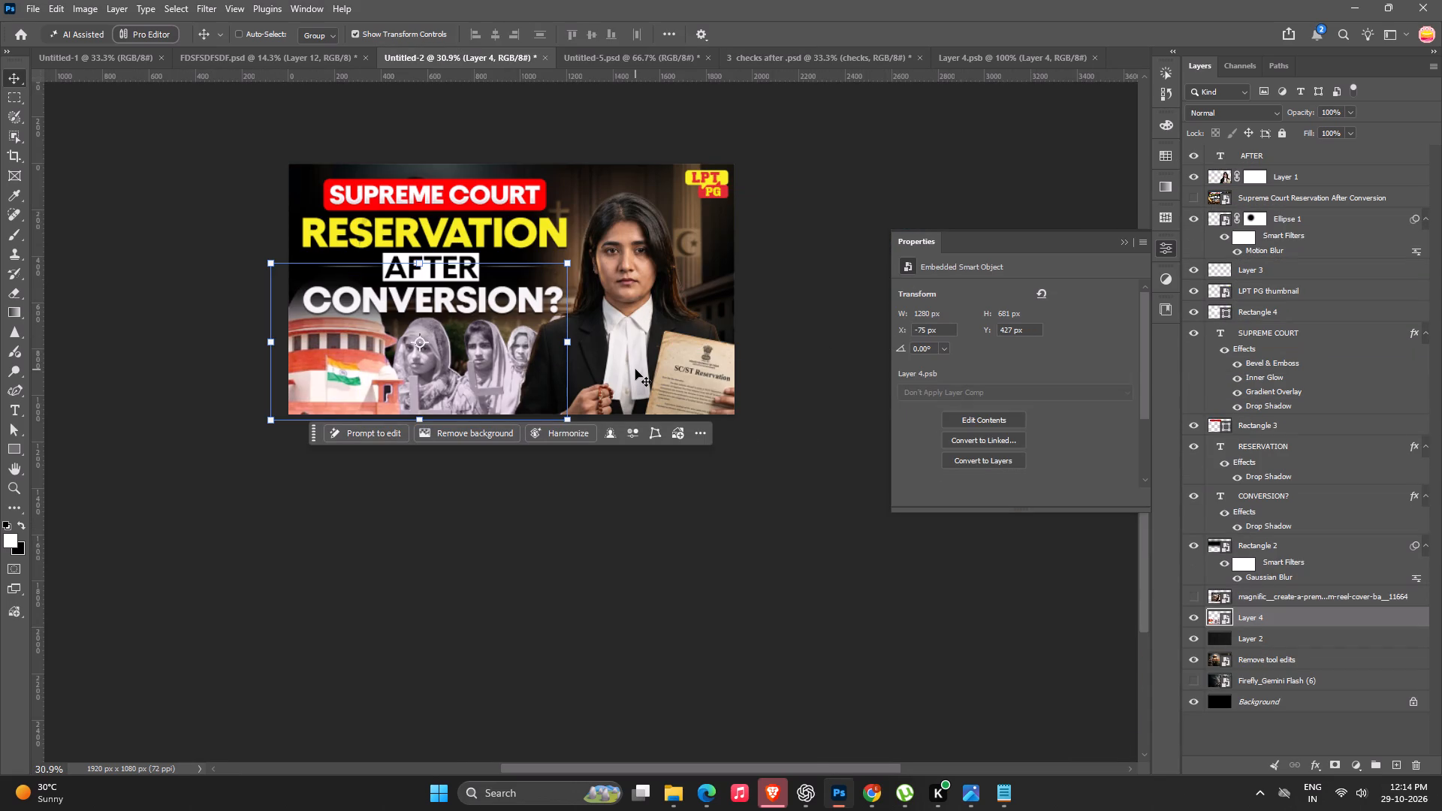
Scale the cutout to 98.85% and move it down beneath the title, to X -68 px and Y 517 px.
left_click(575, 263, "alt")
left_click_drag(496, 336, 496, 369)
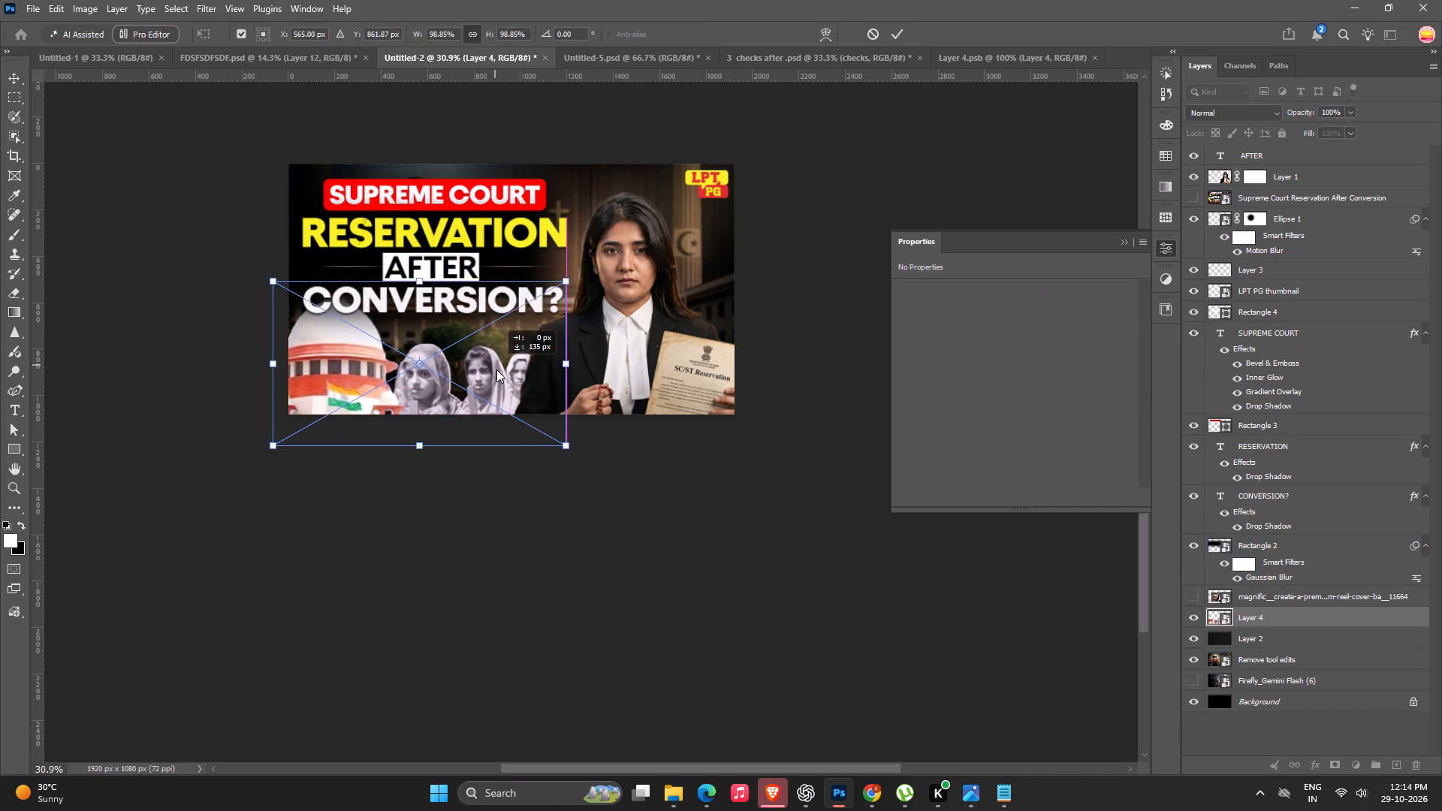
left_click_drag(496, 369, 495, 356)
key("Return")
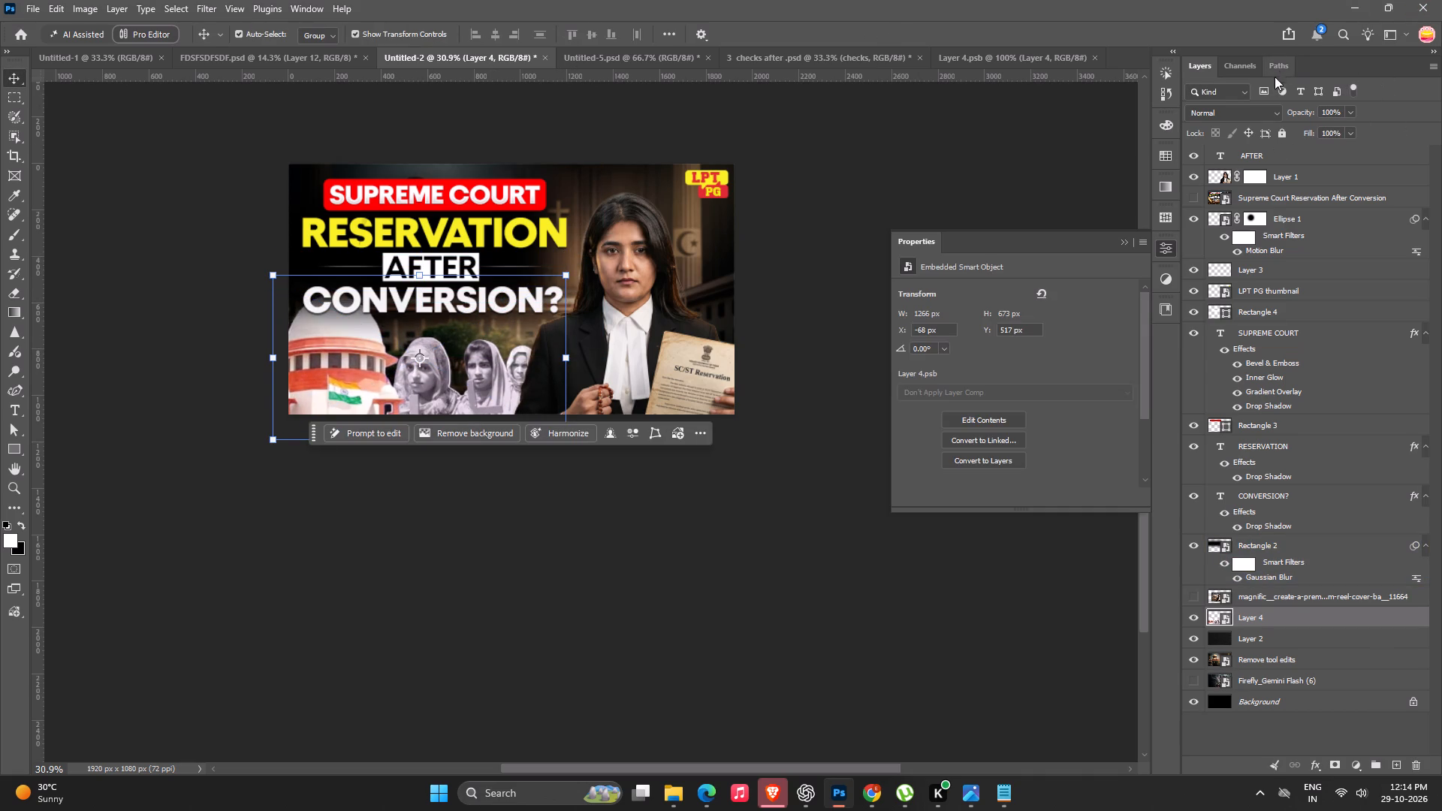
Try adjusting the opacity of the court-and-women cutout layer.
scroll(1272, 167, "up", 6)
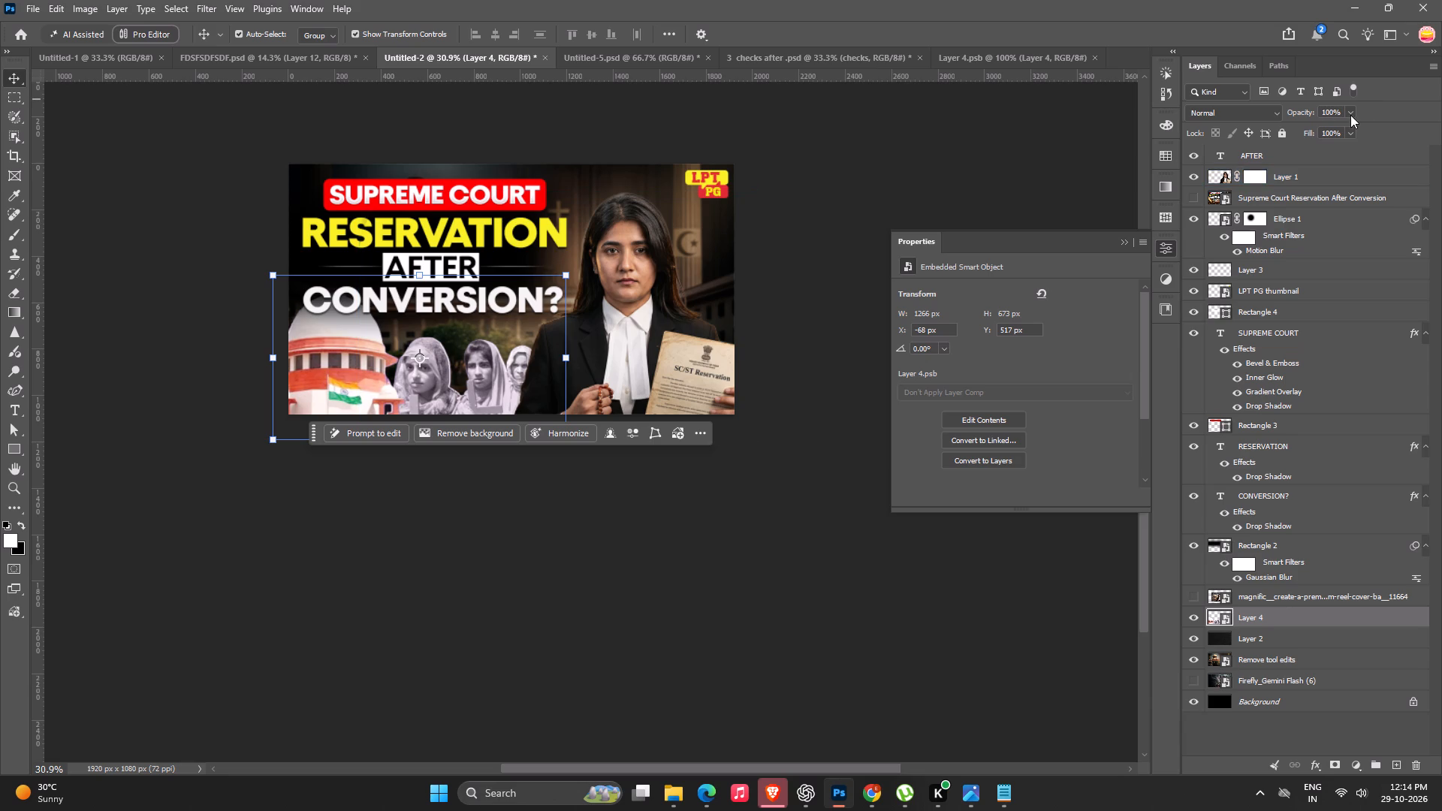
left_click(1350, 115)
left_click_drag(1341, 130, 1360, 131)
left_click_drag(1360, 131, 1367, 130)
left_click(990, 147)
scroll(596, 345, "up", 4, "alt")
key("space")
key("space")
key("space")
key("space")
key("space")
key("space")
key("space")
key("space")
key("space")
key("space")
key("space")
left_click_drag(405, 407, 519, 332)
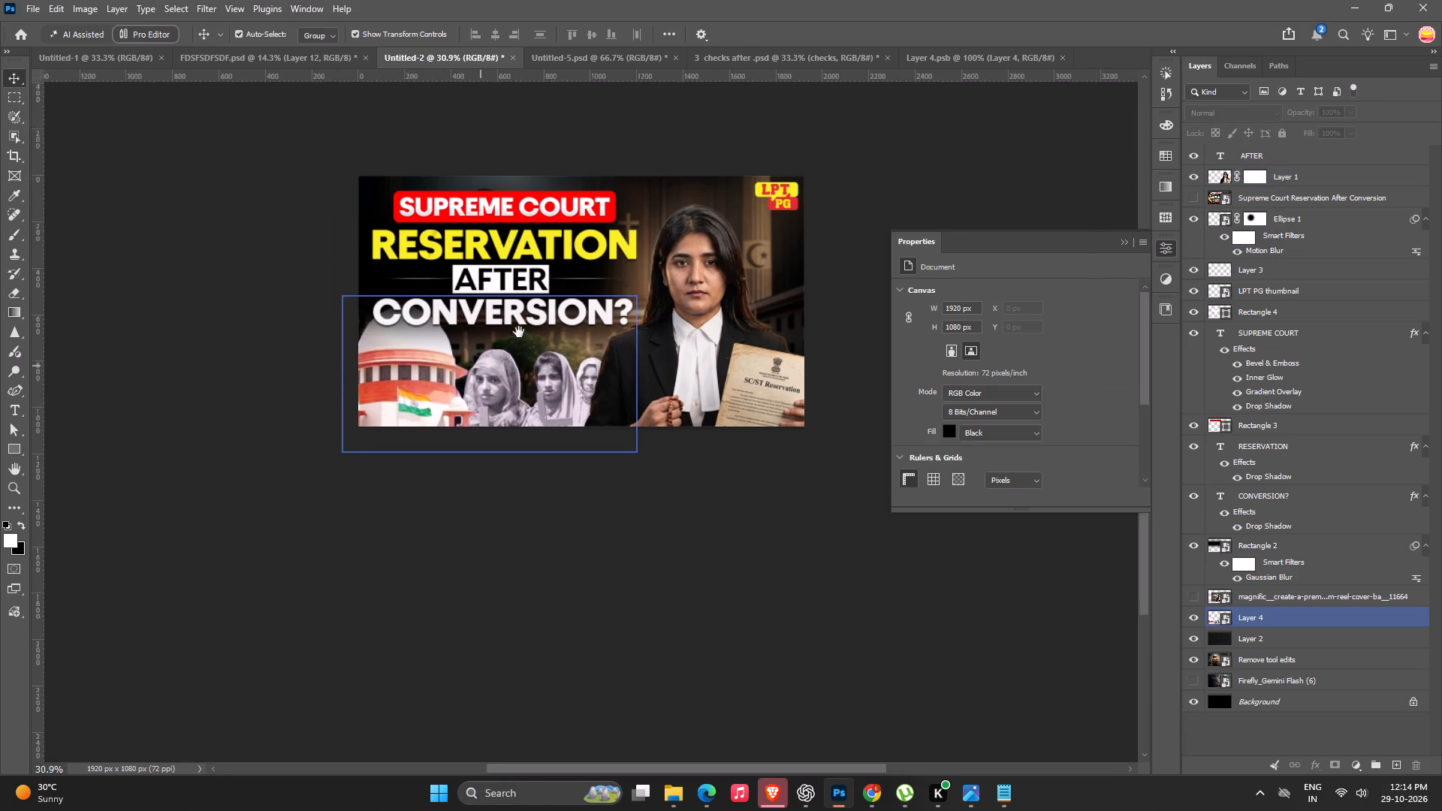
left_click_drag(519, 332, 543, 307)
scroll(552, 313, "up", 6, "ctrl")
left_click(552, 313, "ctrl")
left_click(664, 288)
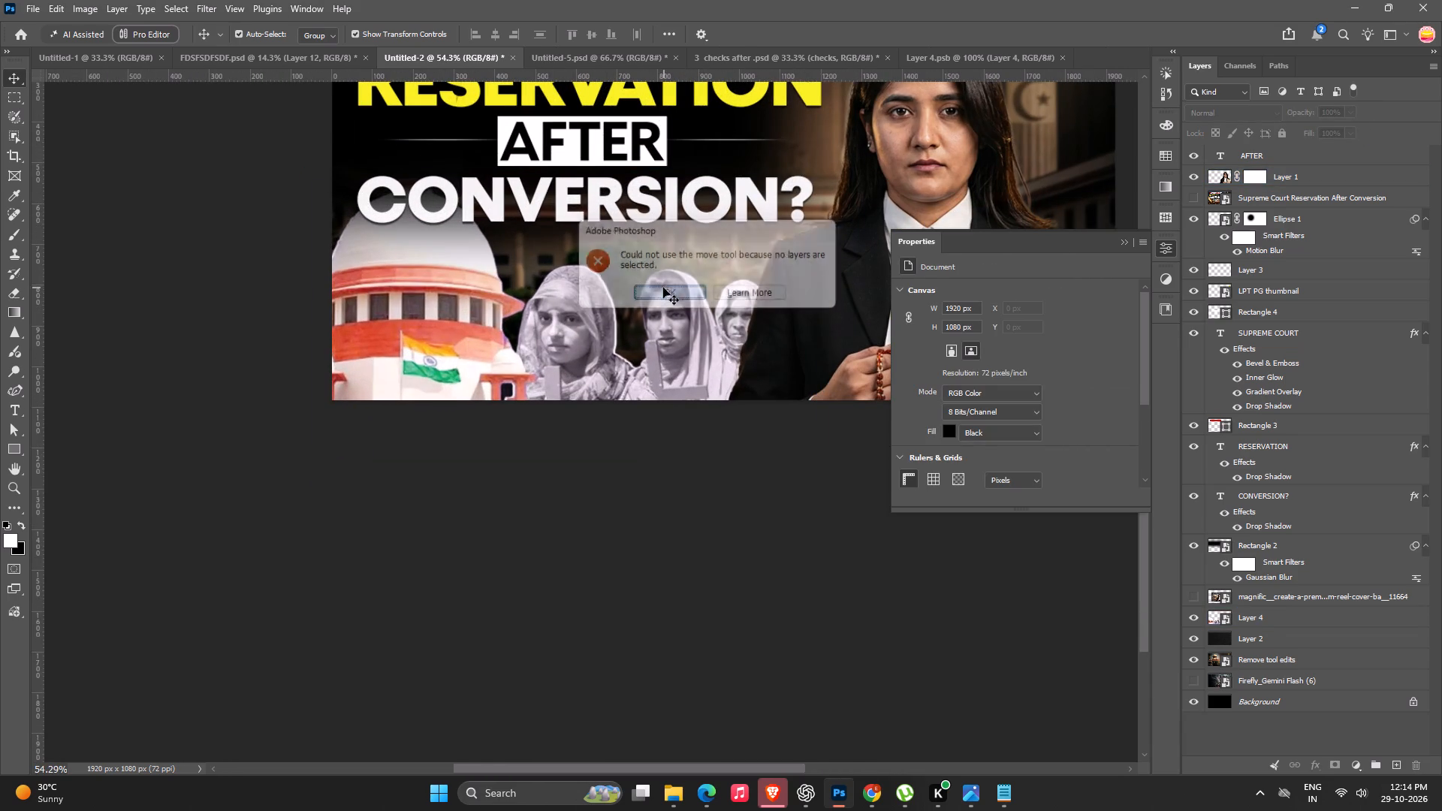
Scale the court-and-women cutout down to about 83% and move it lower, to about X -7 px and Y 652 px.
left_click(629, 315)
left_click(609, 323)
left_click_drag(827, 153, 801, 158, "alt")
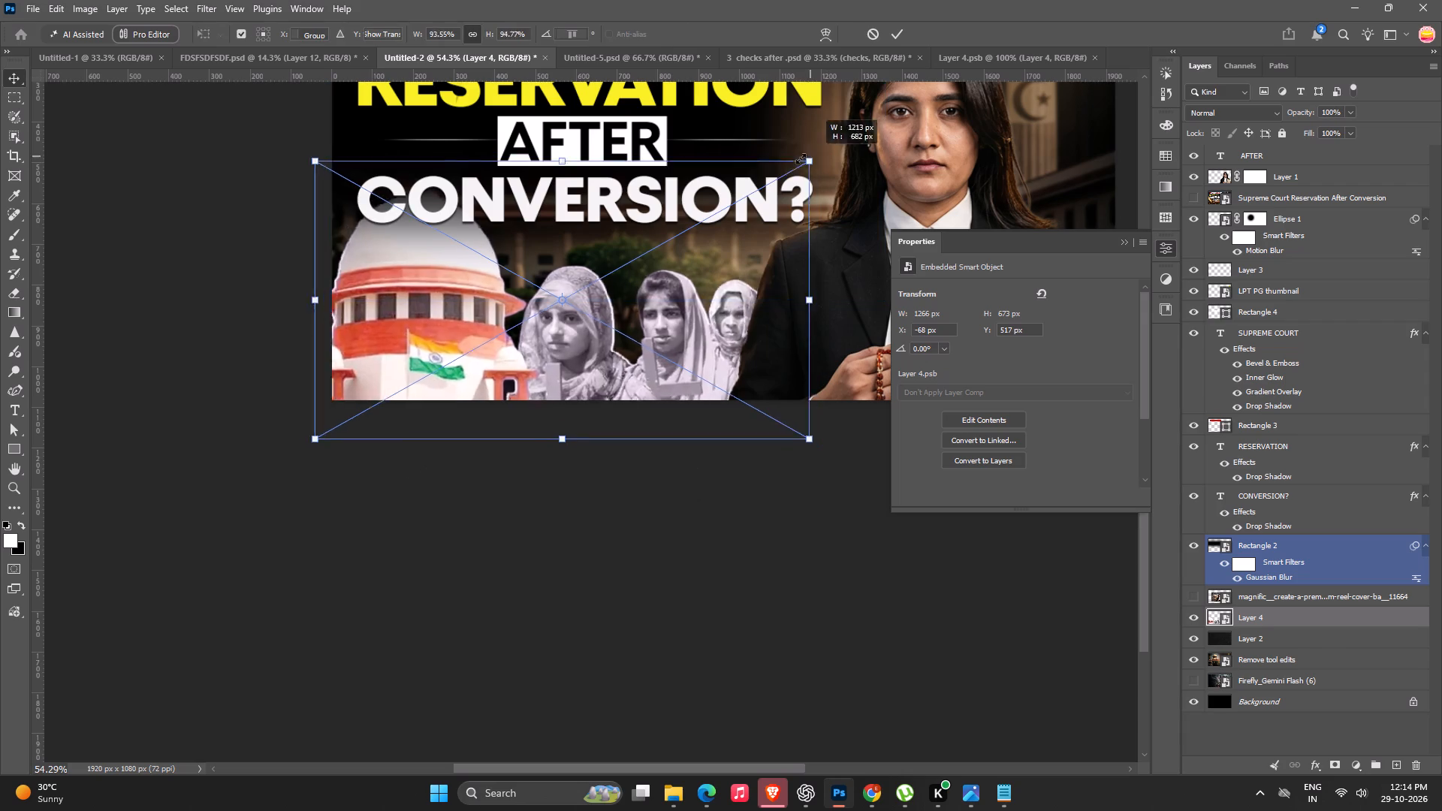
left_click_drag(801, 158, 779, 164, "alt")
left_click_drag(705, 304, 692, 338)
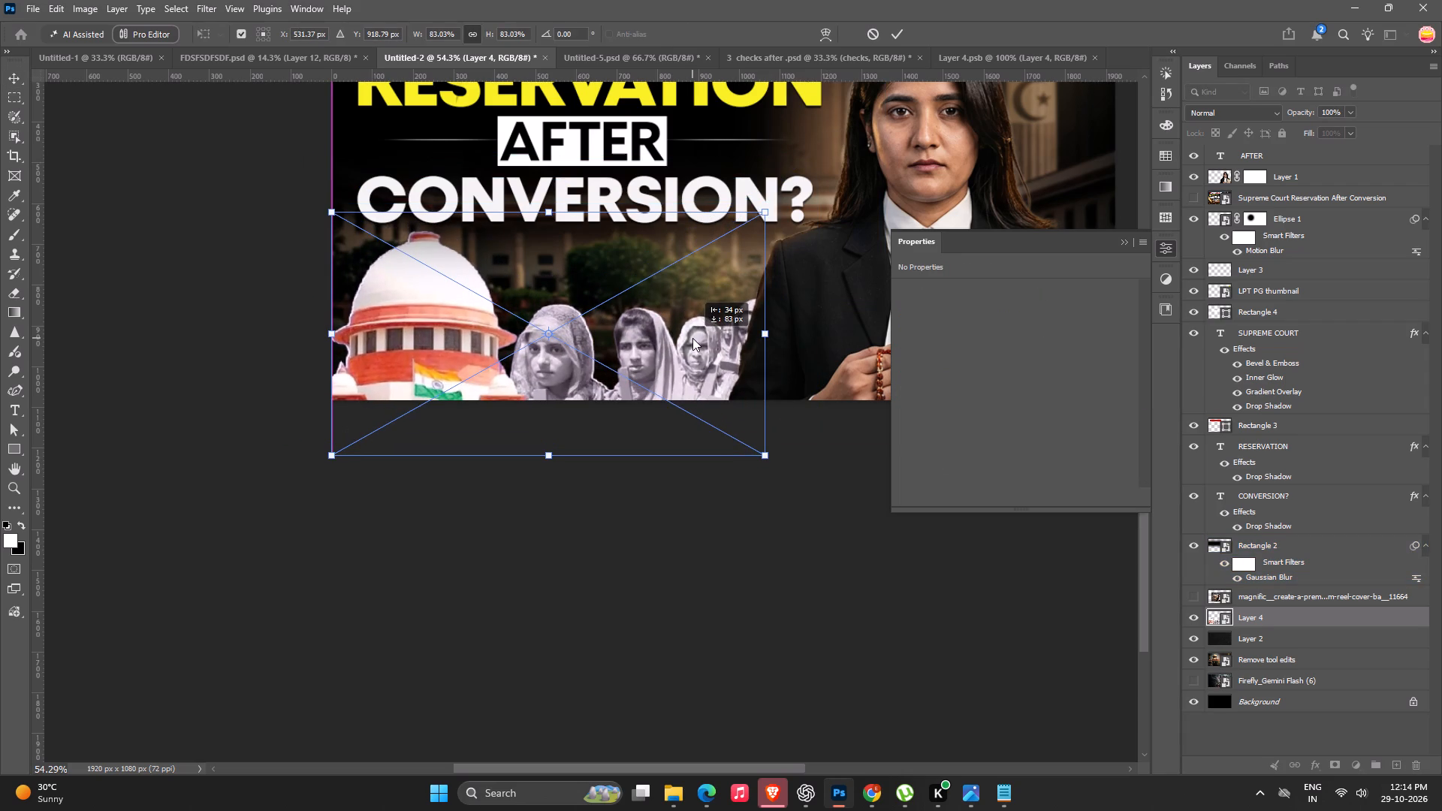
left_click_drag(692, 338, 688, 339)
key("Return")
scroll(682, 376, "down", 6, "ctrl")
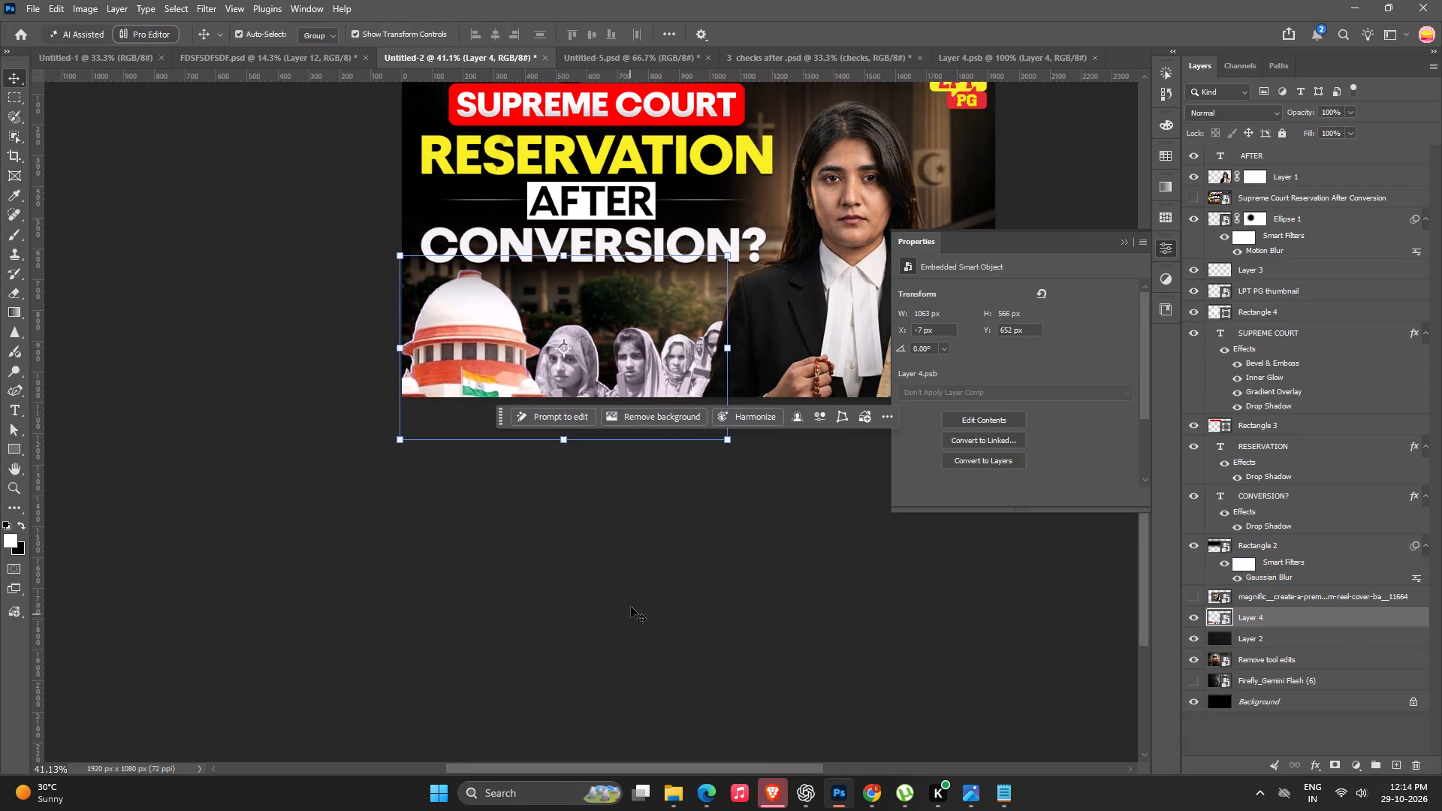
key("space")
key("space")
key("space")
key("space")
key("space")
left_click_drag(629, 599, 510, 641)
left_click(510, 641)
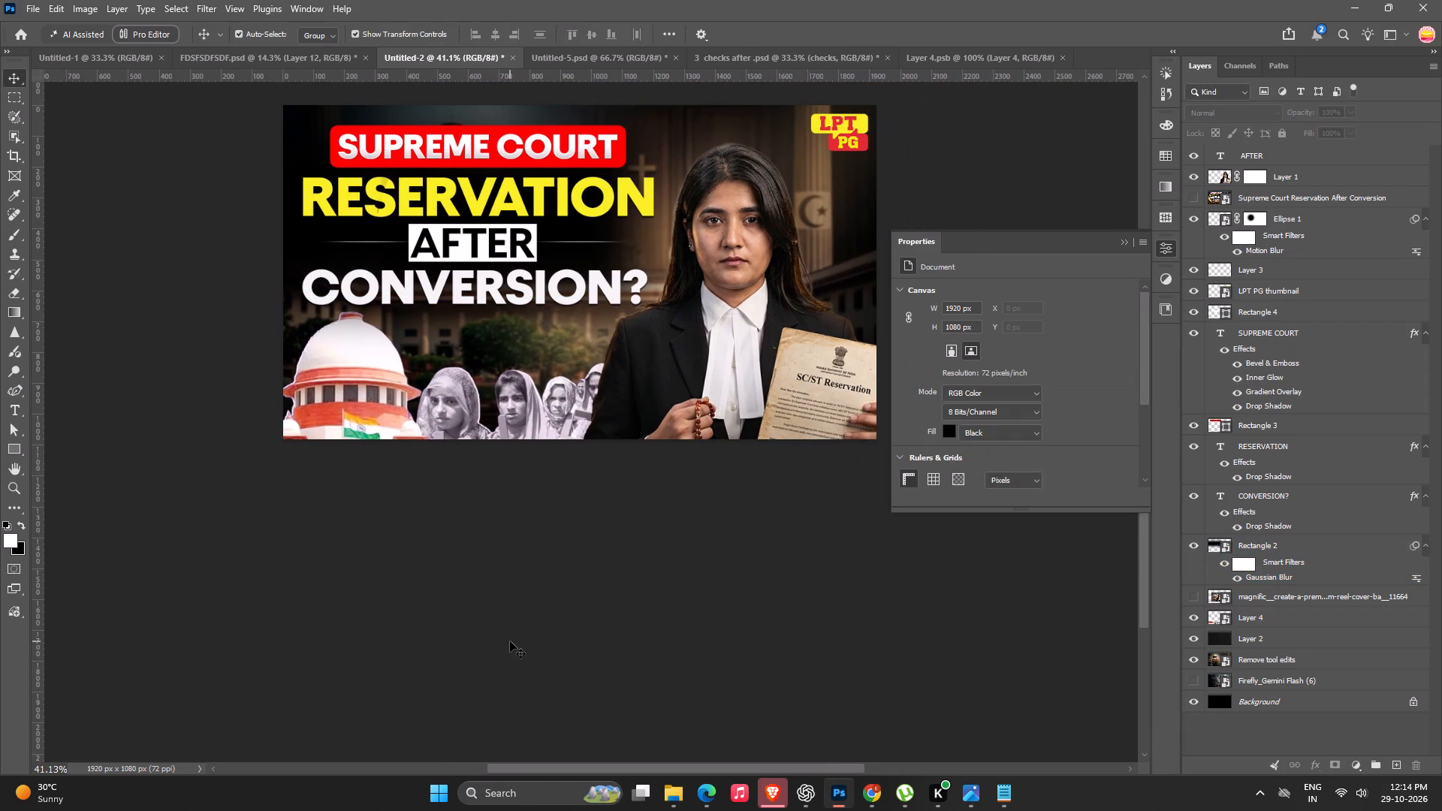
Fine-tune the cutout's size to about 1071 by 570 px and place it at X -30 px, Y 644 px.
left_click(402, 396)
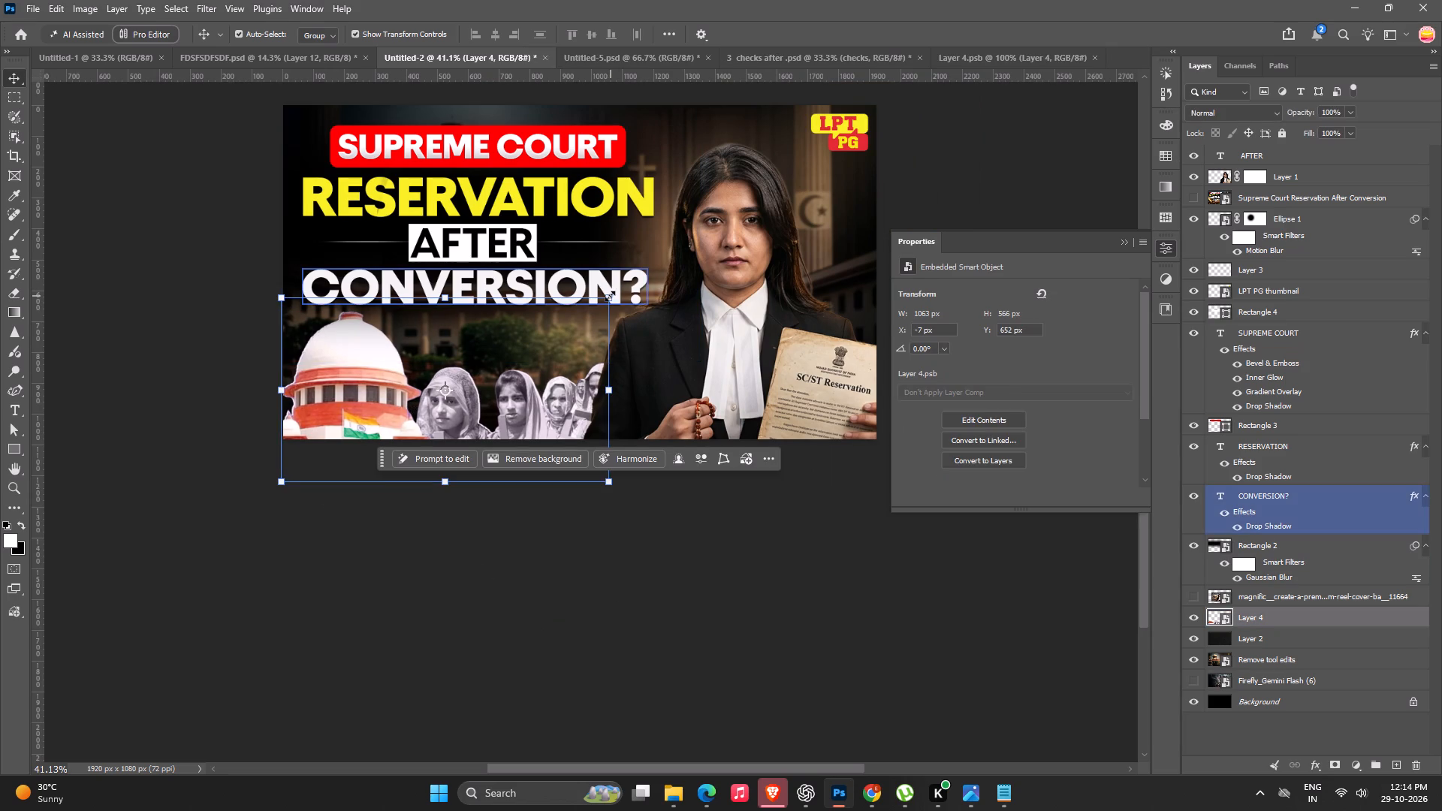
left_click_drag(608, 296, 599, 297, "alt")
left_click(509, 388)
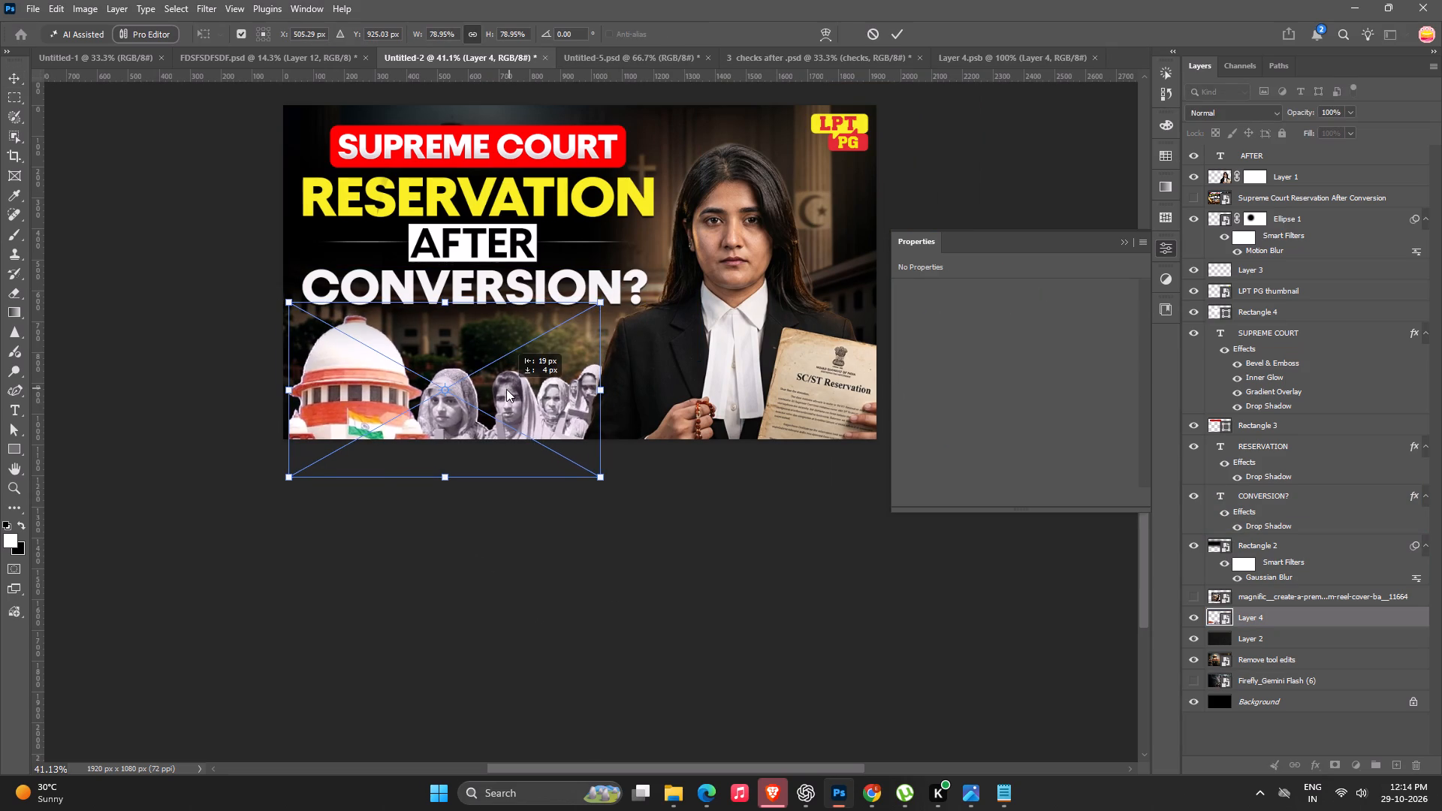
left_click_drag(596, 297, 608, 297, "alt")
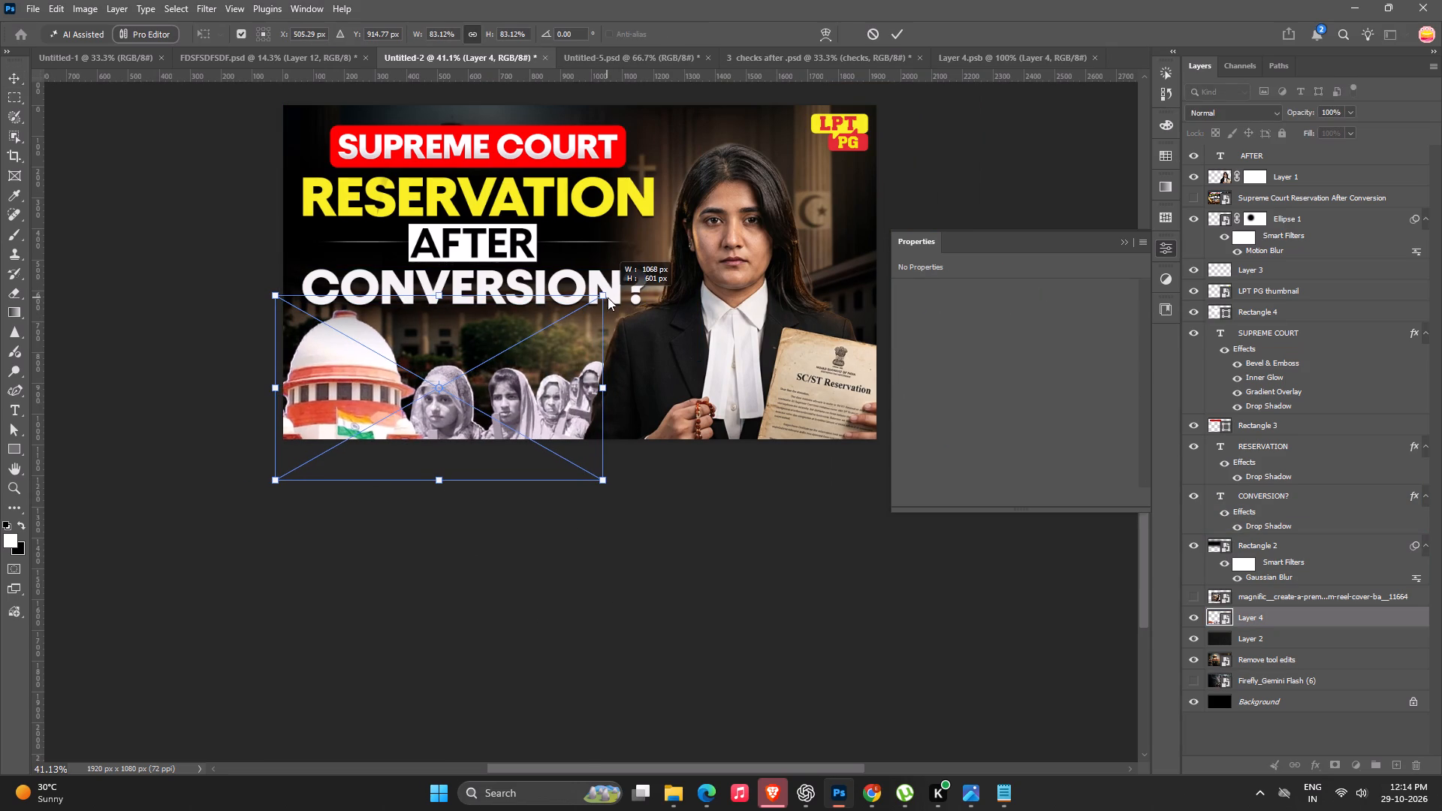
left_click_drag(608, 297, 608, 297, "alt")
key("Return")
left_click(719, 579)
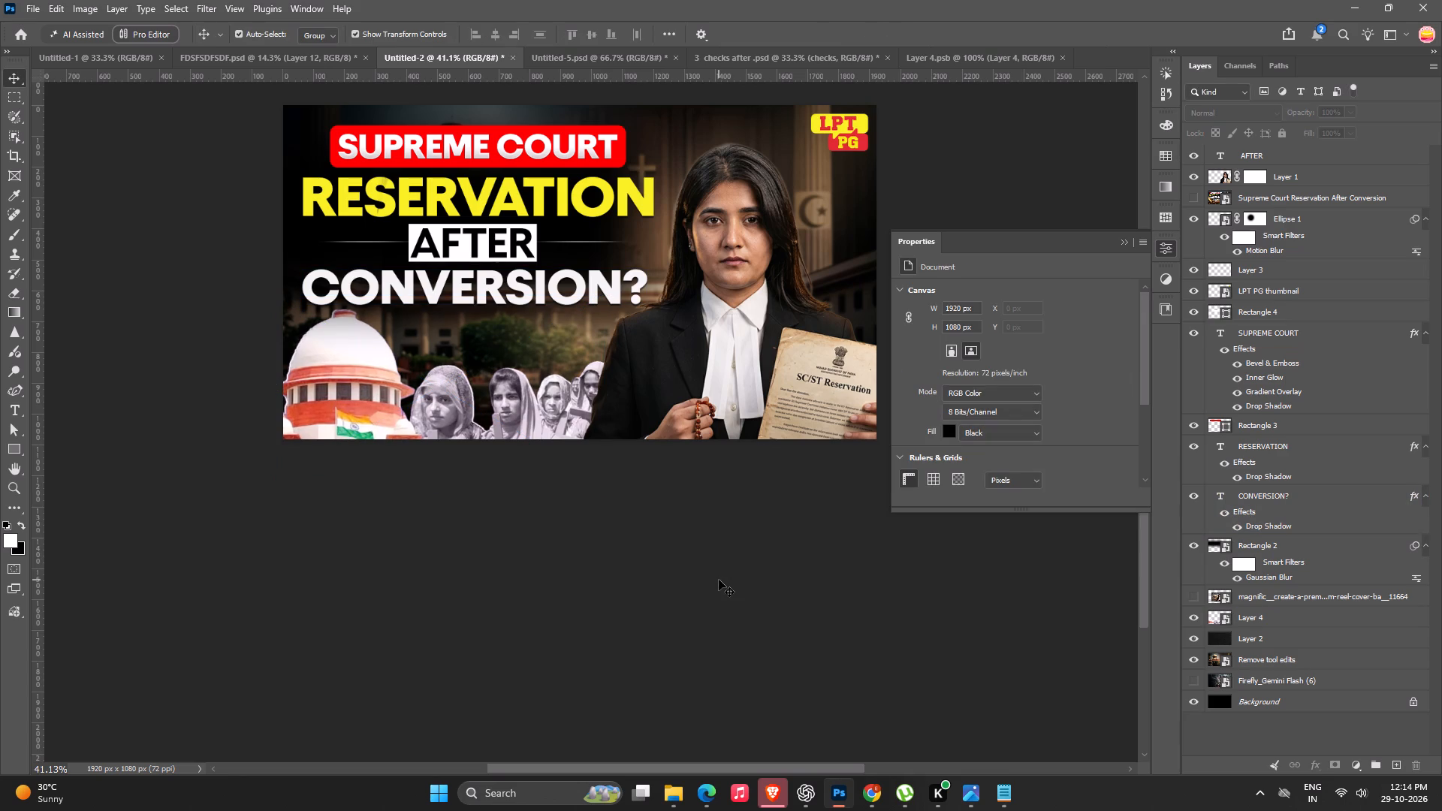
Set the cutout layer's blend mode to Luminosity and lower its opacity so it fades into the background.
left_click(372, 389)
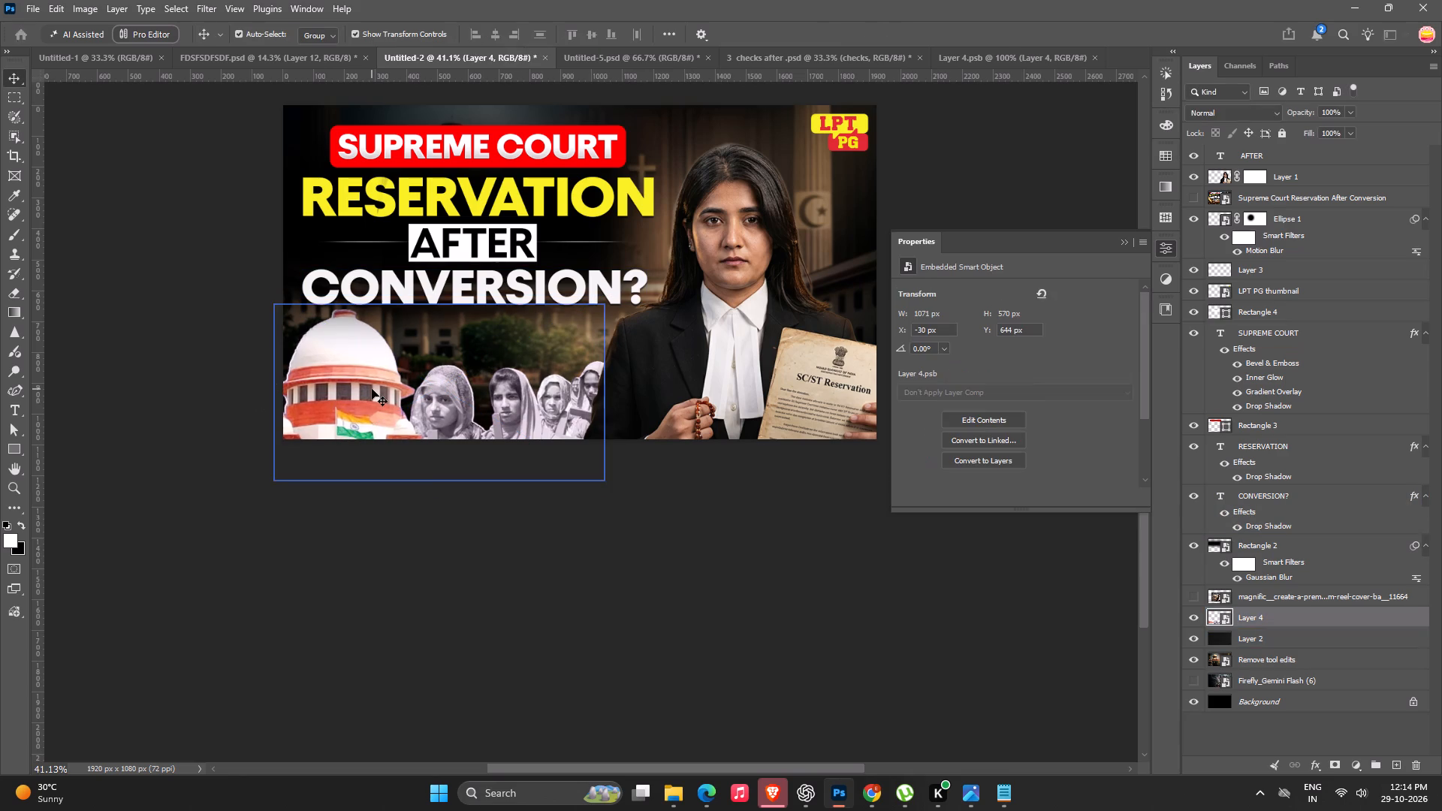
left_click(1263, 110)
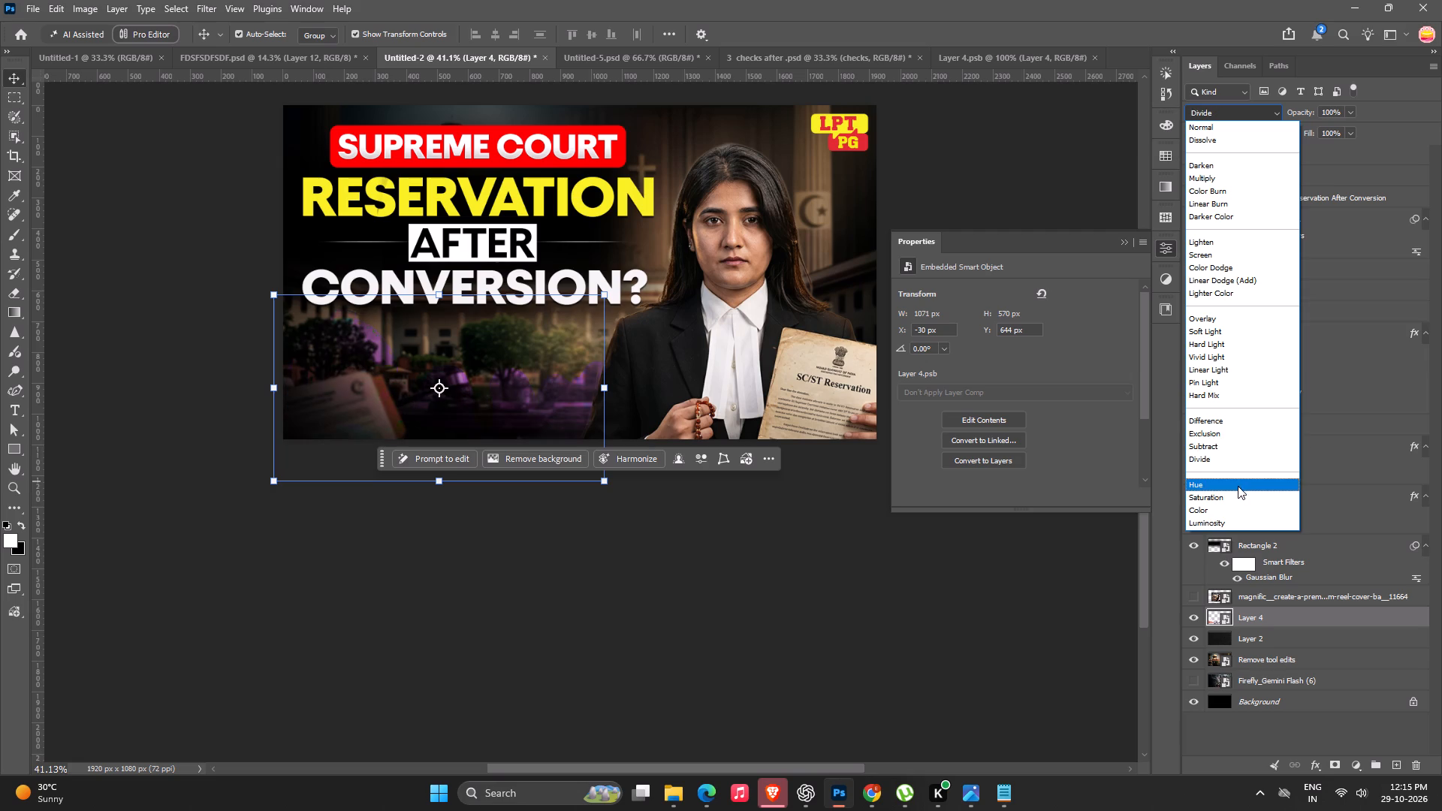
left_click(1241, 523)
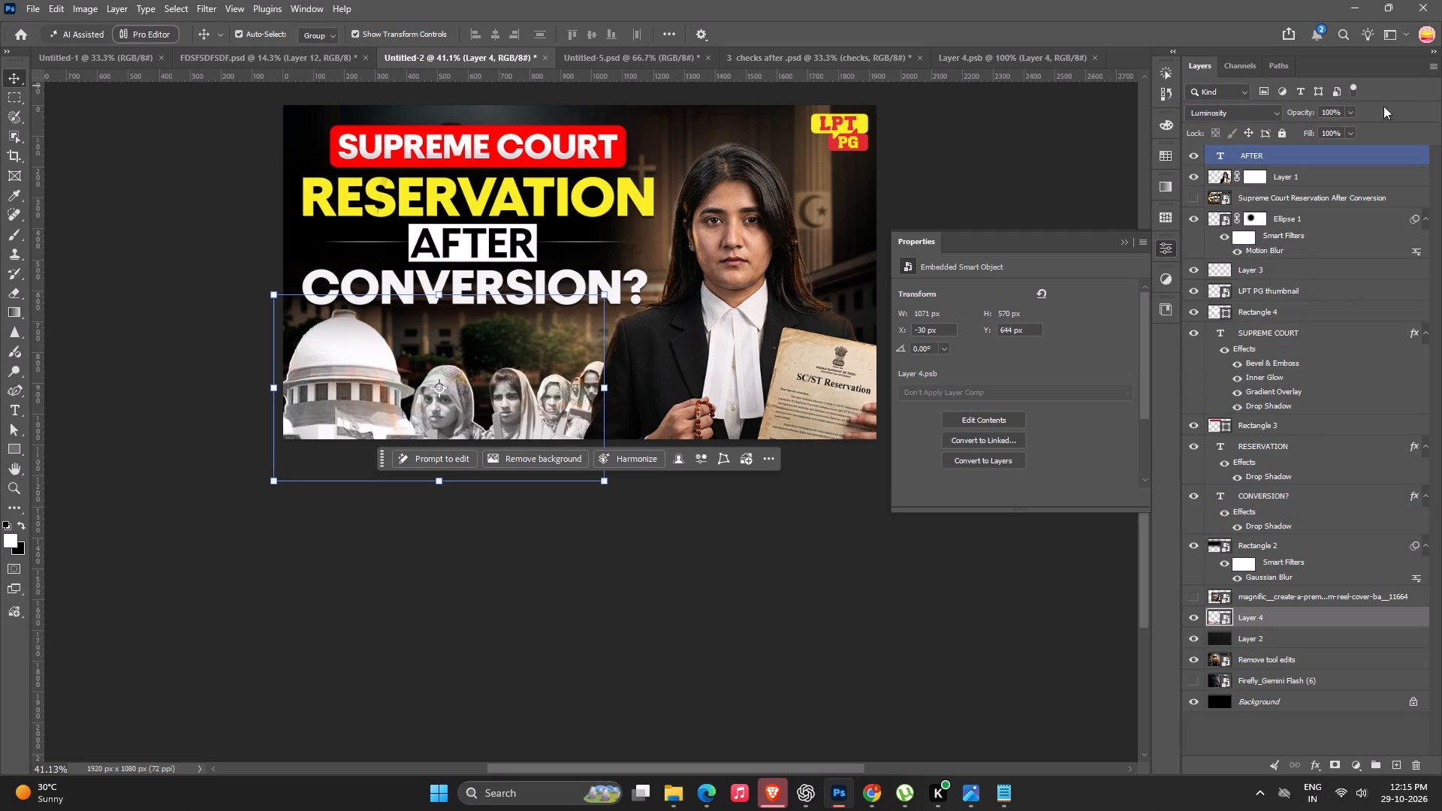
left_click(1349, 115)
left_click_drag(1324, 127, 1317, 128)
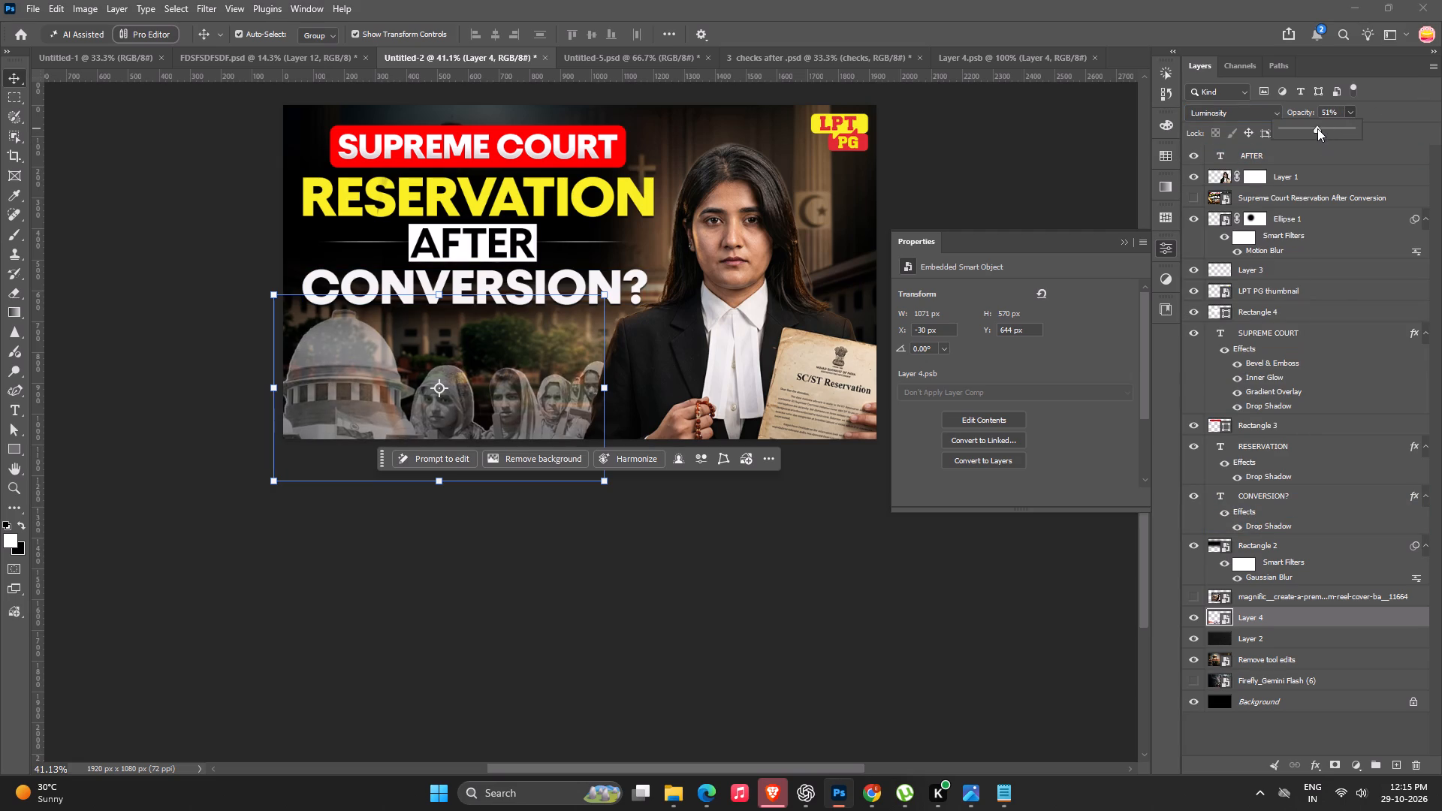
left_click_drag(1317, 128, 1329, 128)
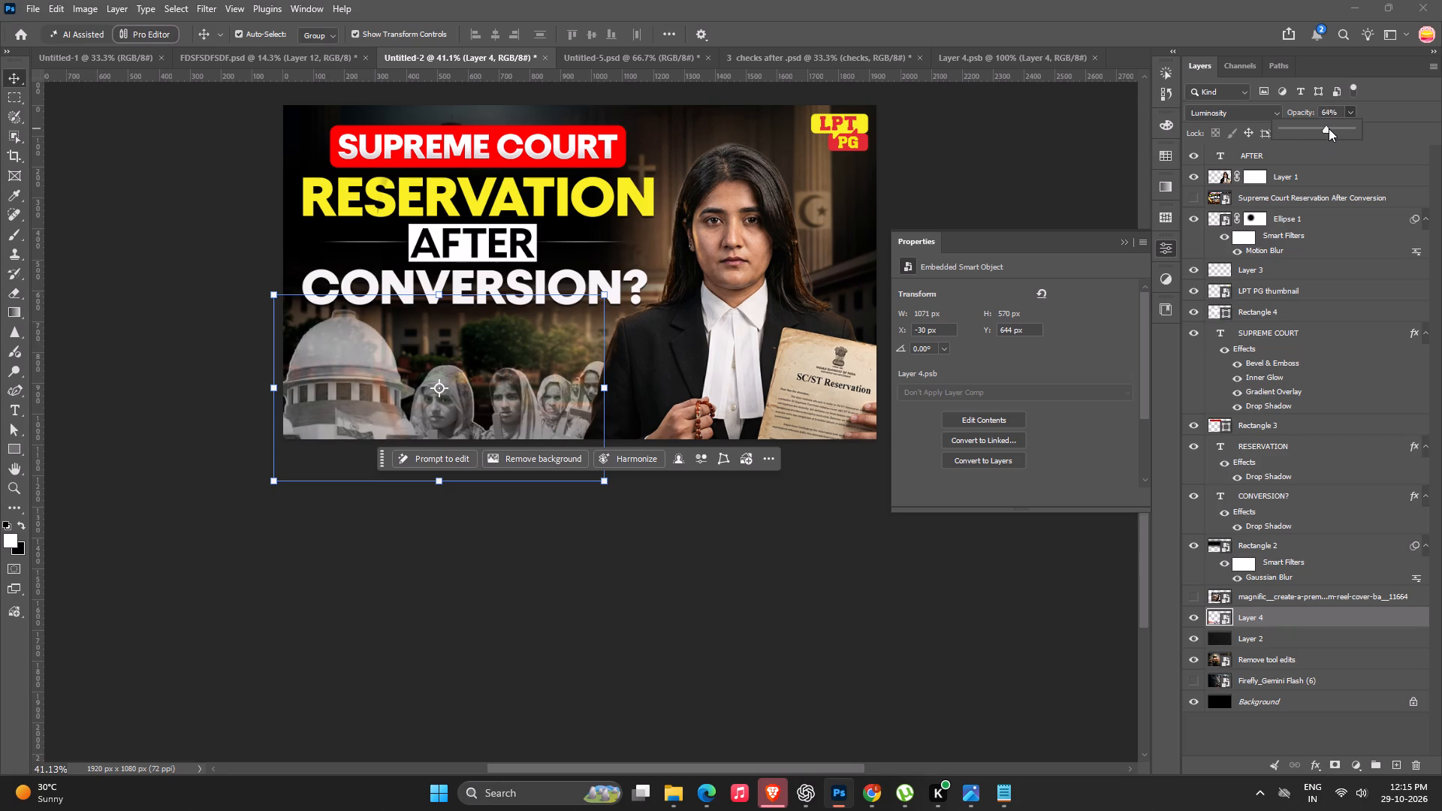
left_click_drag(1329, 128, 1332, 130)
left_click(1036, 182)
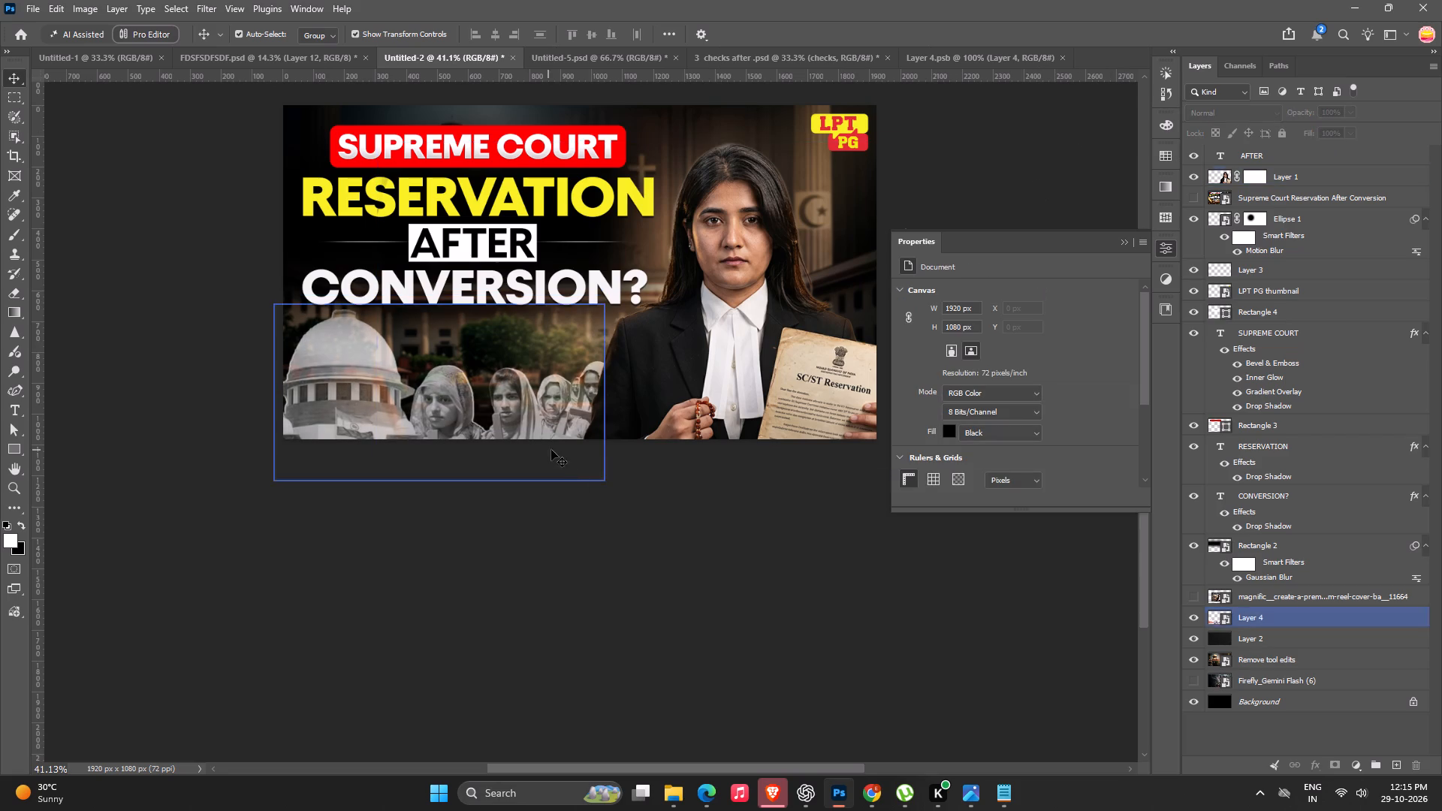
Add a new empty layer directly above the woman's layer.
scroll(584, 470, "down", 7, "alt")
scroll(558, 601, "down", 7, "ctrl")
key("space")
left_click_drag(572, 563, 572, 591)
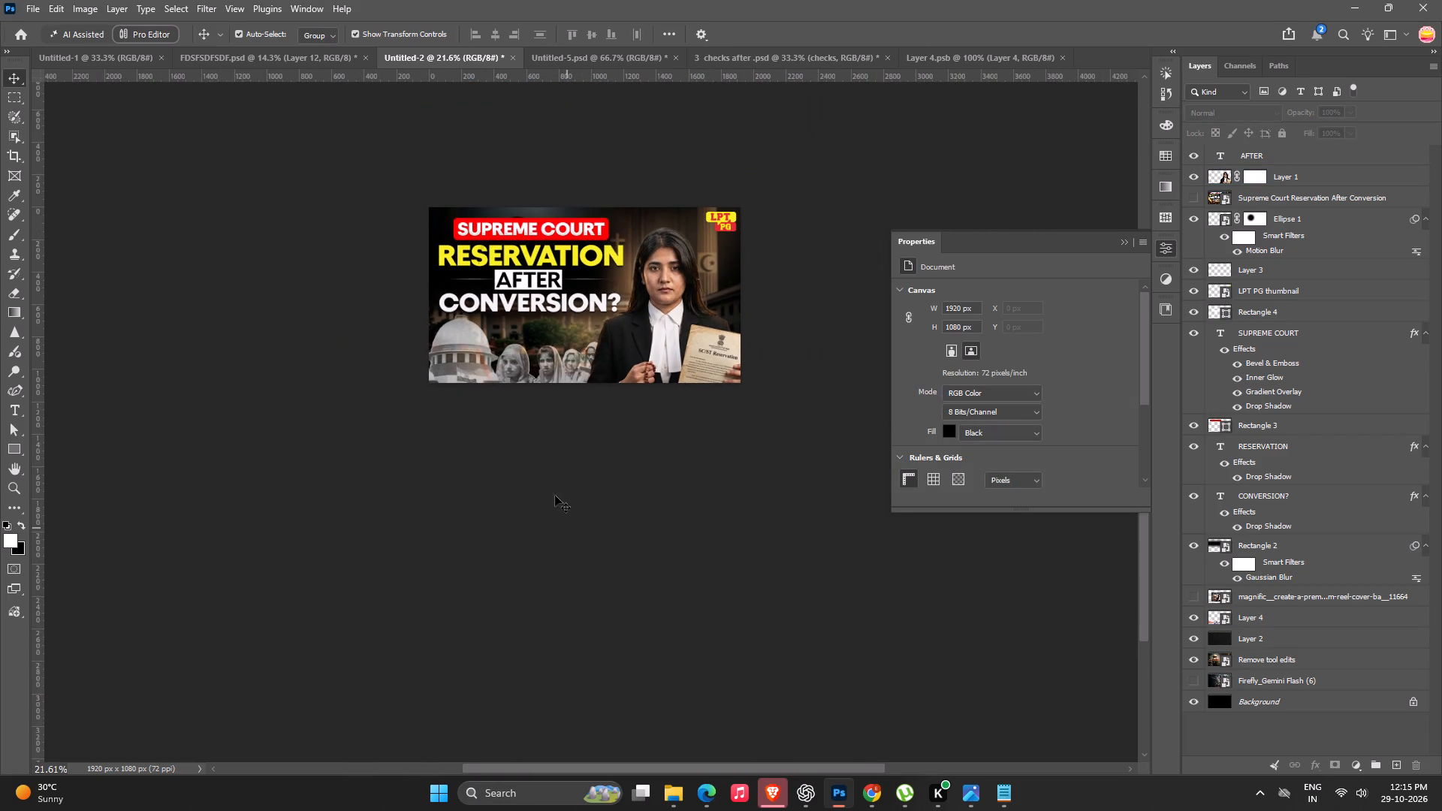
scroll(530, 442, "up", 3, "ctrl")
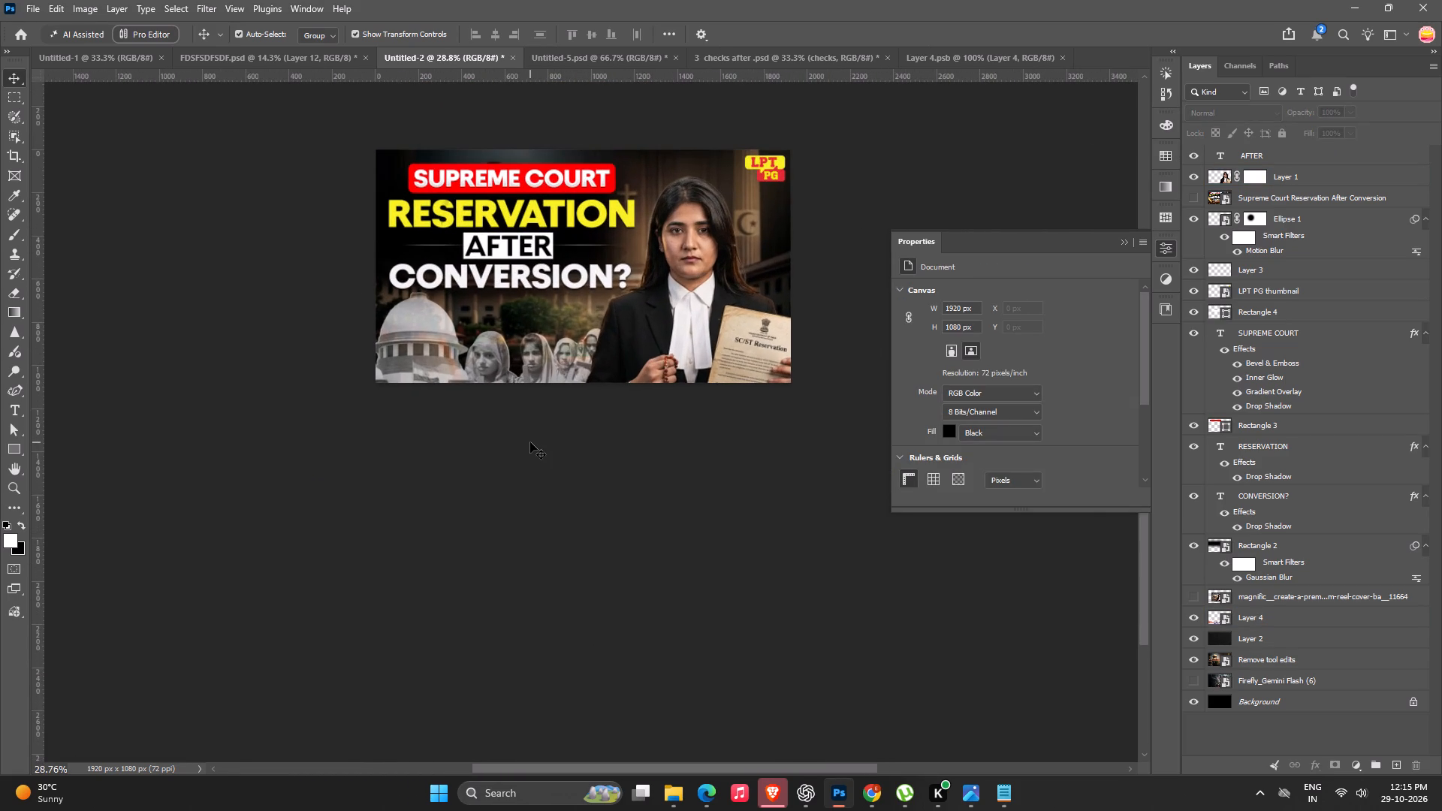
scroll(623, 267, "up", 3, "alt")
left_click(704, 285)
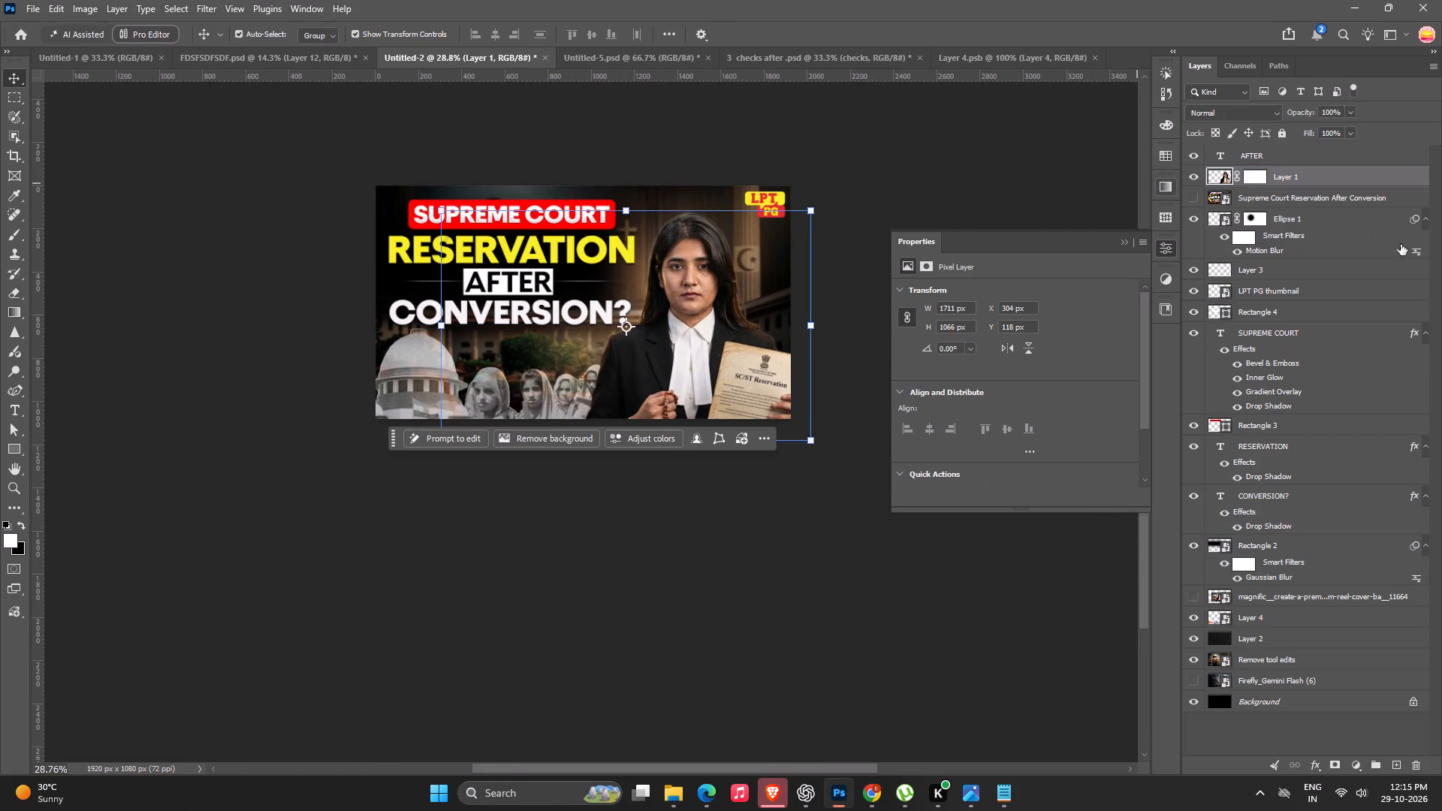
left_click(1393, 758)
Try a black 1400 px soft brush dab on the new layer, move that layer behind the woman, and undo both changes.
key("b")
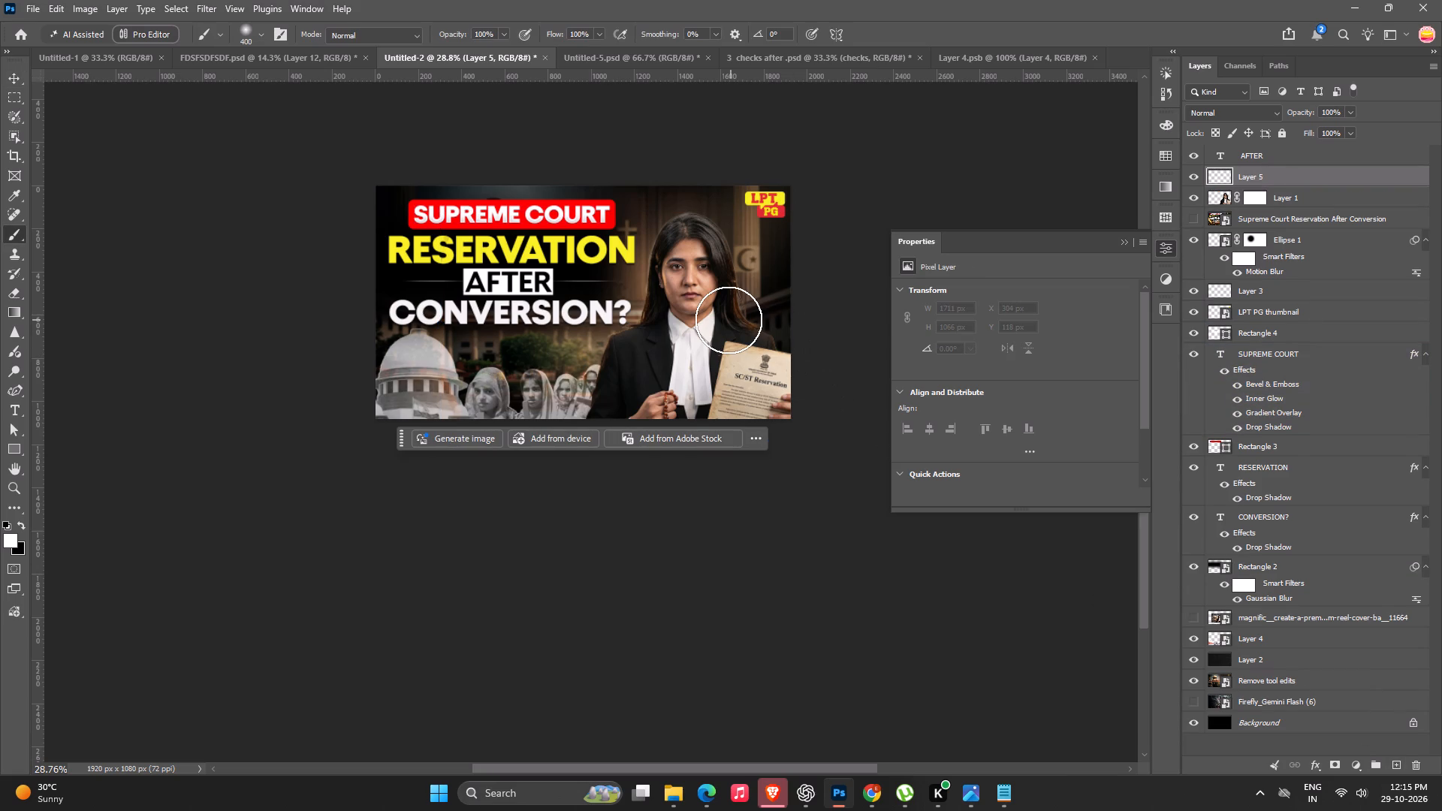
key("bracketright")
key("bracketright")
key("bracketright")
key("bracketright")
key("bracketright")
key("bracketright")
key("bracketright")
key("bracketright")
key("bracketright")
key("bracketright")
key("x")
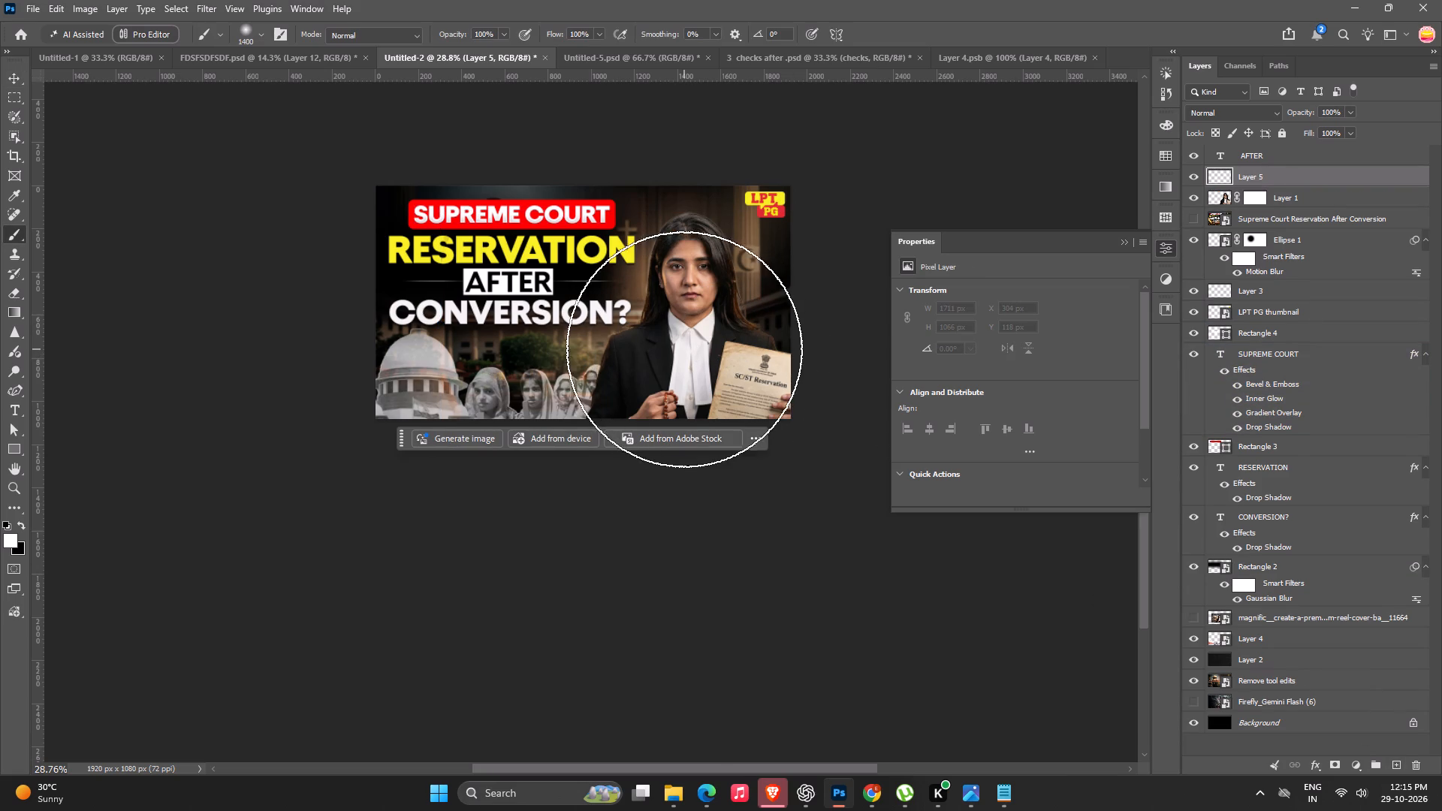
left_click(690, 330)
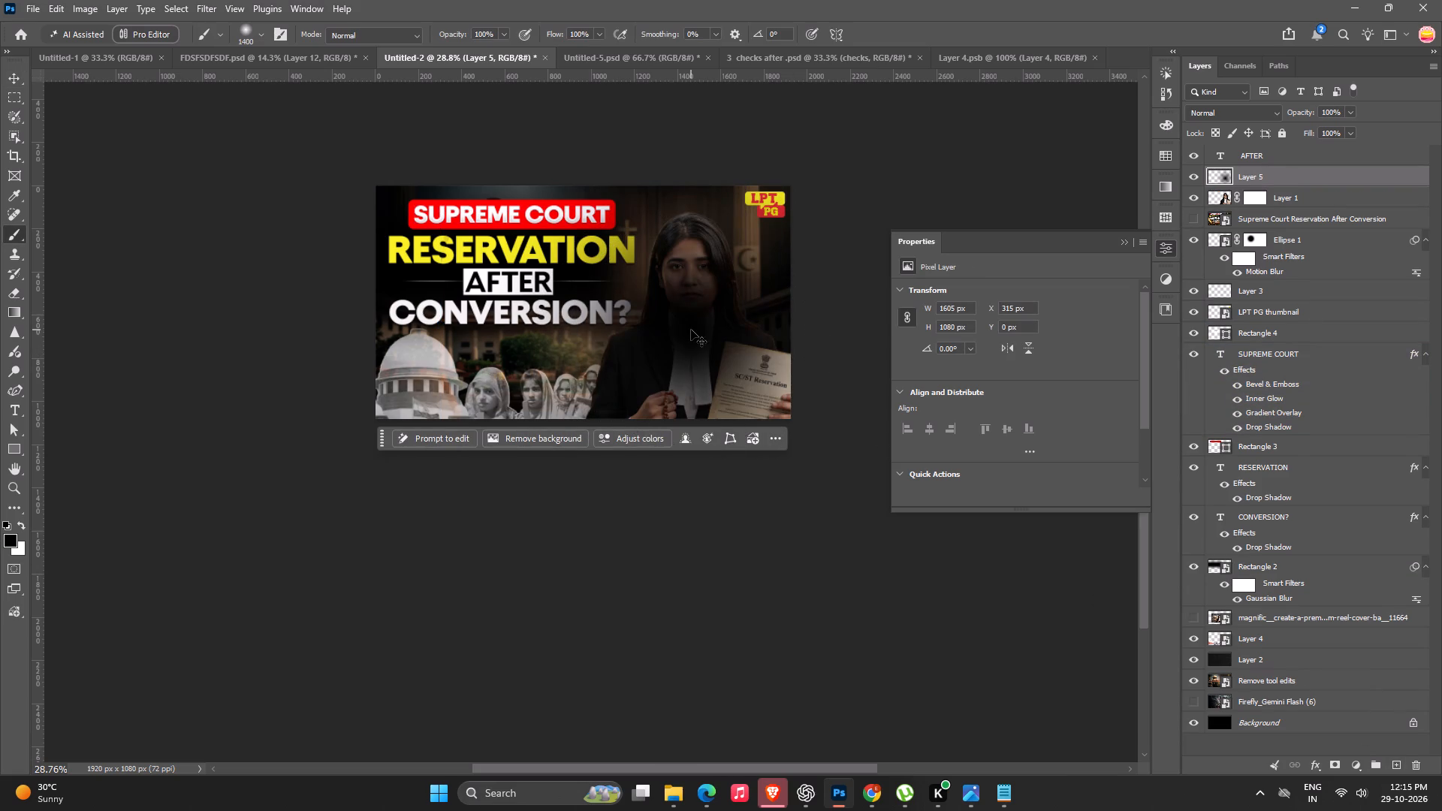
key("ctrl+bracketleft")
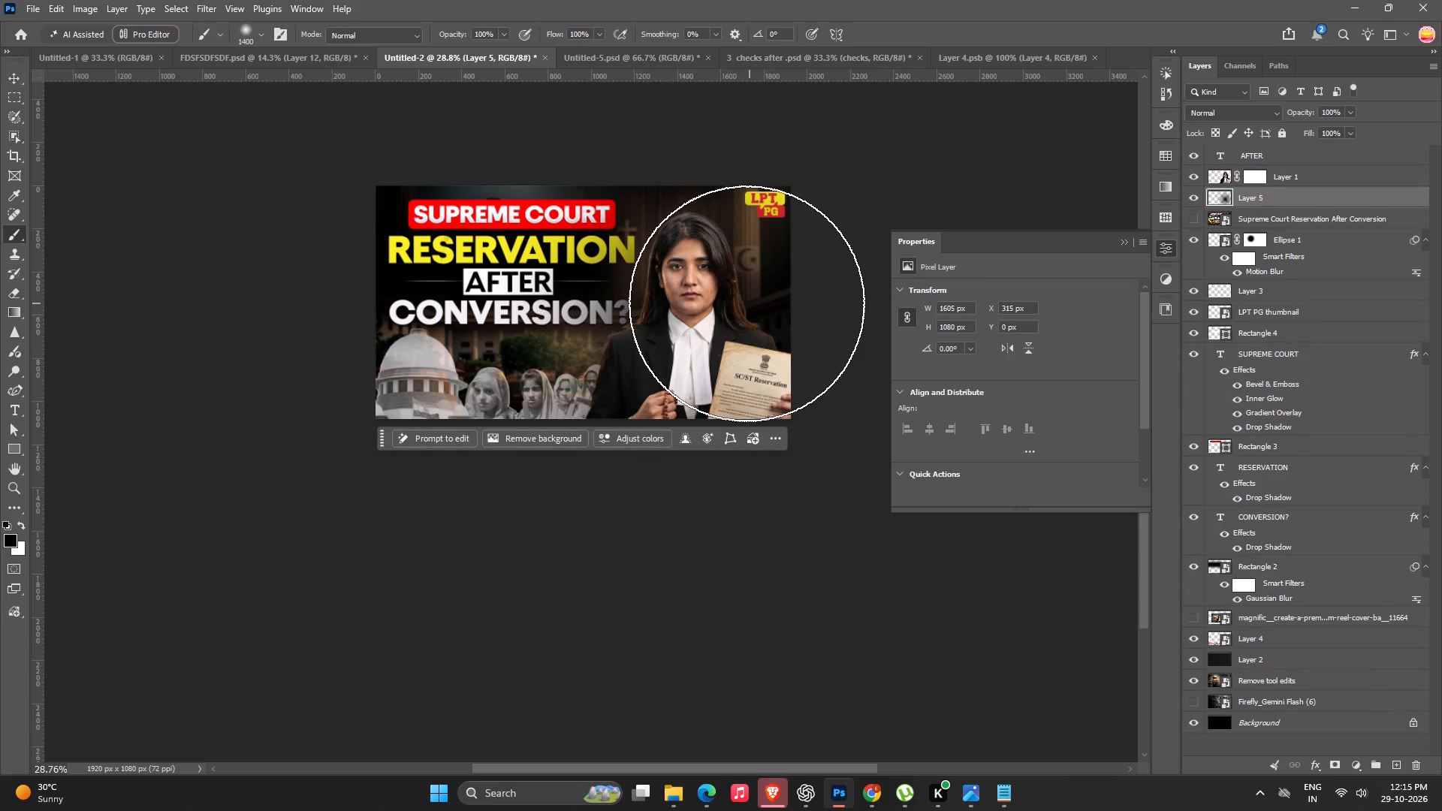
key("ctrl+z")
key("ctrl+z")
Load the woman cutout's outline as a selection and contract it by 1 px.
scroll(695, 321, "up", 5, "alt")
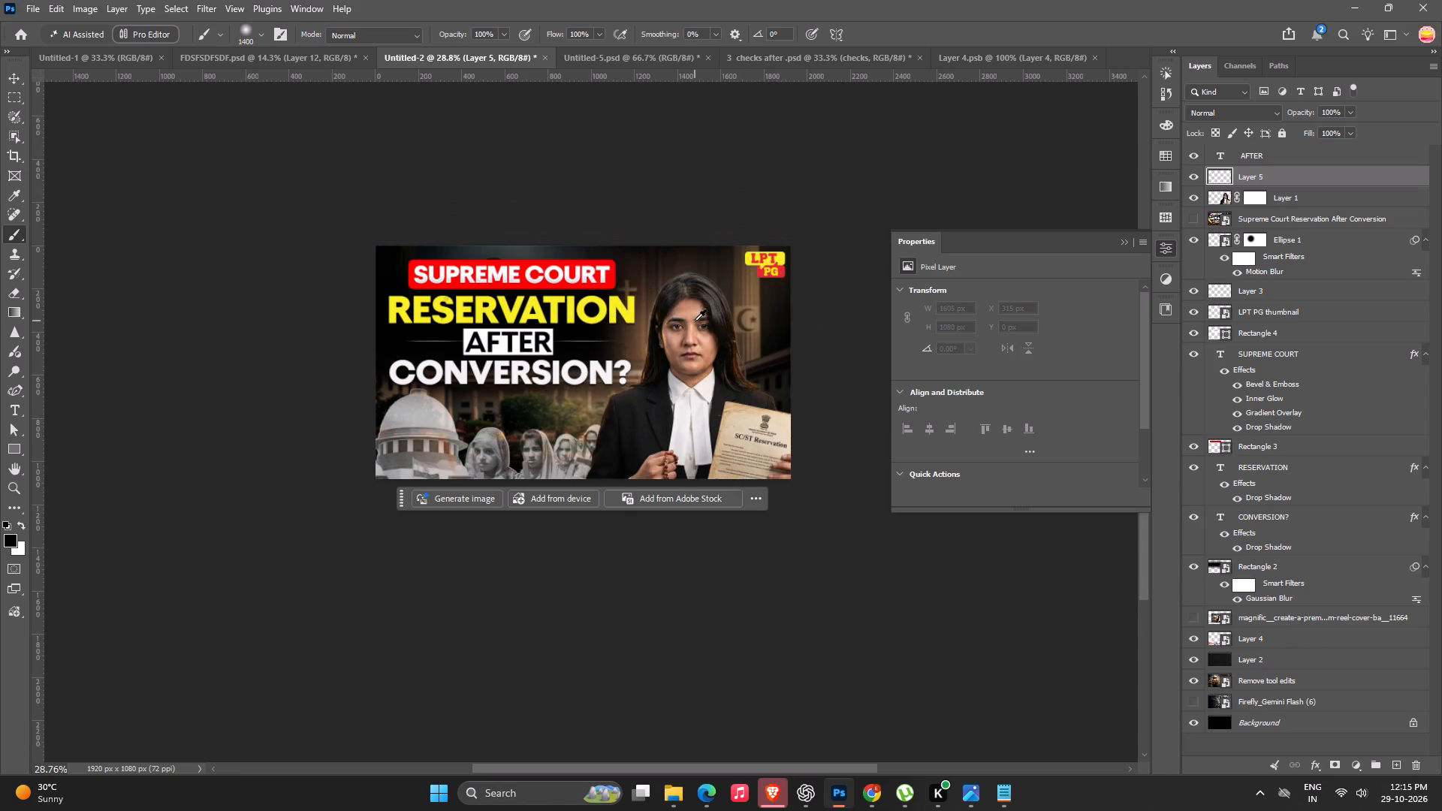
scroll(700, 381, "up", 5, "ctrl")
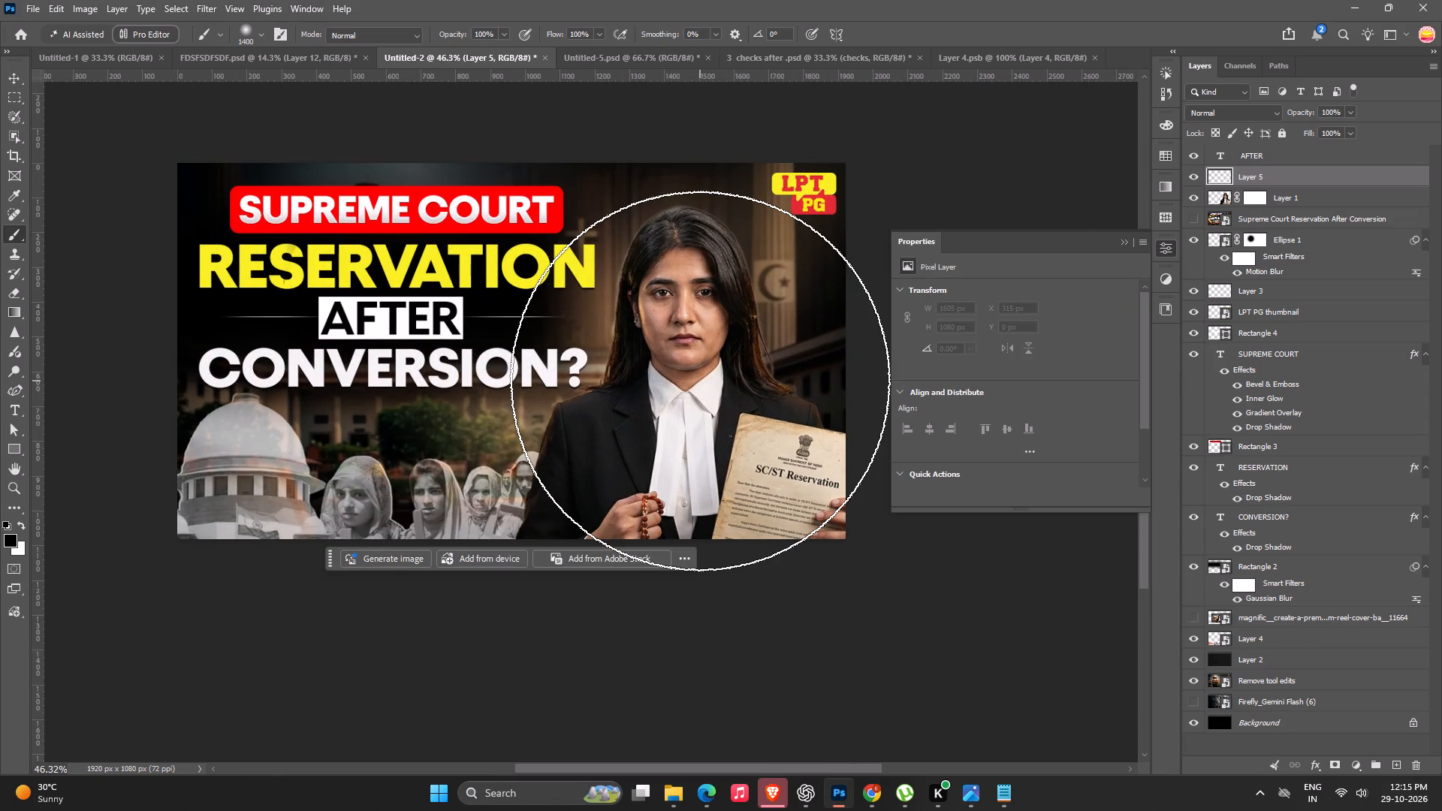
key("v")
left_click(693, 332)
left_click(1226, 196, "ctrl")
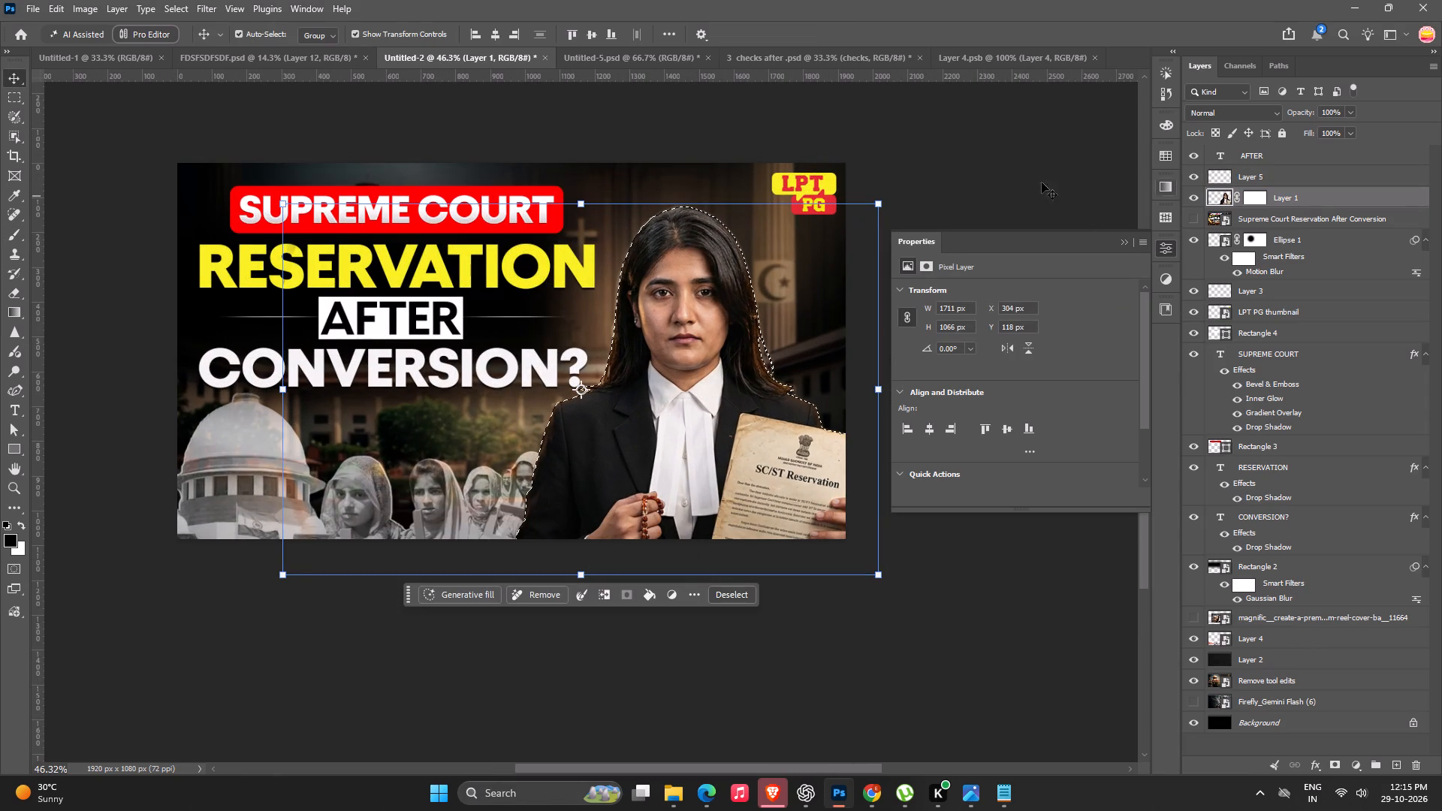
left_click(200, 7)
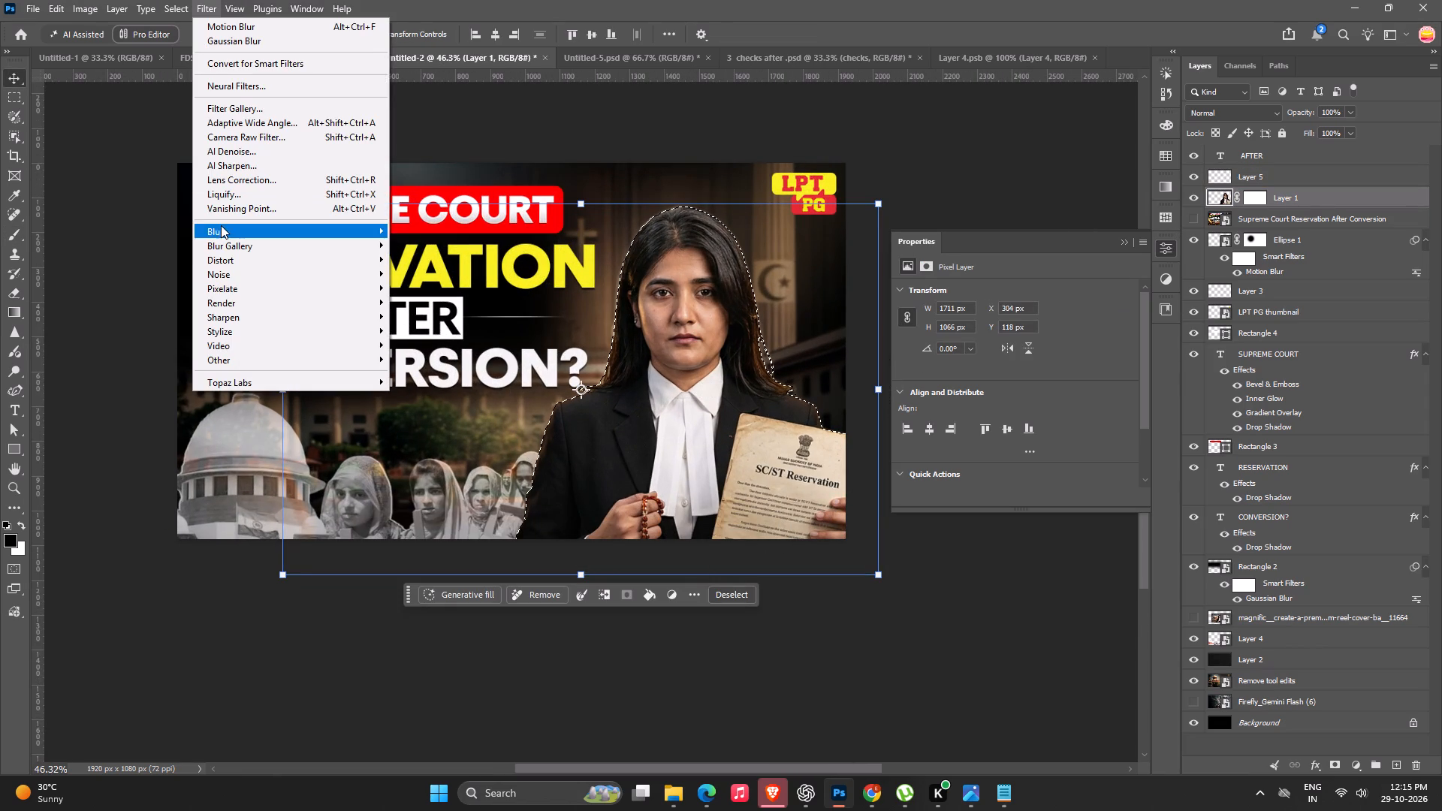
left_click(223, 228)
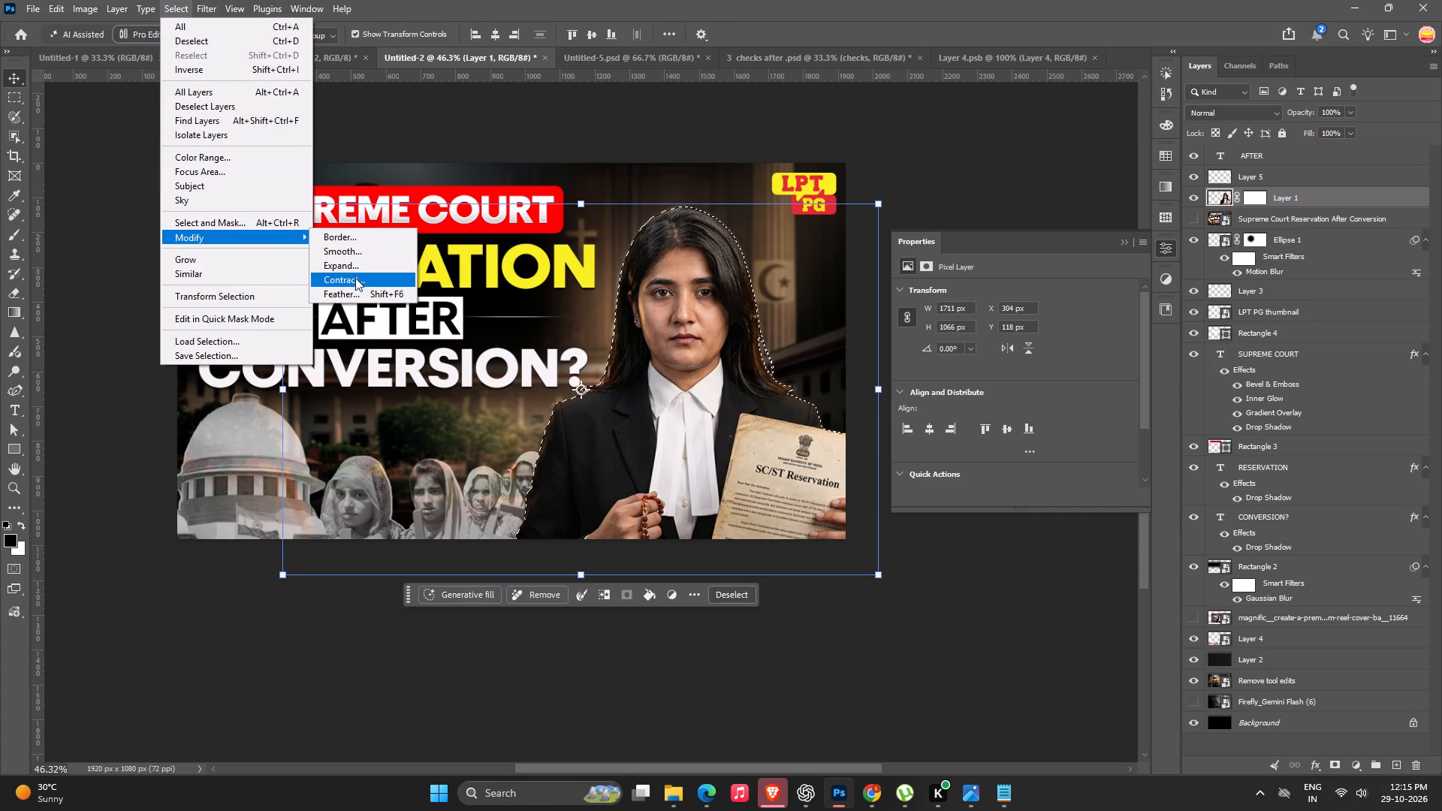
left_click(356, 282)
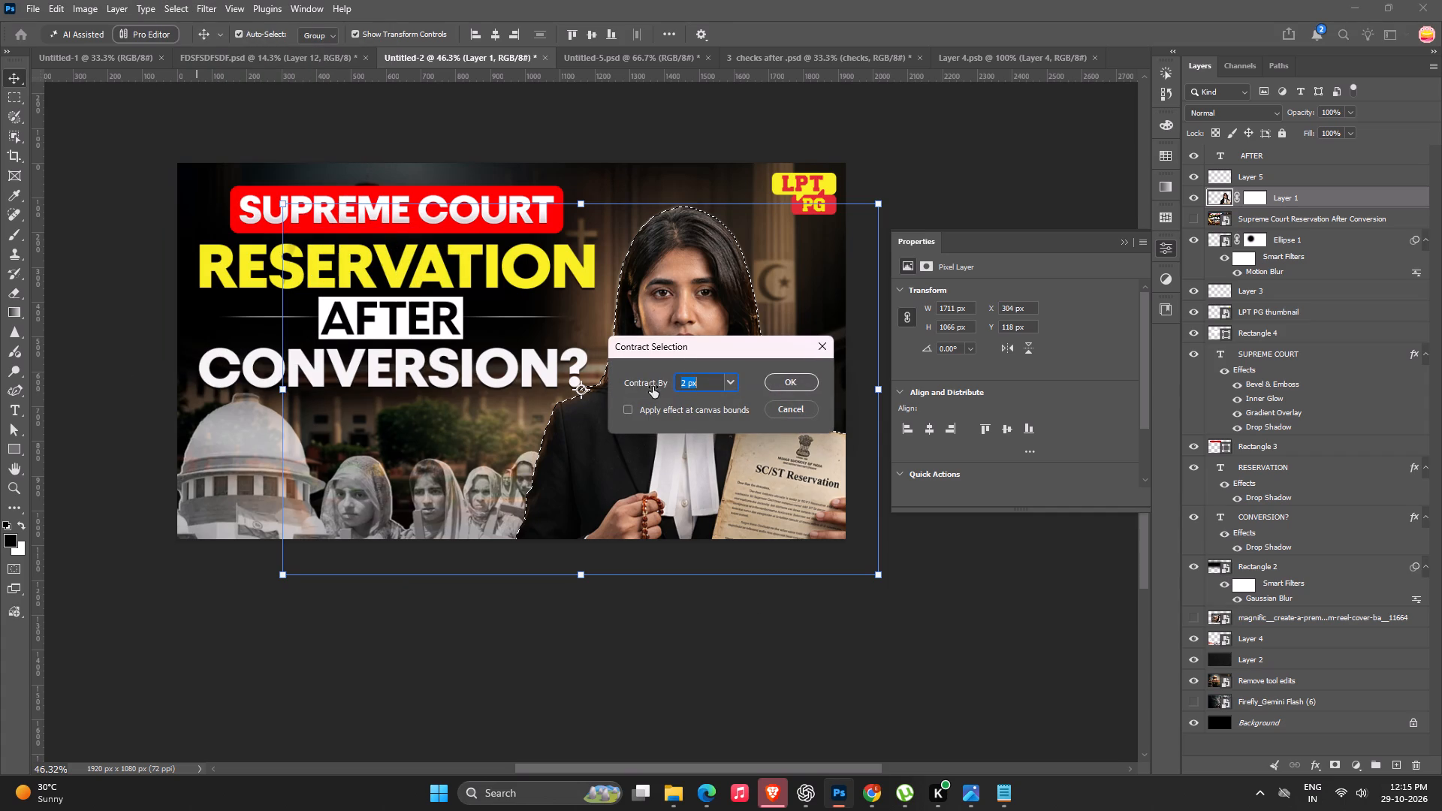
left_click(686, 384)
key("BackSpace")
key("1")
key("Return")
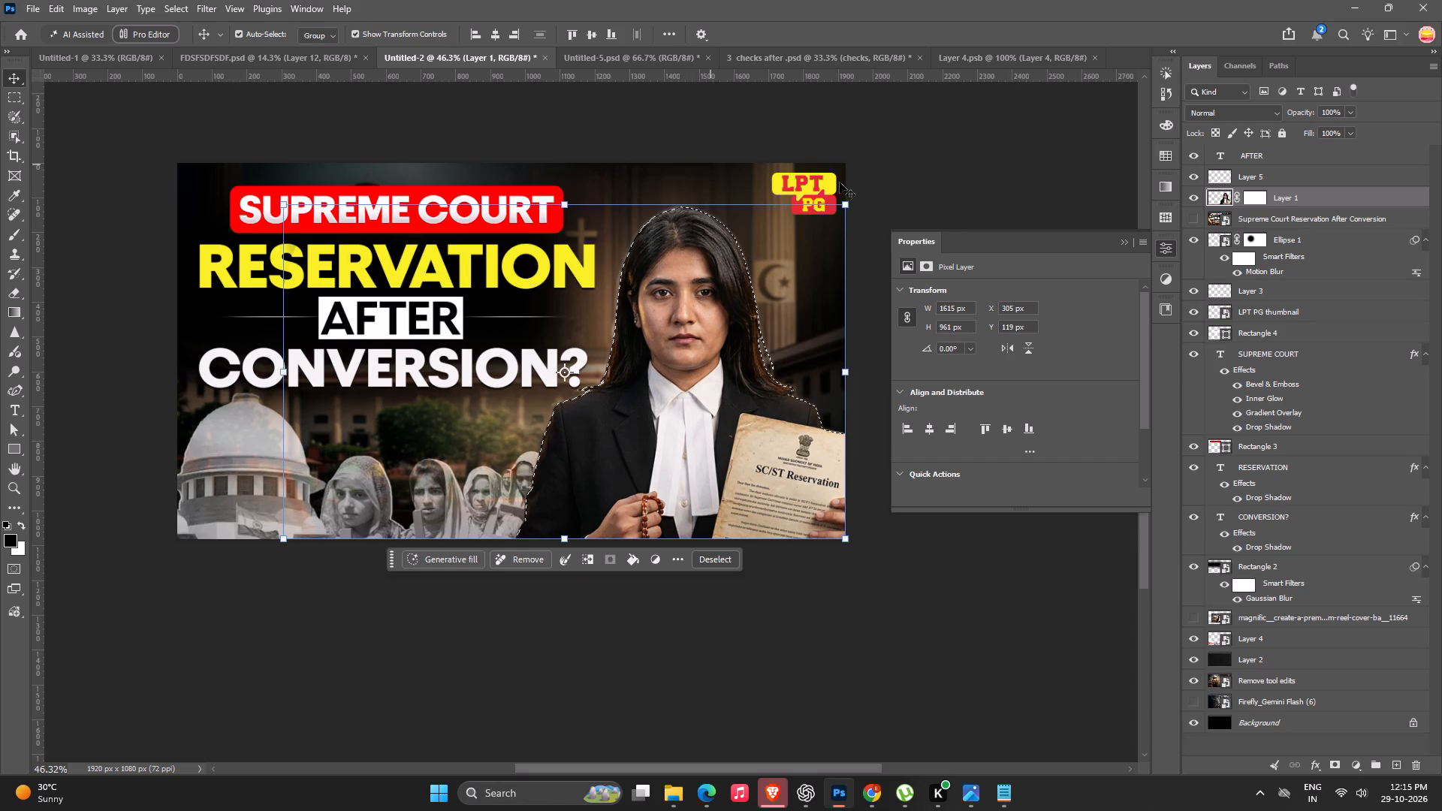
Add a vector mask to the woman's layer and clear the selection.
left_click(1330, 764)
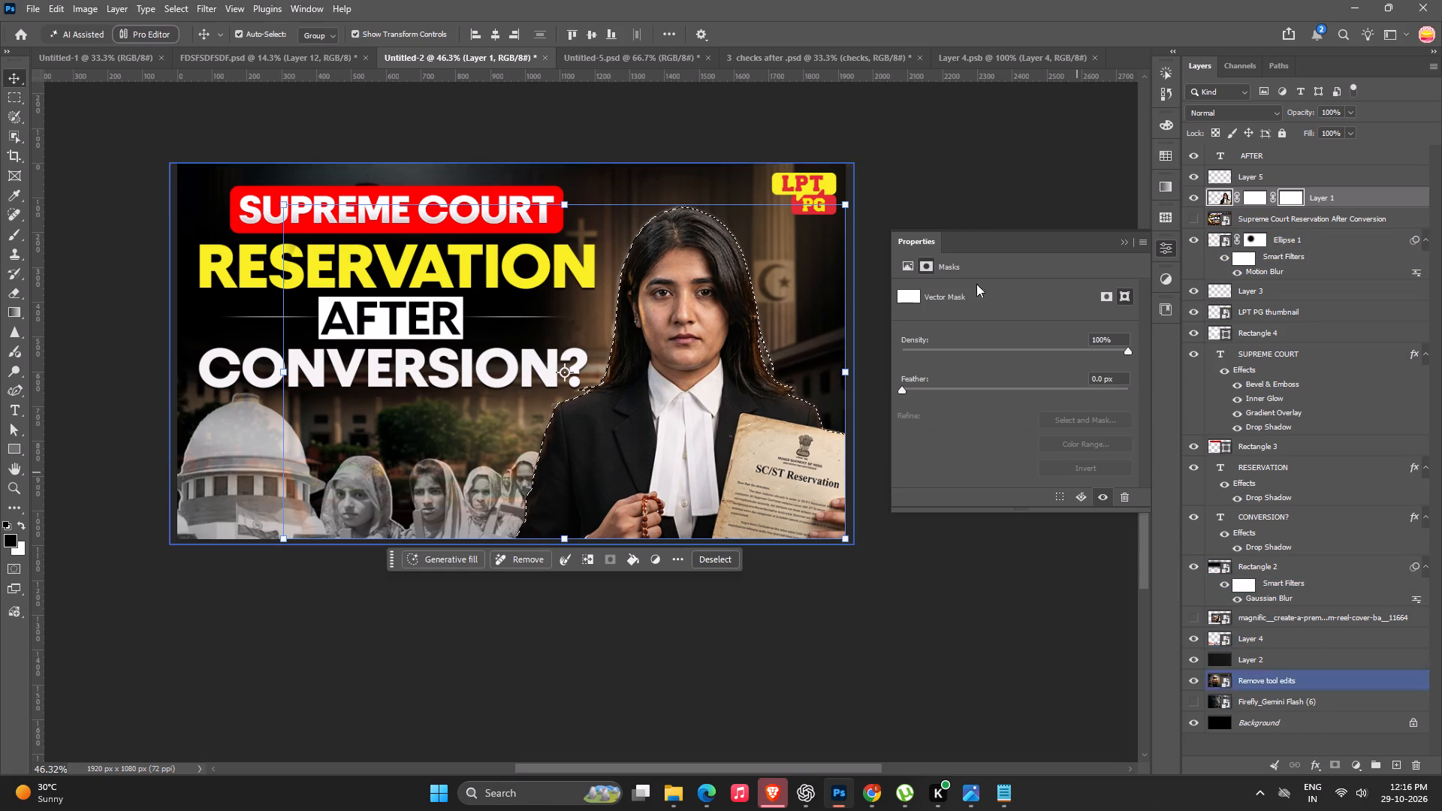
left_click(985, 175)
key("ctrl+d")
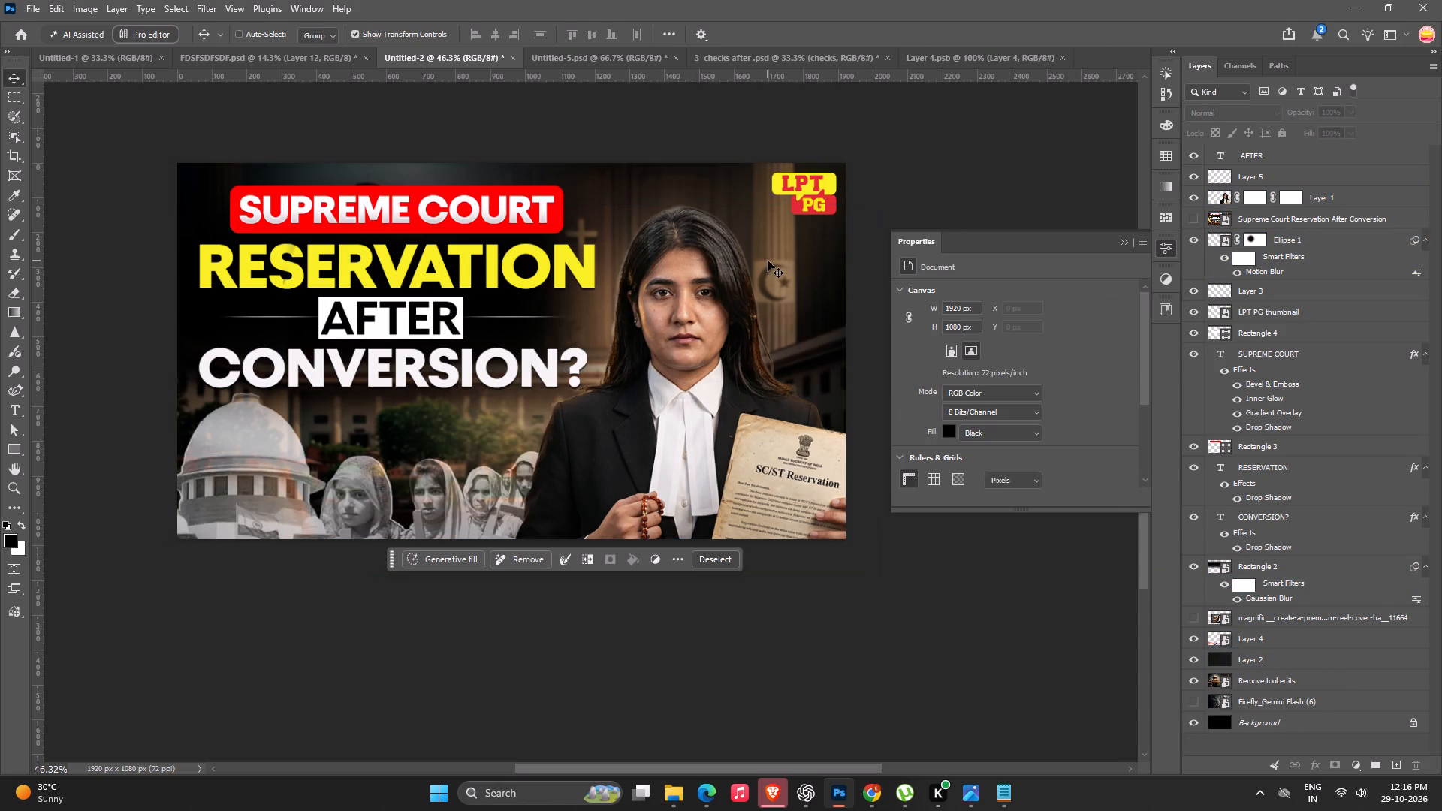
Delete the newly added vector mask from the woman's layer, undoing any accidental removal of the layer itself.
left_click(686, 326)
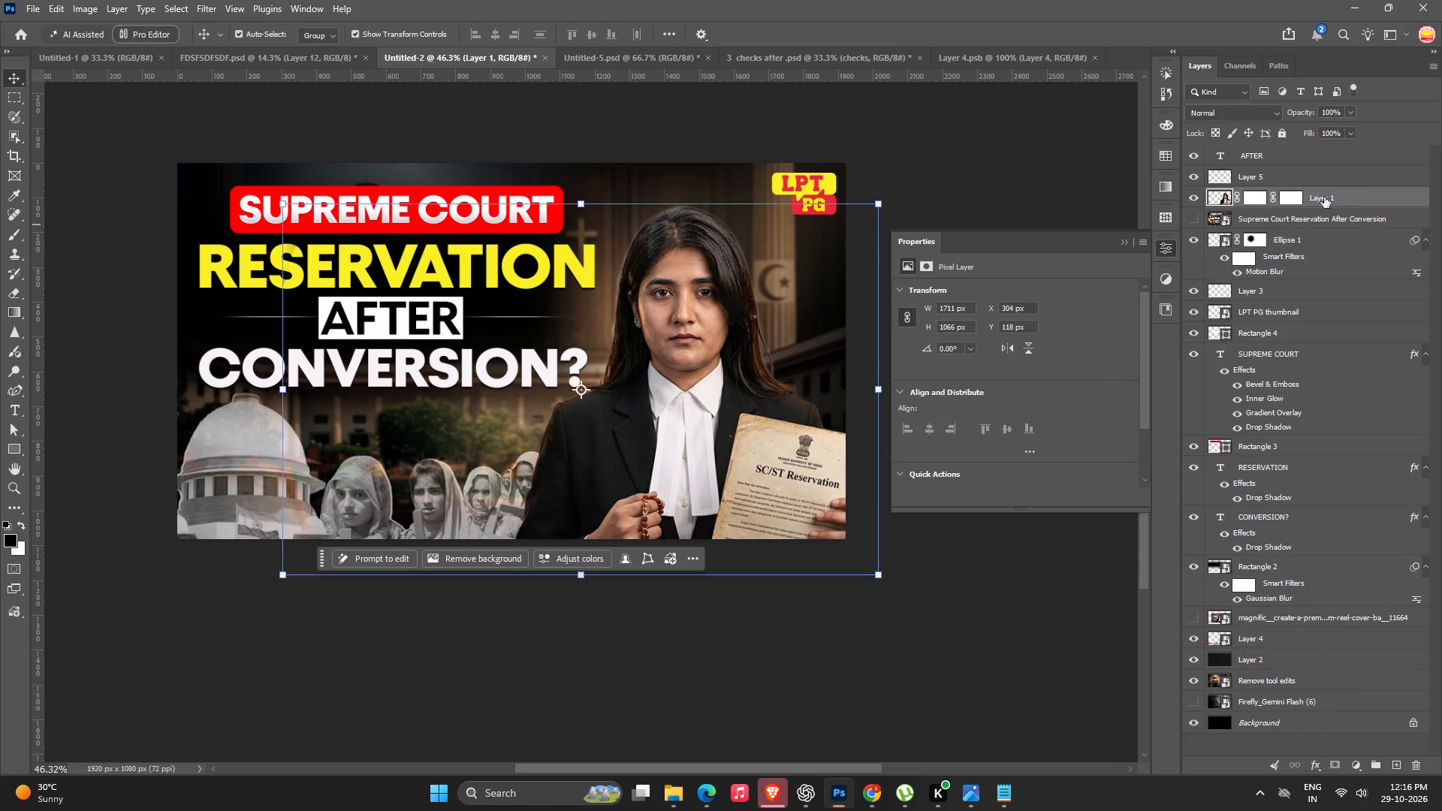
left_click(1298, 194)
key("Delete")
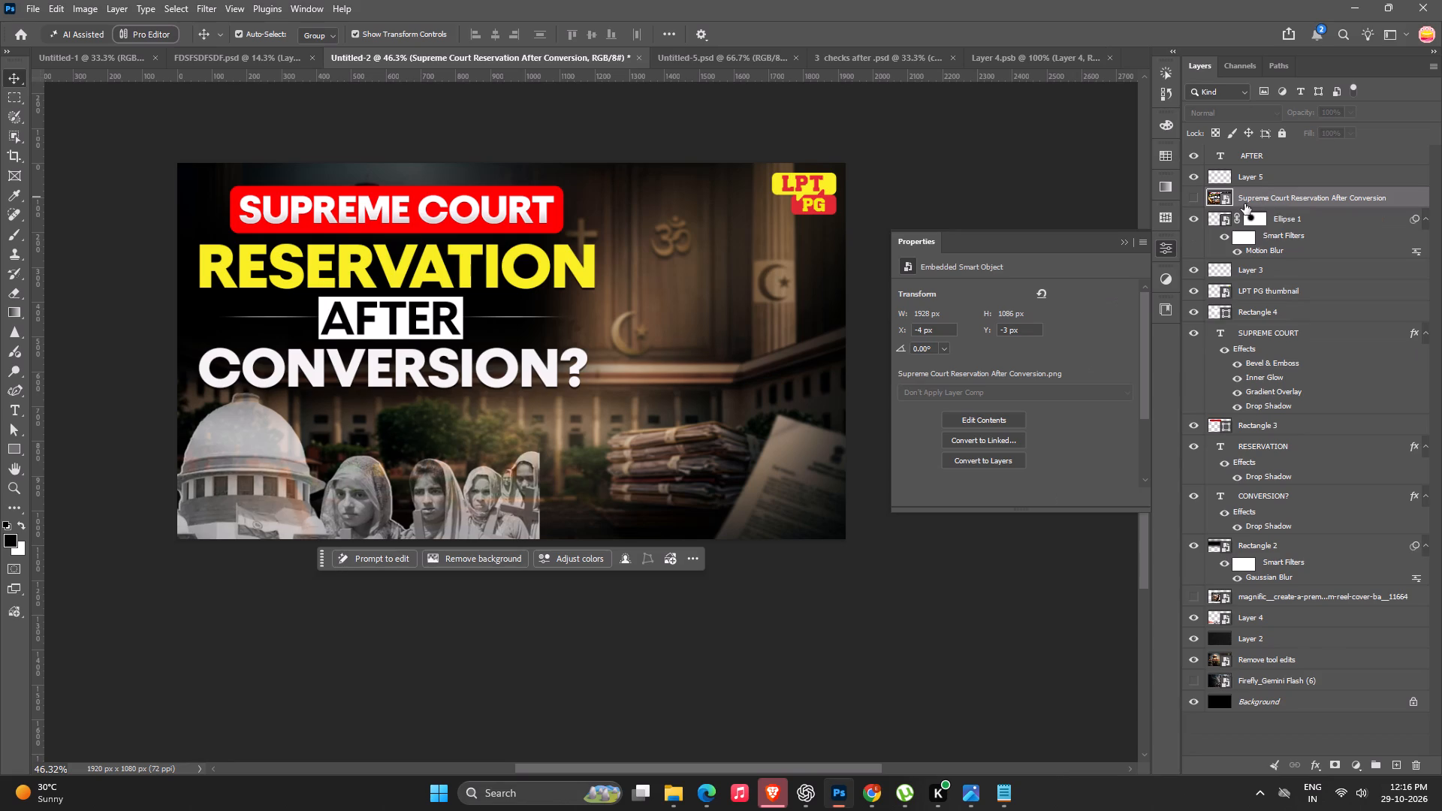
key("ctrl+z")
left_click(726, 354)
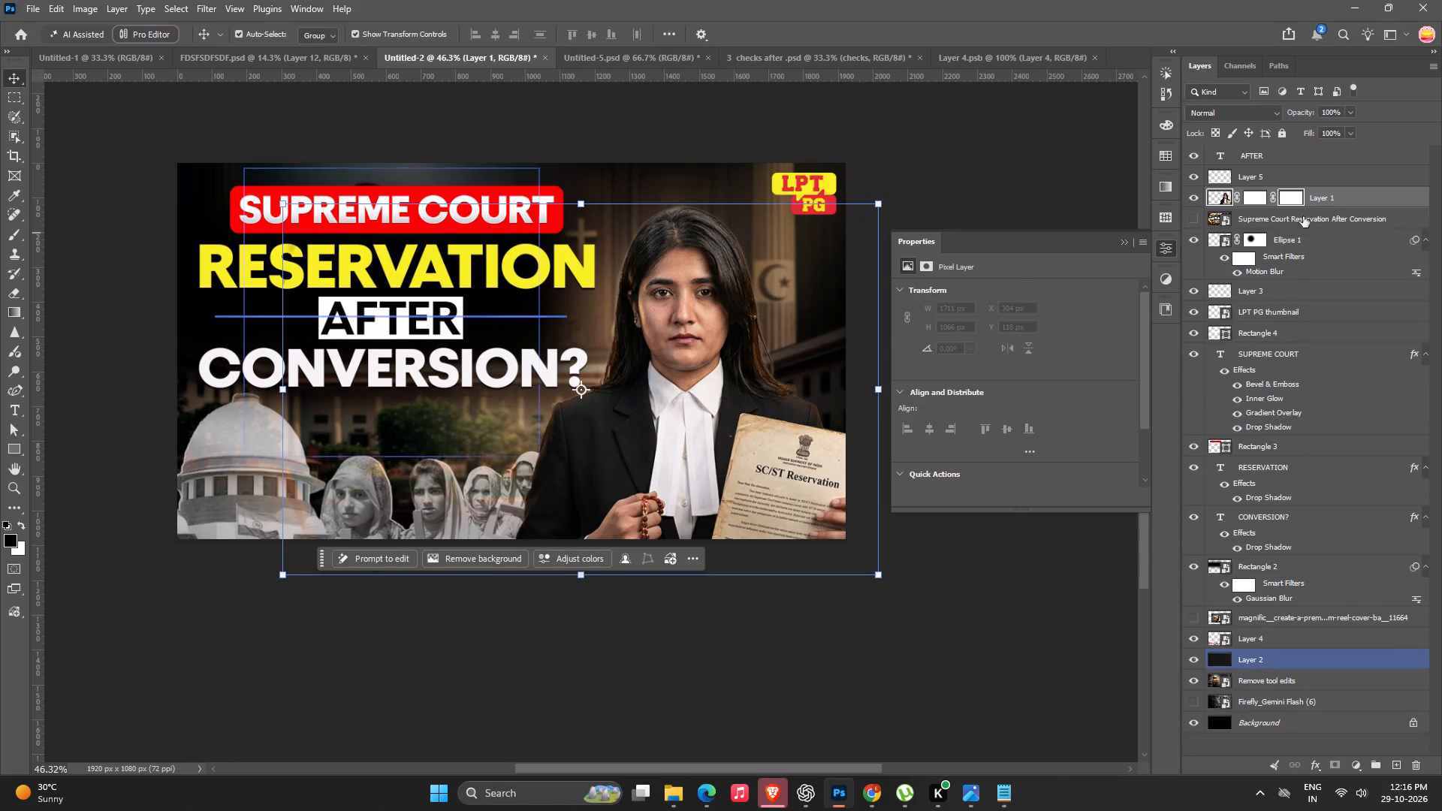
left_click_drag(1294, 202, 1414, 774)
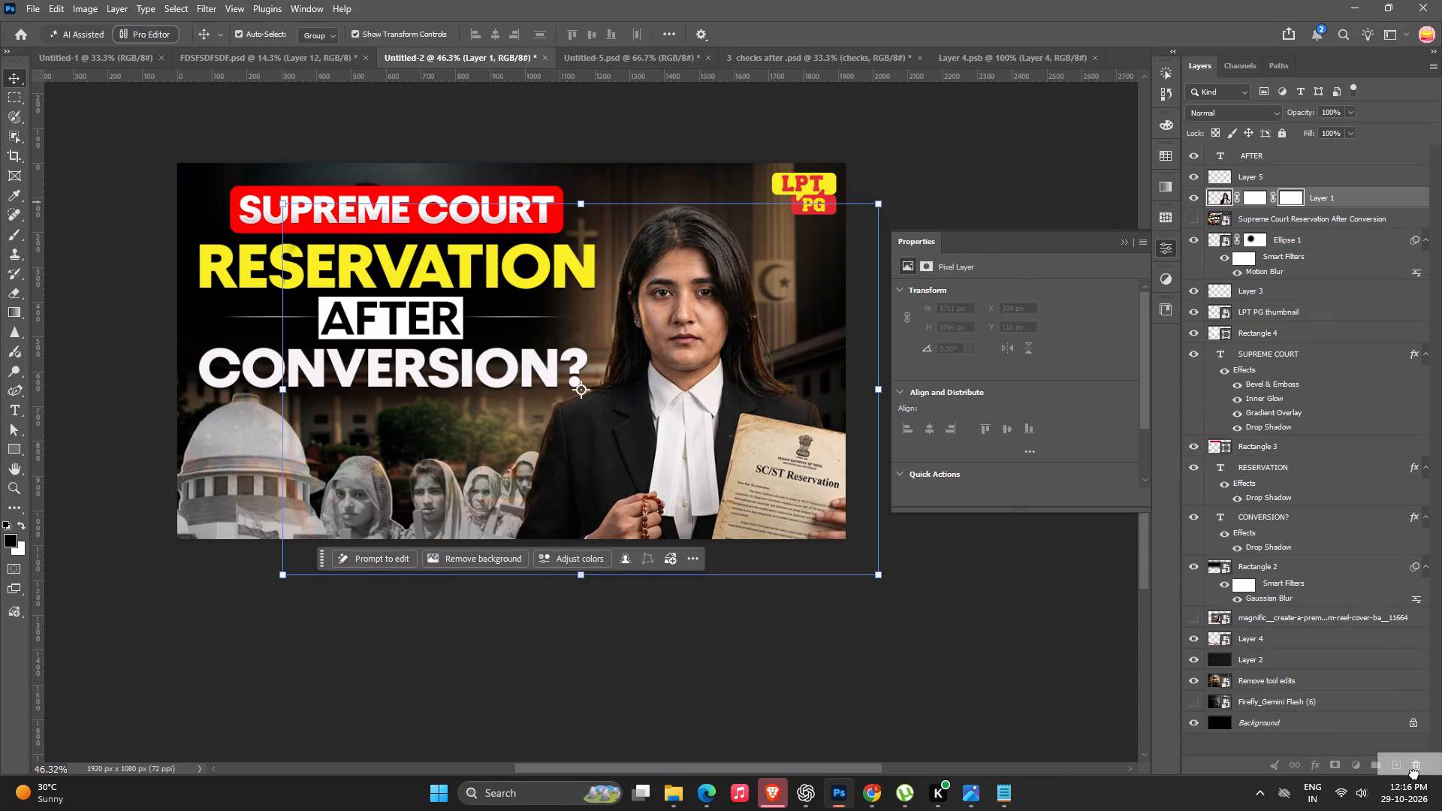
Delete both masks from the woman's layer, Layer 1.
left_click_drag(1414, 774, 1416, 767)
left_click(665, 300)
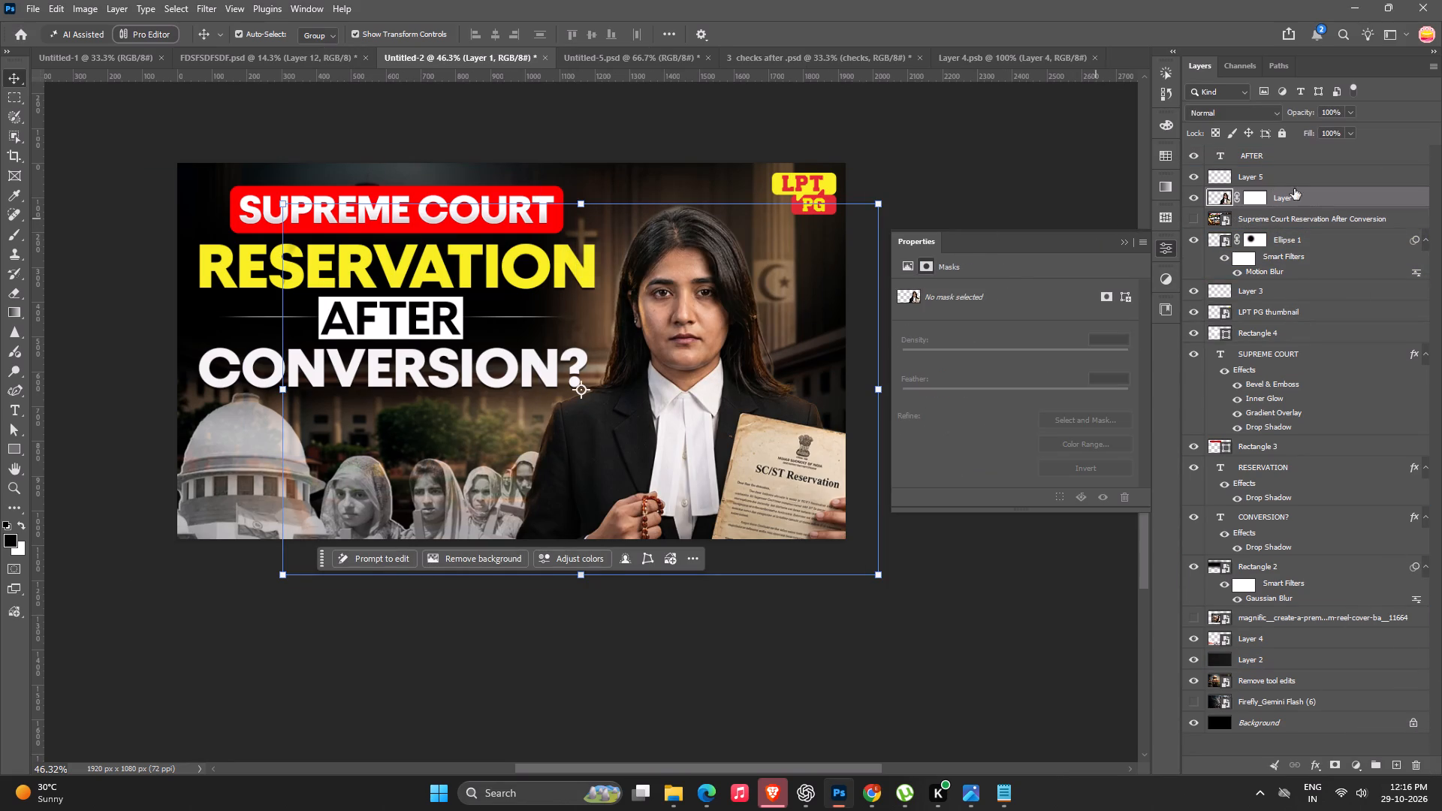
left_click(1253, 201)
left_click_drag(1253, 201, 1396, 734)
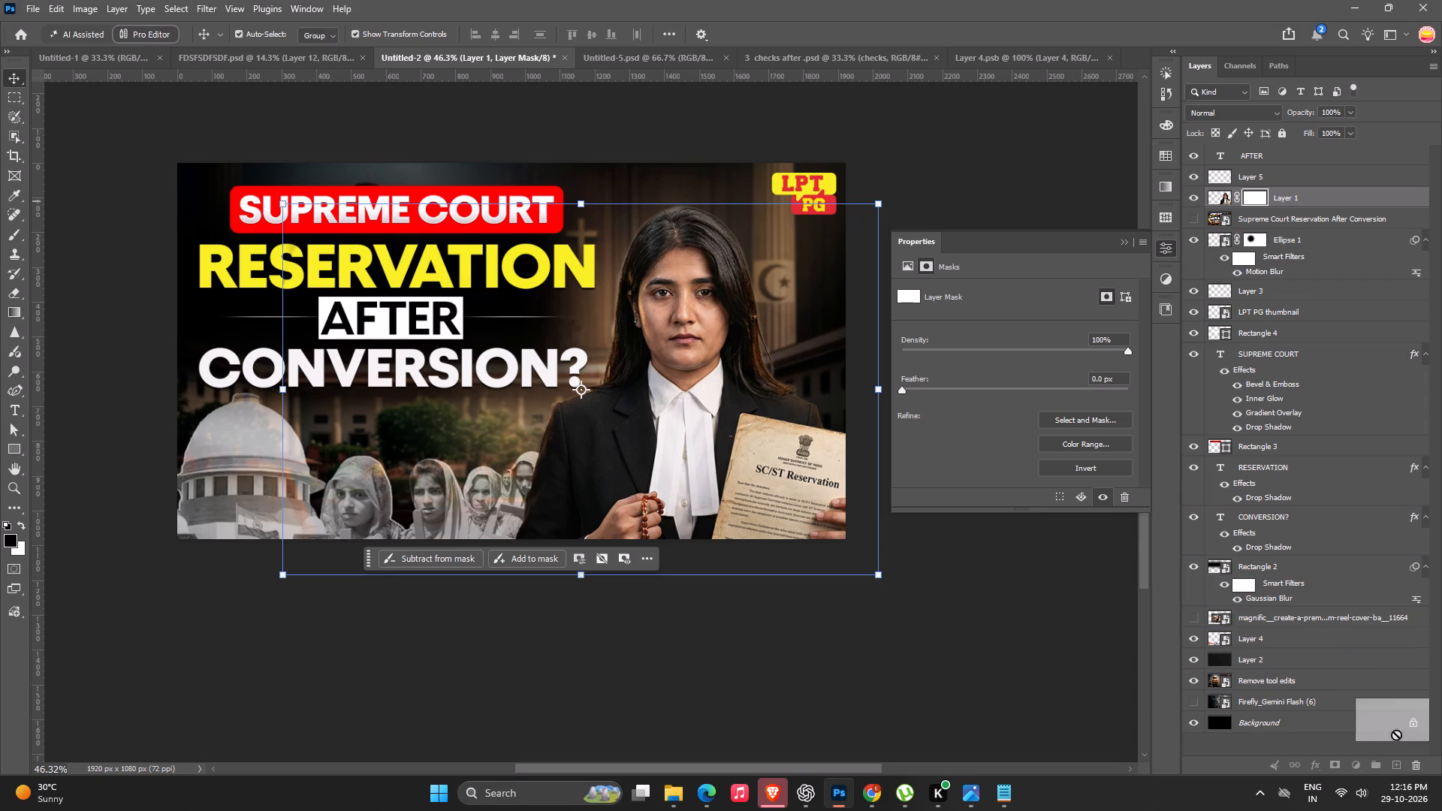
left_click_drag(1396, 734, 1420, 769)
left_click(774, 294)
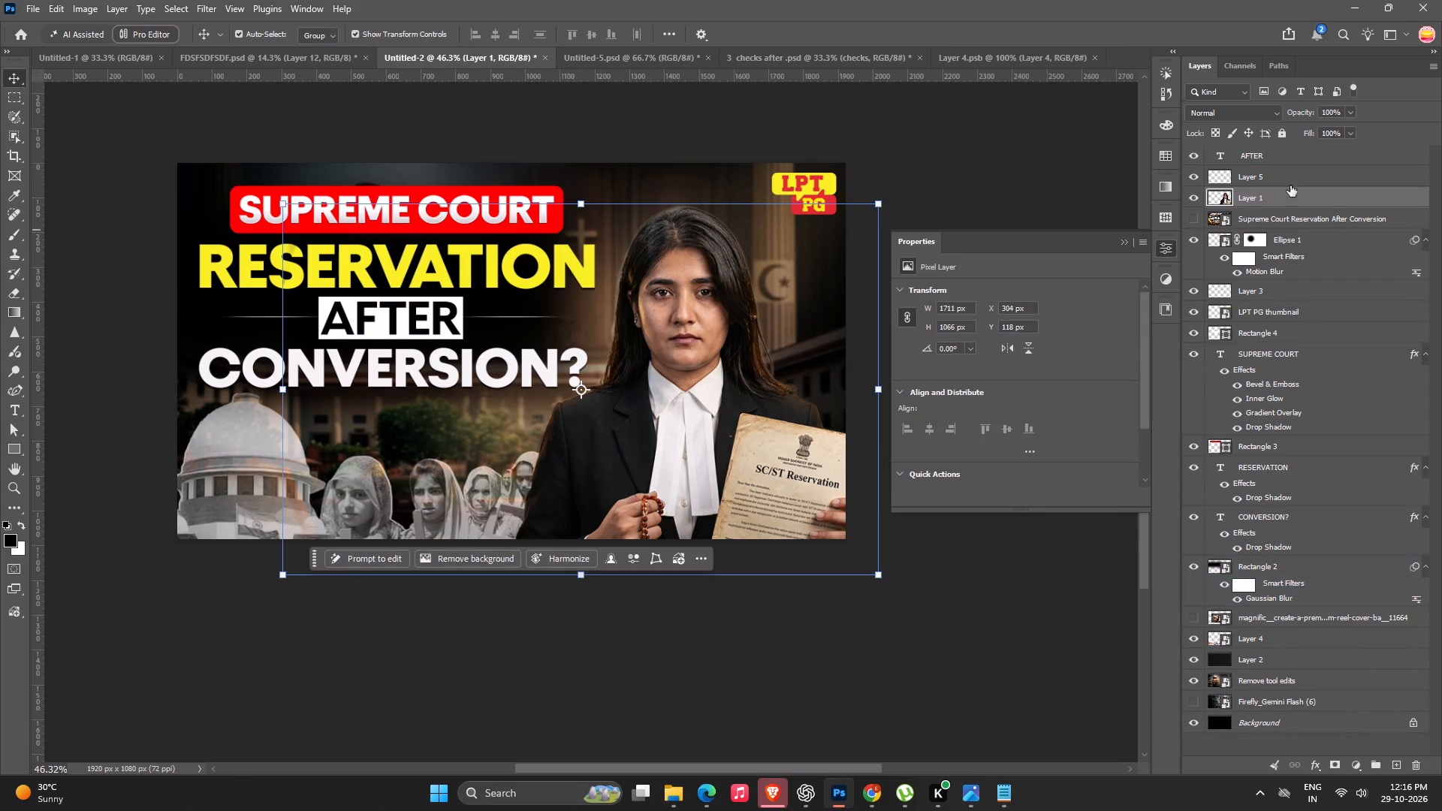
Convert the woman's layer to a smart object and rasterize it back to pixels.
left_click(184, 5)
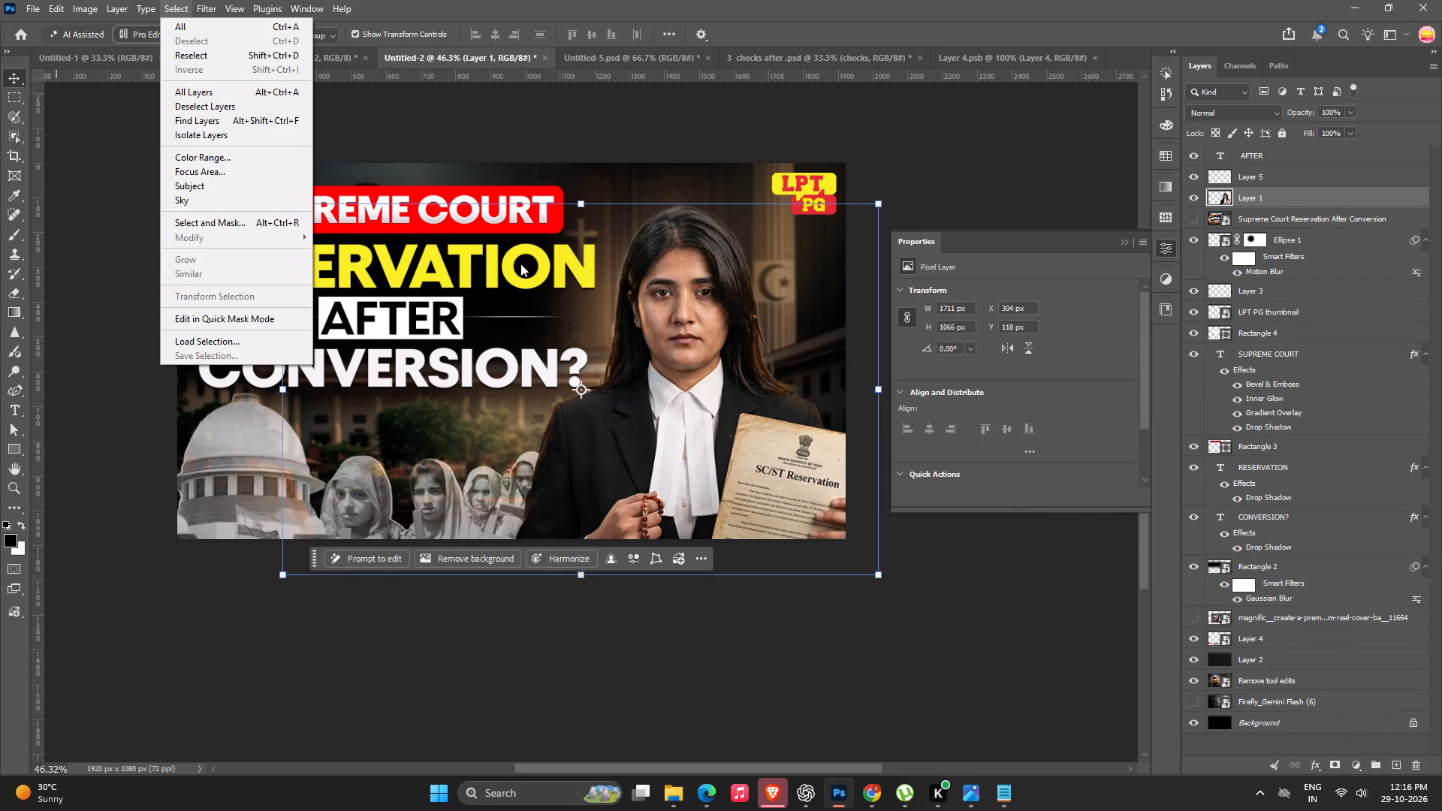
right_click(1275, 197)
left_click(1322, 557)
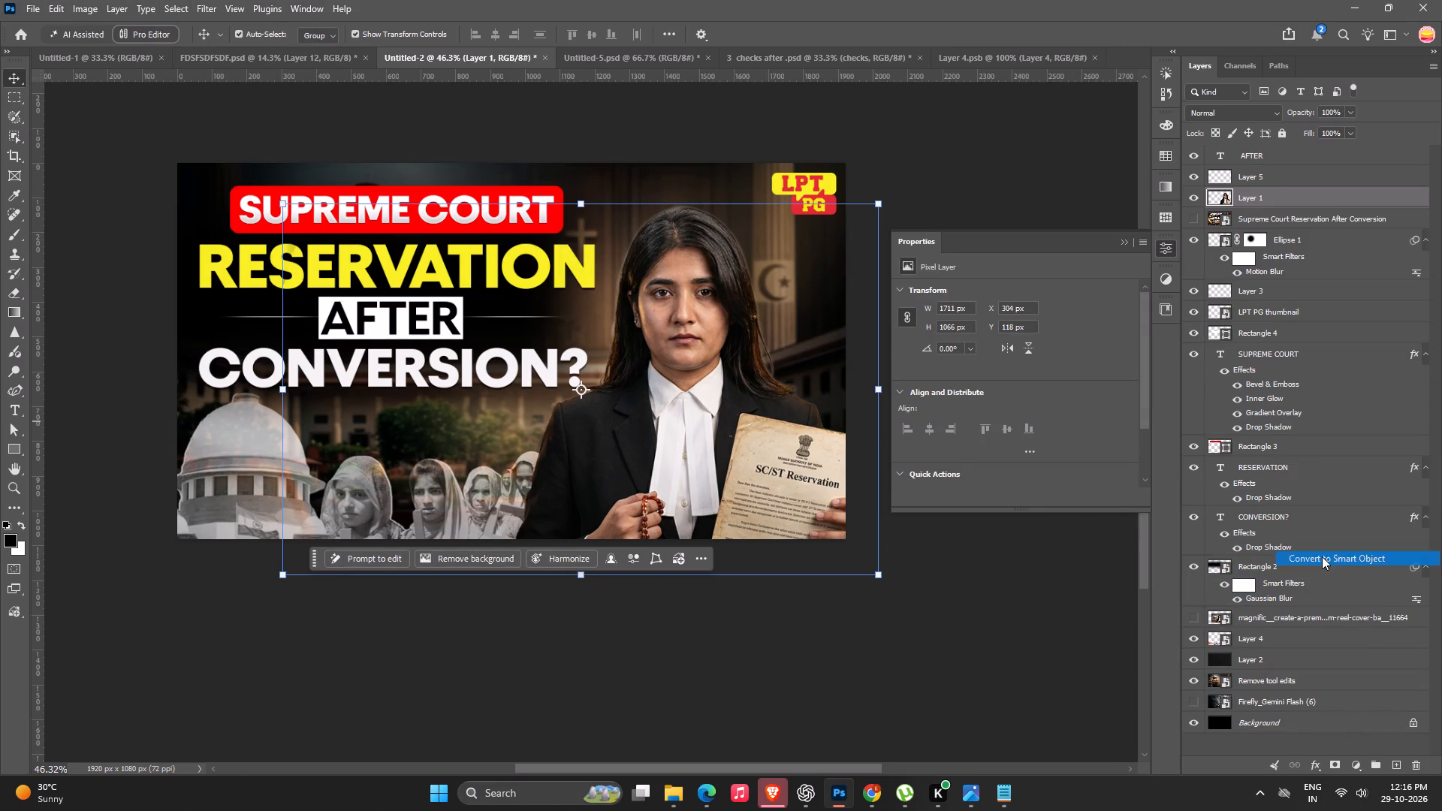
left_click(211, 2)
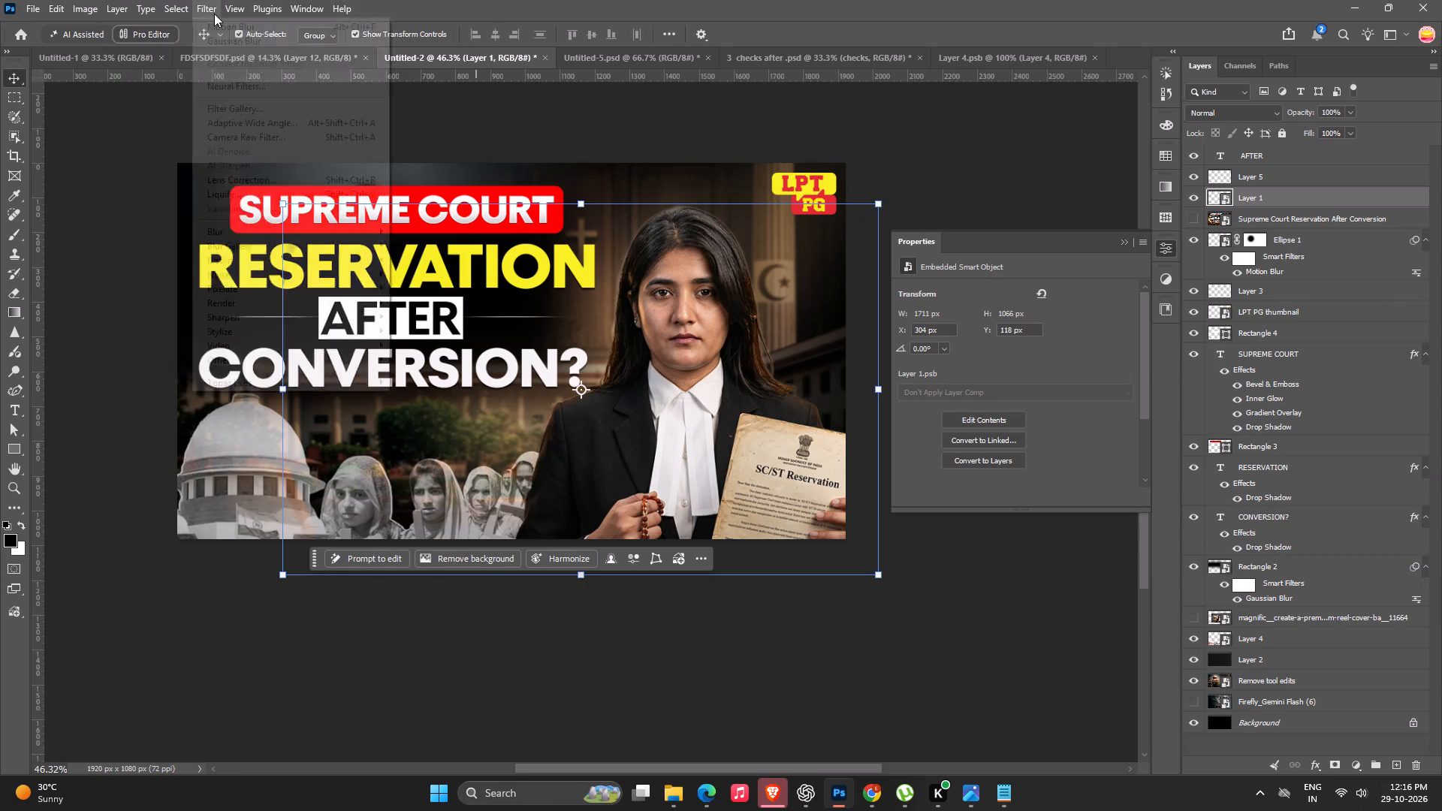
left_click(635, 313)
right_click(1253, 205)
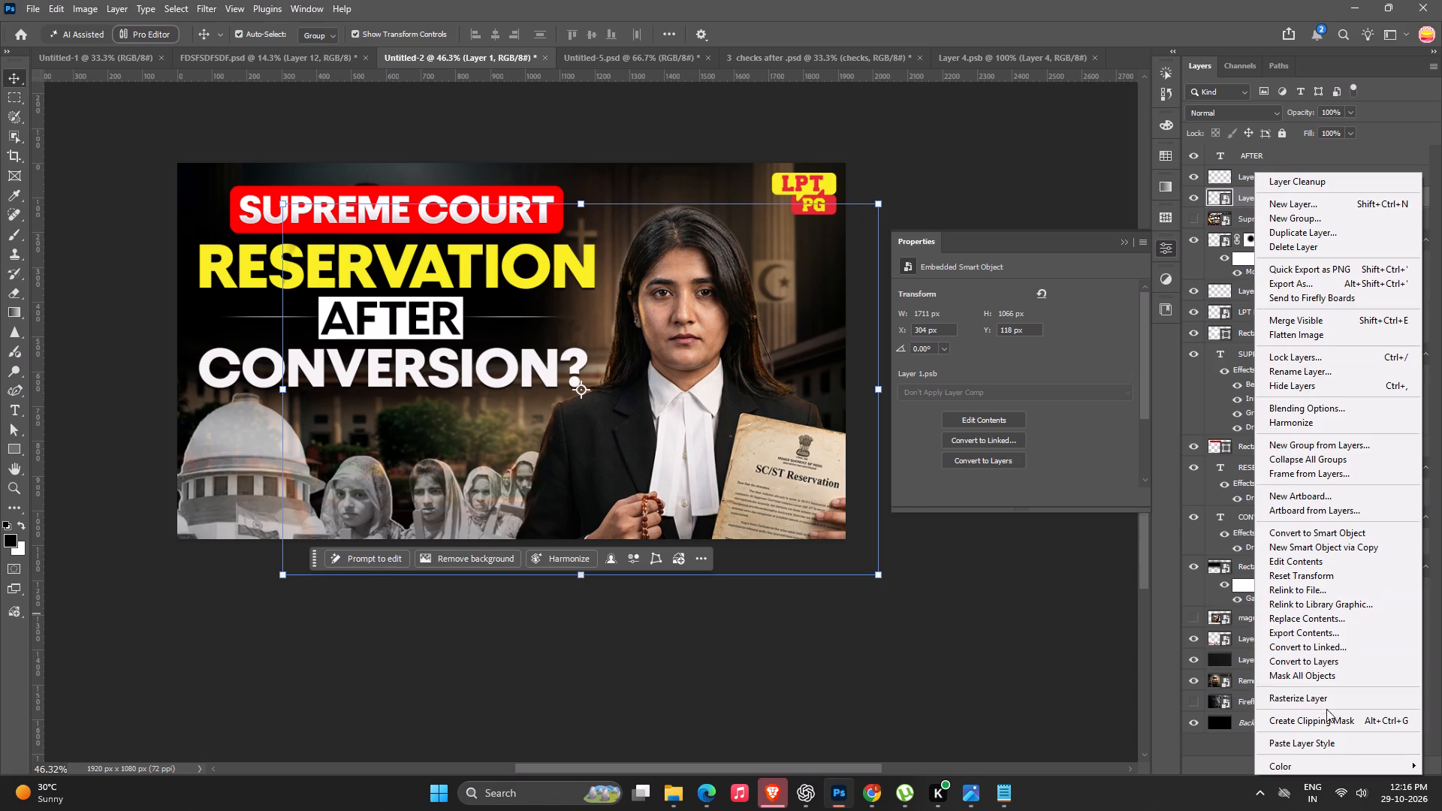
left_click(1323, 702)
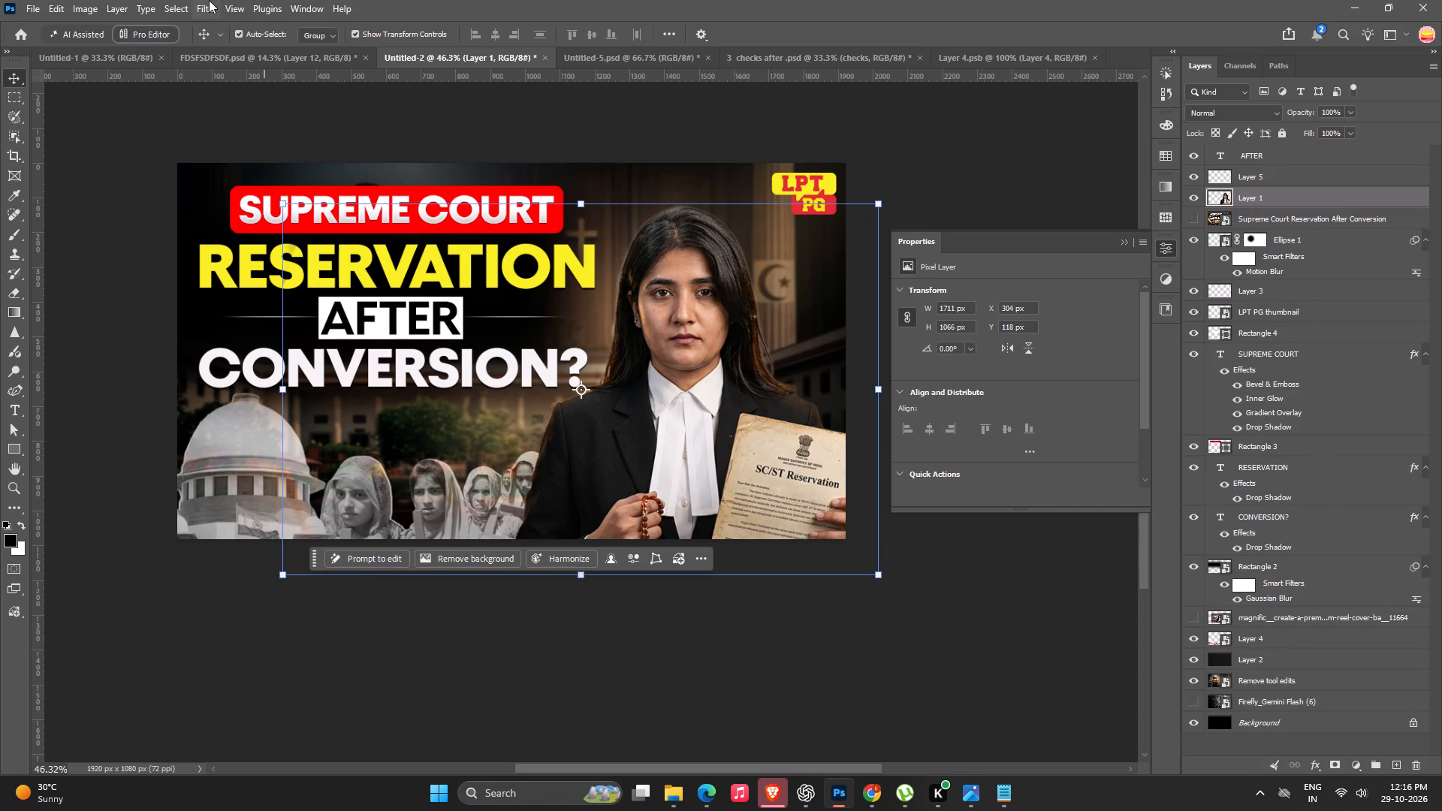
Load the woman cutout's outline as a selection, contract it by 1 px, and add it as a layer mask on Layer 1.
left_click(209, 0)
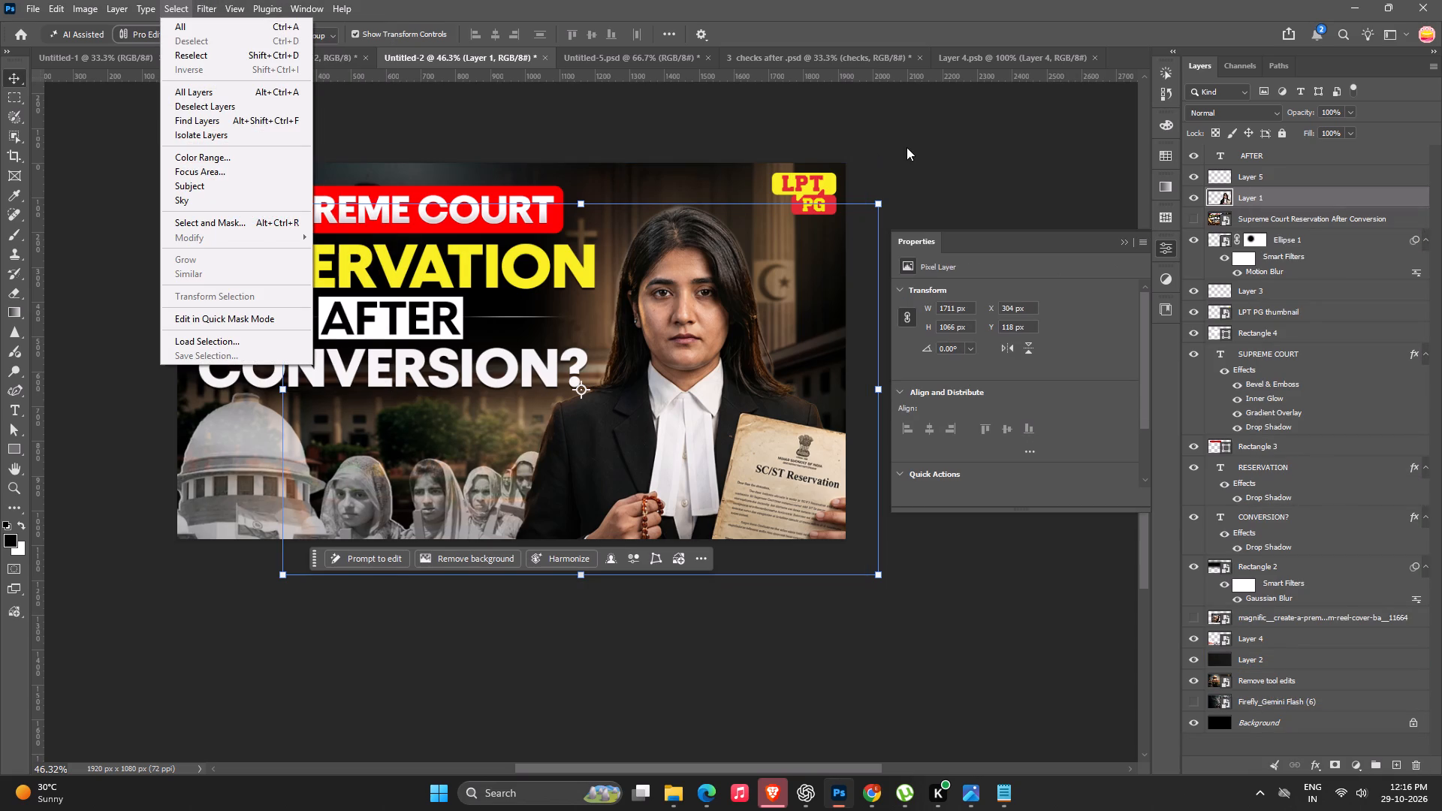
left_click(1224, 193, "ctrl")
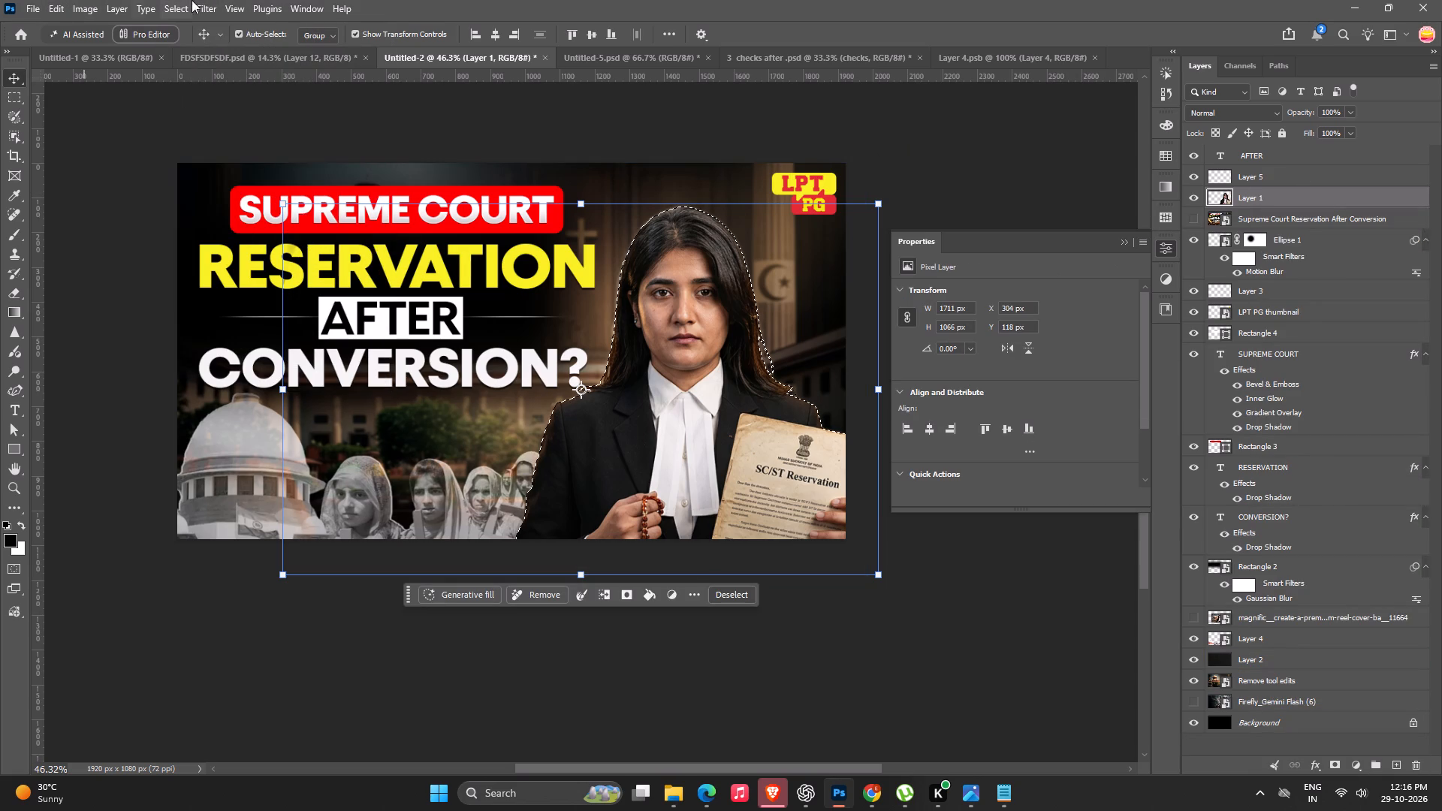
left_click(210, 0)
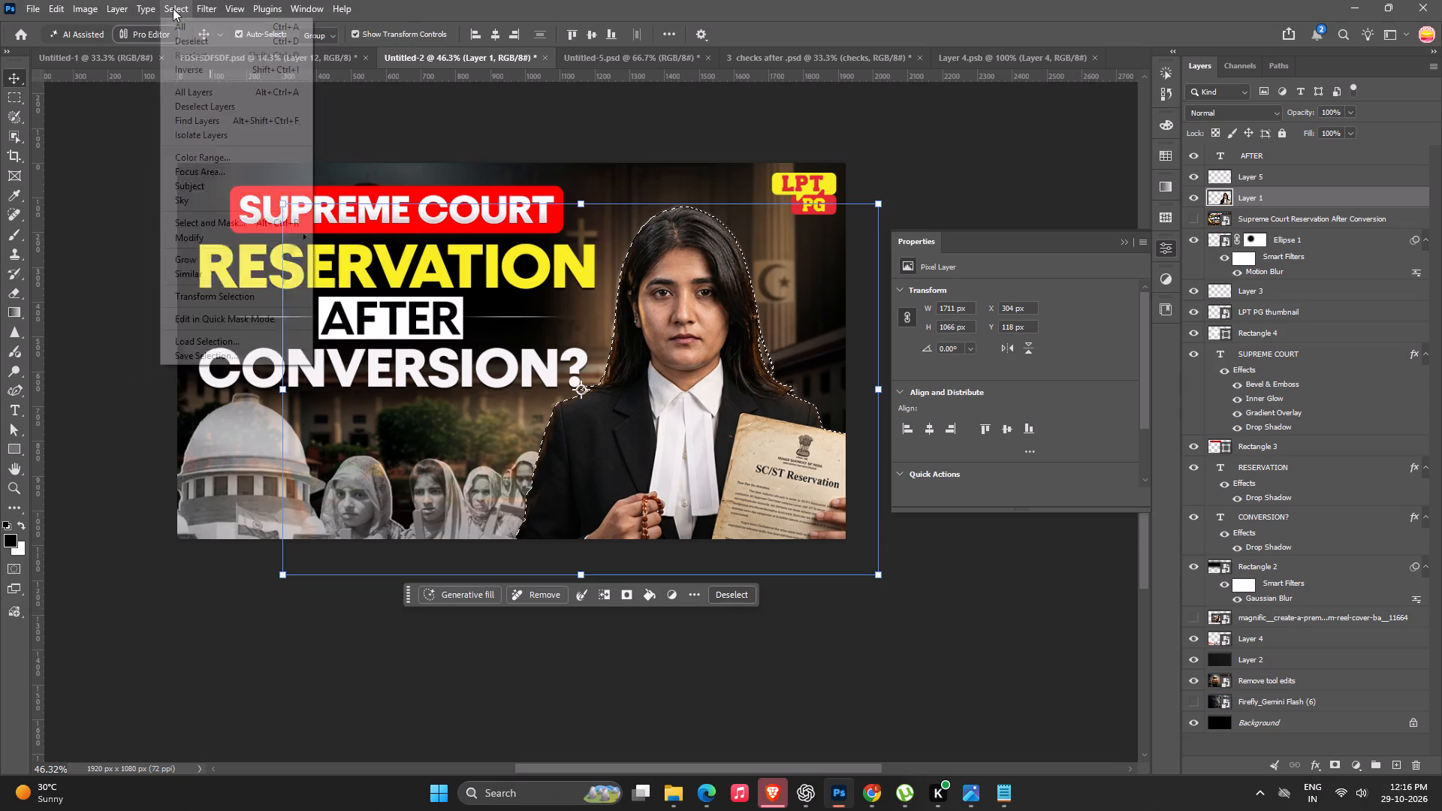
left_click(205, 242)
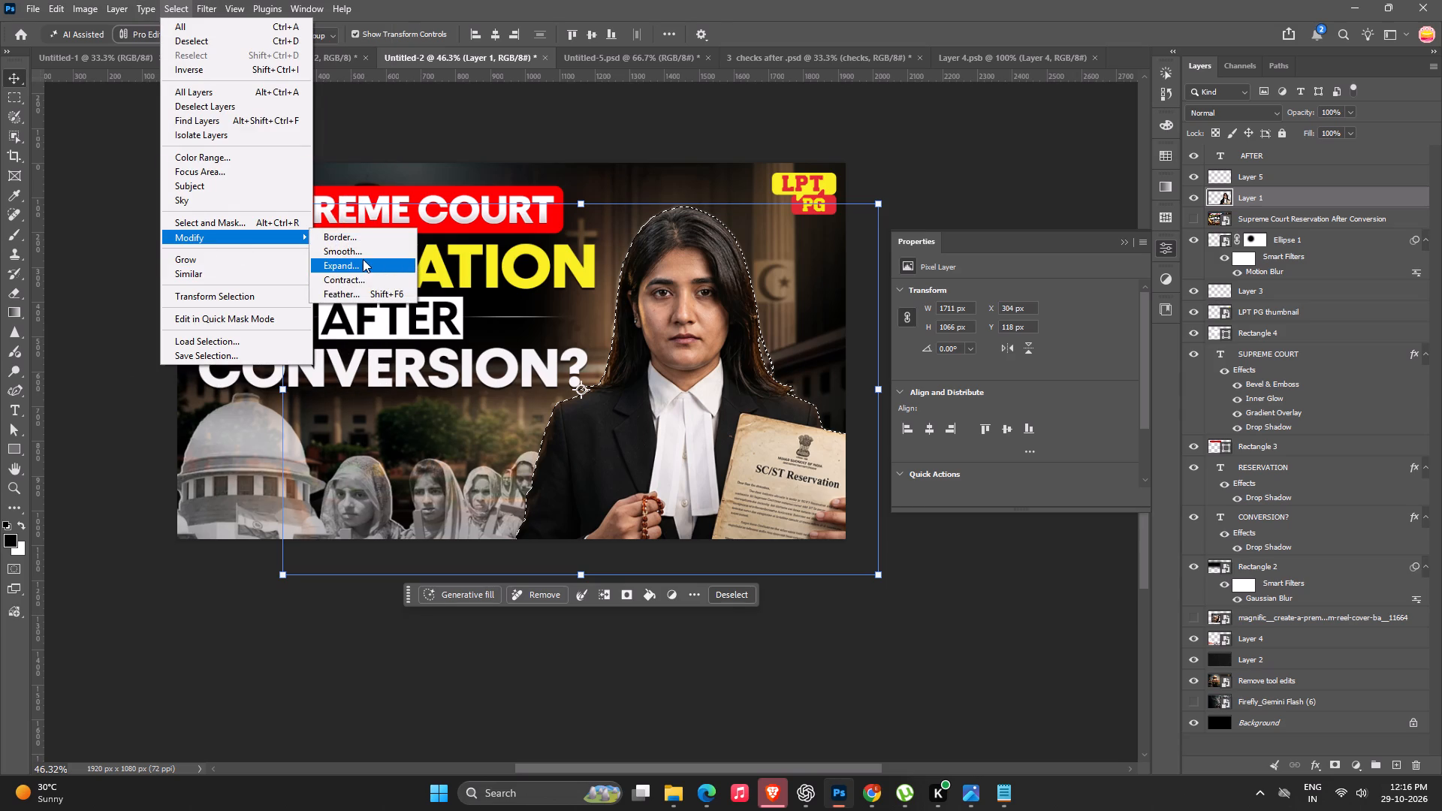
left_click(349, 279)
left_click(780, 376)
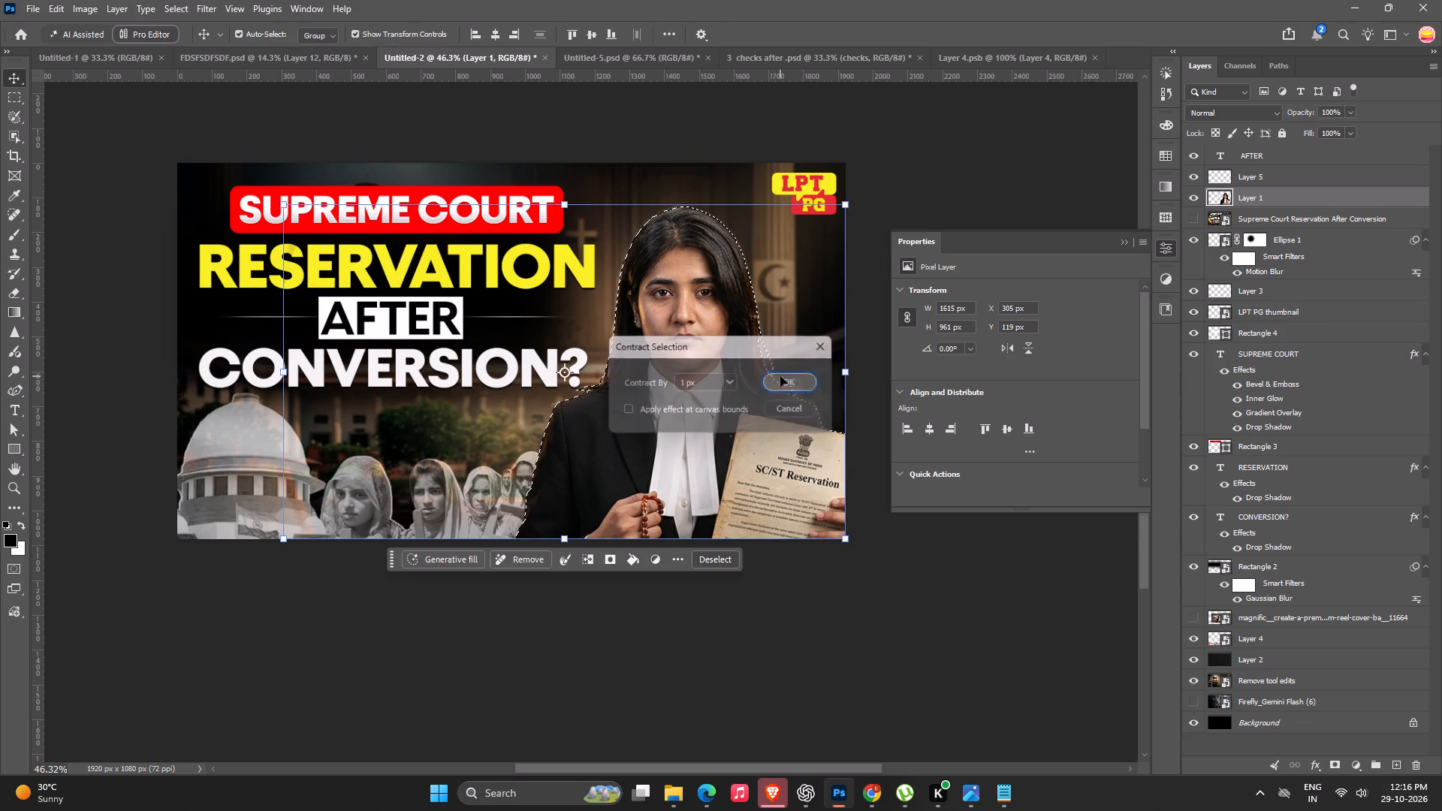
left_click(1340, 761)
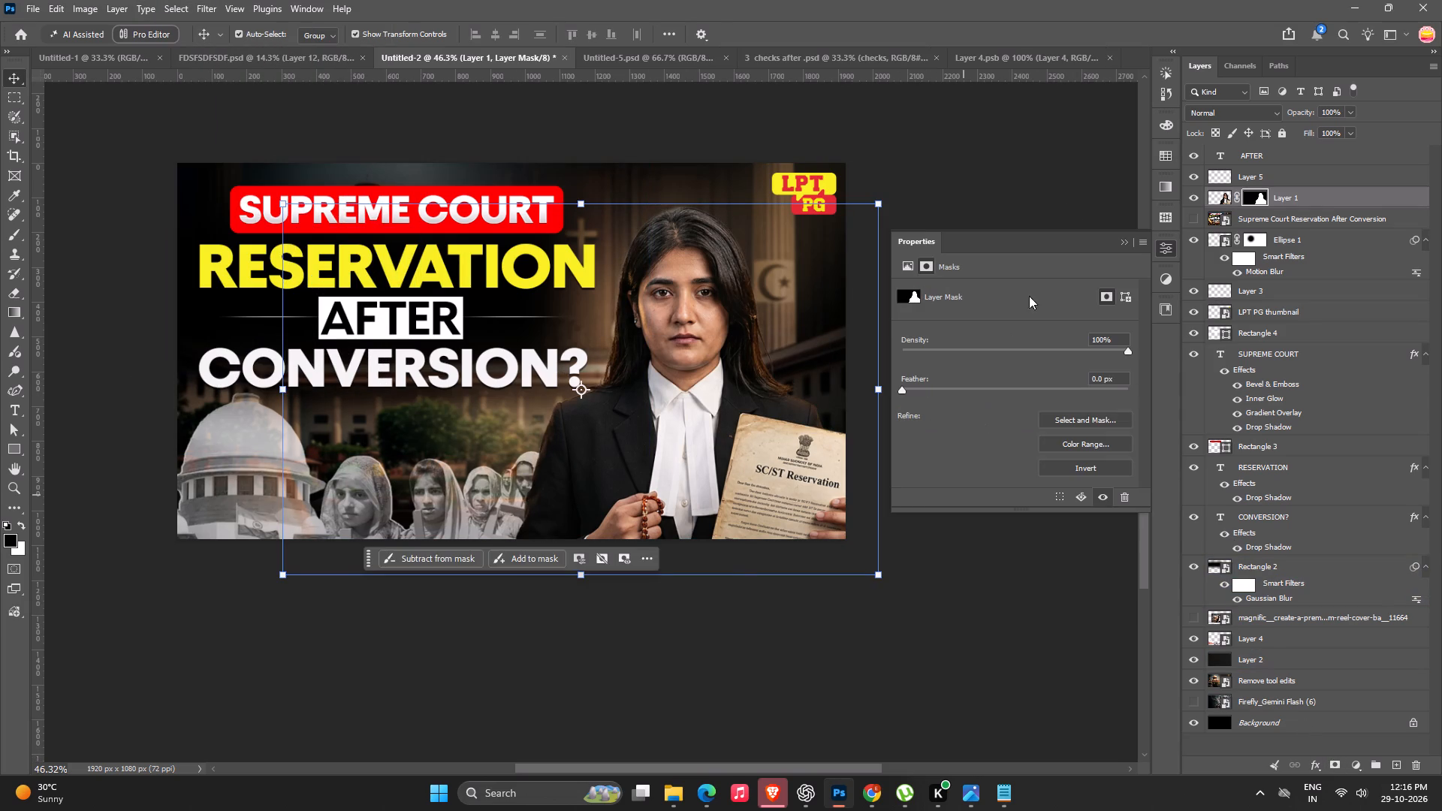
left_click(953, 151)
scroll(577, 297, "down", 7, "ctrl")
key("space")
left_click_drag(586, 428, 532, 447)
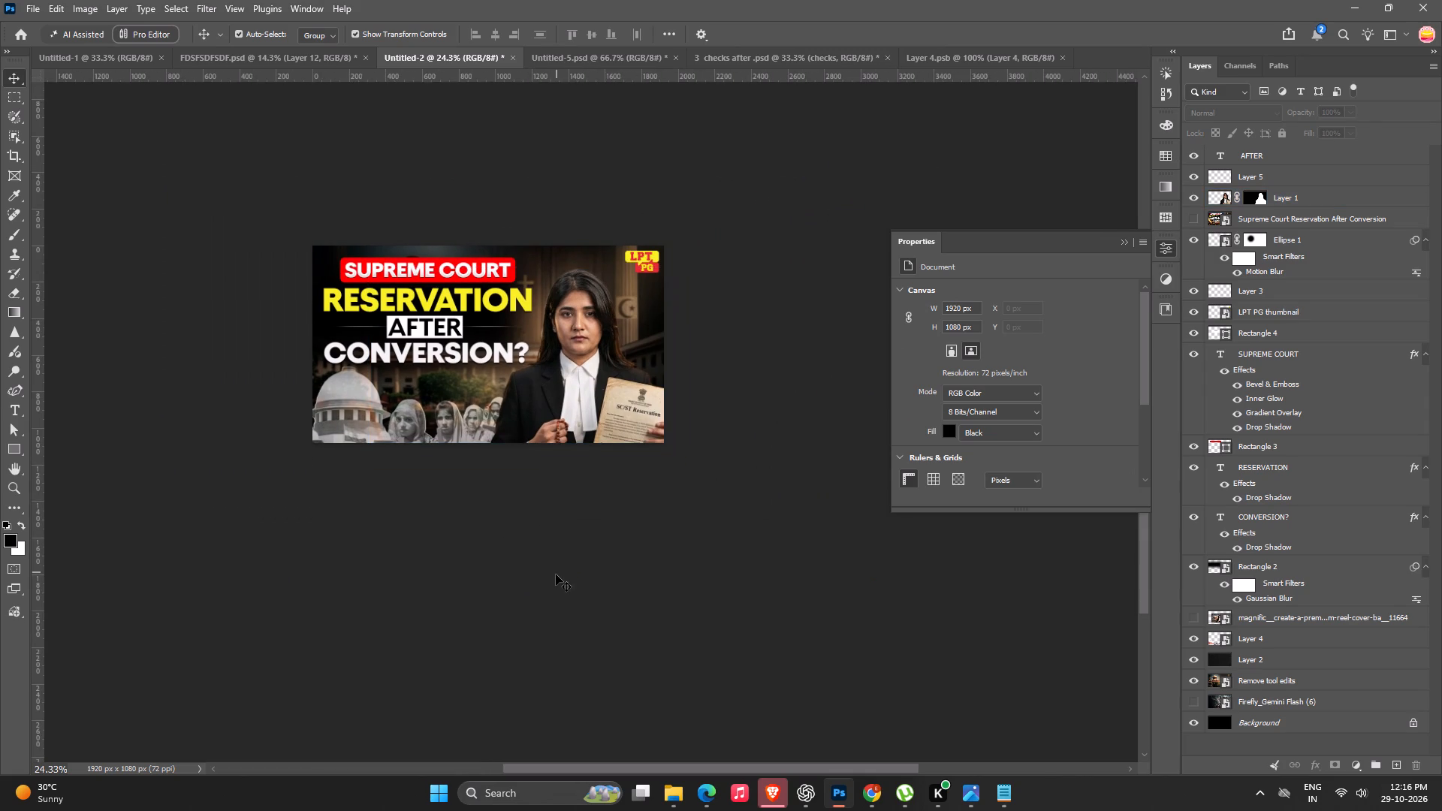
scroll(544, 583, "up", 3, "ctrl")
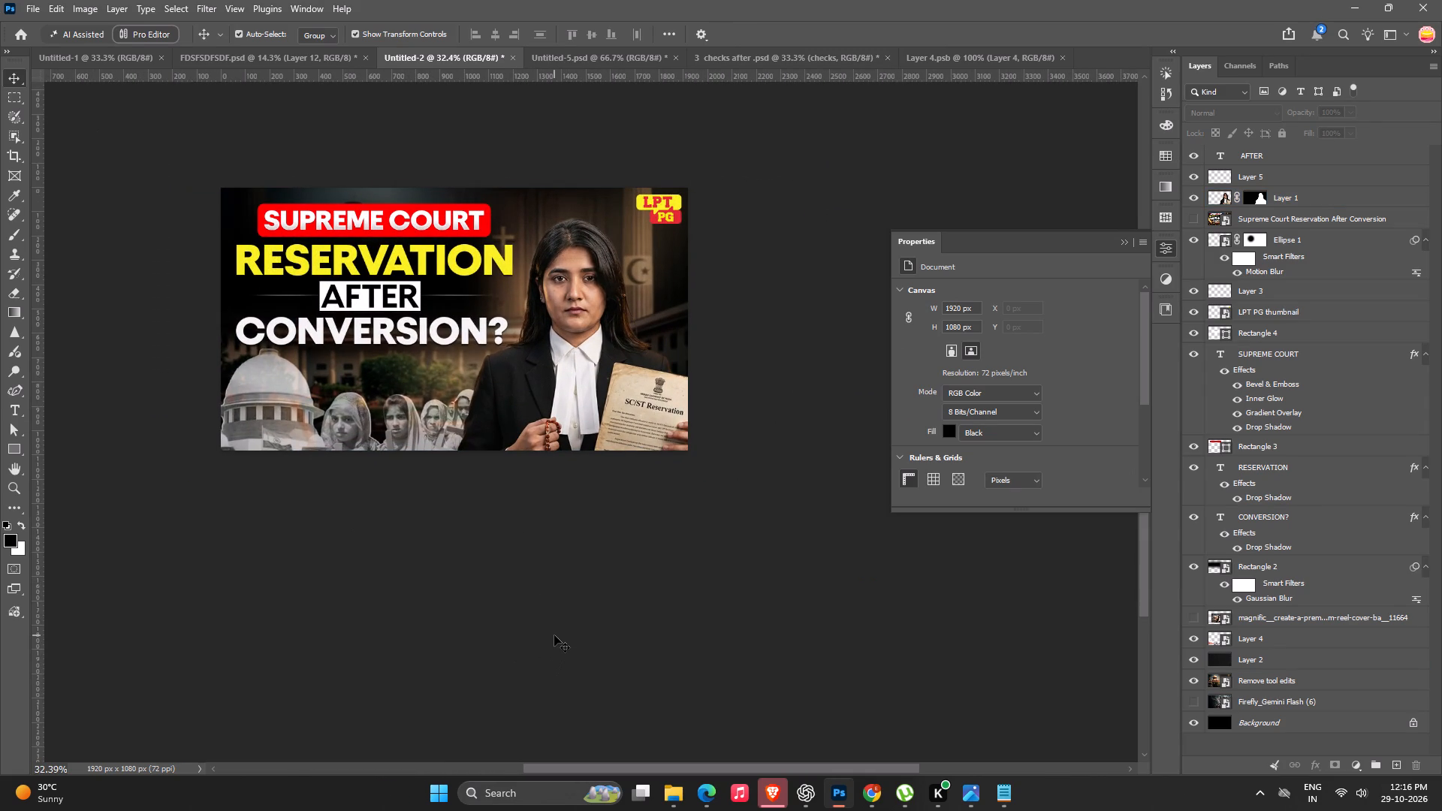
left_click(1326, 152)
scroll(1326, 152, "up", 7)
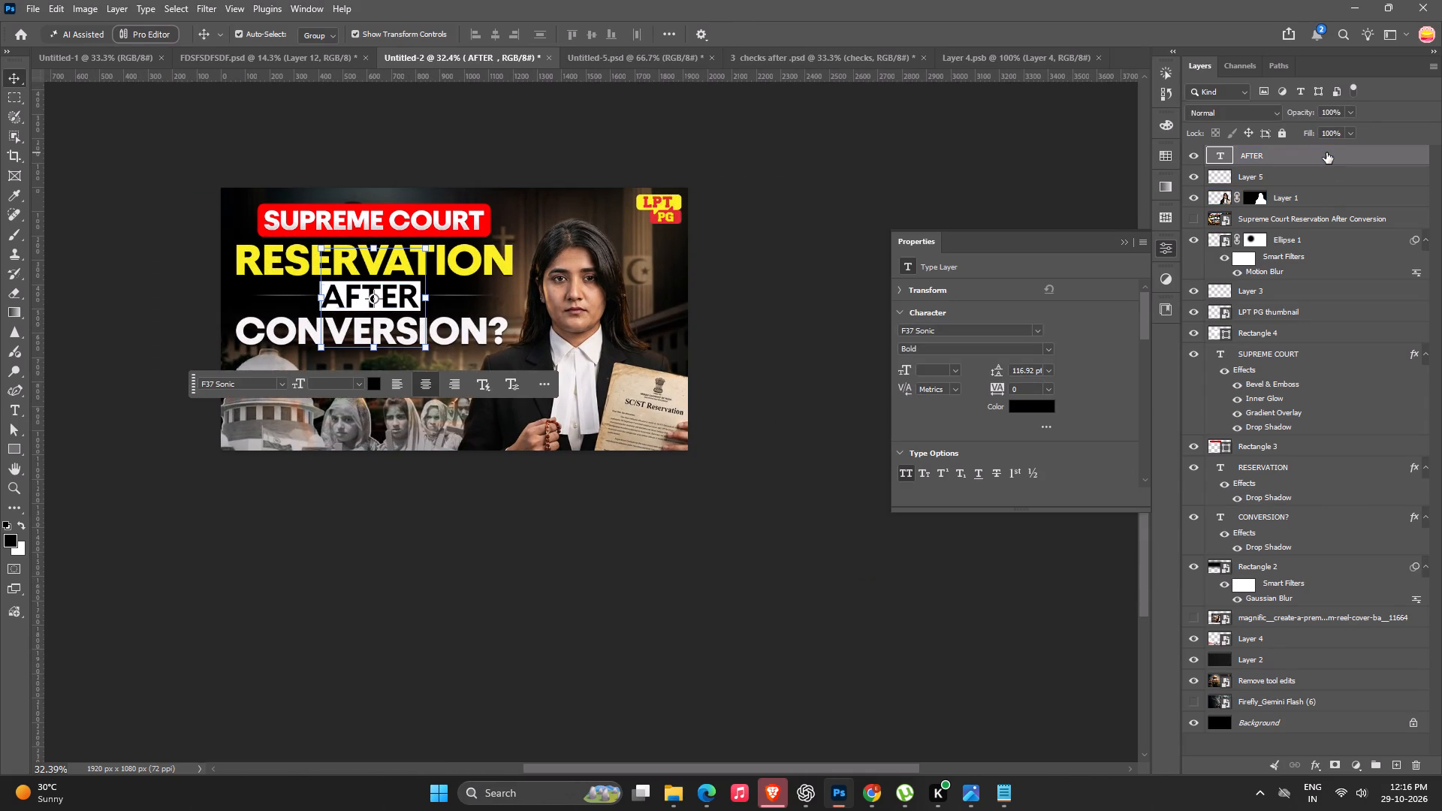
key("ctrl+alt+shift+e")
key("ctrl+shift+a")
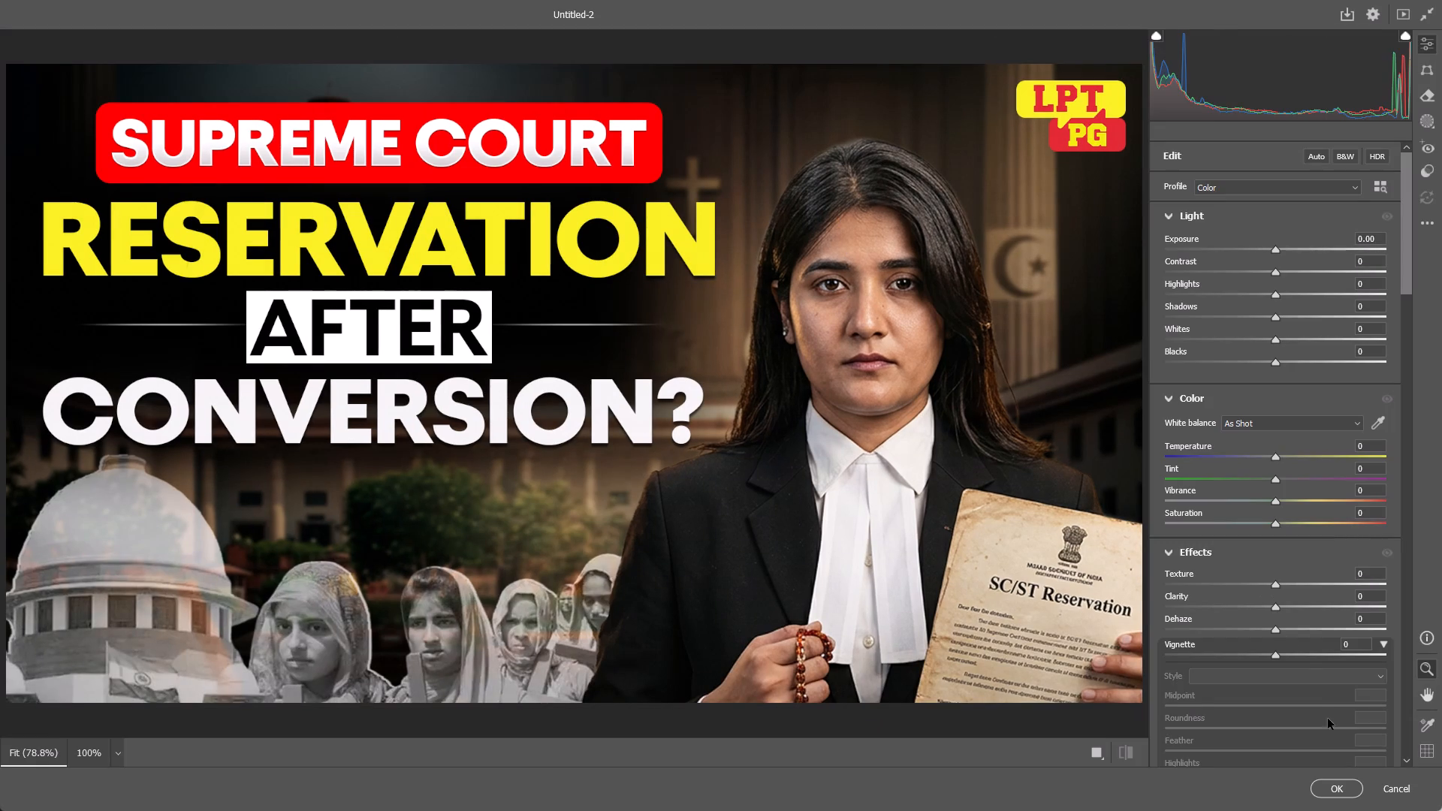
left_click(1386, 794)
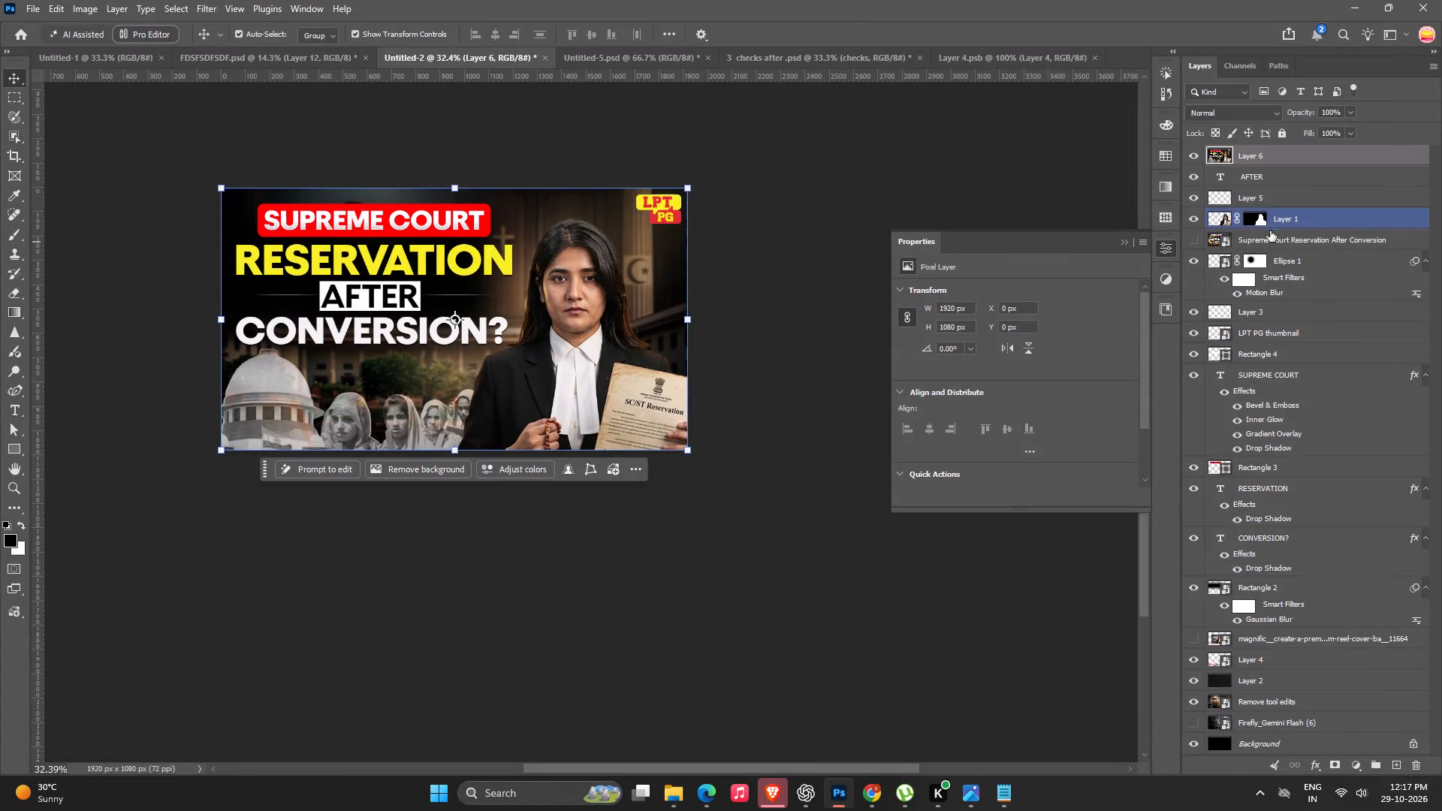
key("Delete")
Add a new layer directly behind the woman's layer and dab soft black 800 px brush shading around her body and the document.
left_click(558, 270)
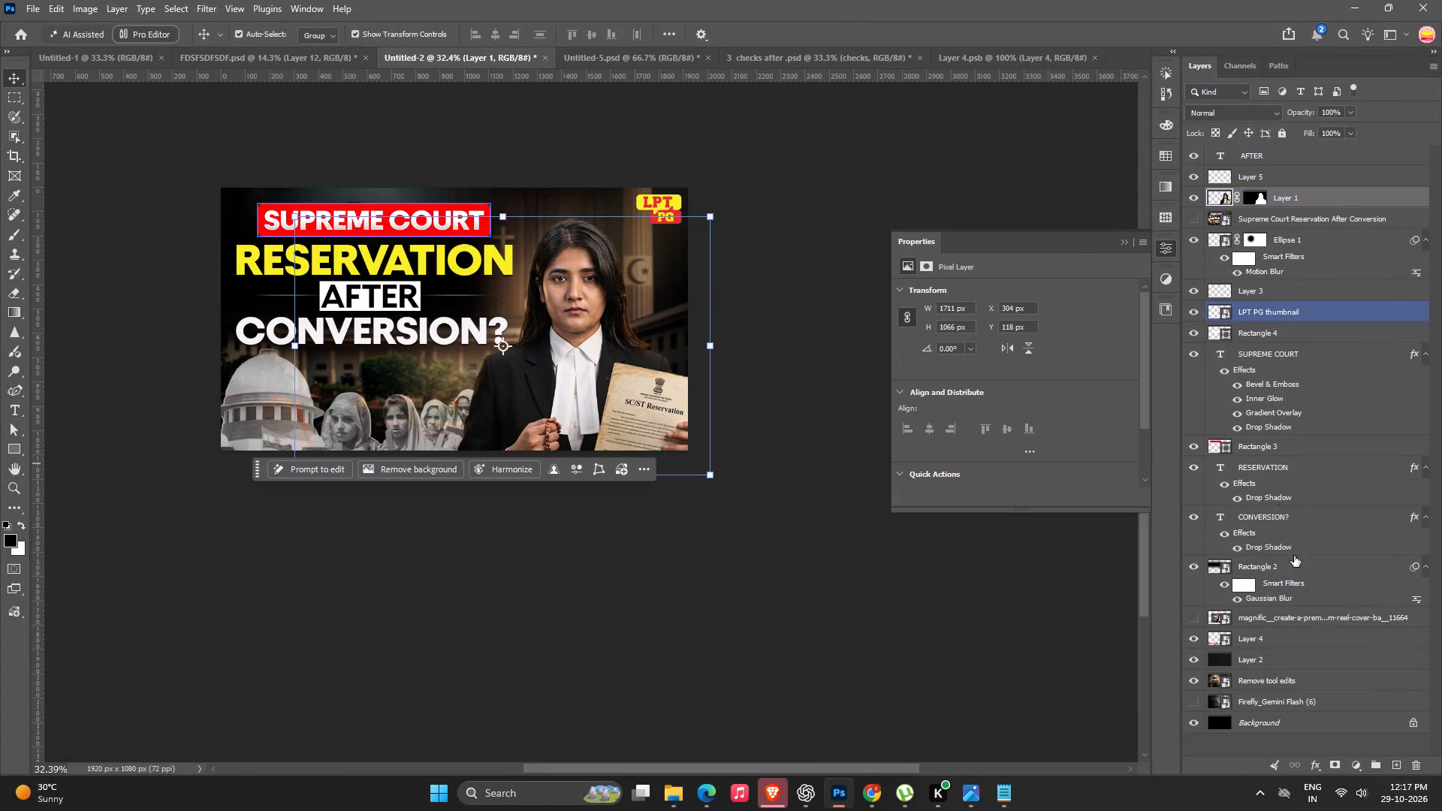
left_click(1398, 763)
key("b")
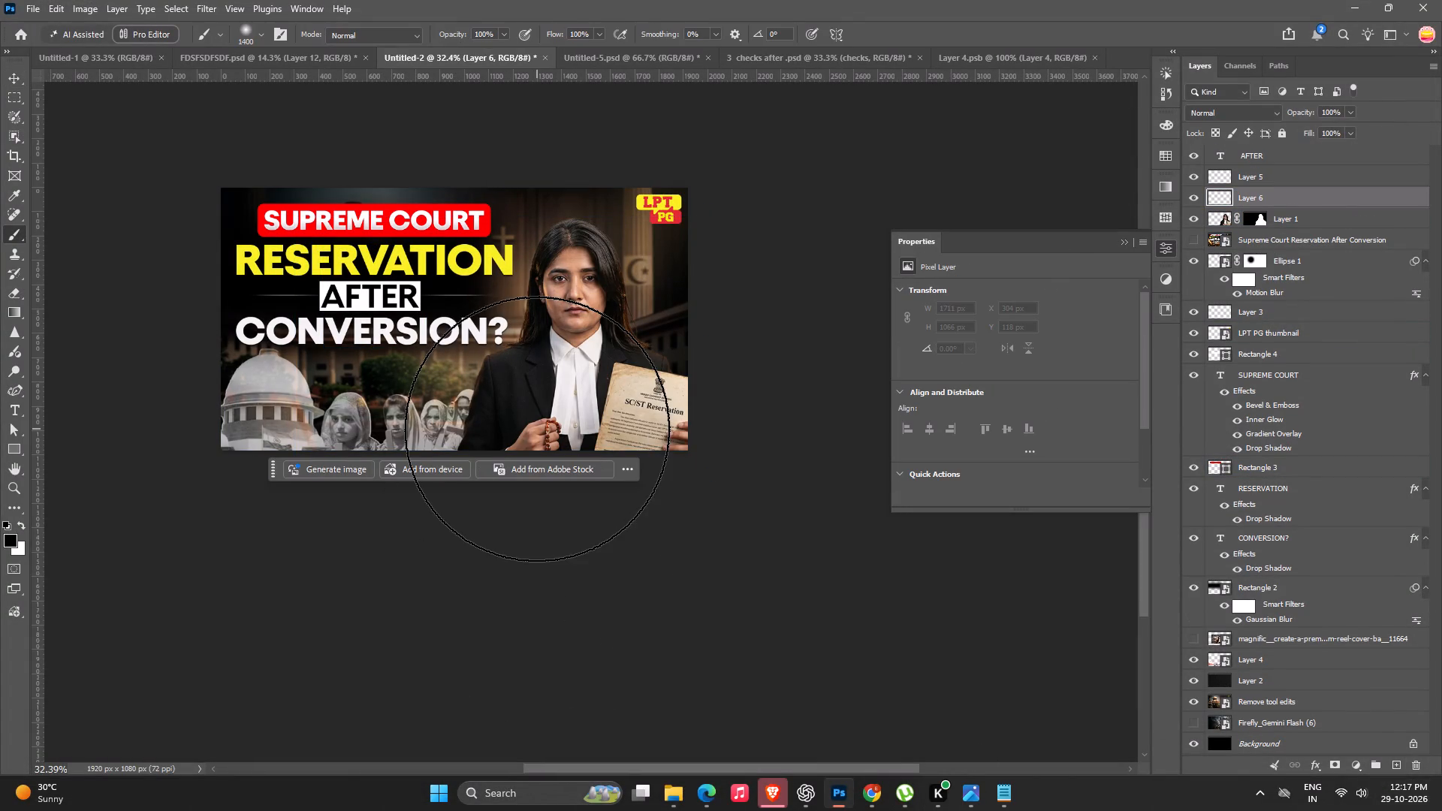
scroll(538, 428, "up", 5, "alt")
scroll(554, 423, "up", 4, "ctrl")
key("bracketleft")
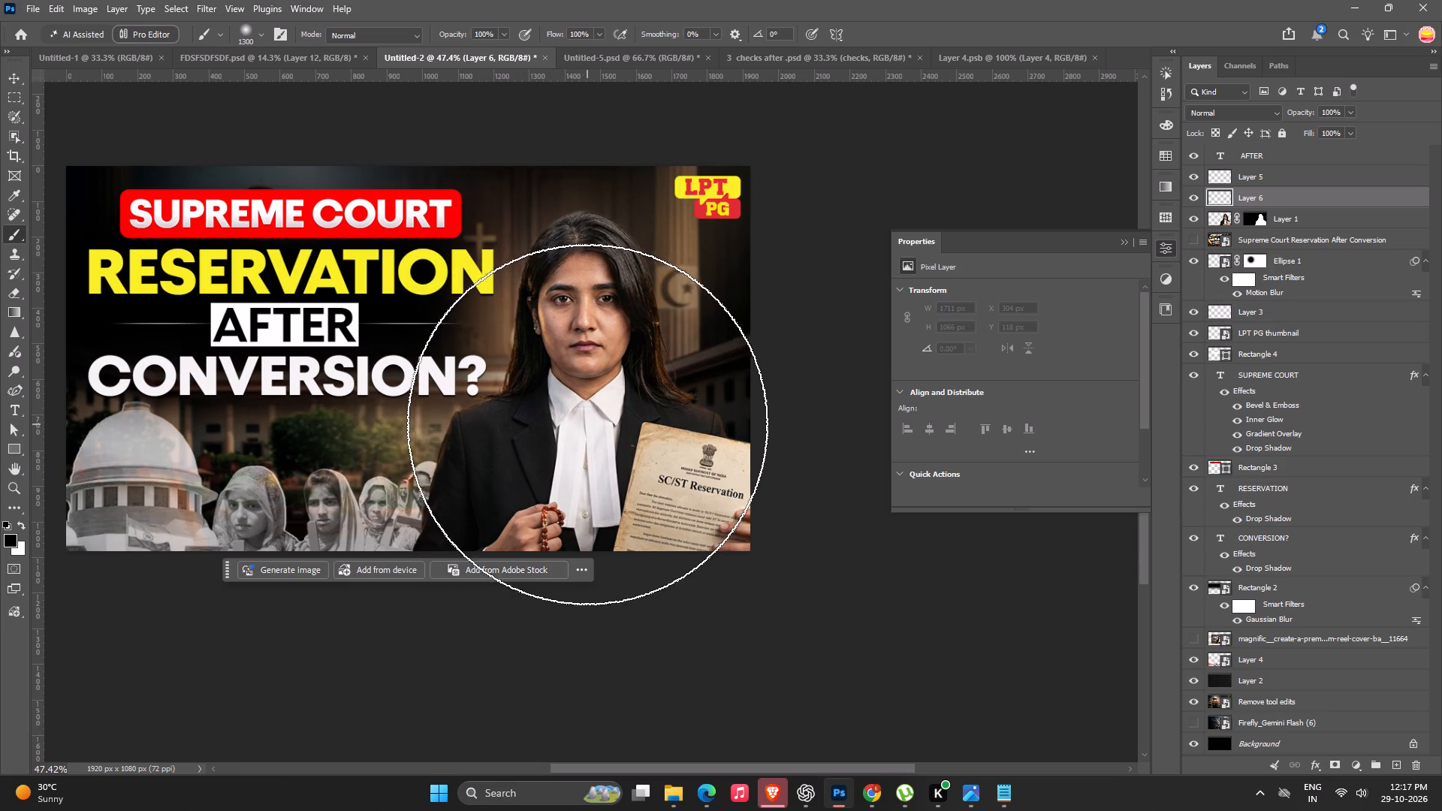
key("bracketleft")
key("bracketleft")
key("bracketleft")
key("bracketleft")
key("bracketleft")
left_click_drag(1326, 200, 1323, 230)
left_click(650, 485)
left_click(604, 487)
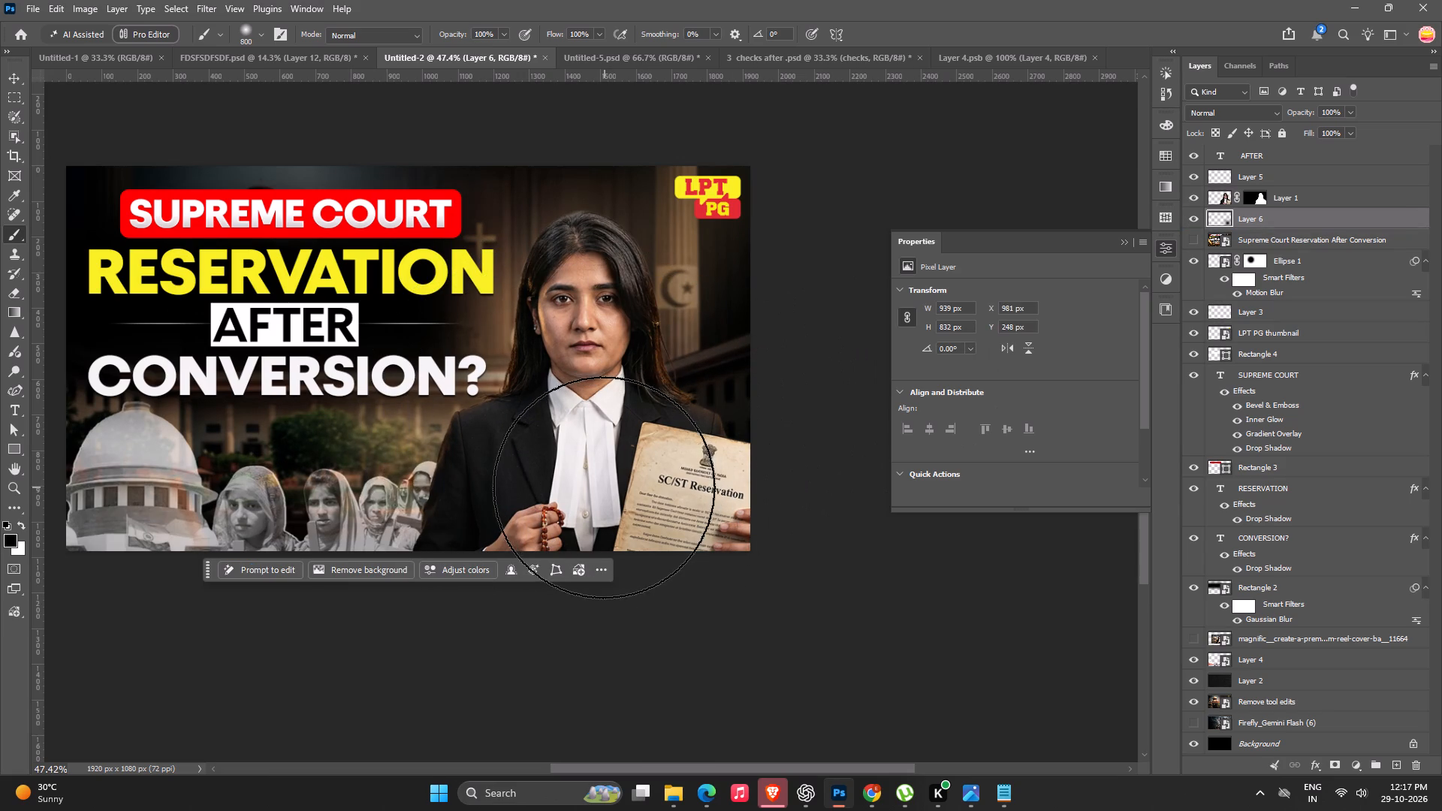
left_click(569, 489)
left_click(605, 445)
Shrink the brush to 600 px and dab black shading behind the woman's head and neck.
key("p")
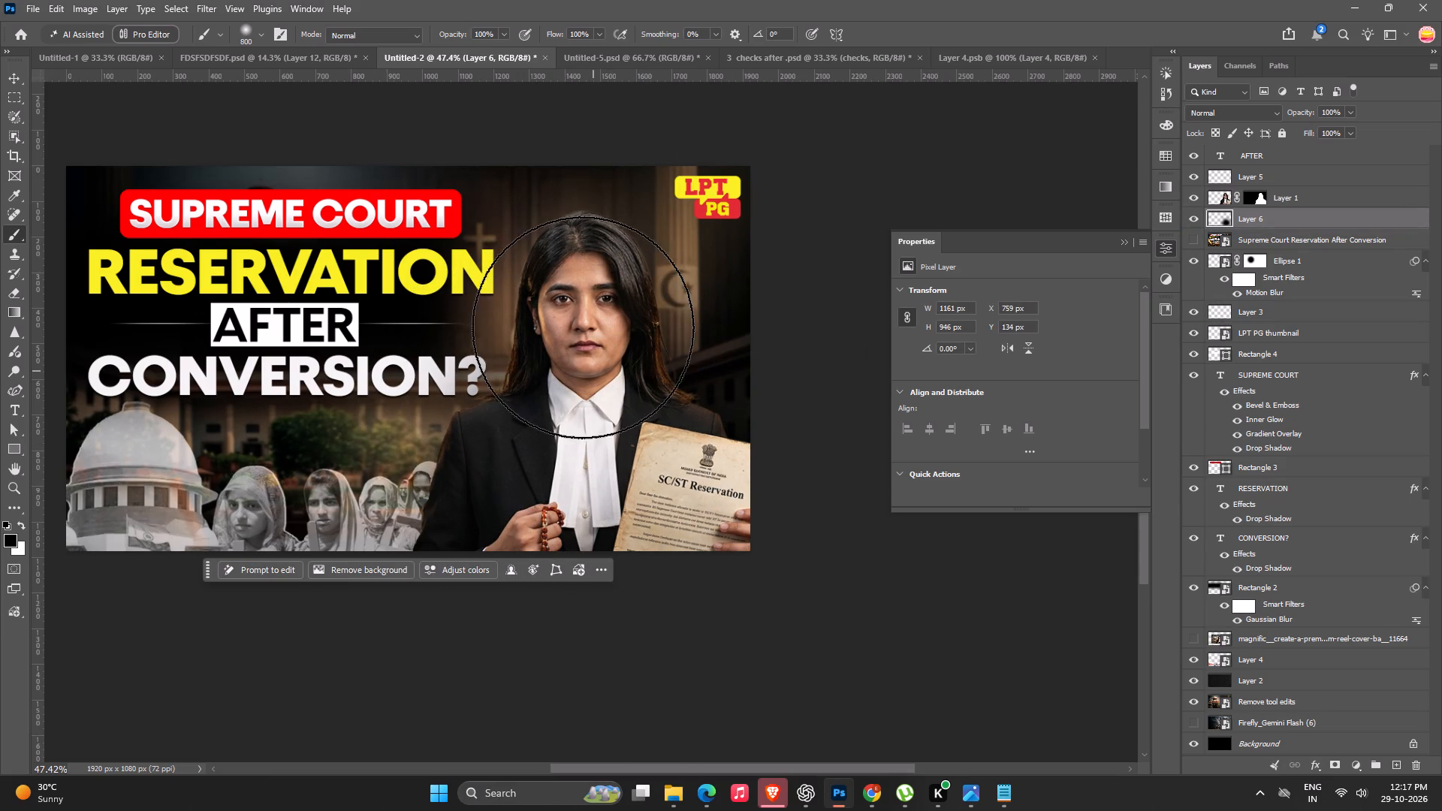
key("p")
key("b")
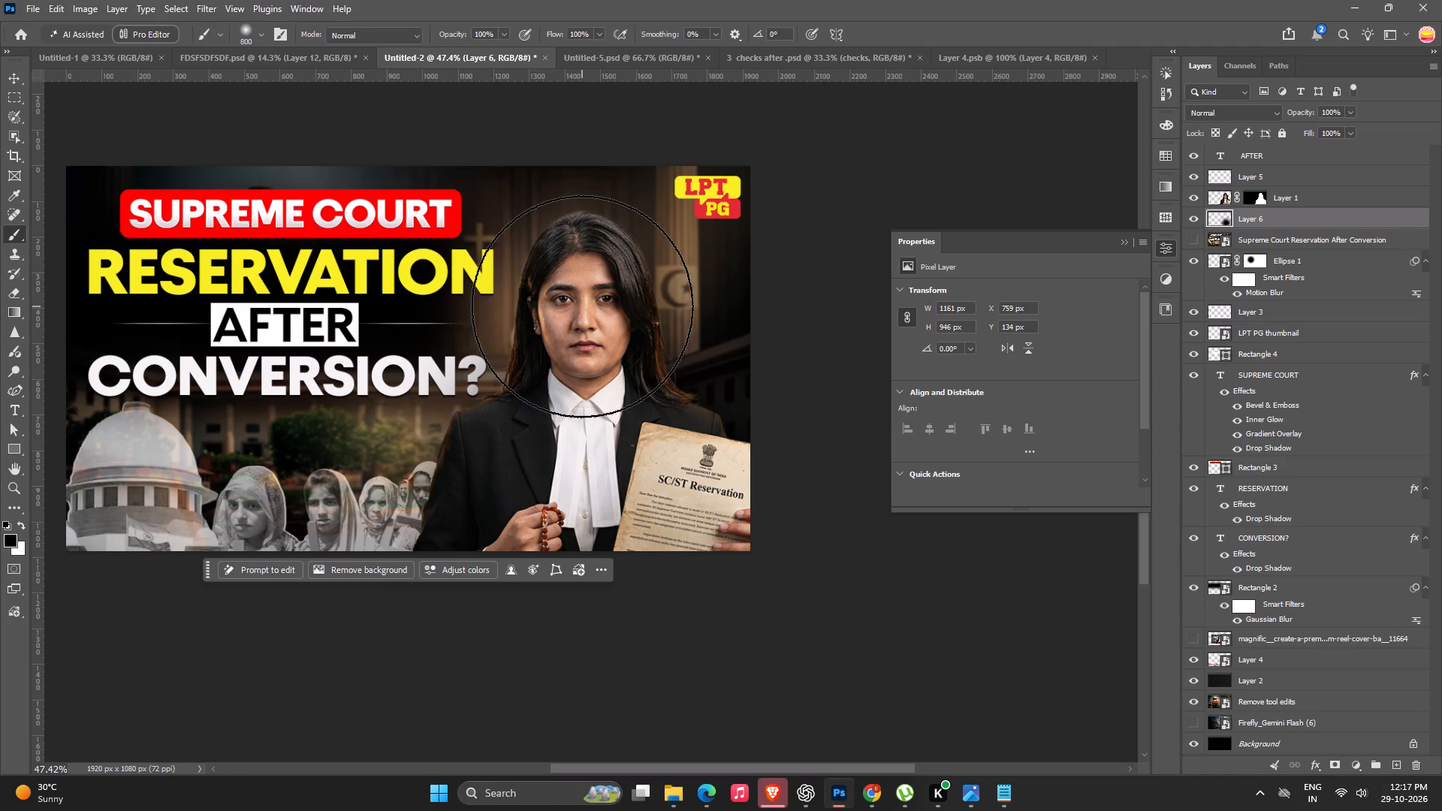
type("[[")
left_click(587, 299)
left_click(589, 342)
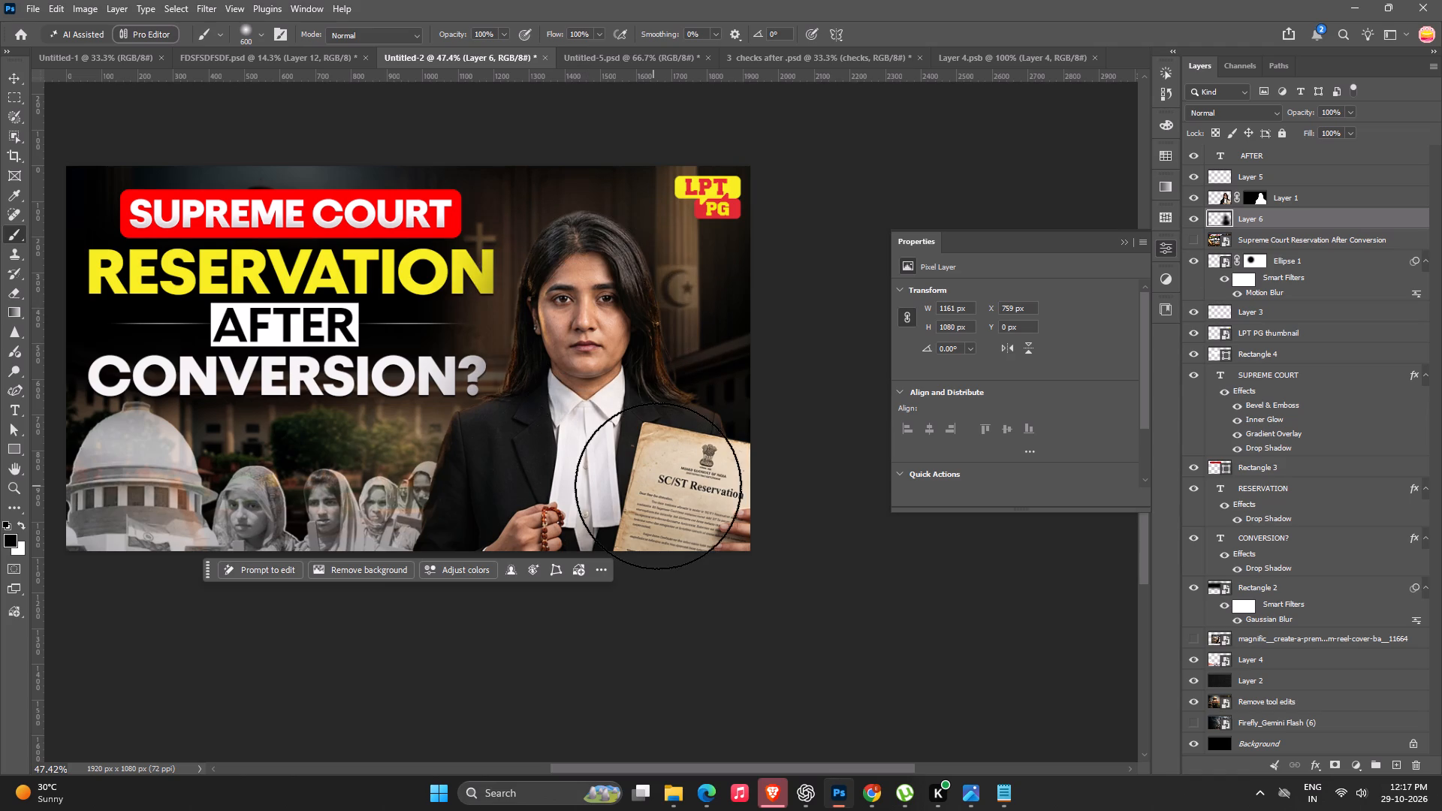
Stamp all visible layers into a new merged layer above the AFTER text.
scroll(689, 477, "down", 7, "alt")
scroll(674, 483, "down", 6, "ctrl")
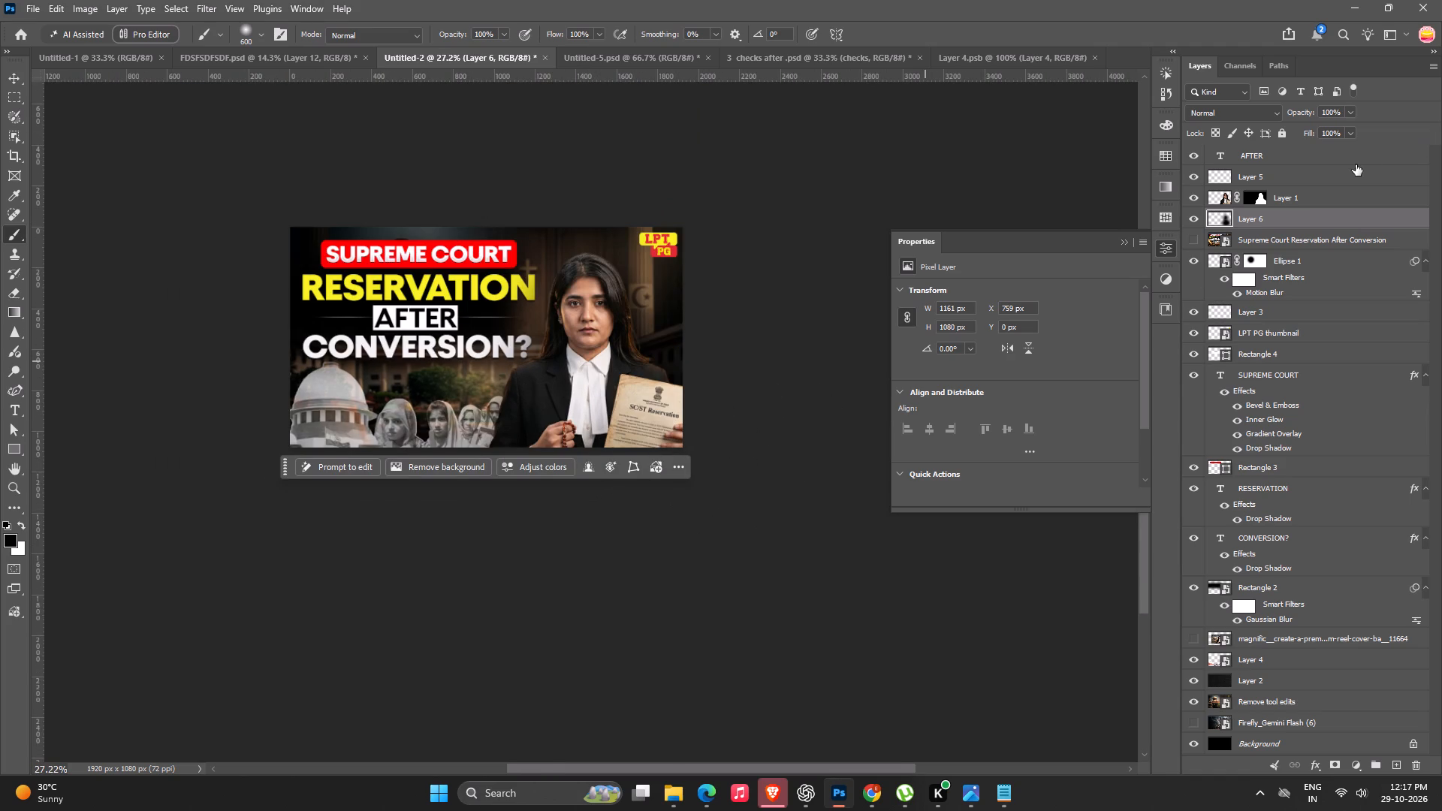
left_click(1350, 158)
key("ctrl+alt+shift+e")
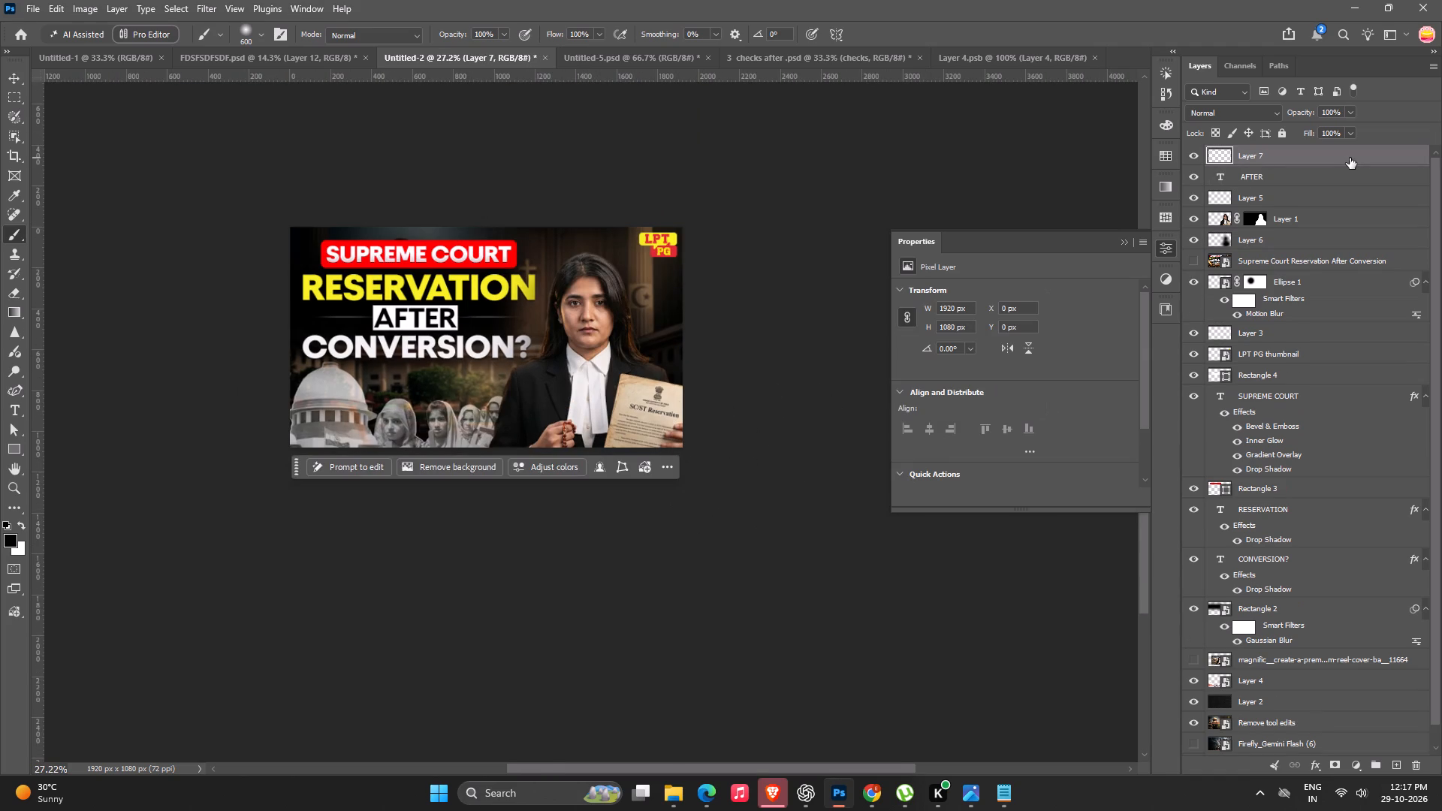
Open the Camera Raw filter on the merged layer and set the vignette to -19 and clarity to +24.
key("ctrl+shift+a")
scroll(547, 462, "down", 11, "ctrl")
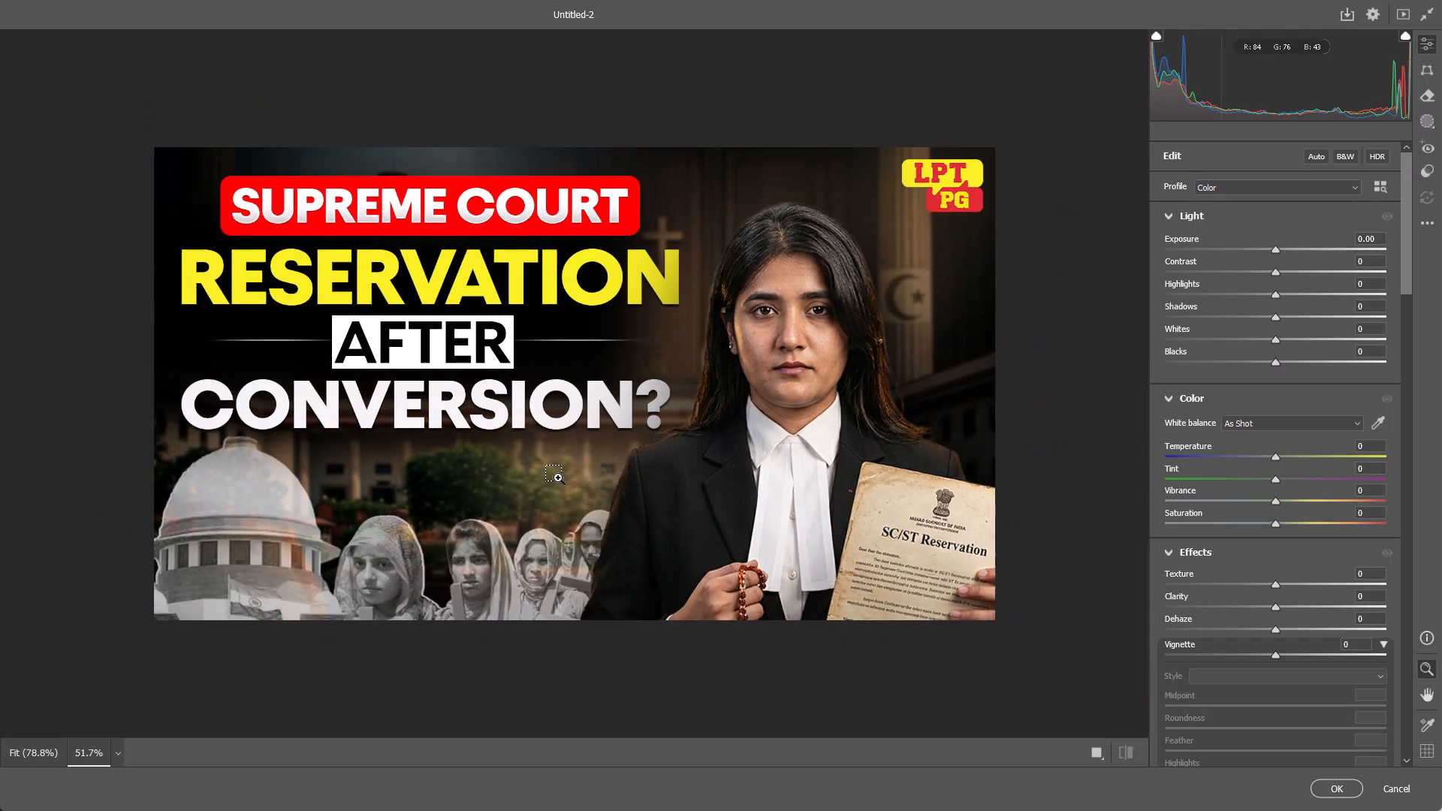
scroll(558, 478, "down", 8, "ctrl")
left_click_drag(1276, 658, 1248, 656)
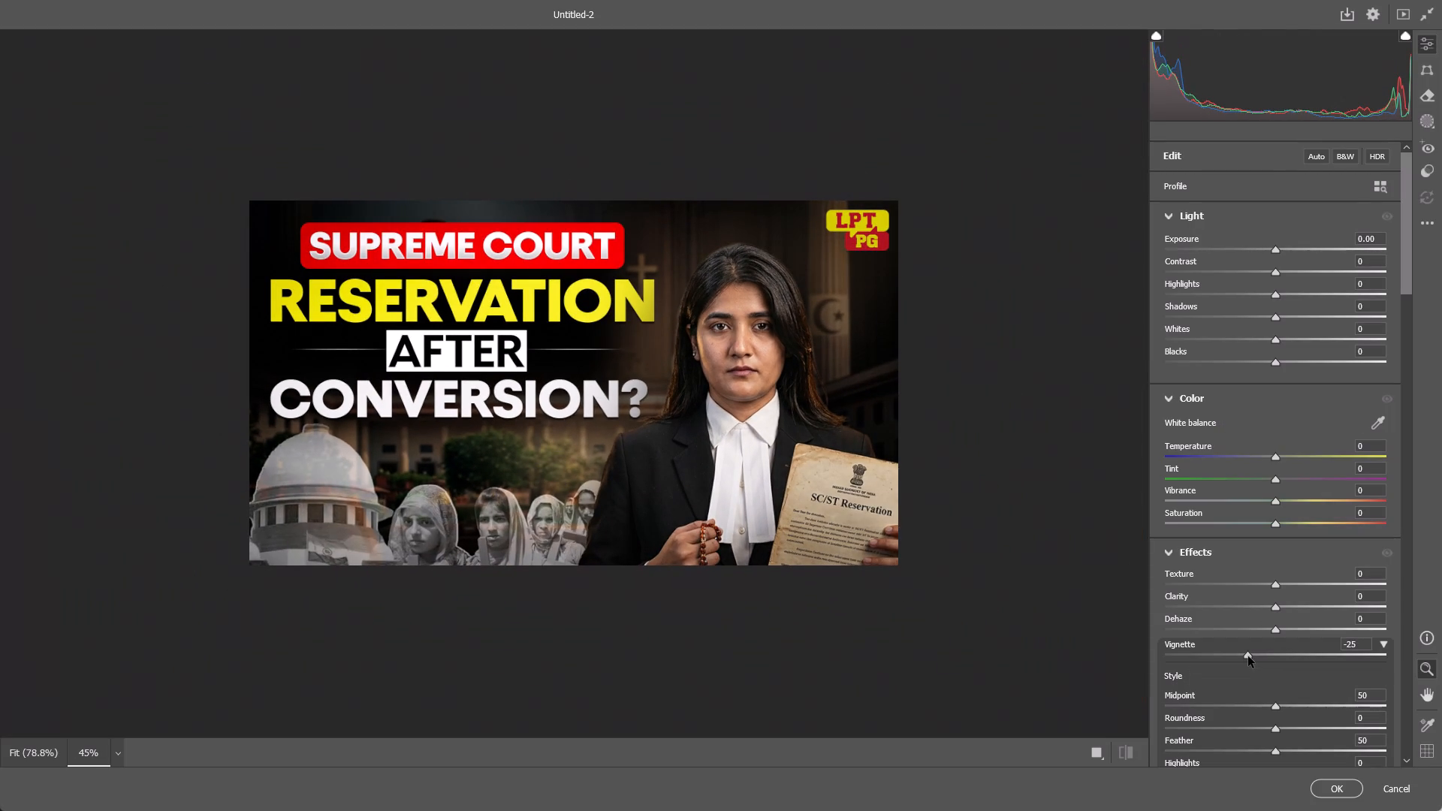
left_click_drag(1248, 656, 1255, 656)
left_click_drag(1273, 604, 1285, 602)
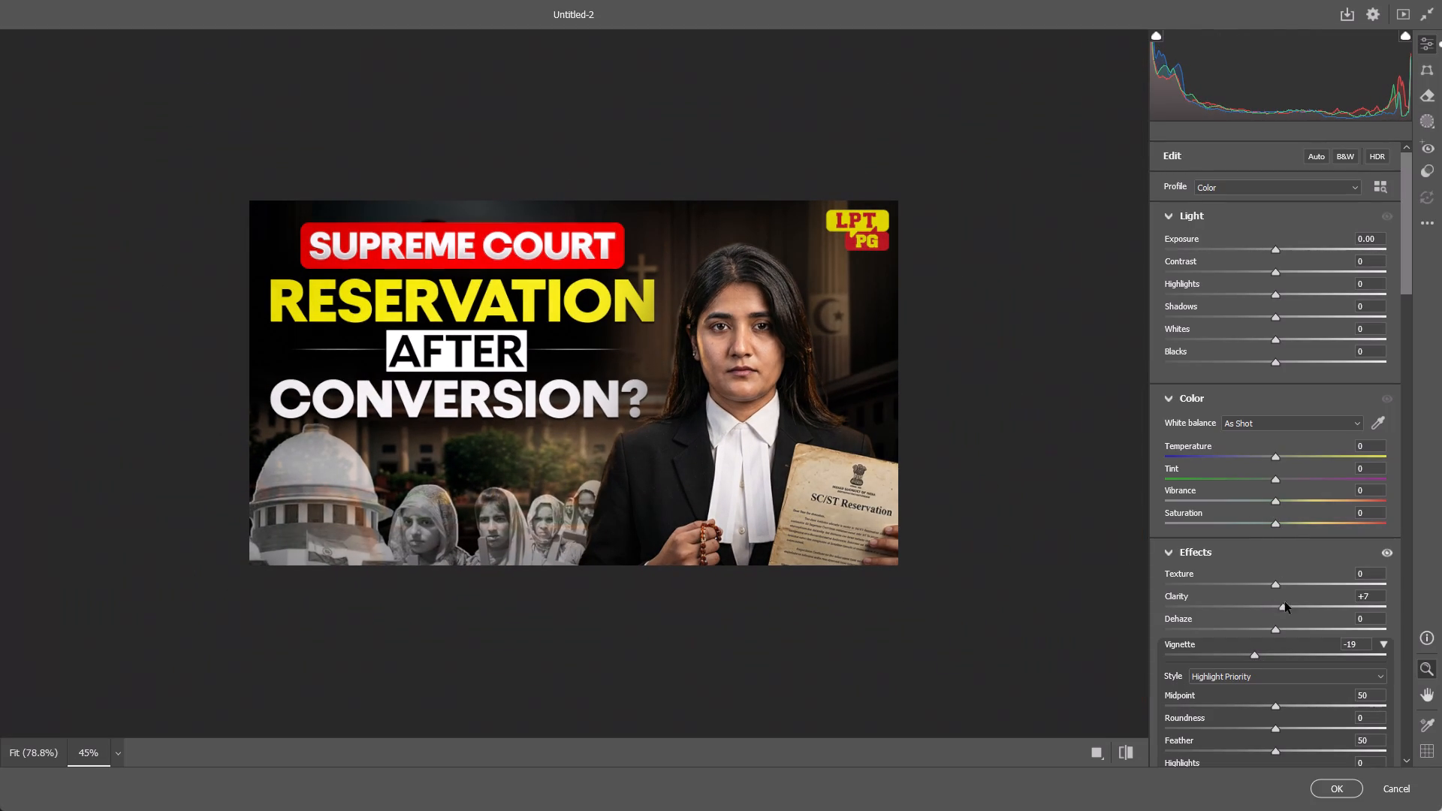
left_click_drag(1285, 602, 1300, 595)
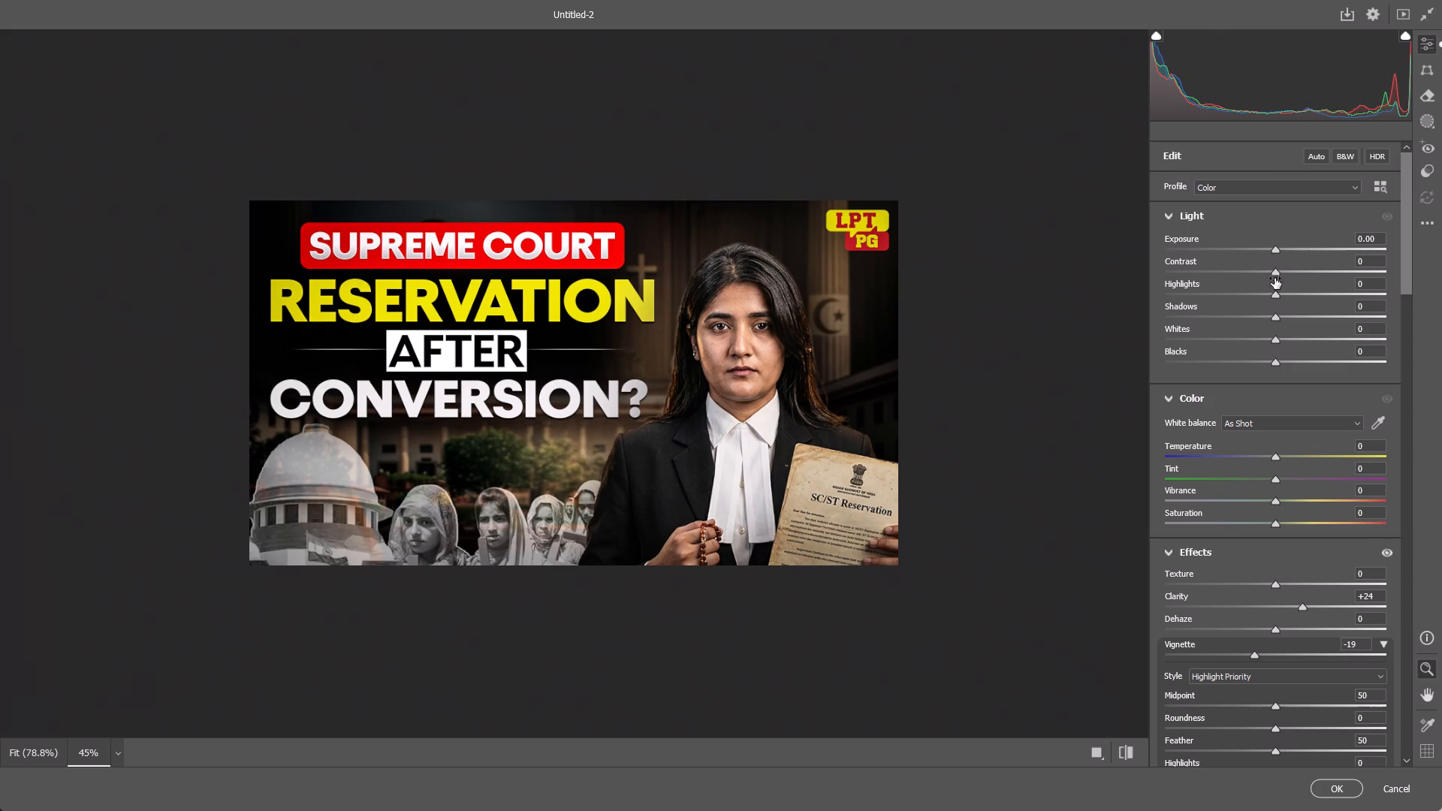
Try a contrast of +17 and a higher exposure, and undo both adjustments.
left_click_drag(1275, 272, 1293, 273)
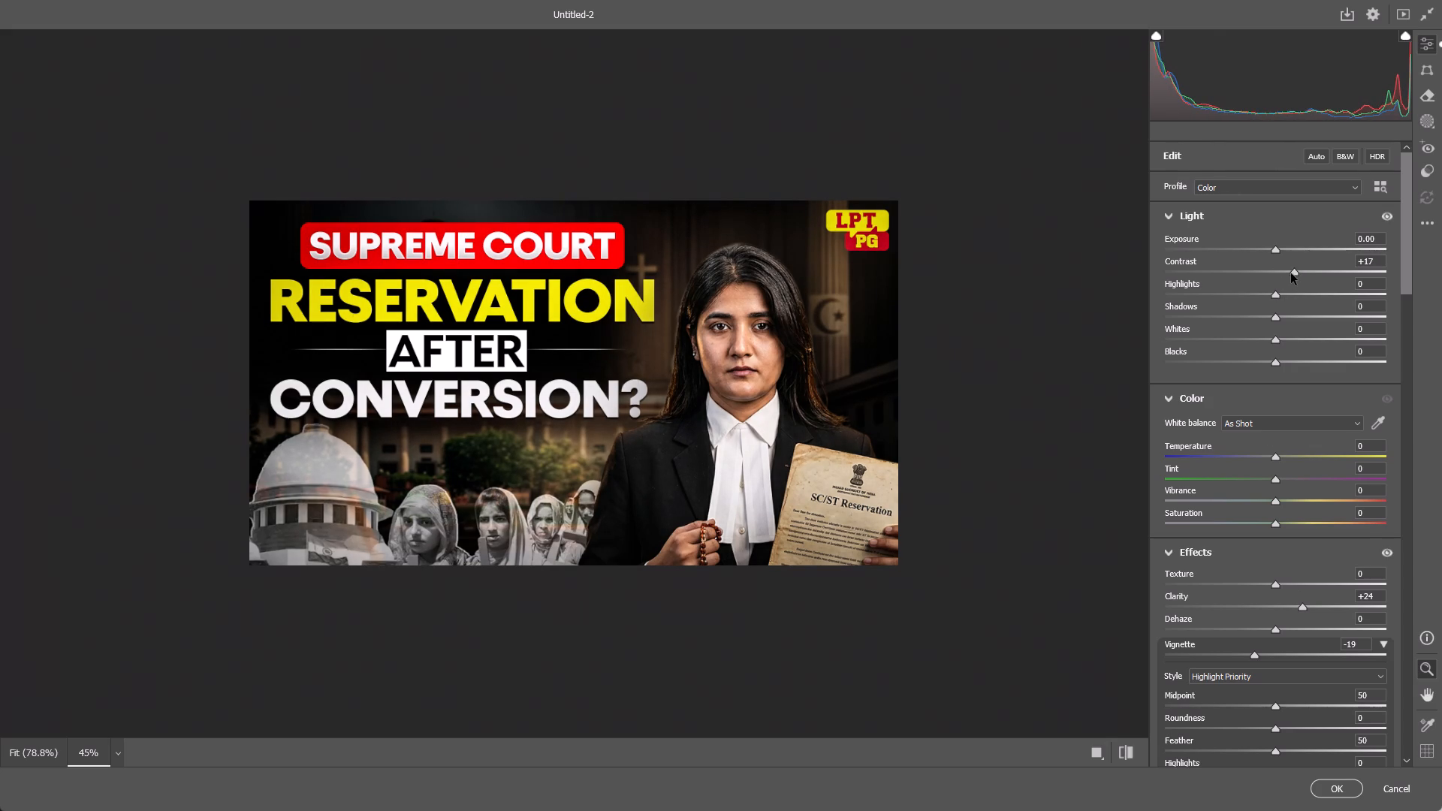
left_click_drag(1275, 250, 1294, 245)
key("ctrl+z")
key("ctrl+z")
Set the highlights to +12 and the contrast to +15 in the Camera Raw light settings.
left_click_drag(1278, 294, 1302, 294)
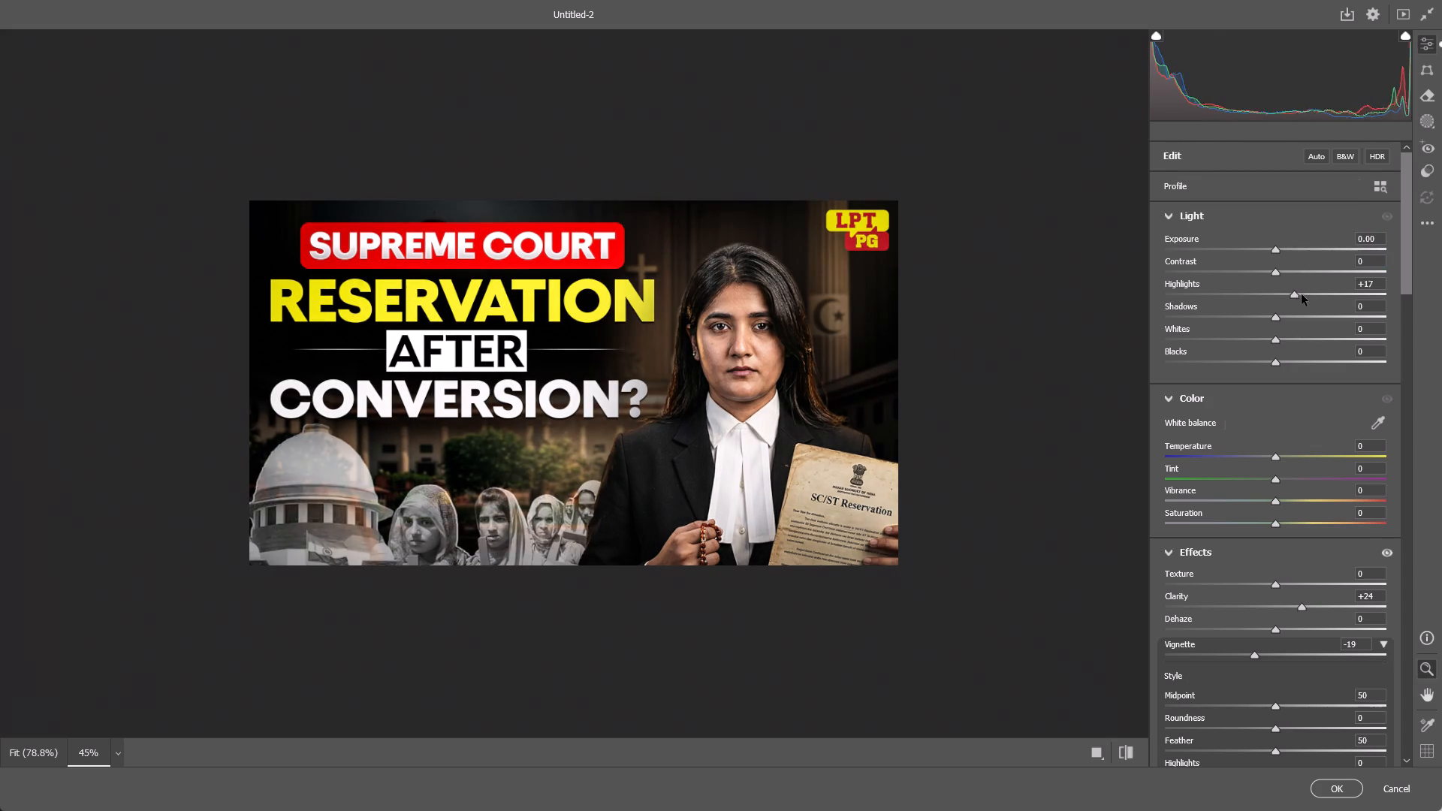
left_click_drag(1302, 294, 1292, 294)
left_click_drag(1278, 272, 1301, 270)
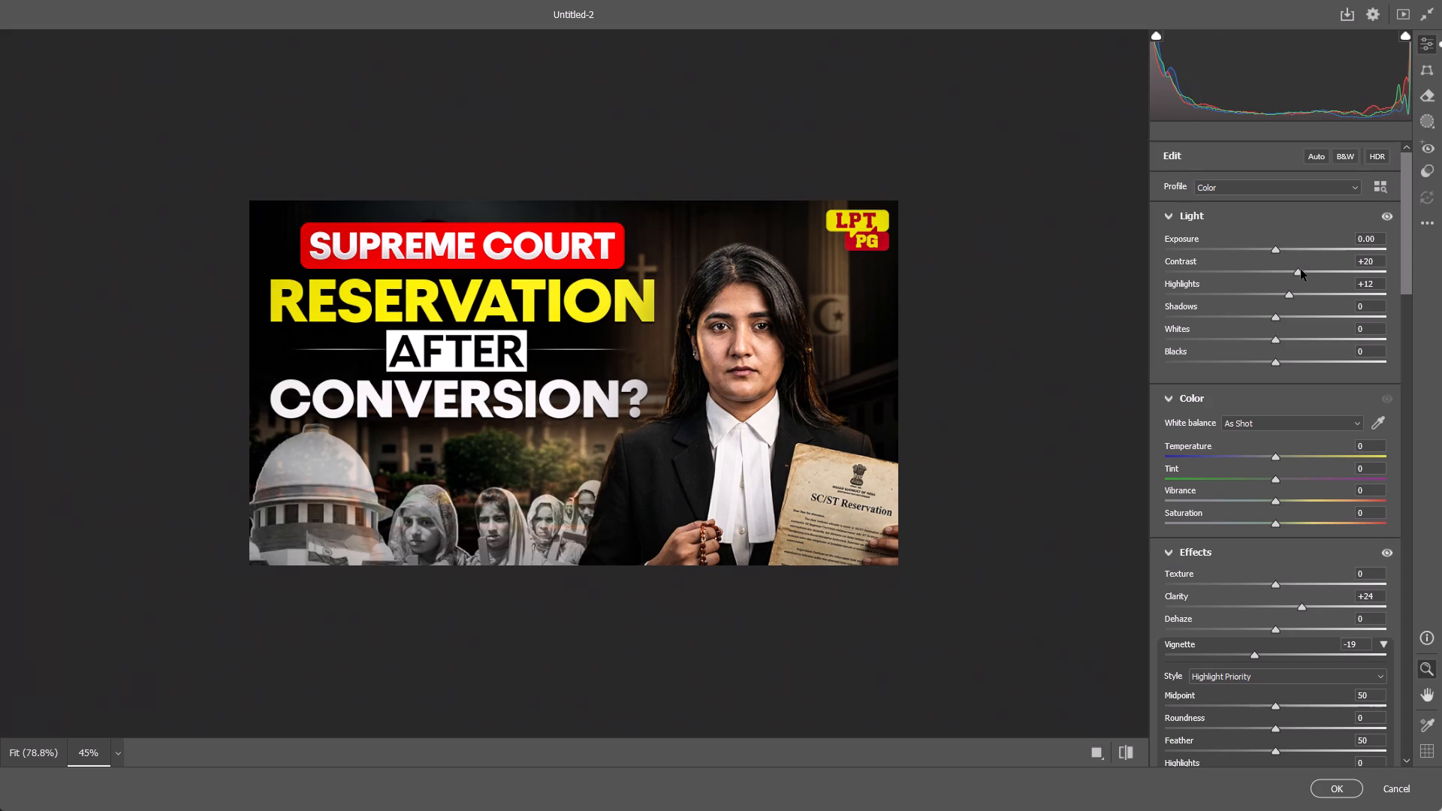
left_click_drag(1301, 270, 1295, 270)
Shape the vignette with a midpoint of 64, roundness of +39 and feather of 57.
left_click_drag(1281, 703, 1318, 699)
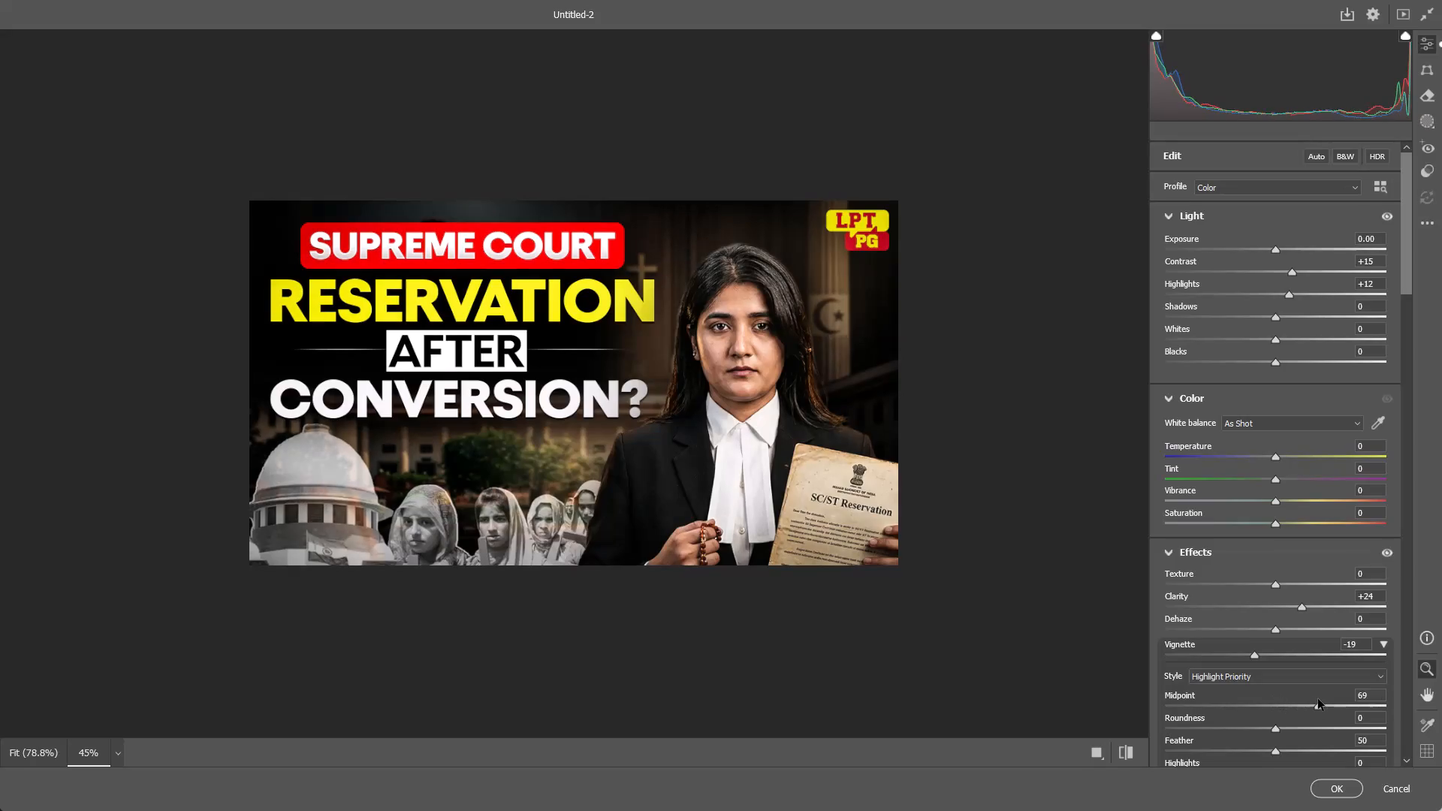
left_click_drag(1318, 699, 1306, 698)
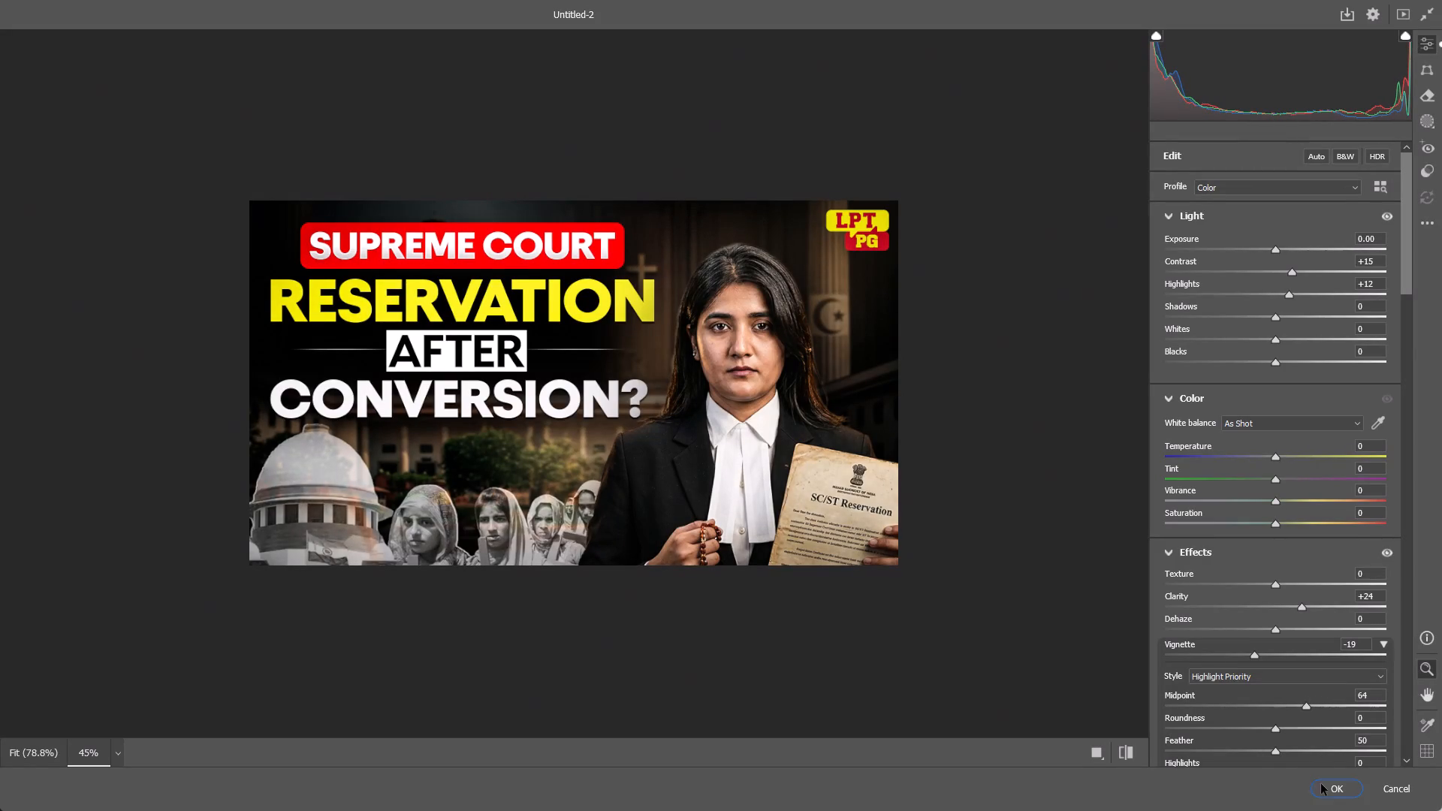
left_click_drag(1275, 729, 1319, 722)
left_click_drag(1278, 754, 1308, 747)
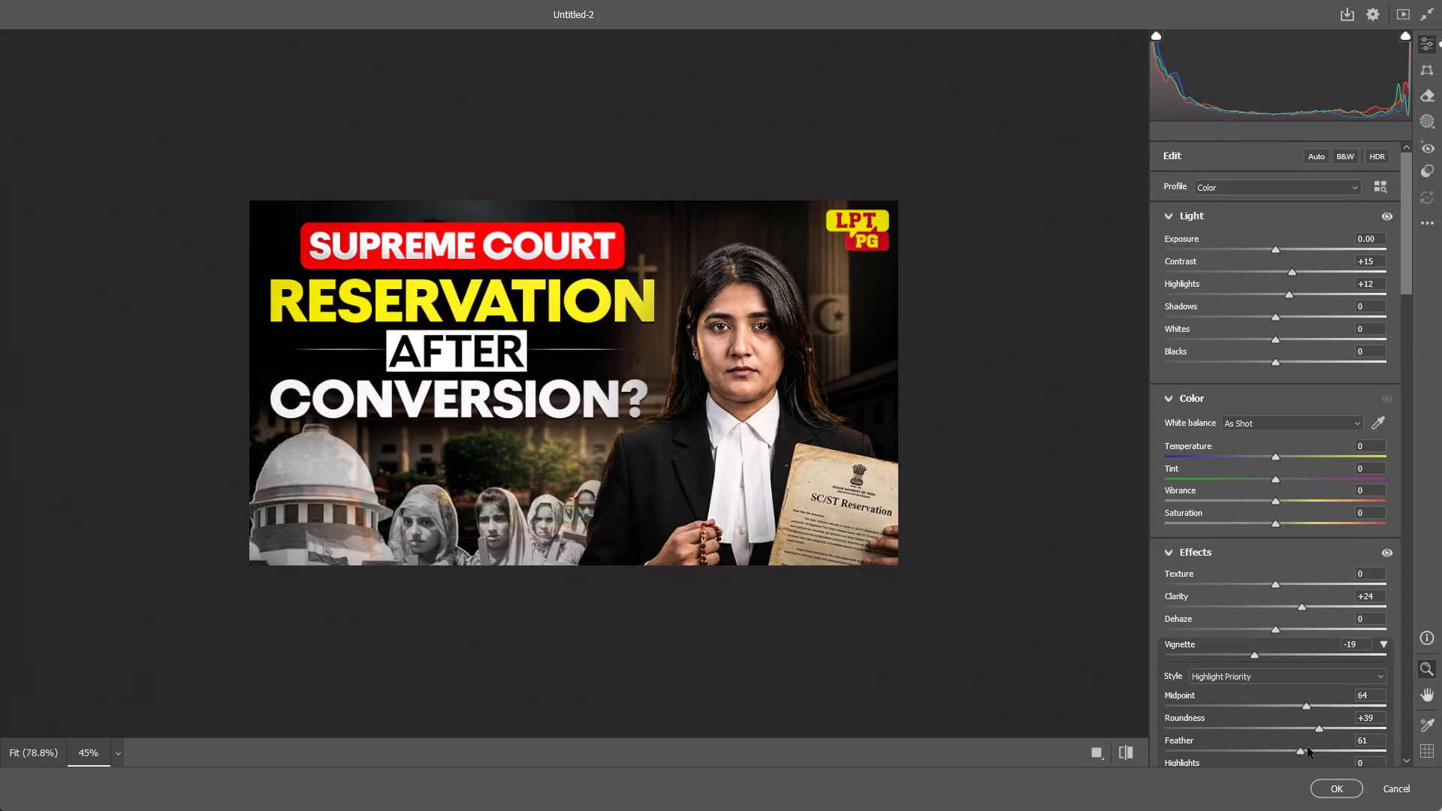
left_click_drag(1308, 747, 1294, 750)
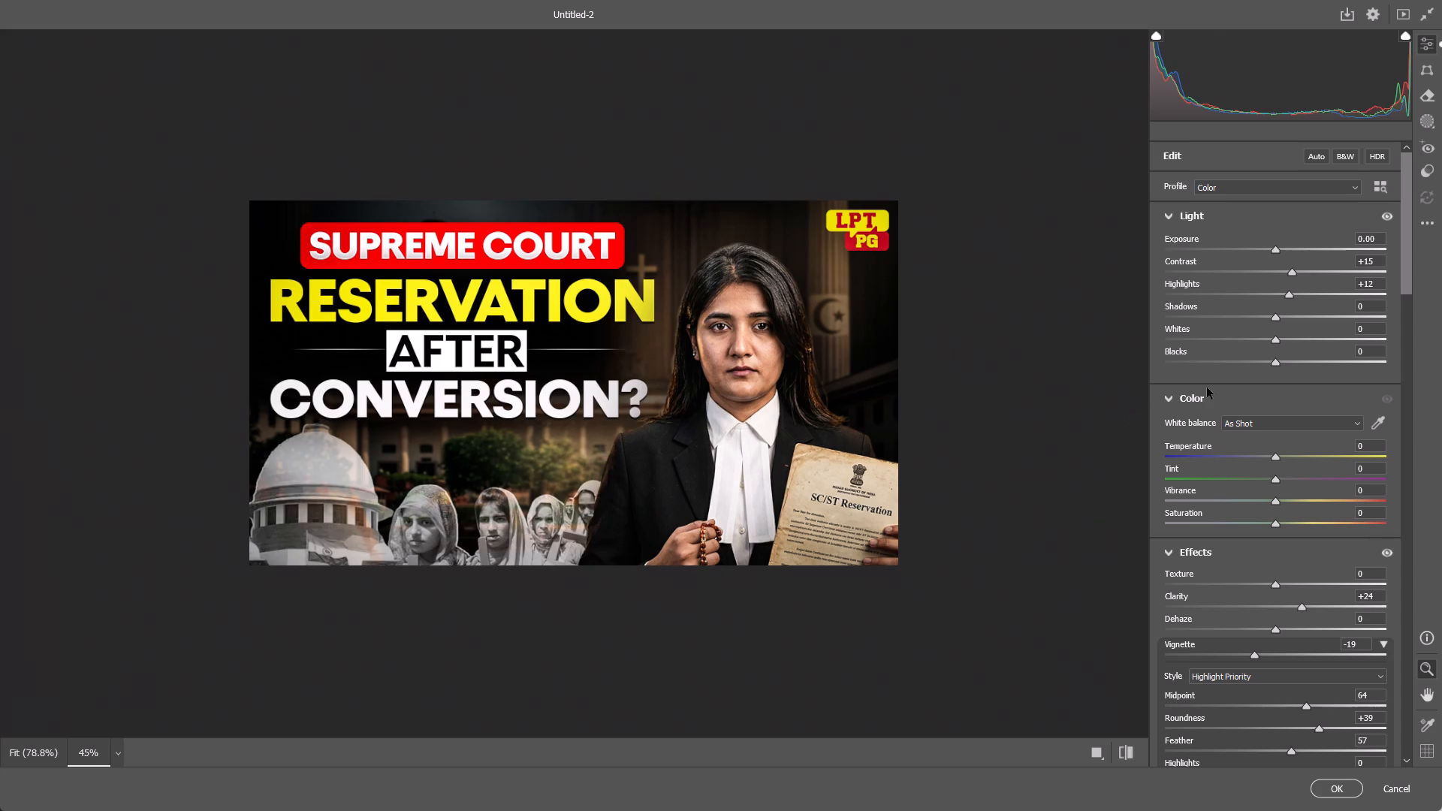
Lower the contrast to -9 and raise the clarity to +39.
left_click_drag(1288, 272, 1277, 271)
scroll(1288, 471, "down", 5)
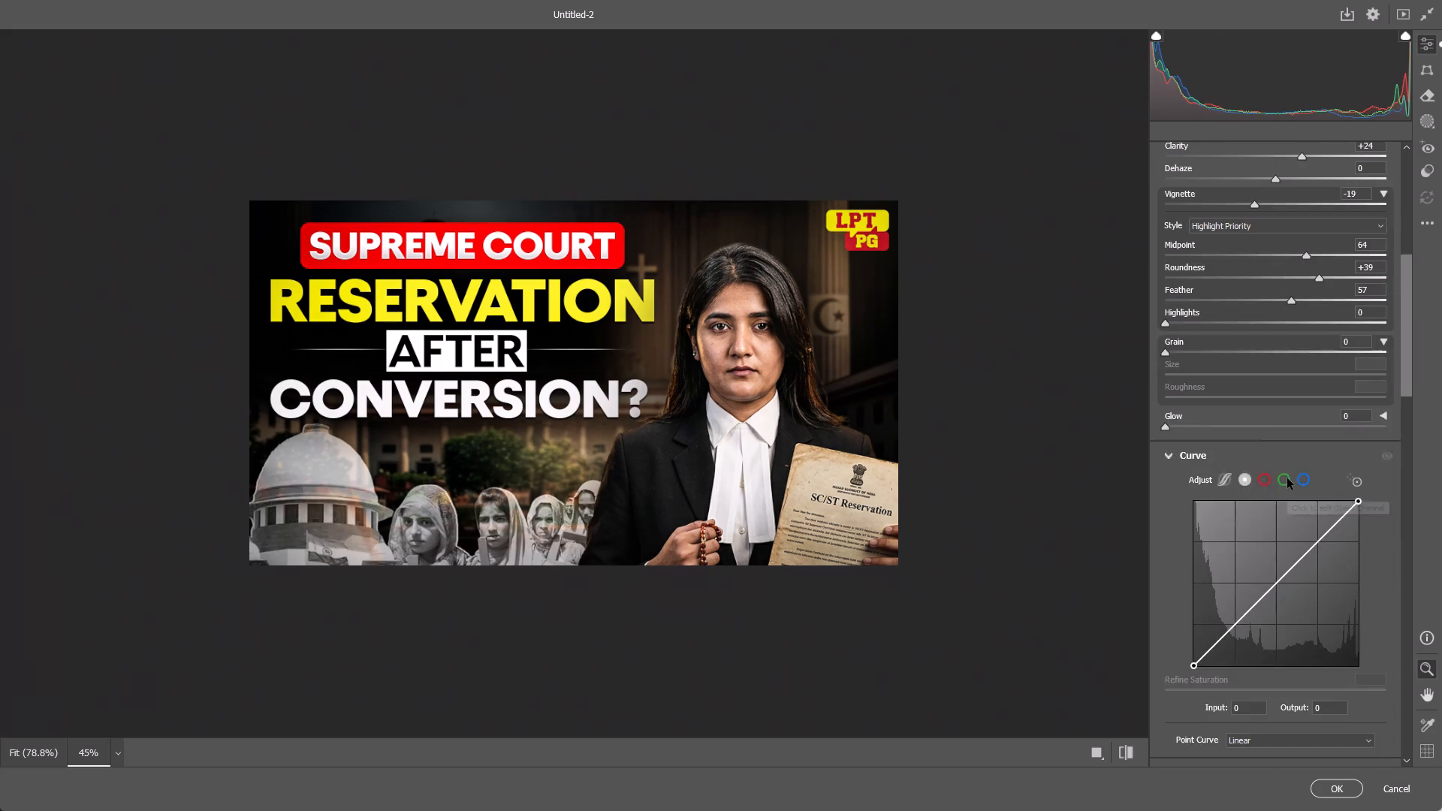
scroll(1287, 479, "up", 8)
left_click_drag(1284, 272, 1269, 275)
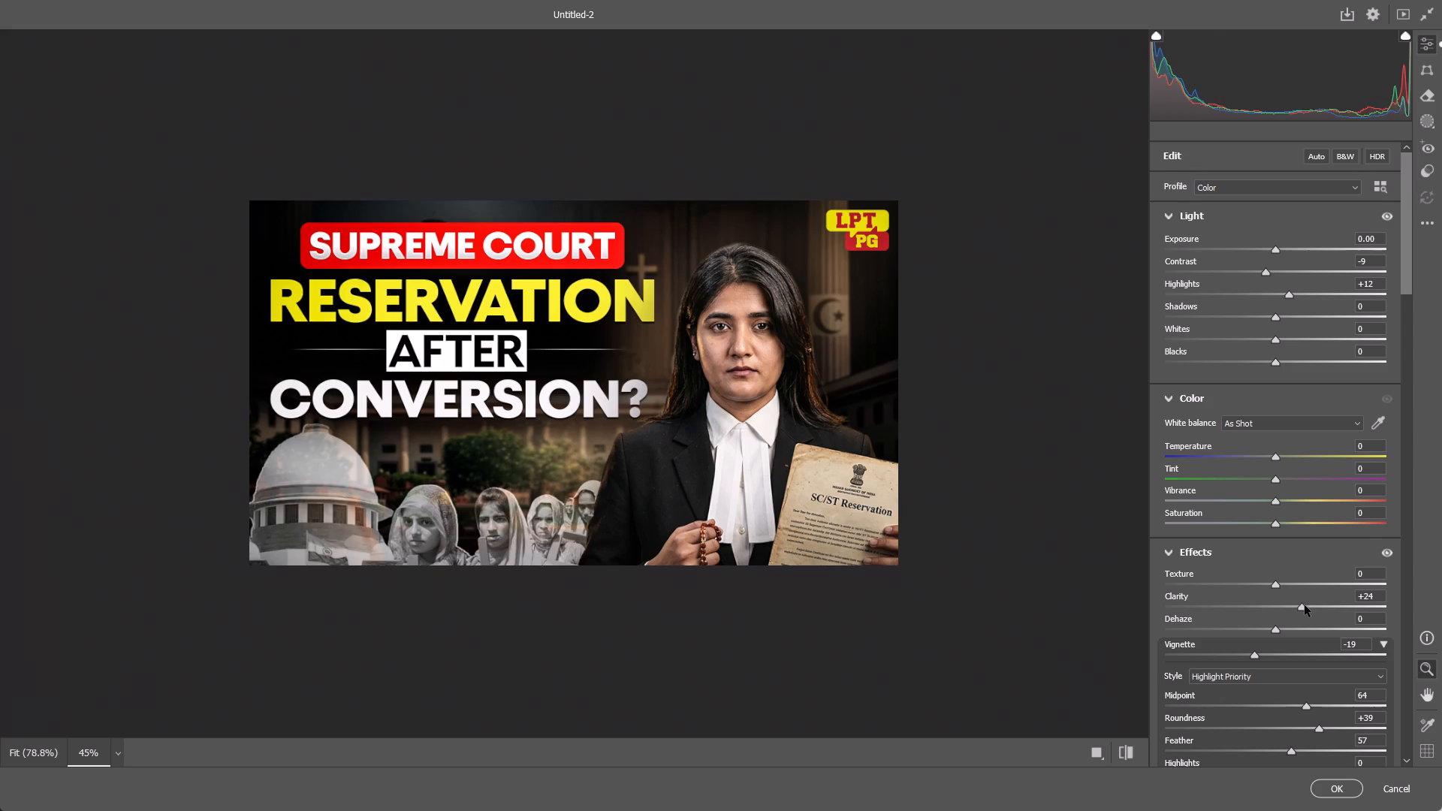
left_click_drag(1305, 605, 1322, 599)
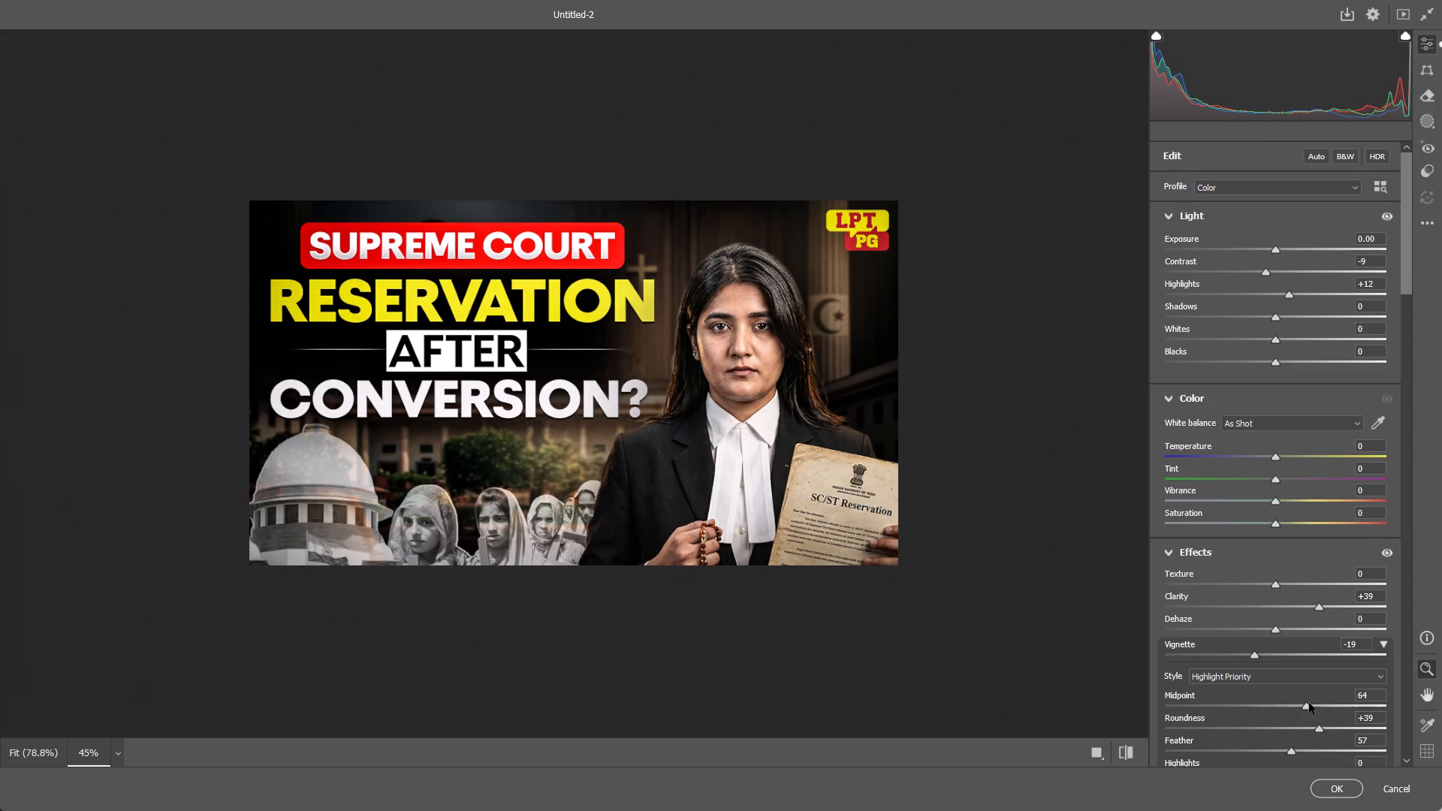
left_click(1309, 703)
In the Color Mixer, set the saturation of reds to +27, oranges to +6 and yellows to +24.
scroll(1250, 645, "down", 2)
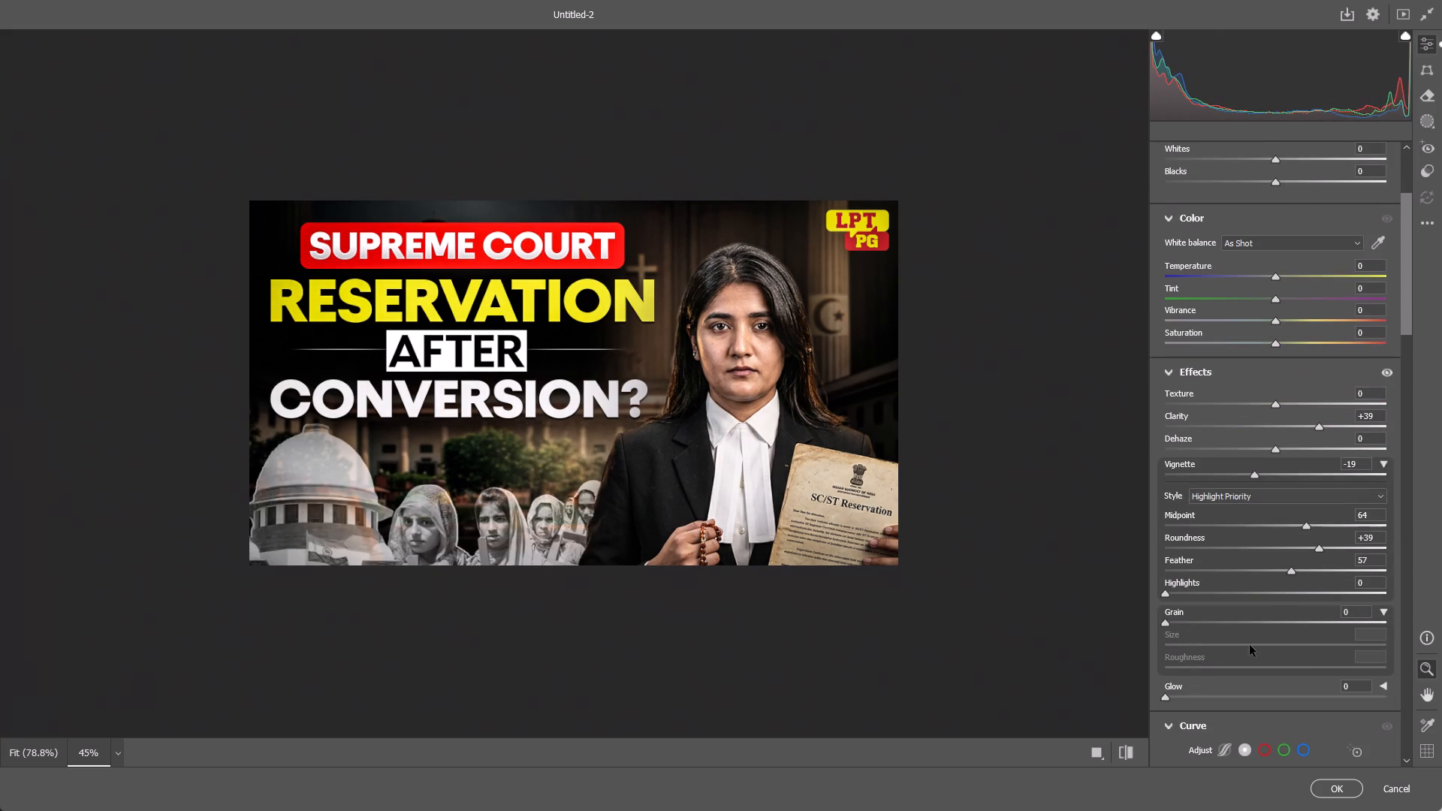
scroll(1243, 623, "down", 7)
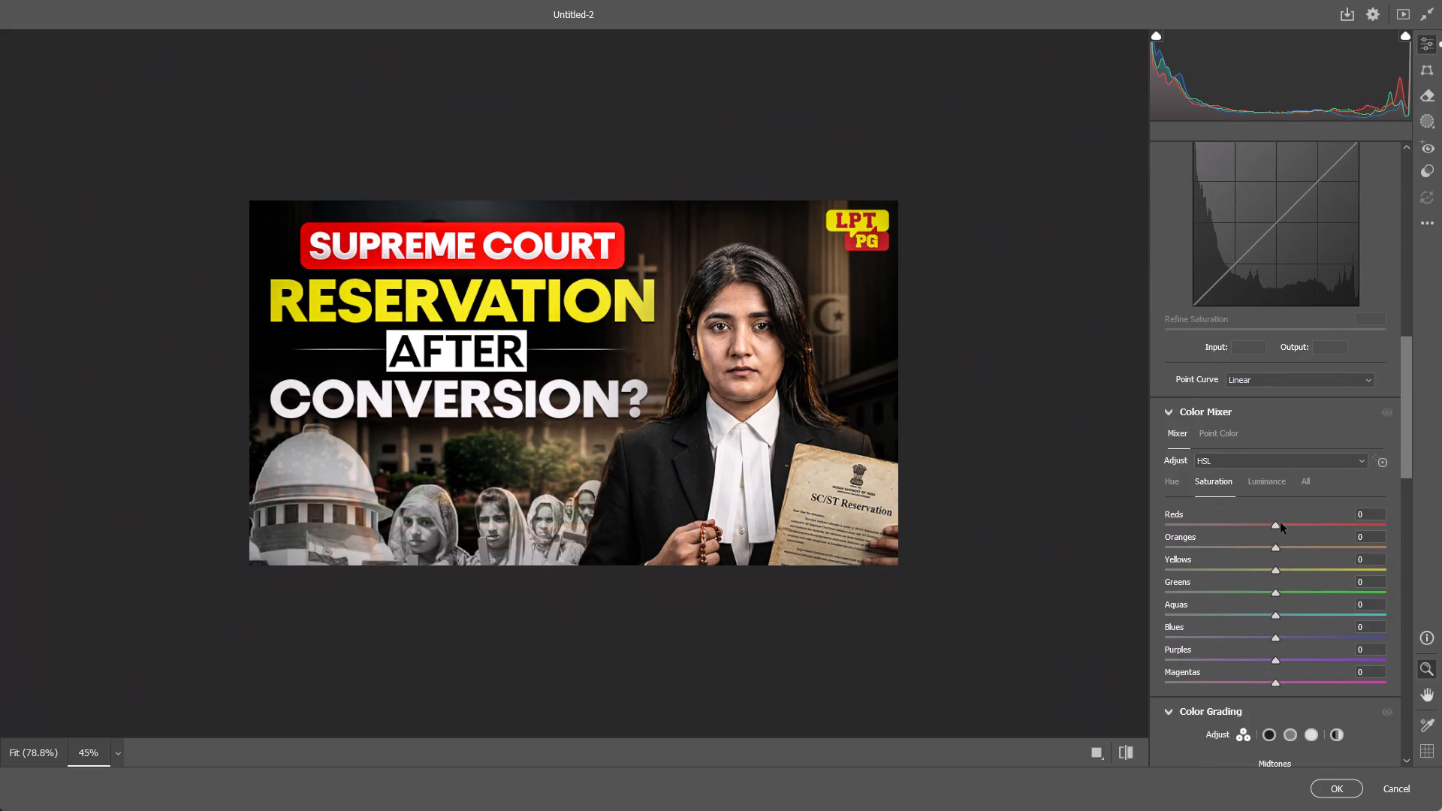
left_click_drag(1278, 522, 1308, 514)
left_click_drag(1278, 549, 1322, 544)
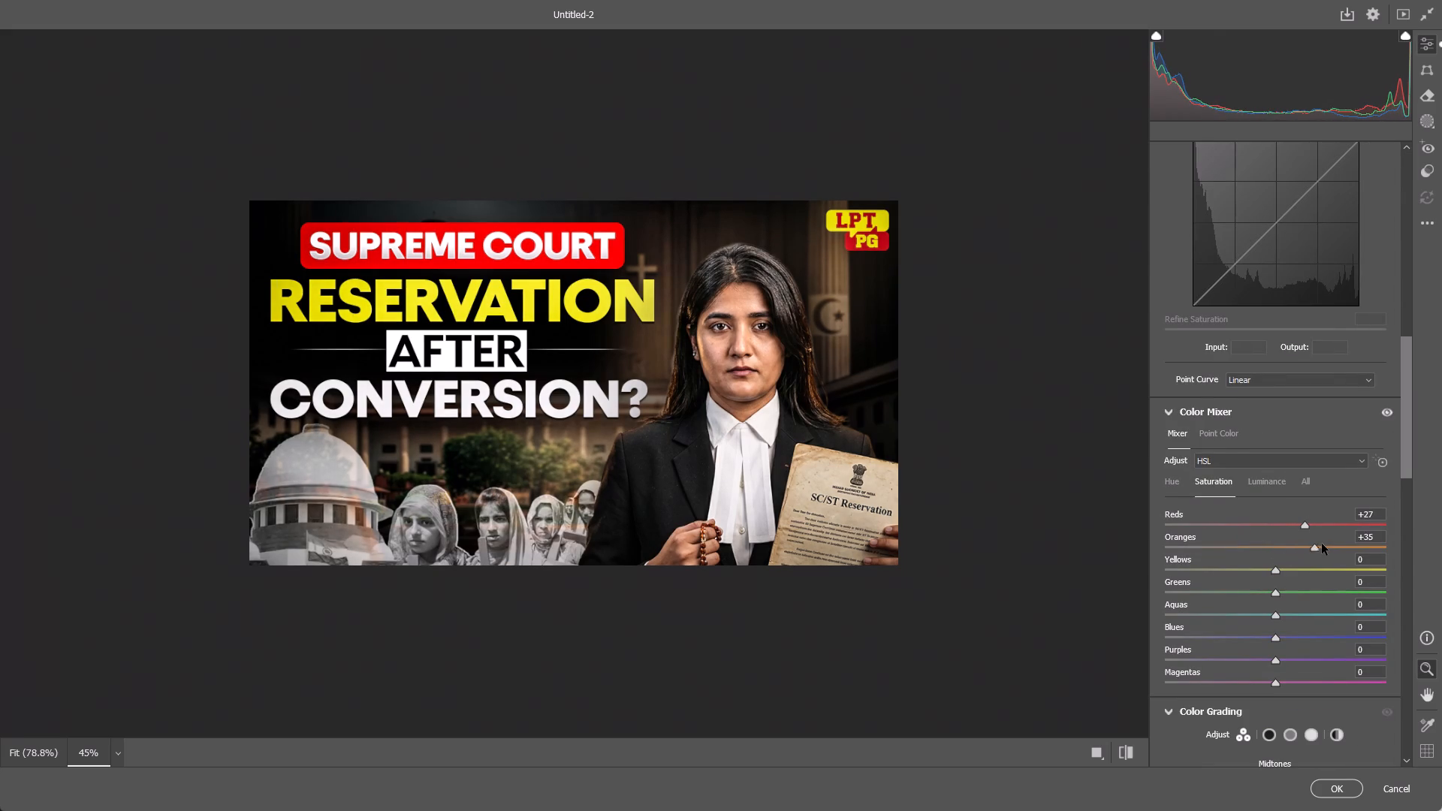
left_click_drag(1322, 544, 1304, 551)
left_click_drag(1278, 568, 1291, 566)
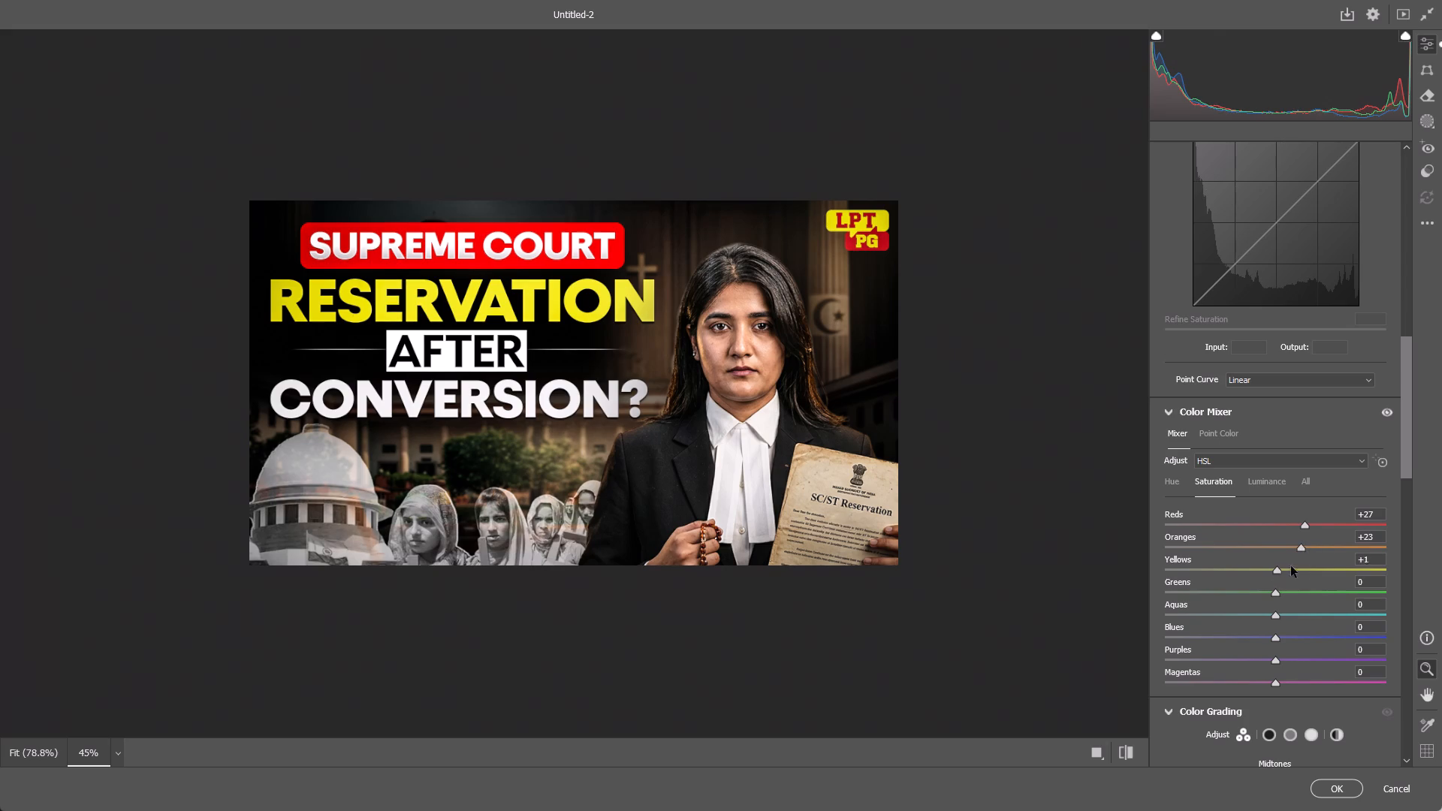
left_click_drag(1291, 566, 1305, 563)
left_click_drag(1296, 545, 1284, 544)
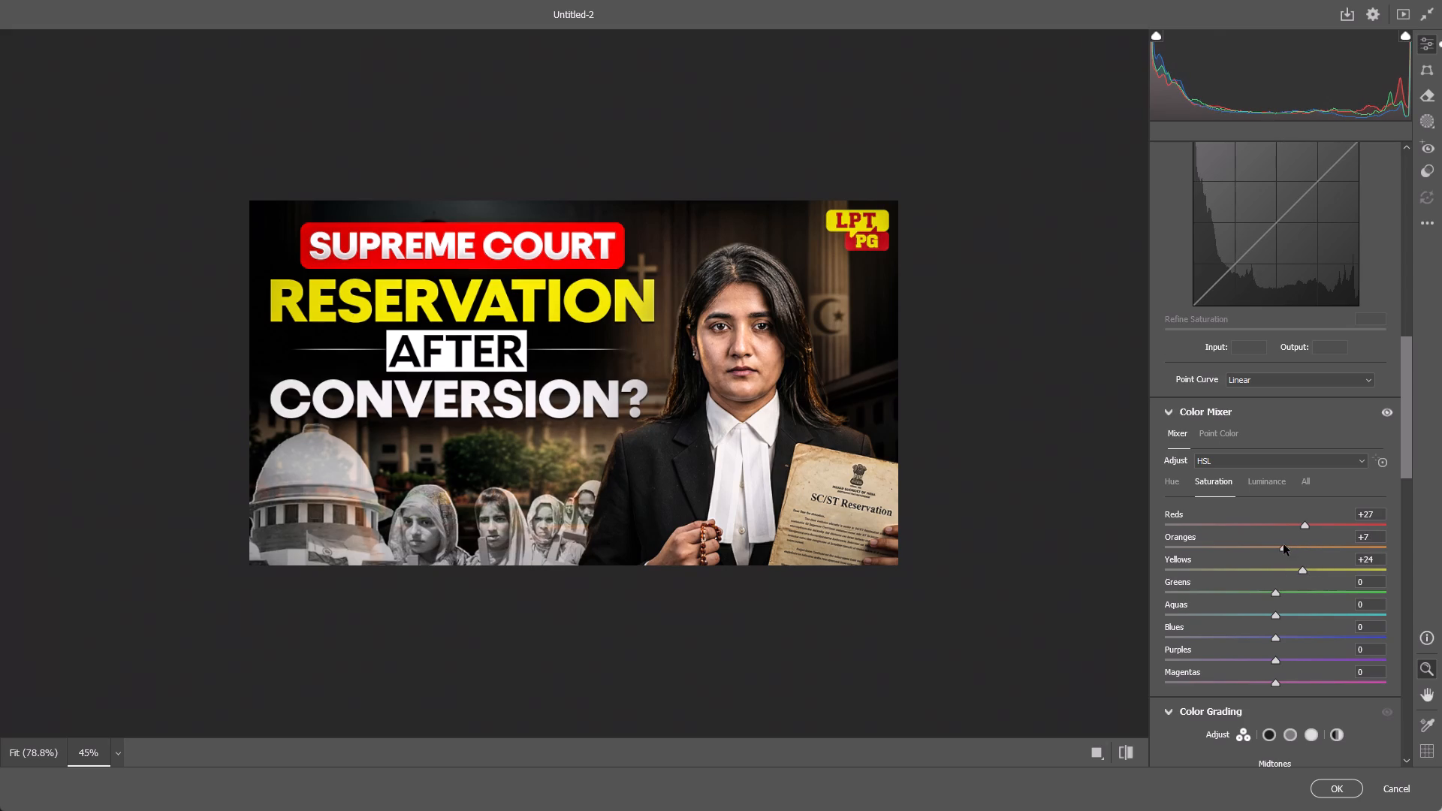
left_click_drag(1284, 544, 1282, 544)
Set the saturation of aquas to +18, blues to +12 and purples to +7, and apply the Camera Raw filter.
left_click_drag(1275, 614, 1303, 608)
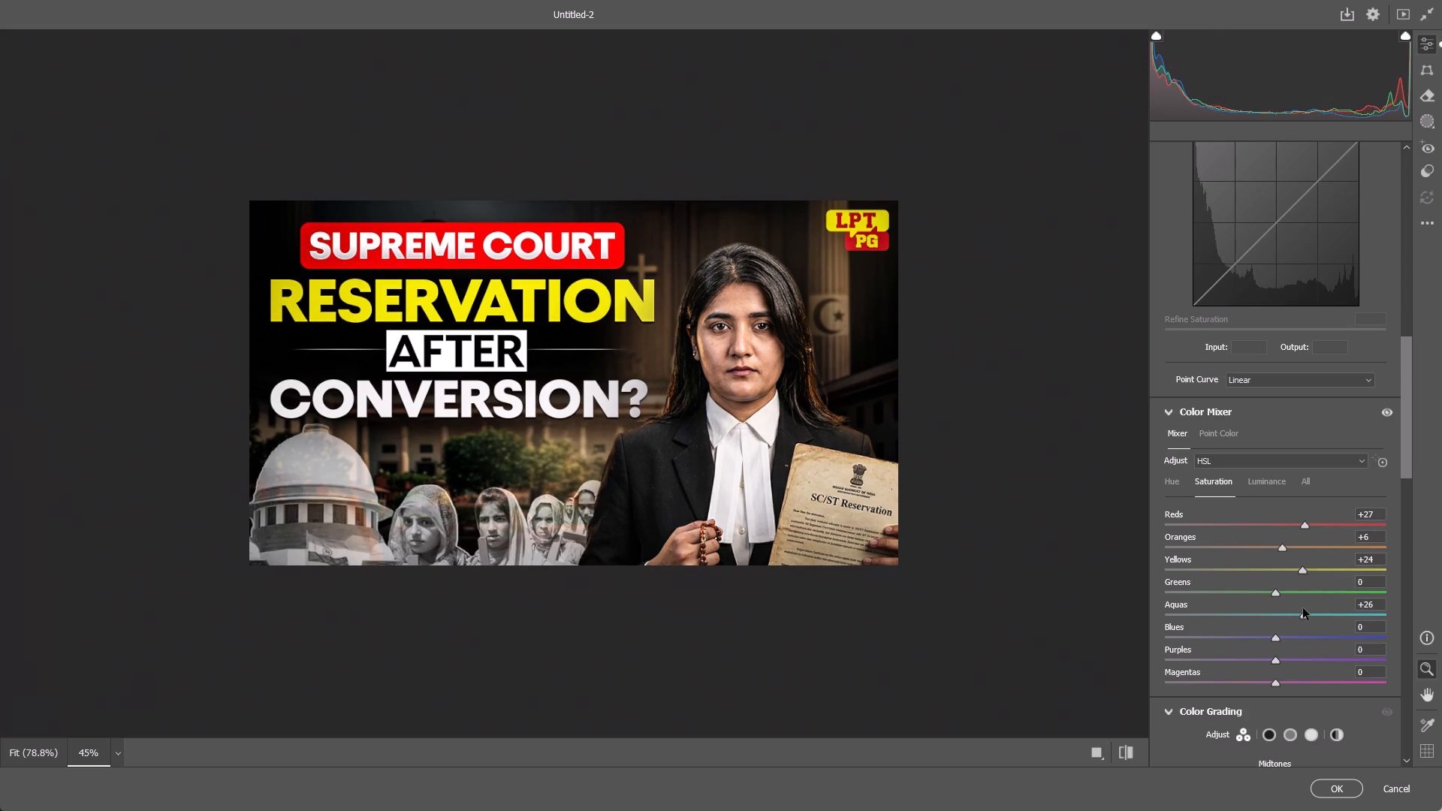
left_click_drag(1303, 608, 1294, 610)
left_click_drag(1275, 636, 1289, 632)
left_click_drag(1275, 660, 1283, 656)
key("Return")
Examine the colour-graded thumbnail at closer range.
scroll(517, 279, "up", 2, "ctrl")
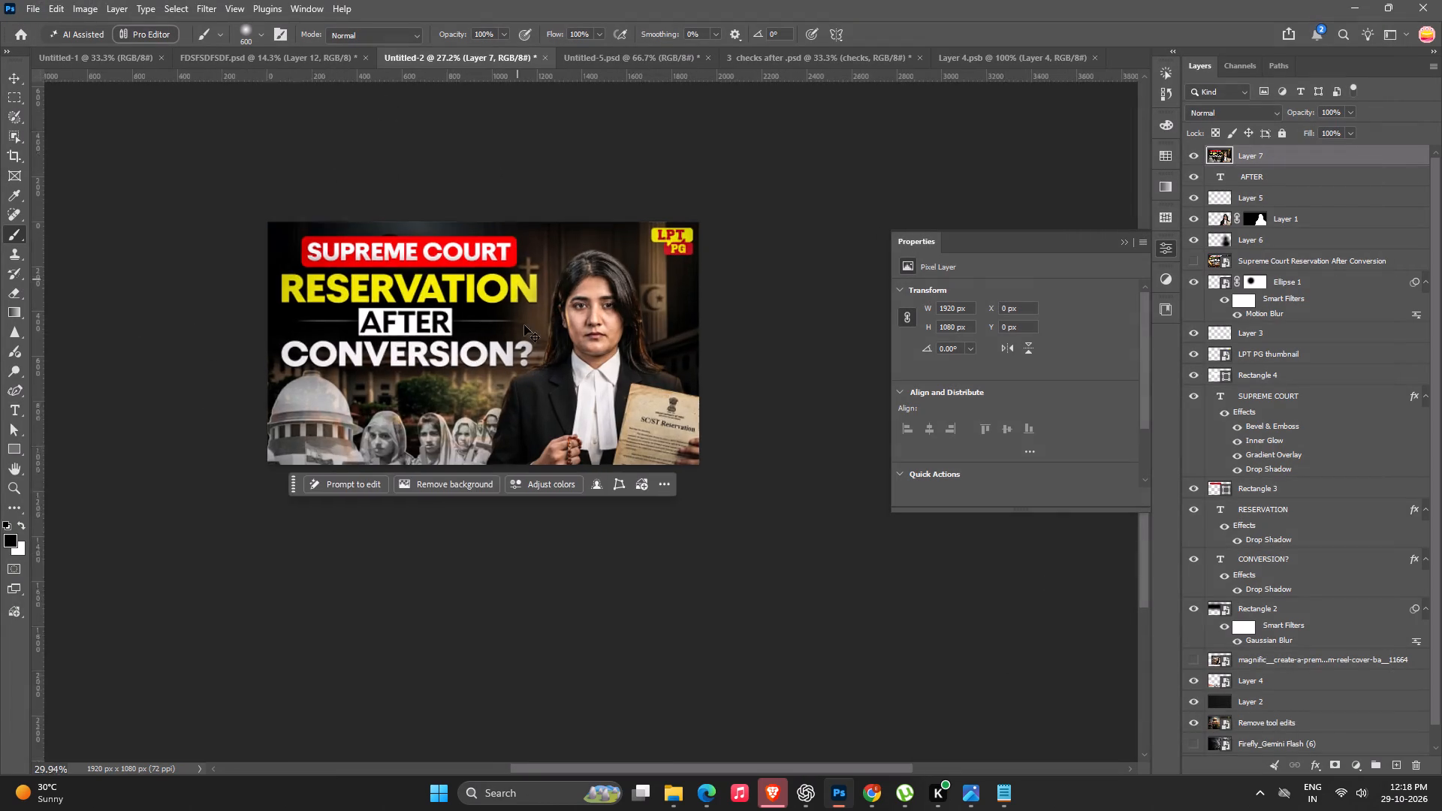
scroll(524, 325, "up", 4, "ctrl")
key("space")
key("space")
key("space")
key("space")
key("space")
left_click_drag(590, 390, 617, 402)
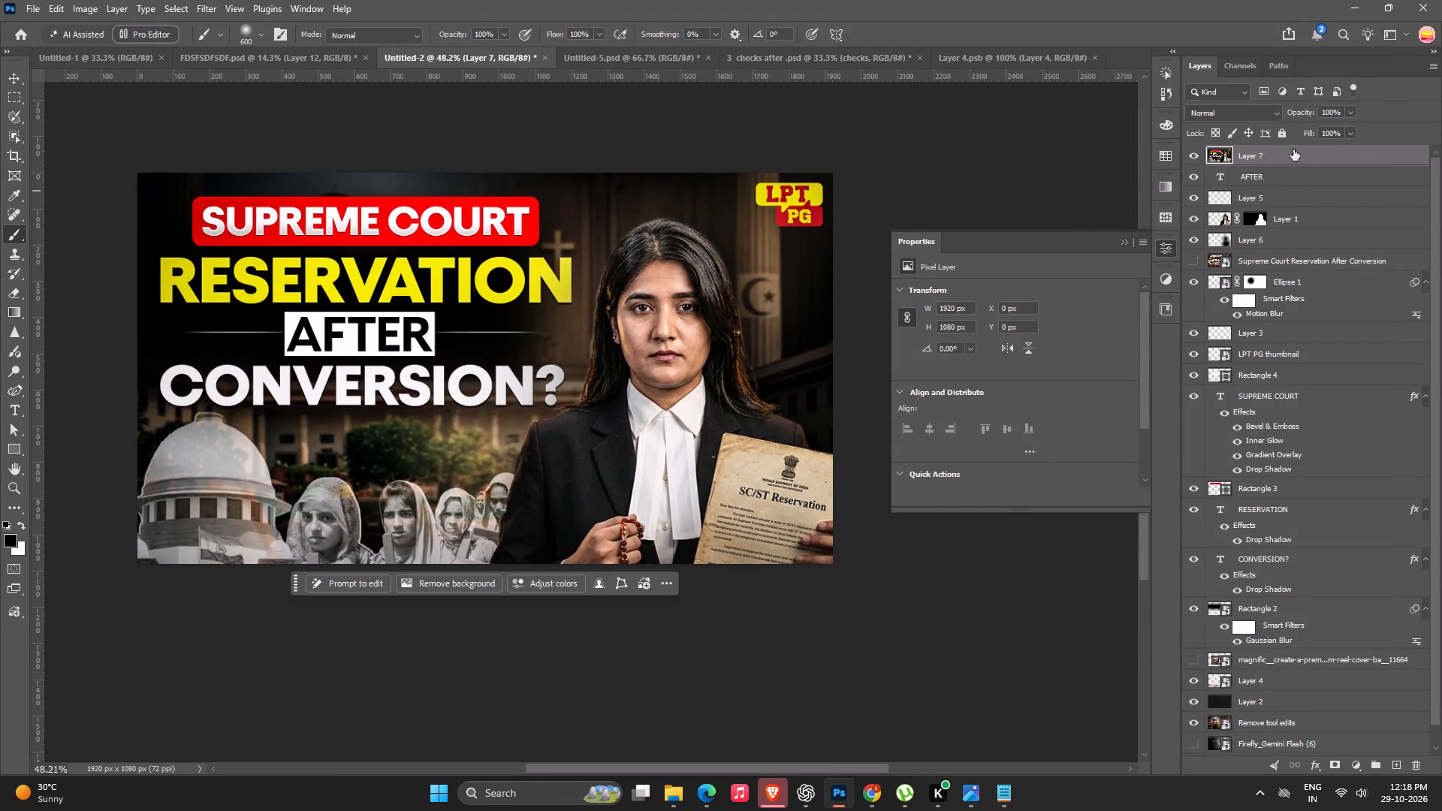
Copy the entire canvas as a merged image to the clipboard and clear the selection.
key("ctrl+s")
left_click(955, 482)
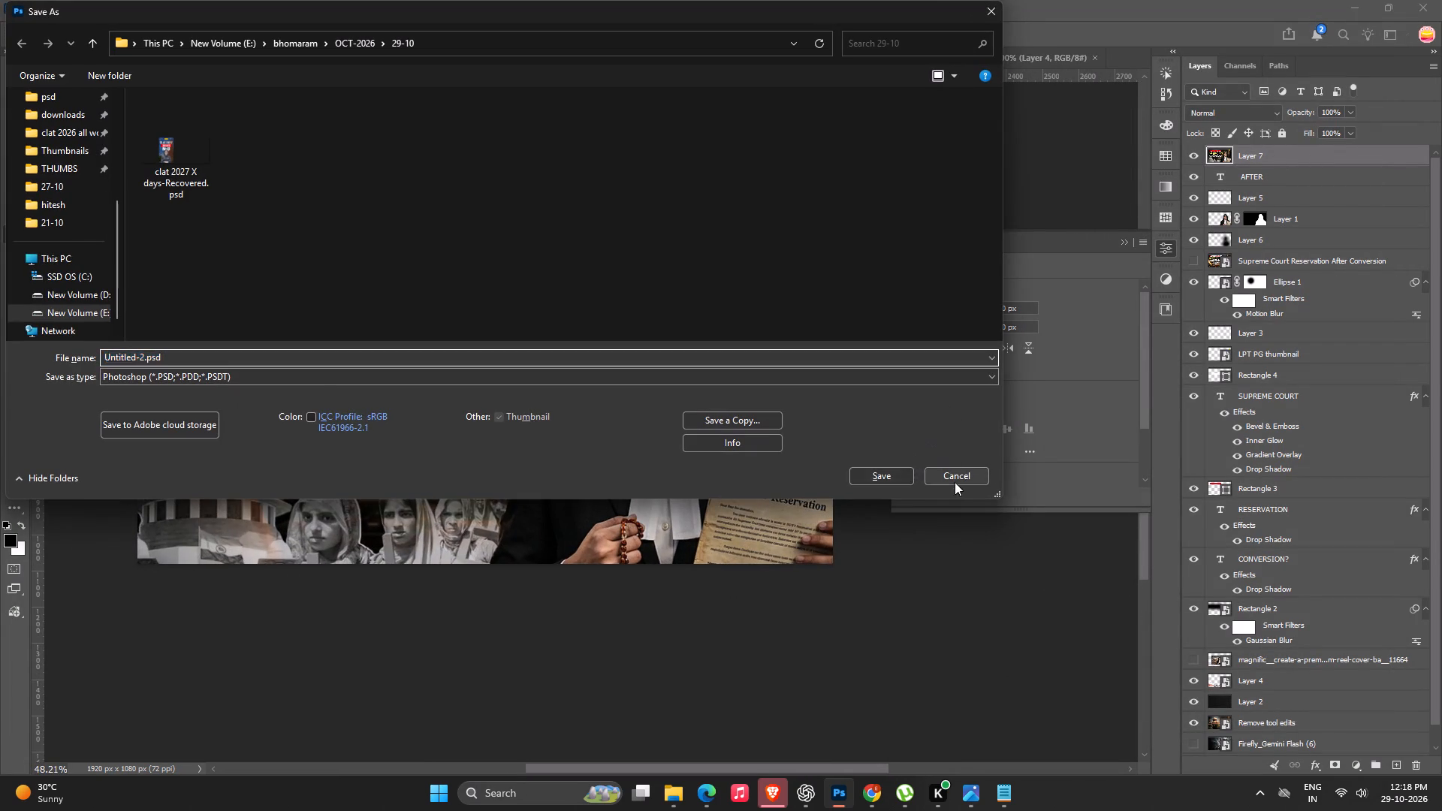
key("ctrl+a")
key("ctrl+shift+c")
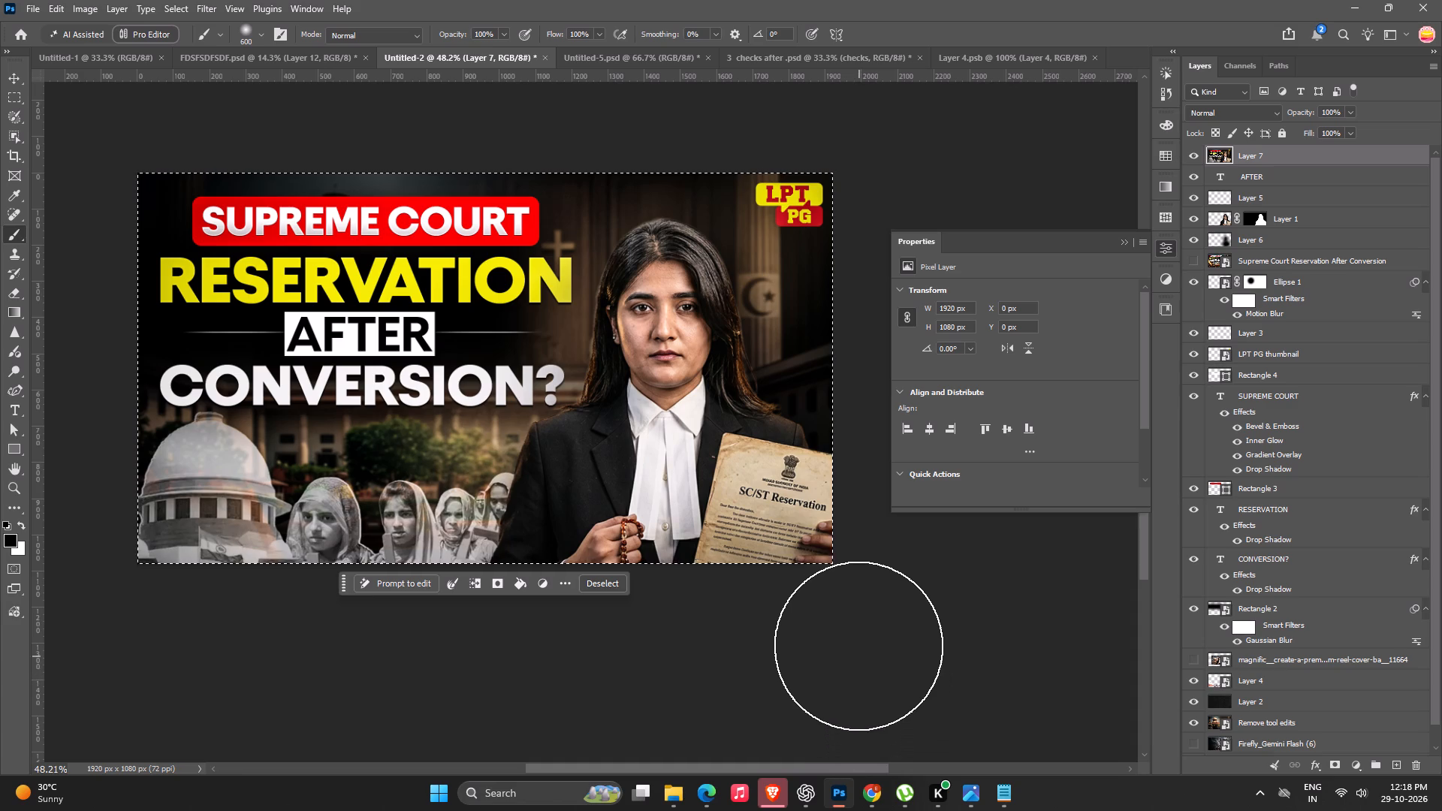
key("ctrl+d")
Place the Firefly court image of the smiling woman in the LPT jacket from Downloads into the thumbnail, over its right half.
left_click(679, 788)
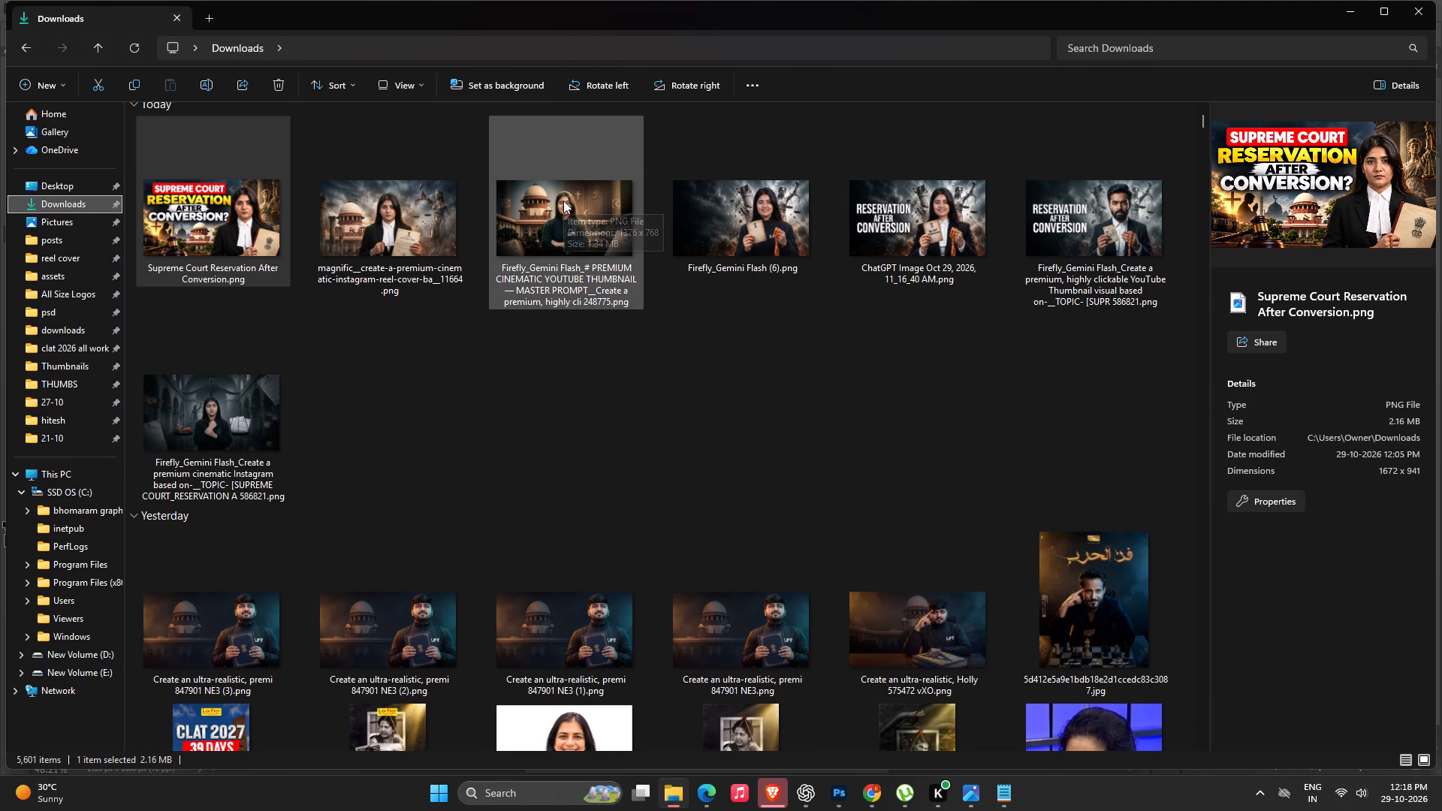
left_click_drag(563, 200, 856, 761)
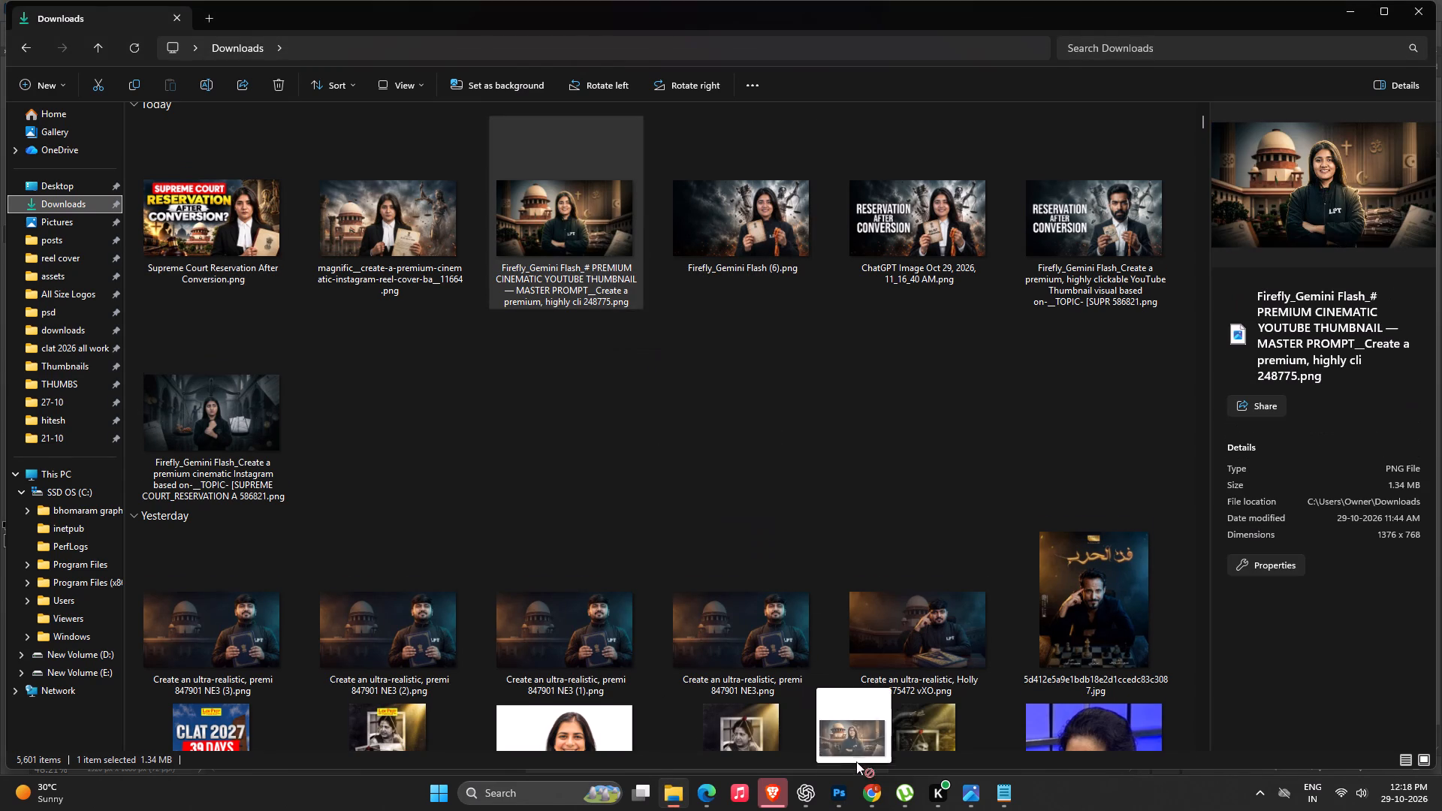
left_click_drag(856, 761, 635, 369)
left_click_drag(599, 387, 698, 389)
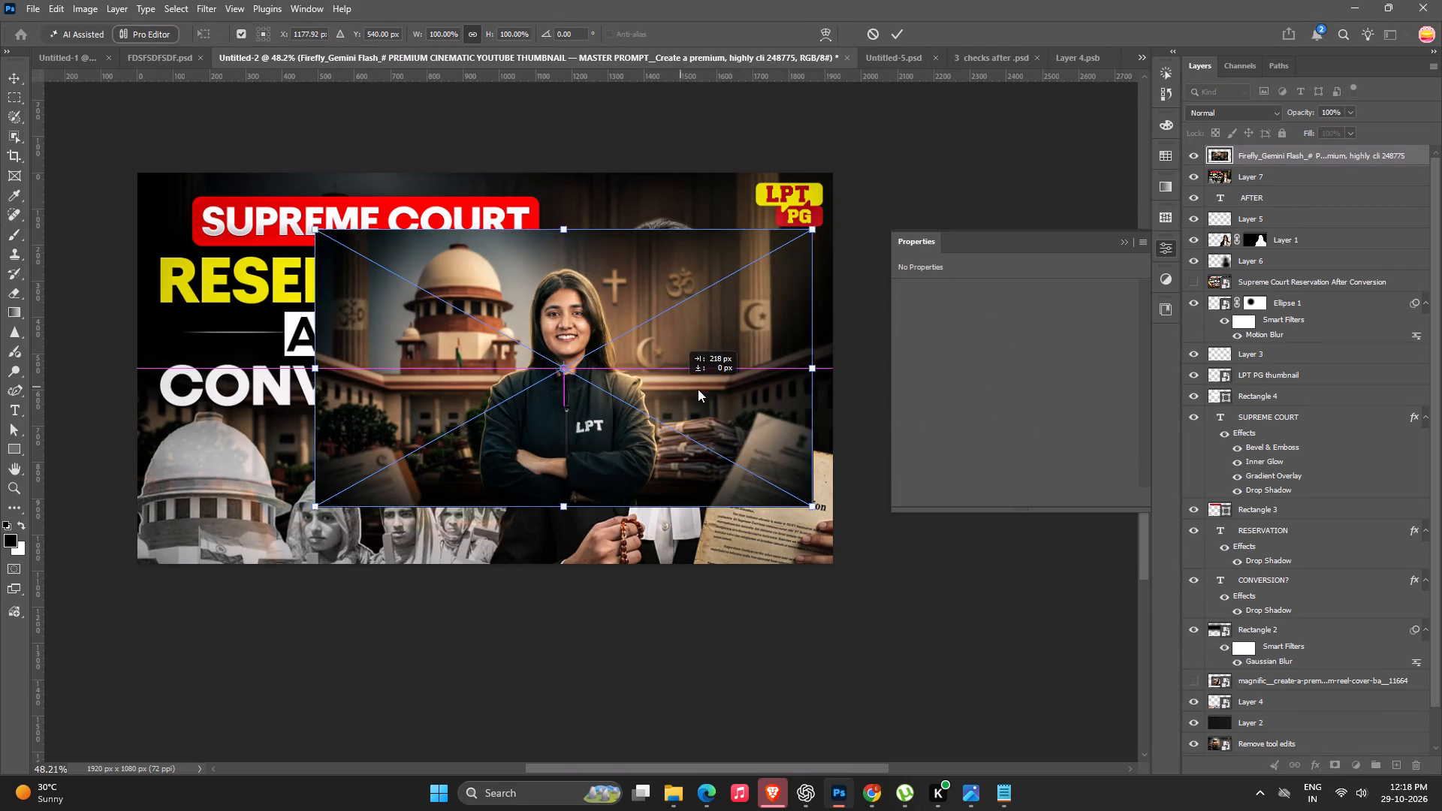
left_click_drag(698, 389, 774, 384)
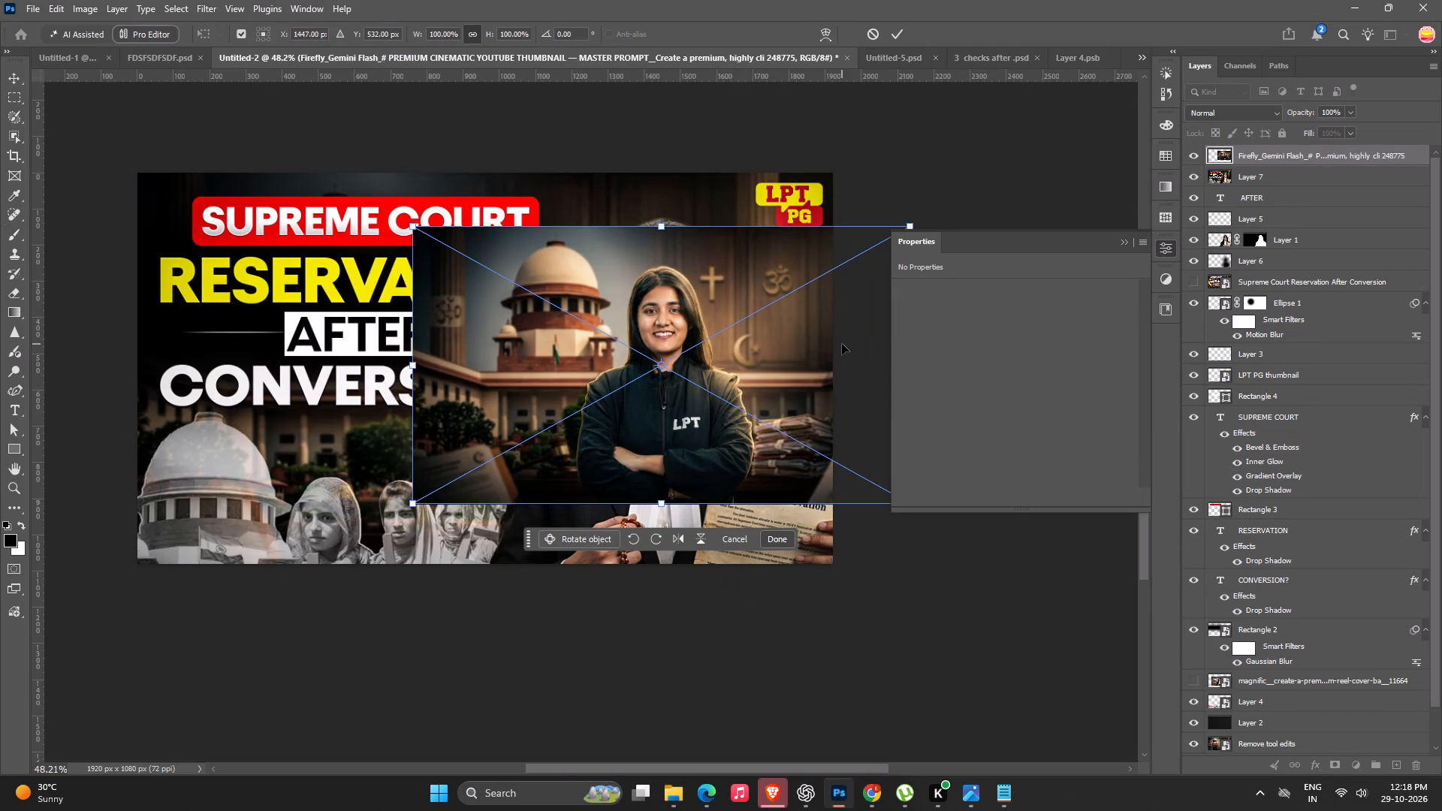
left_click(895, 35)
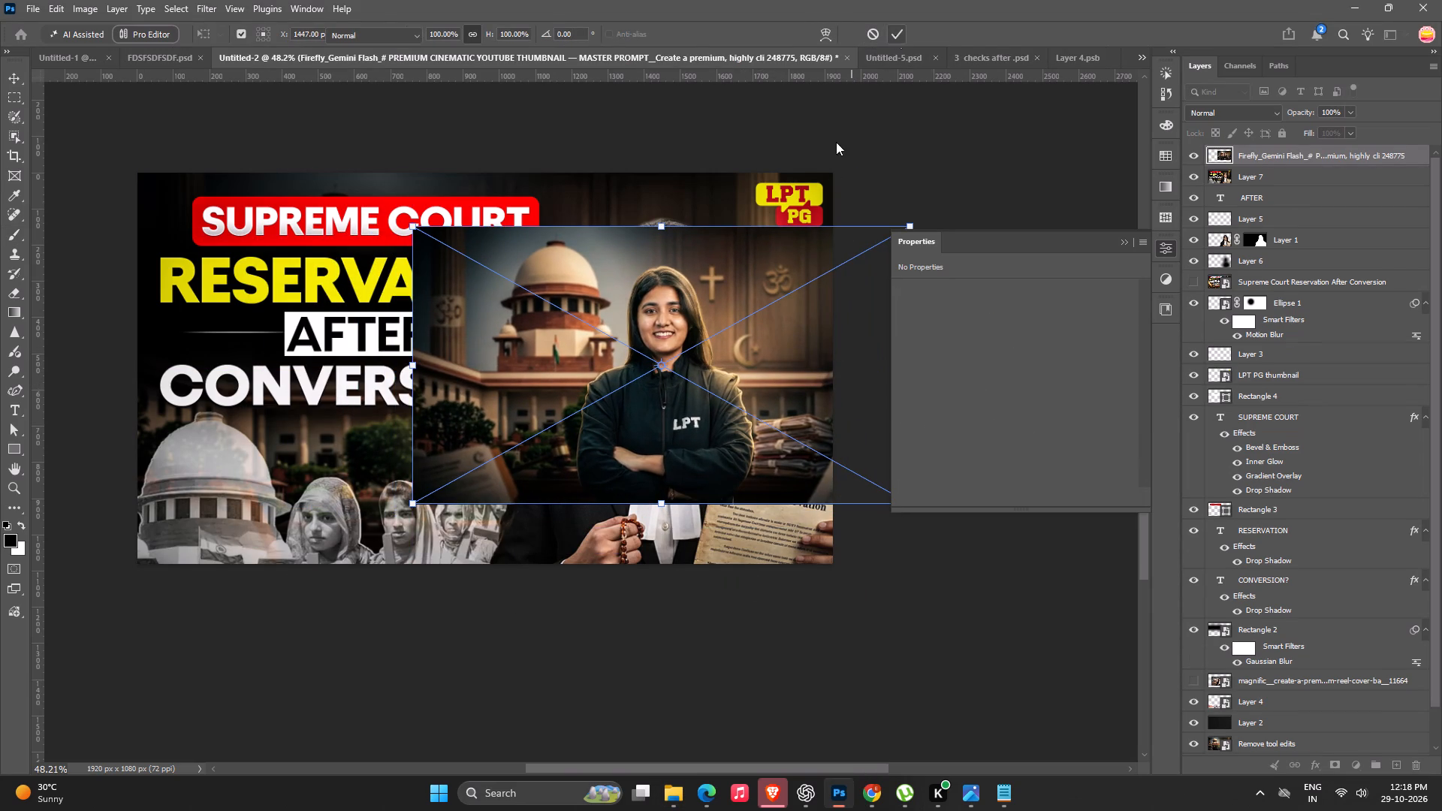
Move the placed Firefly image down and left to about X 606 px, Y 439 px on the canvas.
left_click_drag(648, 419, 596, 492)
left_click(668, 290)
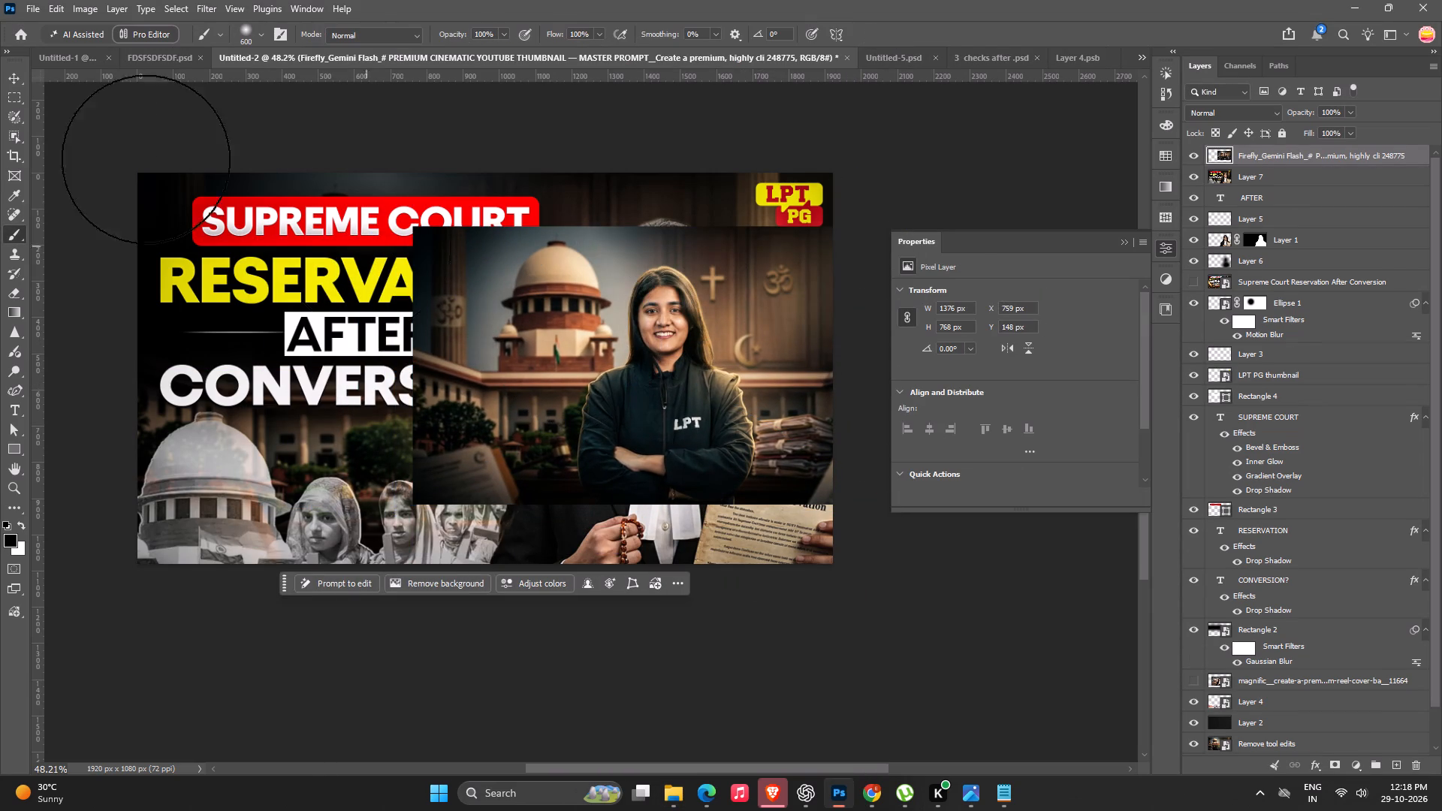
left_click(0, 77)
left_click(26, 81)
left_click_drag(497, 318, 439, 501)
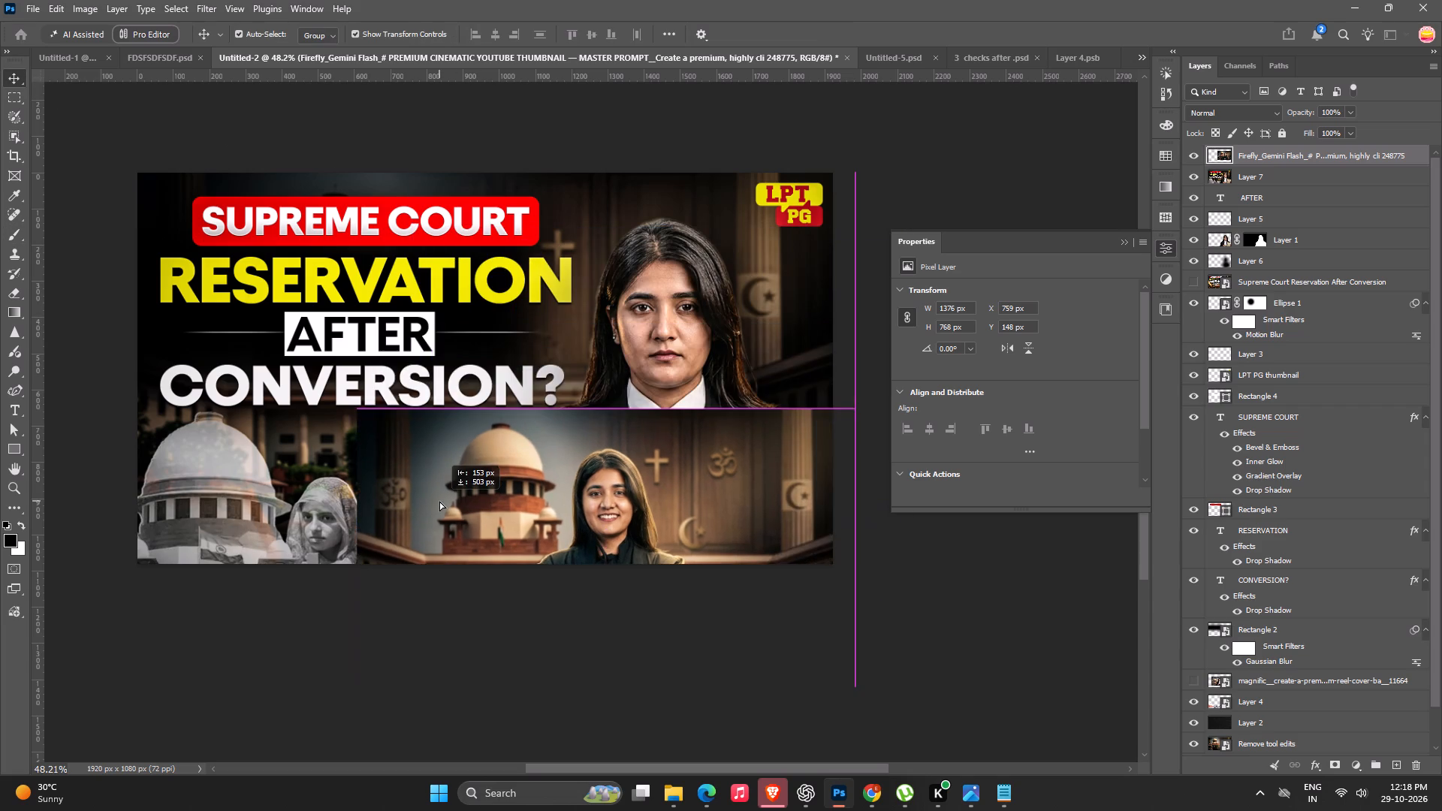
left_click_drag(439, 501, 439, 422)
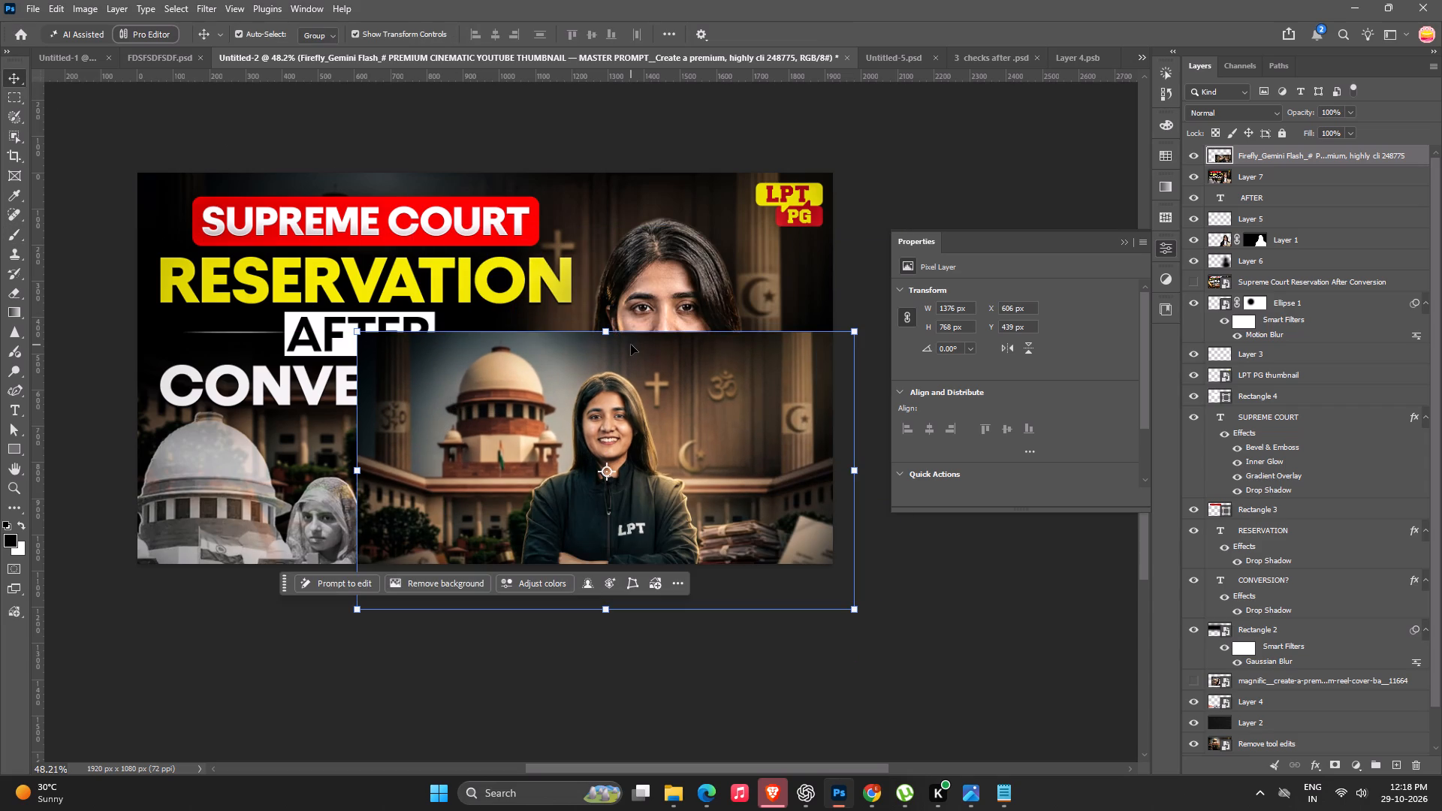
Select the smiling woman in the placed image, copy her to a new layer and delete the placed image.
left_click(583, 585)
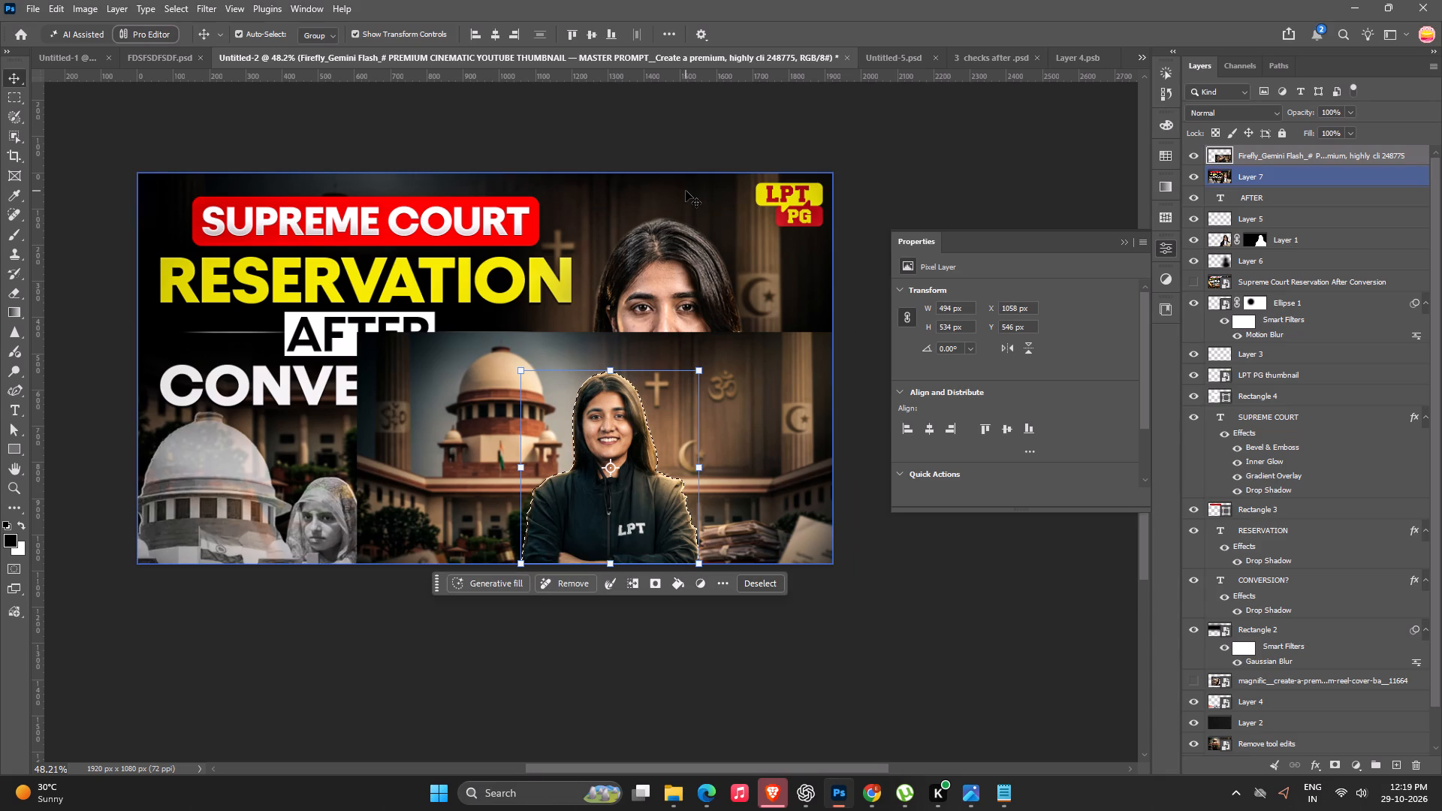
key("ctrl+j")
left_click(1293, 171)
key("Delete")
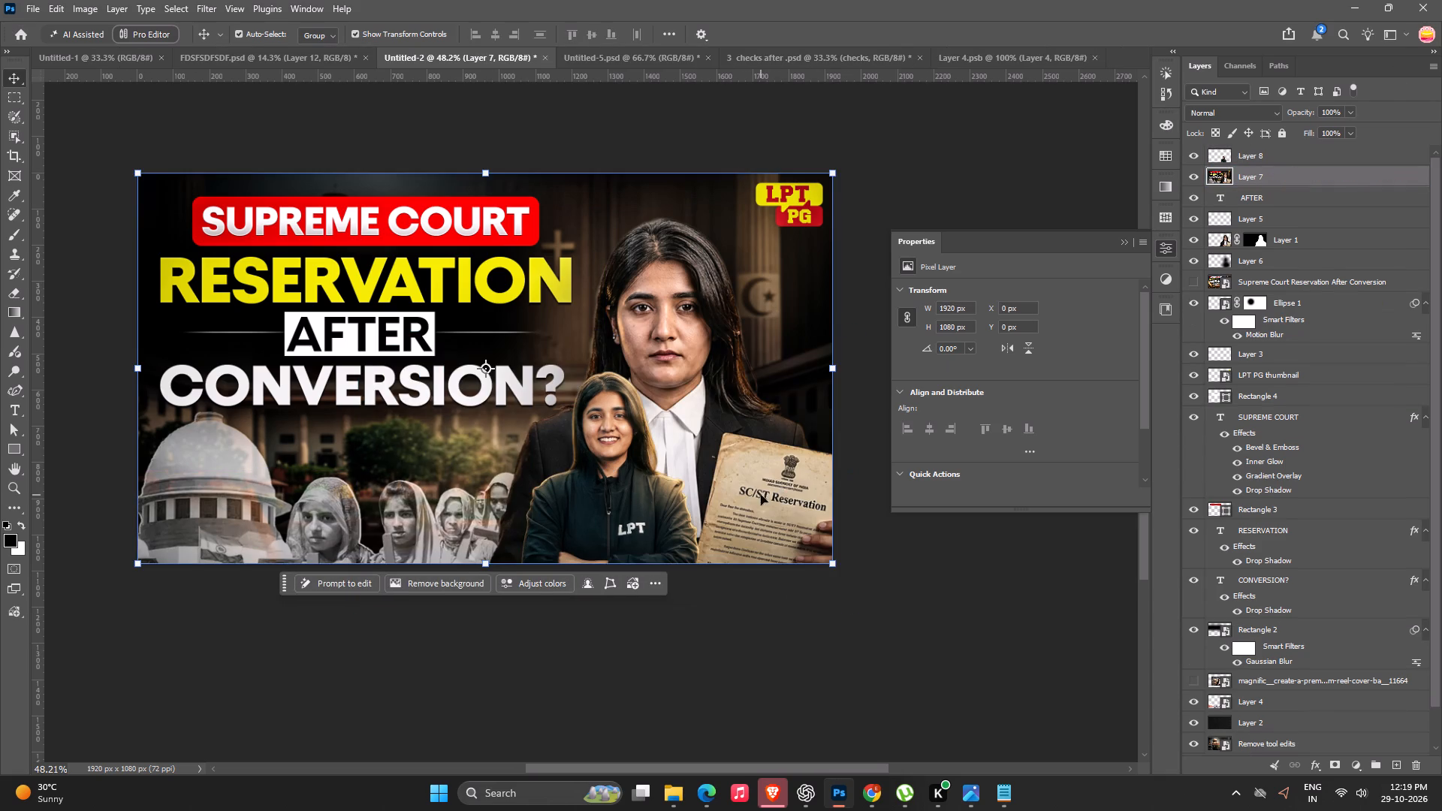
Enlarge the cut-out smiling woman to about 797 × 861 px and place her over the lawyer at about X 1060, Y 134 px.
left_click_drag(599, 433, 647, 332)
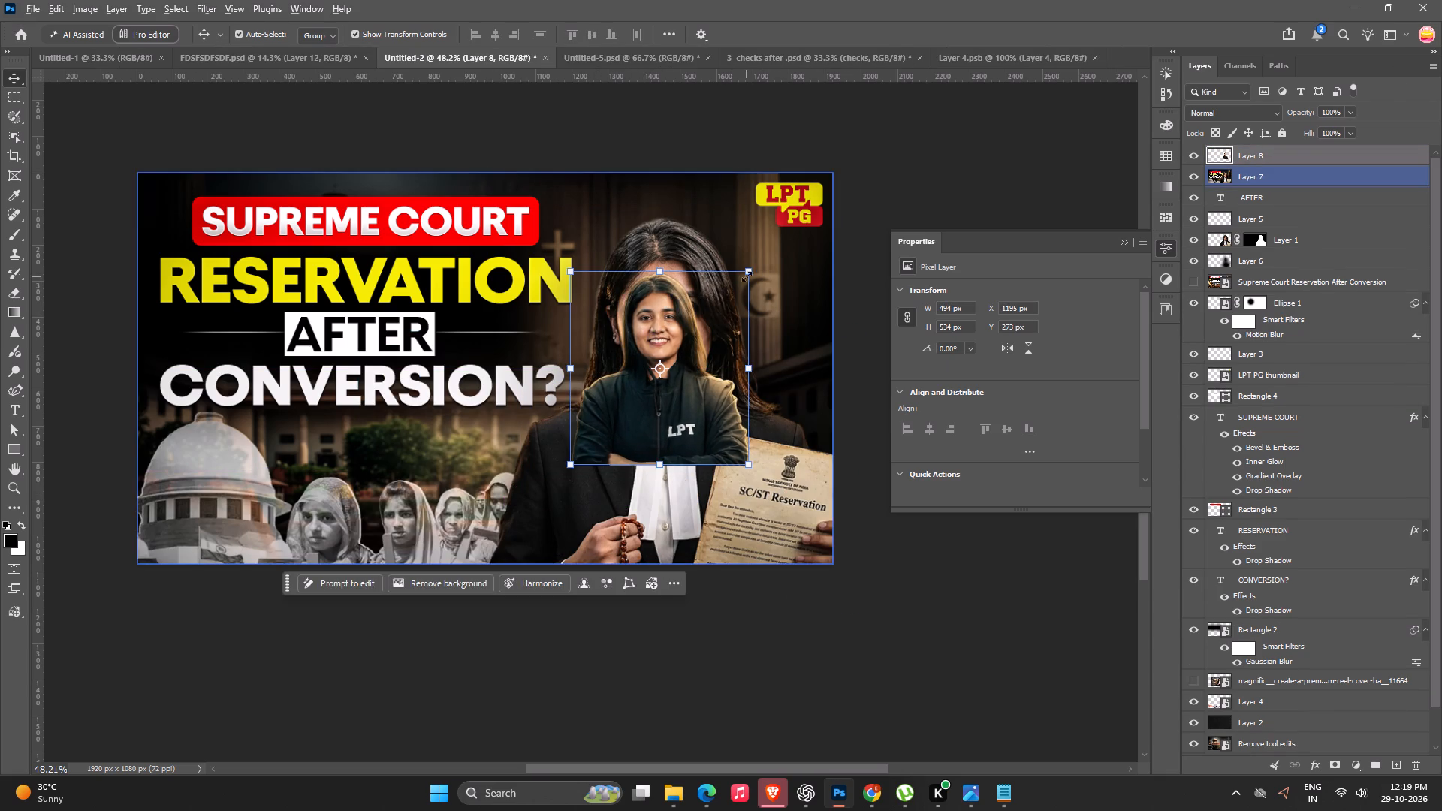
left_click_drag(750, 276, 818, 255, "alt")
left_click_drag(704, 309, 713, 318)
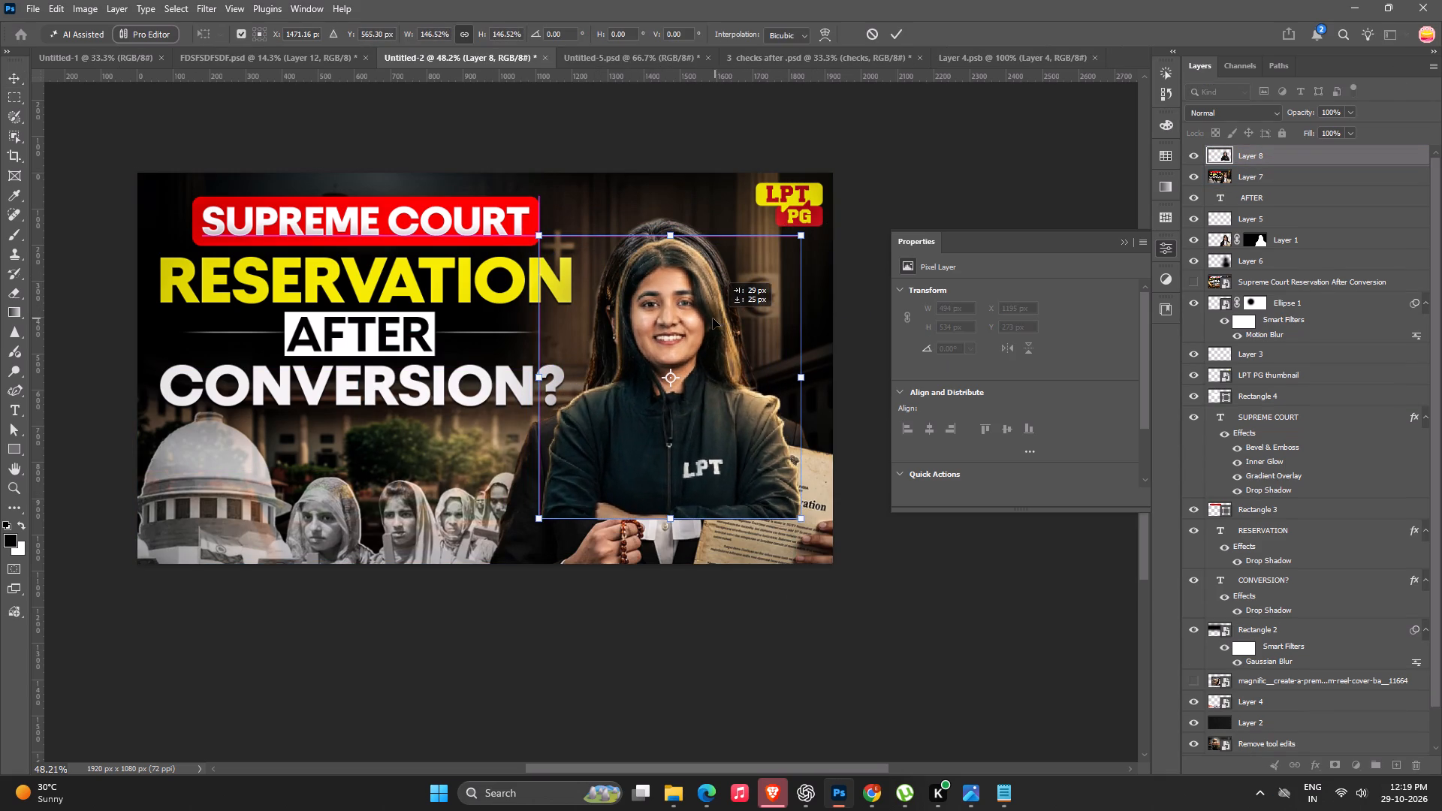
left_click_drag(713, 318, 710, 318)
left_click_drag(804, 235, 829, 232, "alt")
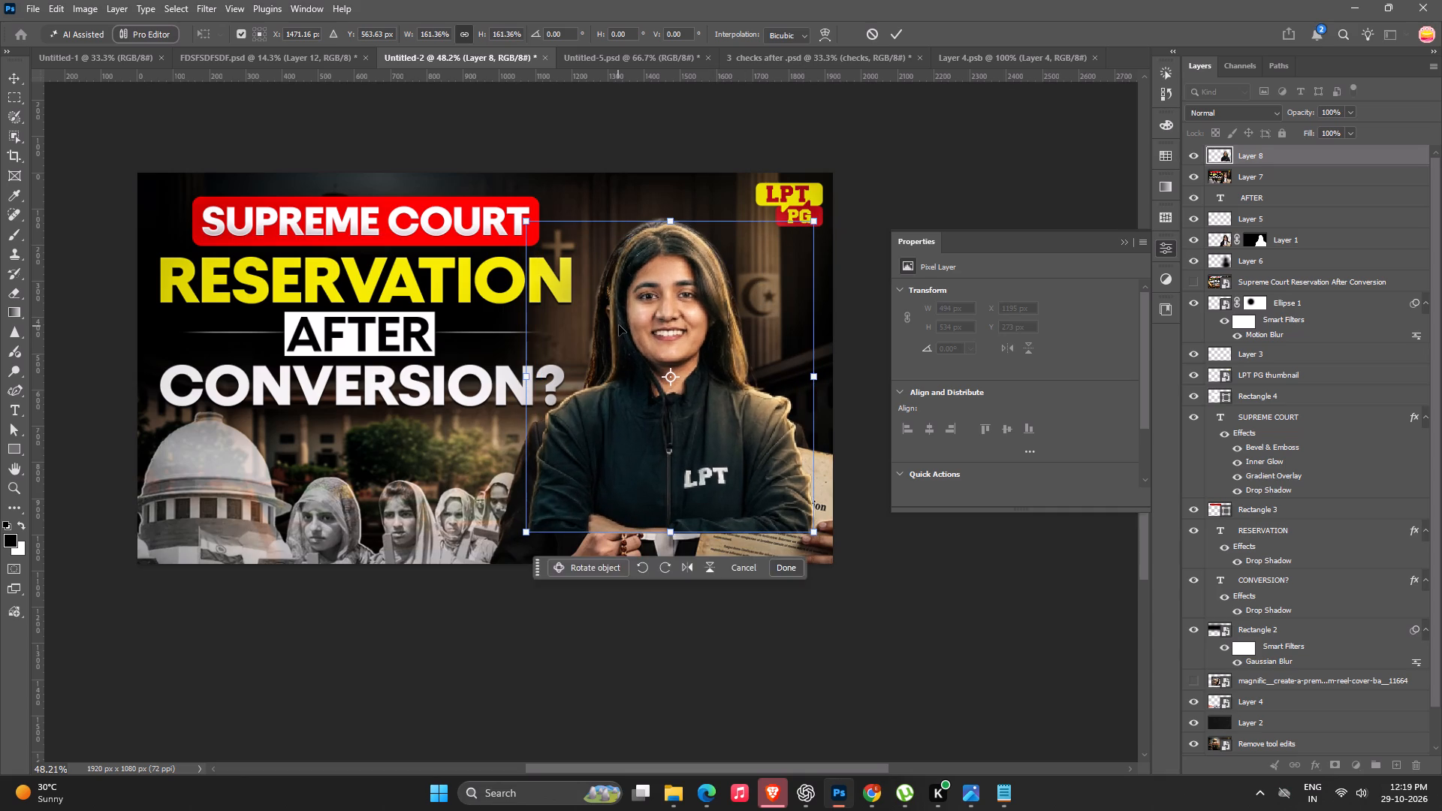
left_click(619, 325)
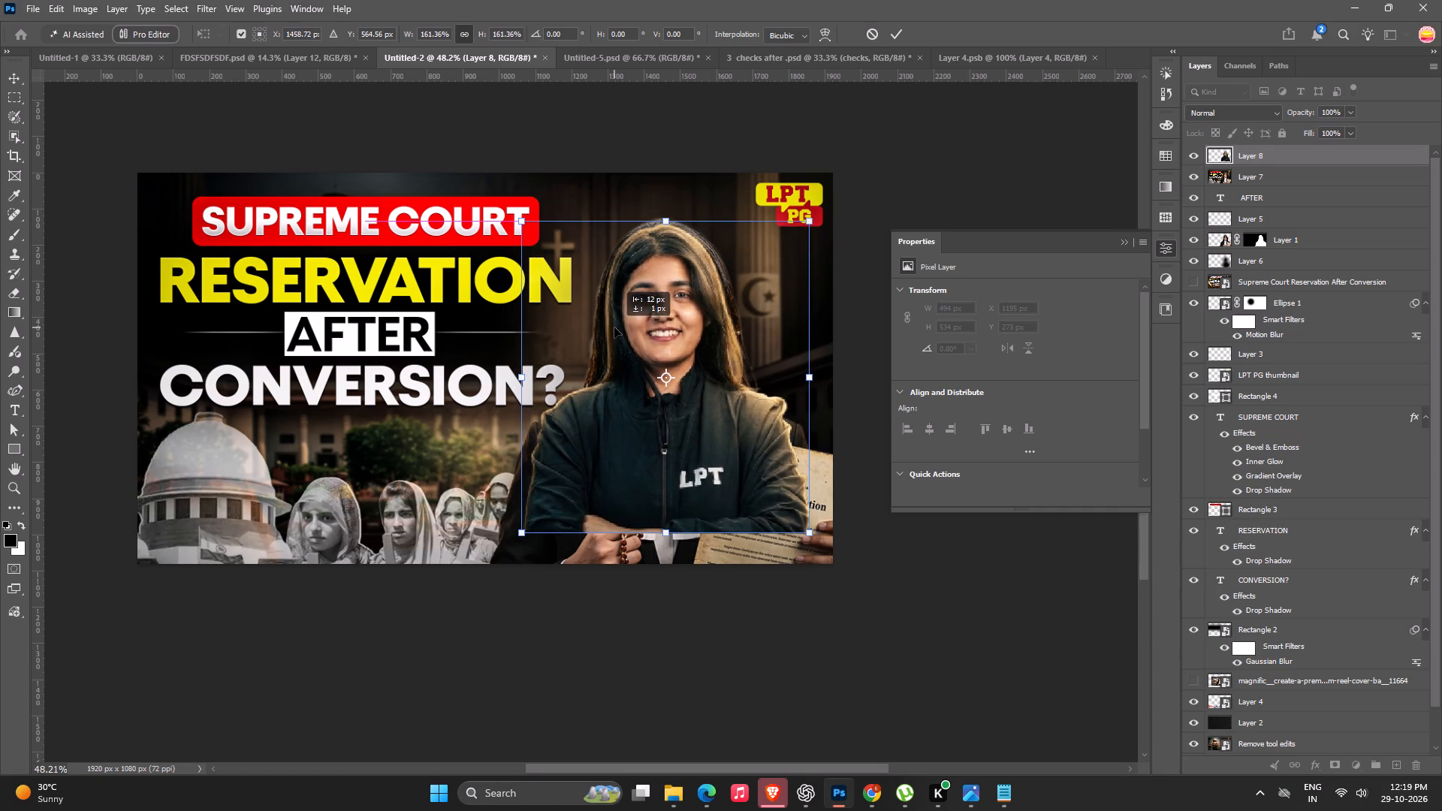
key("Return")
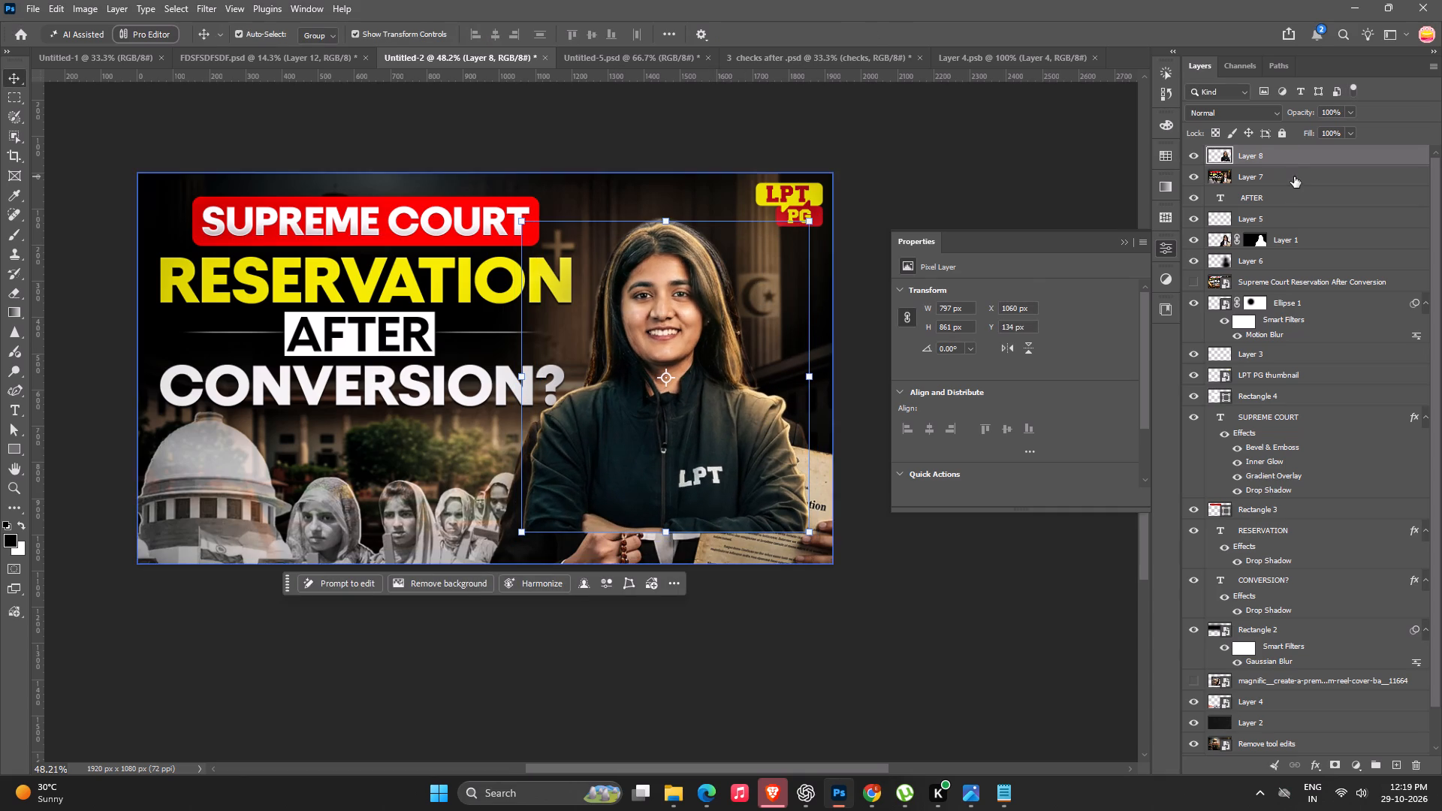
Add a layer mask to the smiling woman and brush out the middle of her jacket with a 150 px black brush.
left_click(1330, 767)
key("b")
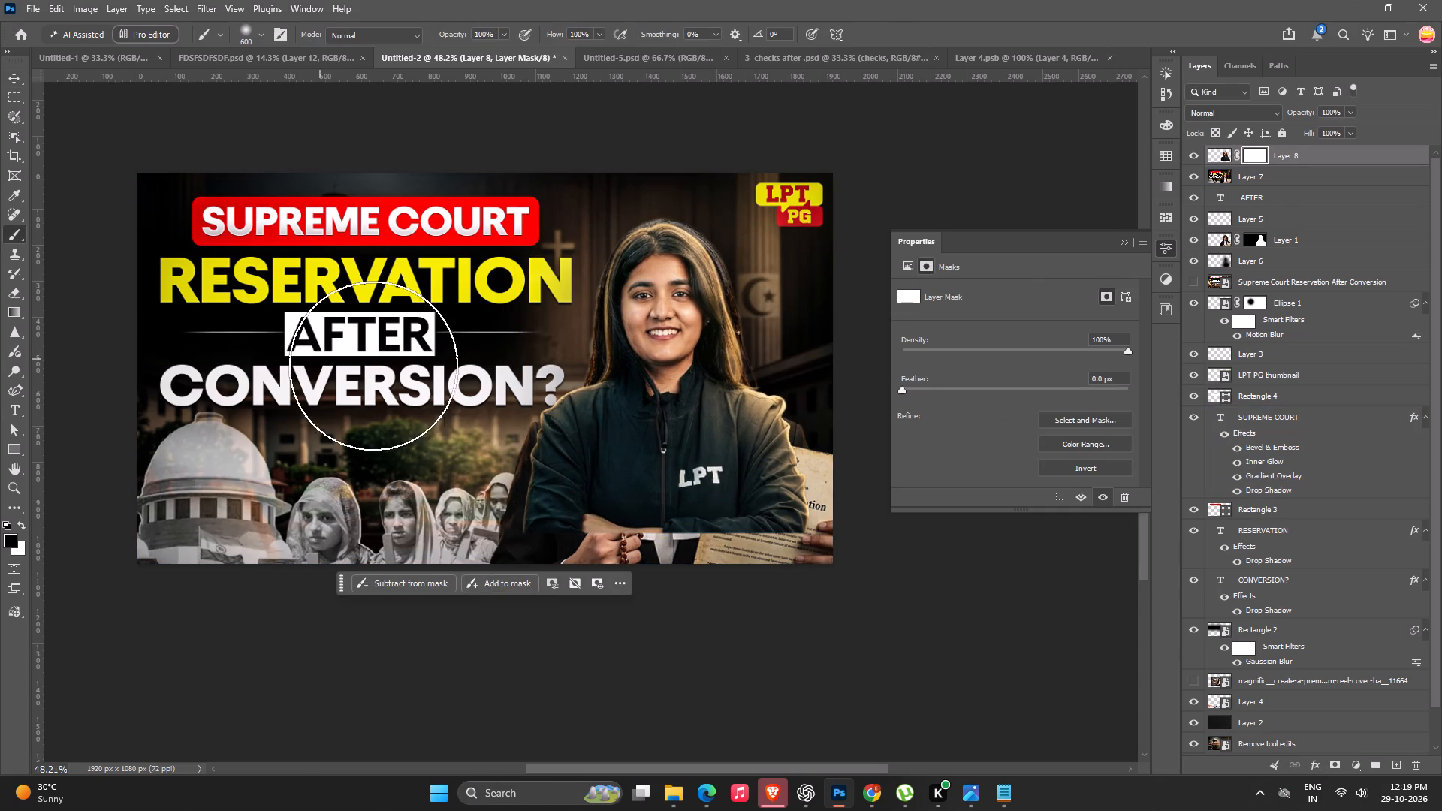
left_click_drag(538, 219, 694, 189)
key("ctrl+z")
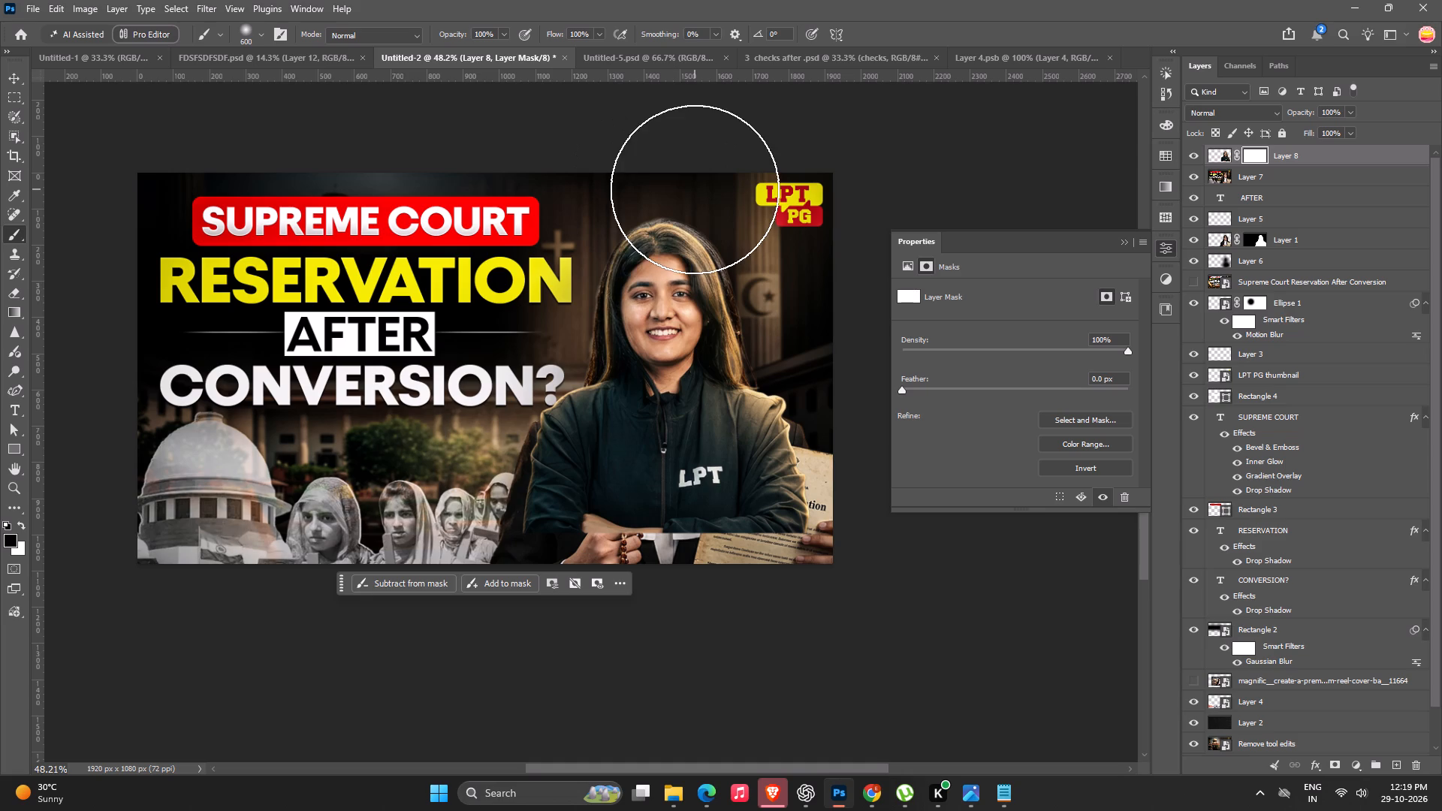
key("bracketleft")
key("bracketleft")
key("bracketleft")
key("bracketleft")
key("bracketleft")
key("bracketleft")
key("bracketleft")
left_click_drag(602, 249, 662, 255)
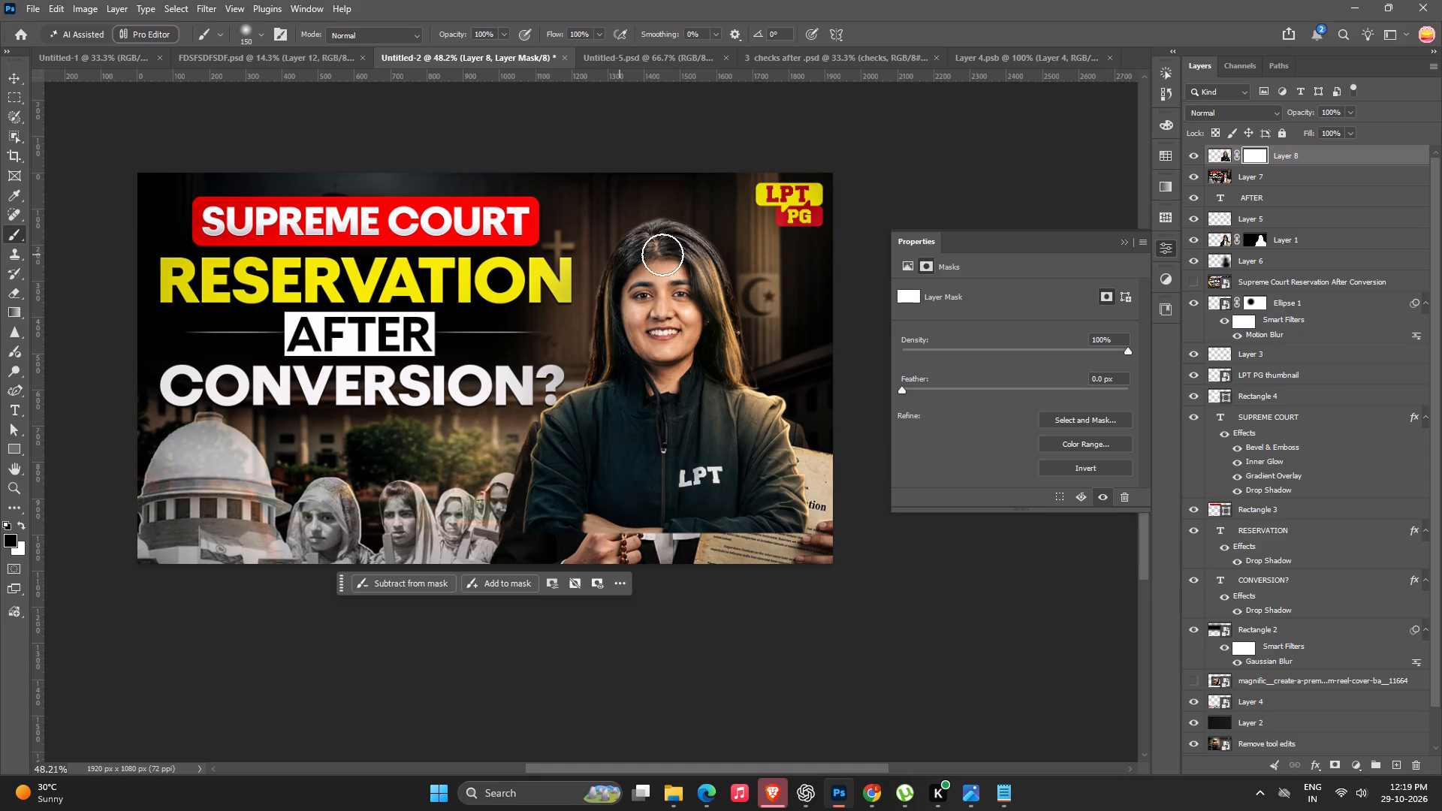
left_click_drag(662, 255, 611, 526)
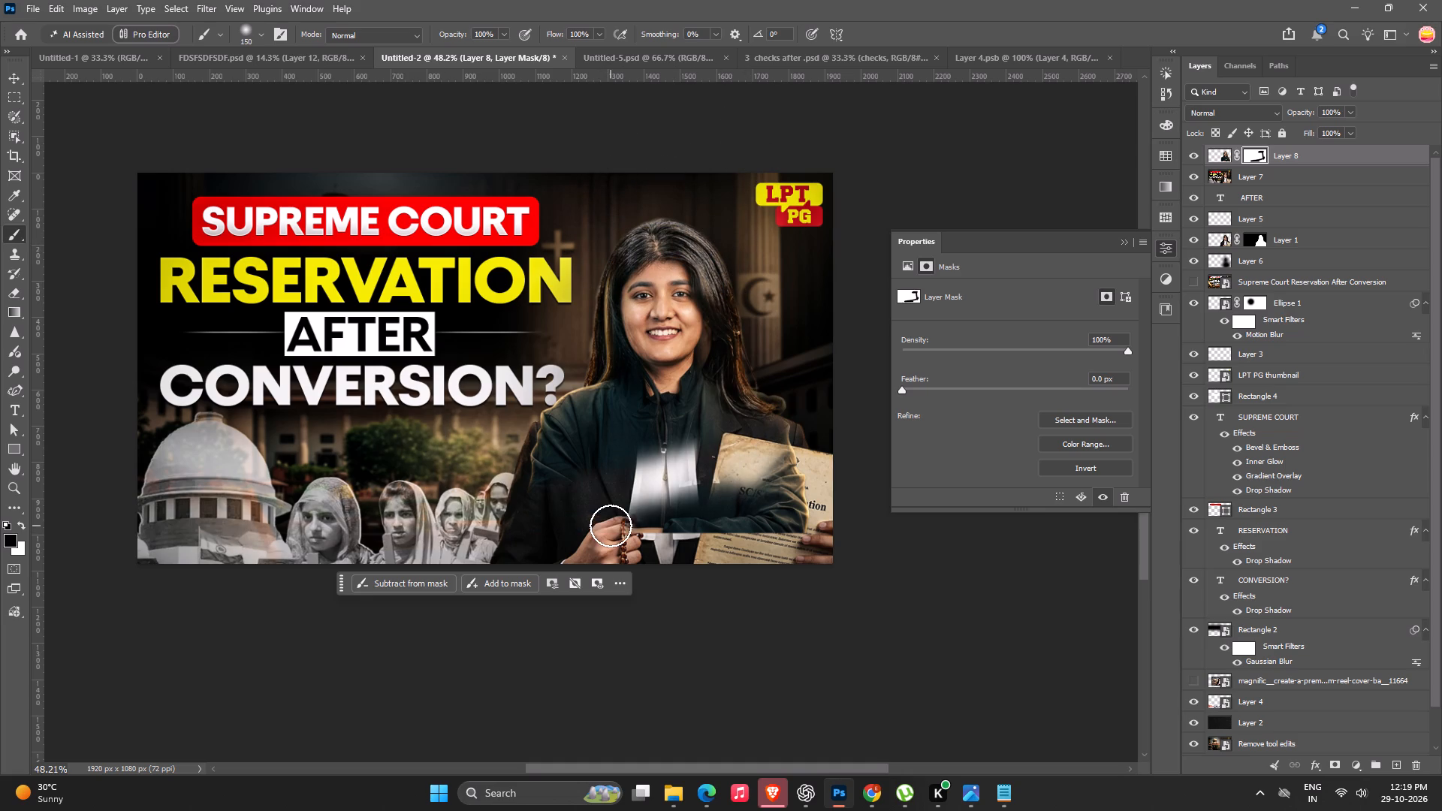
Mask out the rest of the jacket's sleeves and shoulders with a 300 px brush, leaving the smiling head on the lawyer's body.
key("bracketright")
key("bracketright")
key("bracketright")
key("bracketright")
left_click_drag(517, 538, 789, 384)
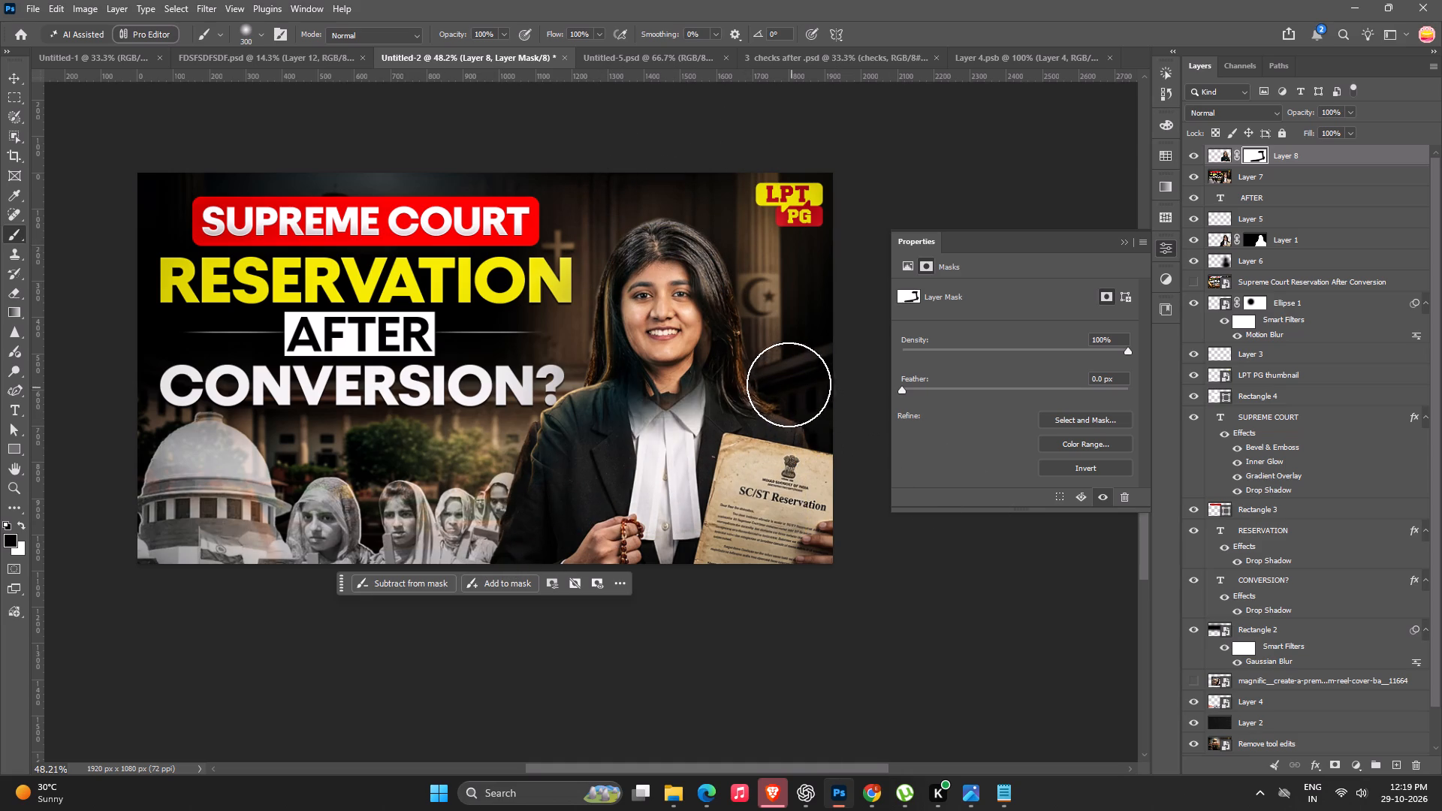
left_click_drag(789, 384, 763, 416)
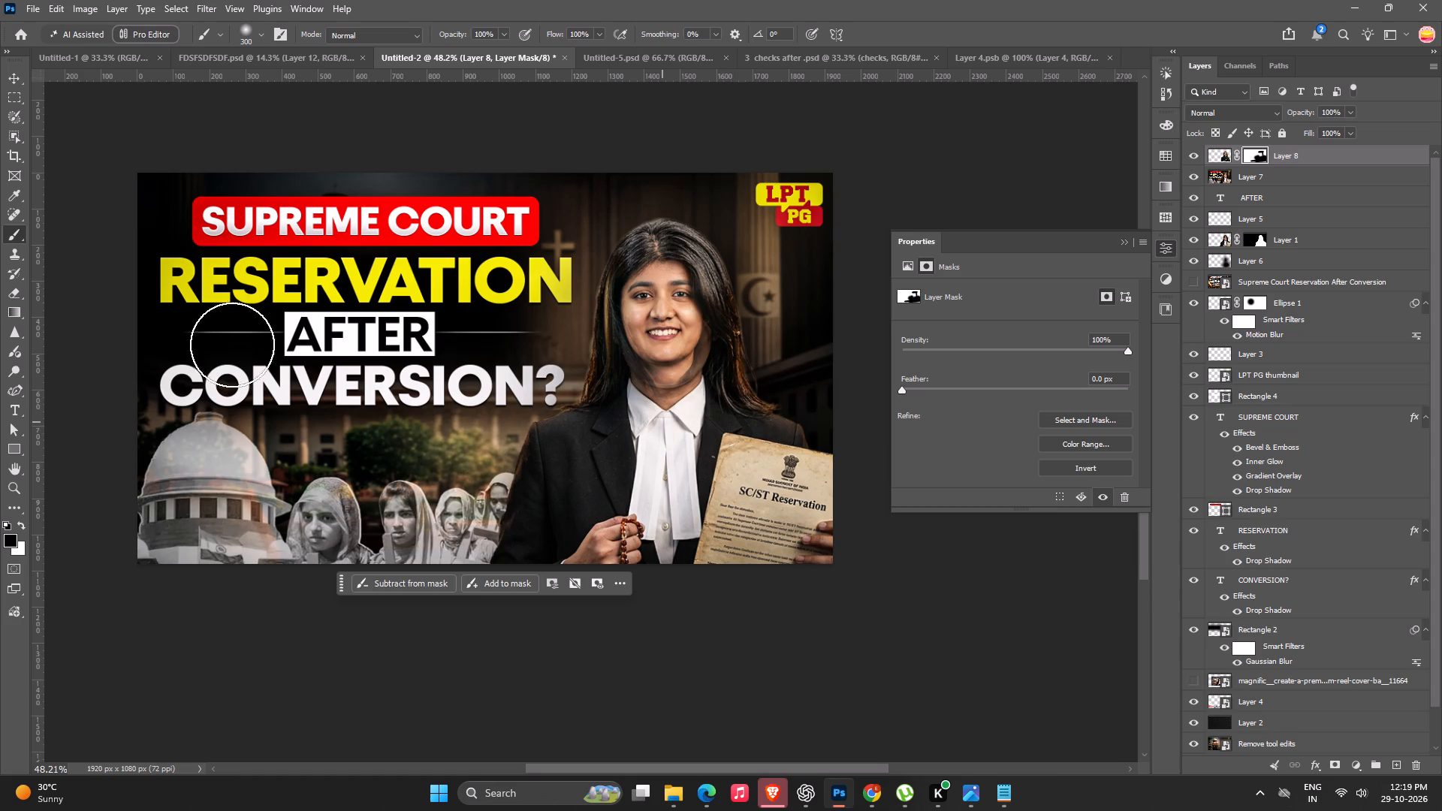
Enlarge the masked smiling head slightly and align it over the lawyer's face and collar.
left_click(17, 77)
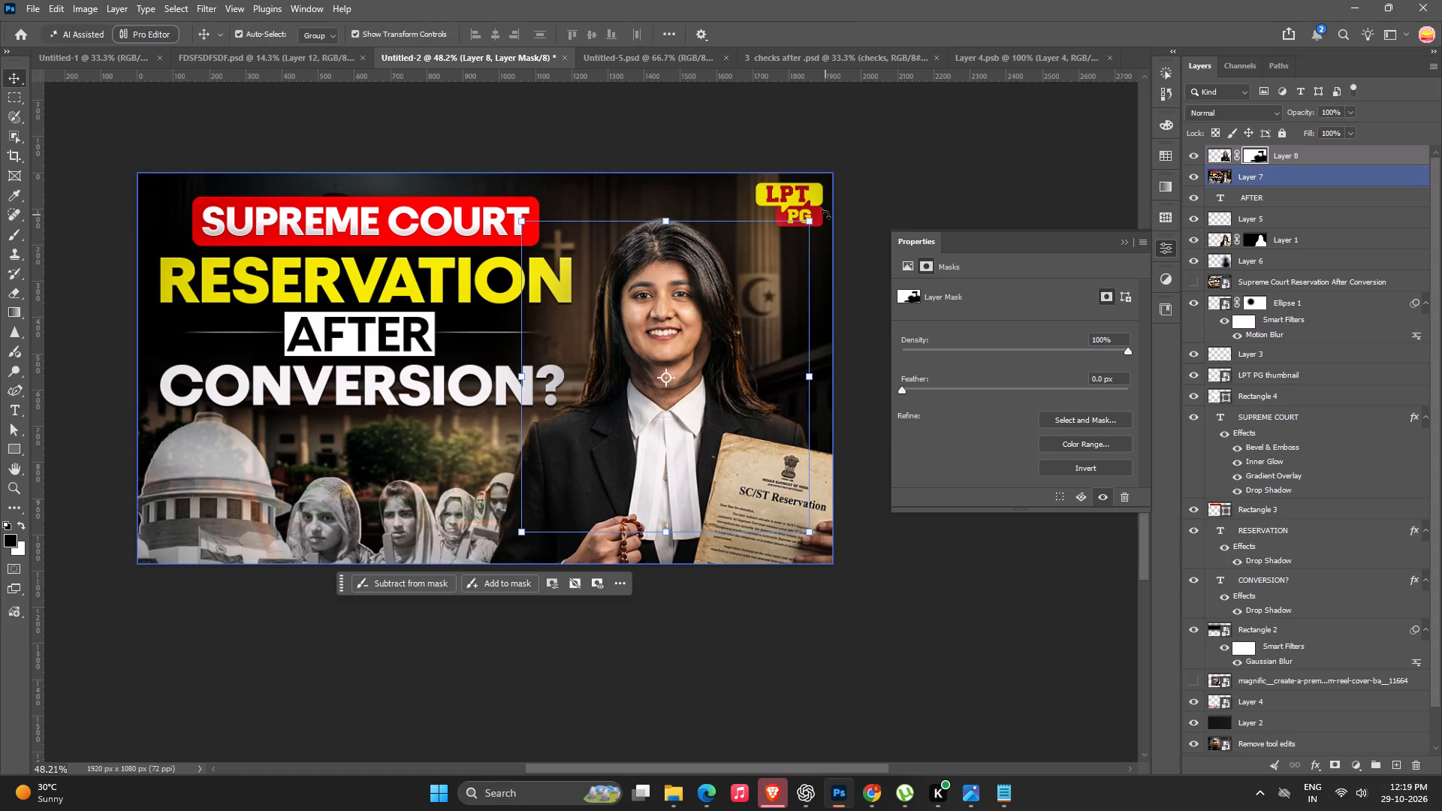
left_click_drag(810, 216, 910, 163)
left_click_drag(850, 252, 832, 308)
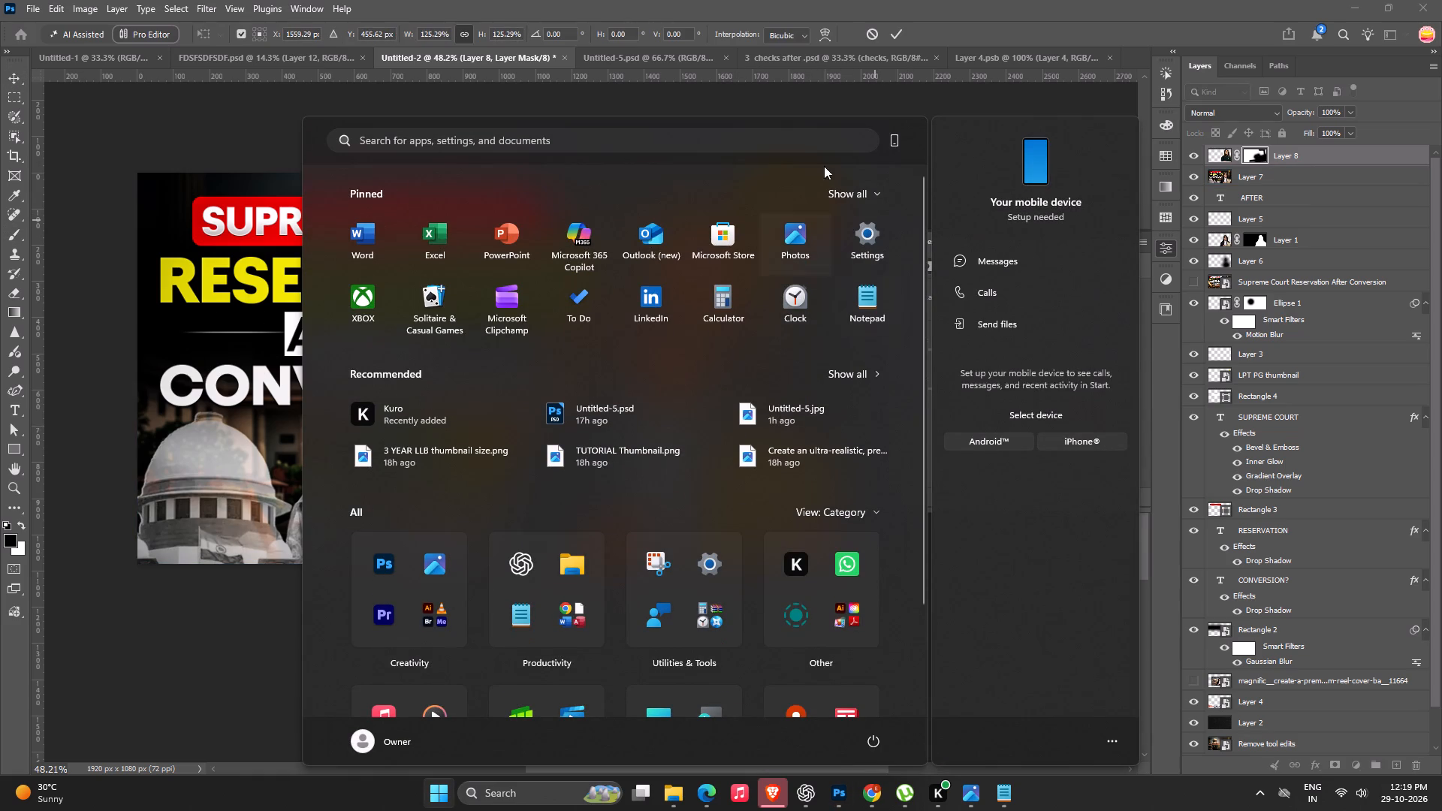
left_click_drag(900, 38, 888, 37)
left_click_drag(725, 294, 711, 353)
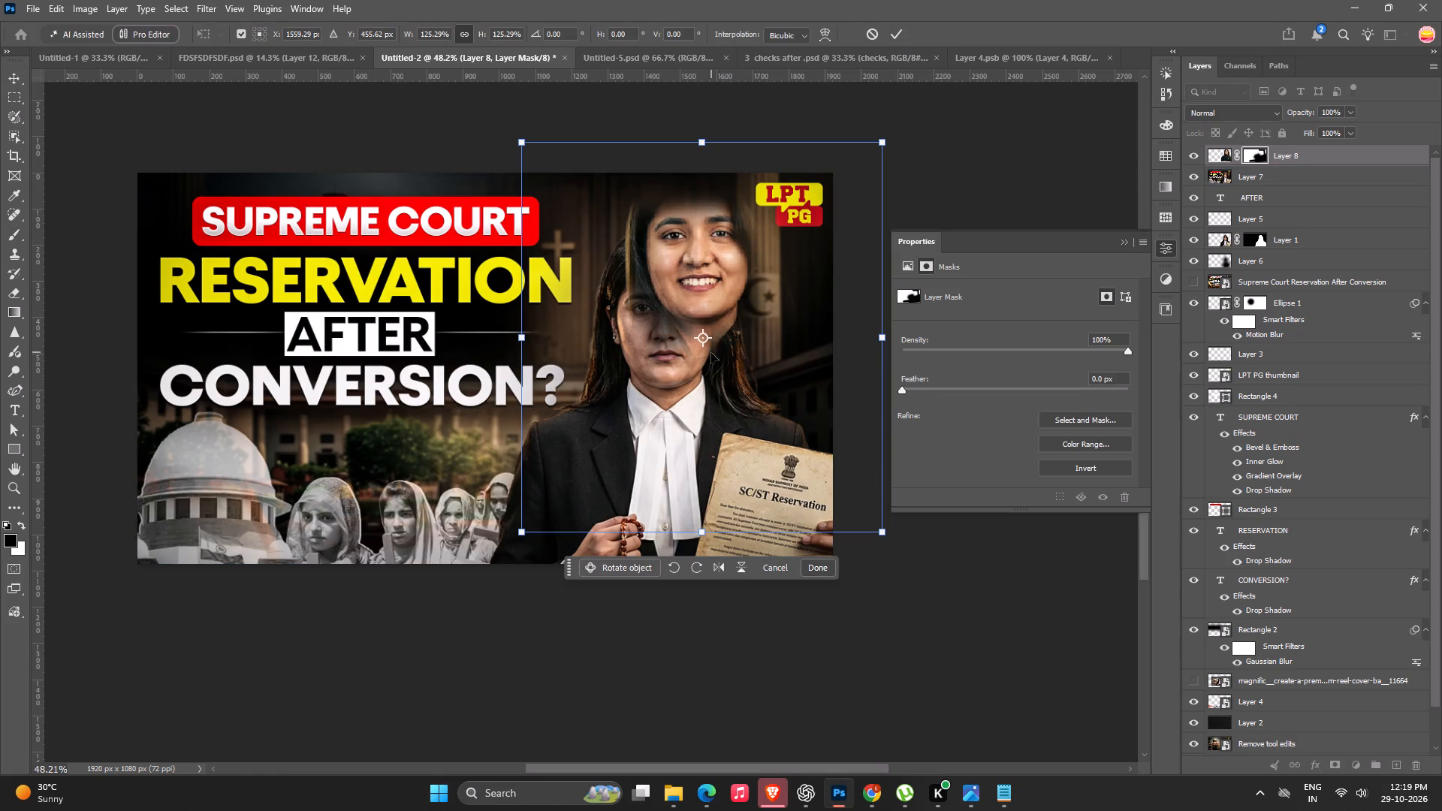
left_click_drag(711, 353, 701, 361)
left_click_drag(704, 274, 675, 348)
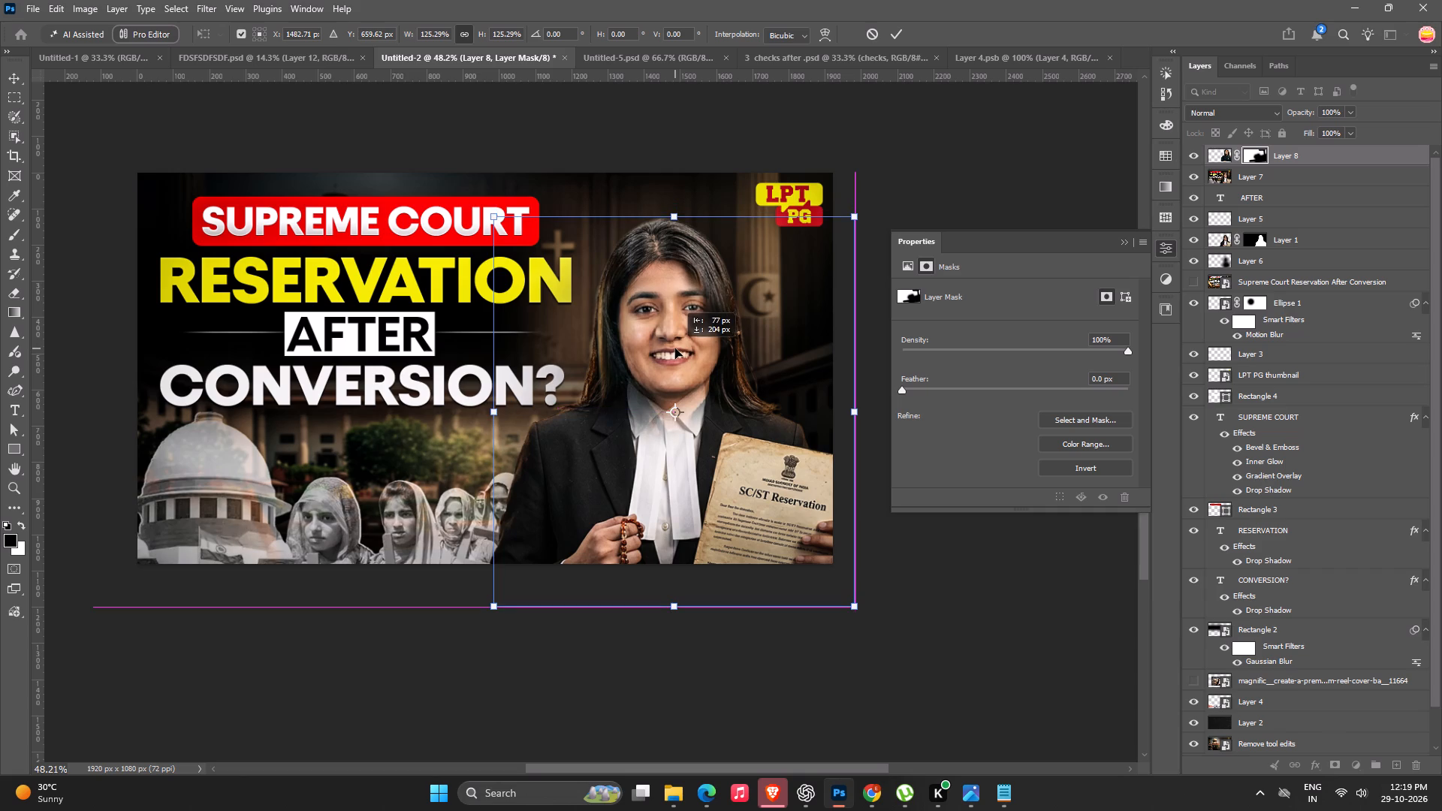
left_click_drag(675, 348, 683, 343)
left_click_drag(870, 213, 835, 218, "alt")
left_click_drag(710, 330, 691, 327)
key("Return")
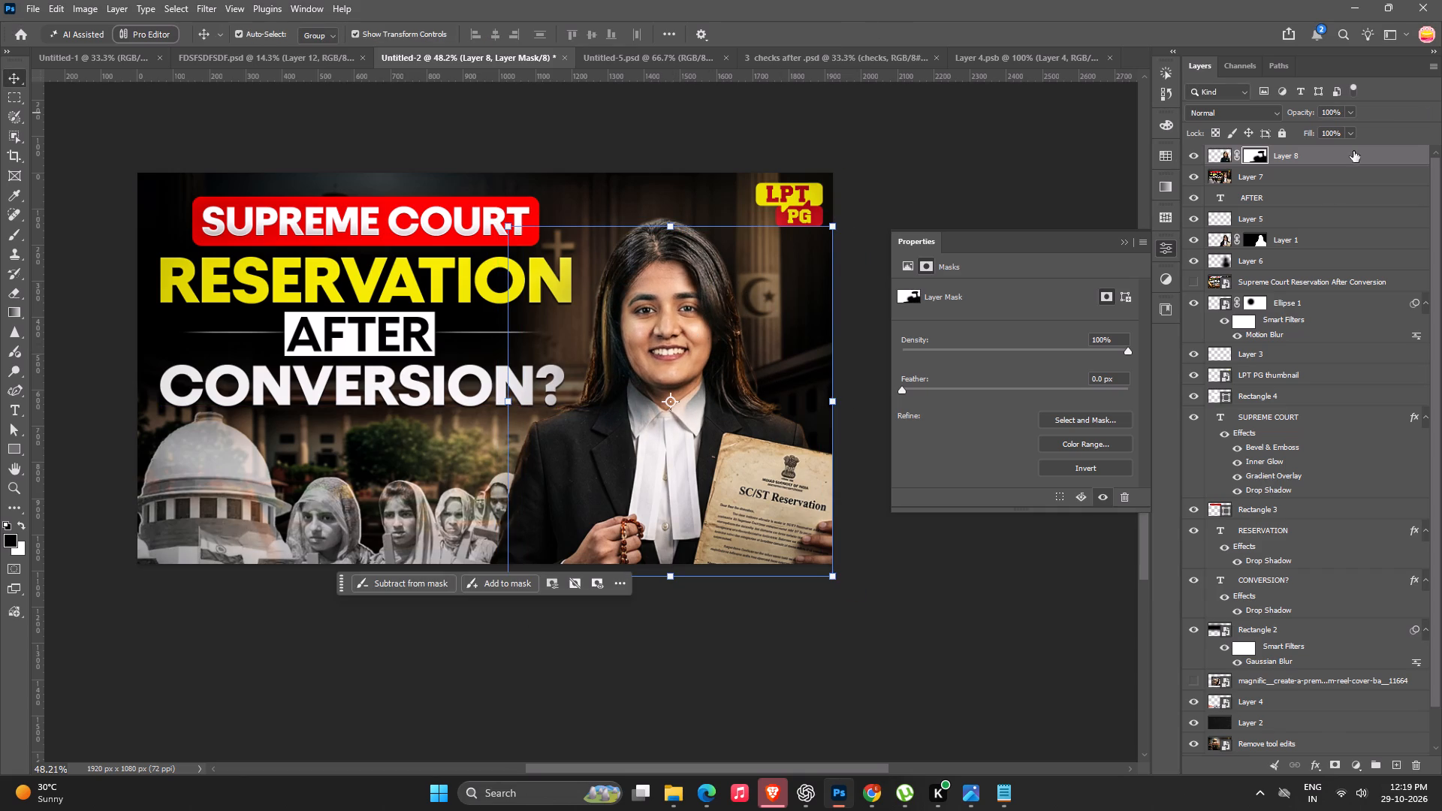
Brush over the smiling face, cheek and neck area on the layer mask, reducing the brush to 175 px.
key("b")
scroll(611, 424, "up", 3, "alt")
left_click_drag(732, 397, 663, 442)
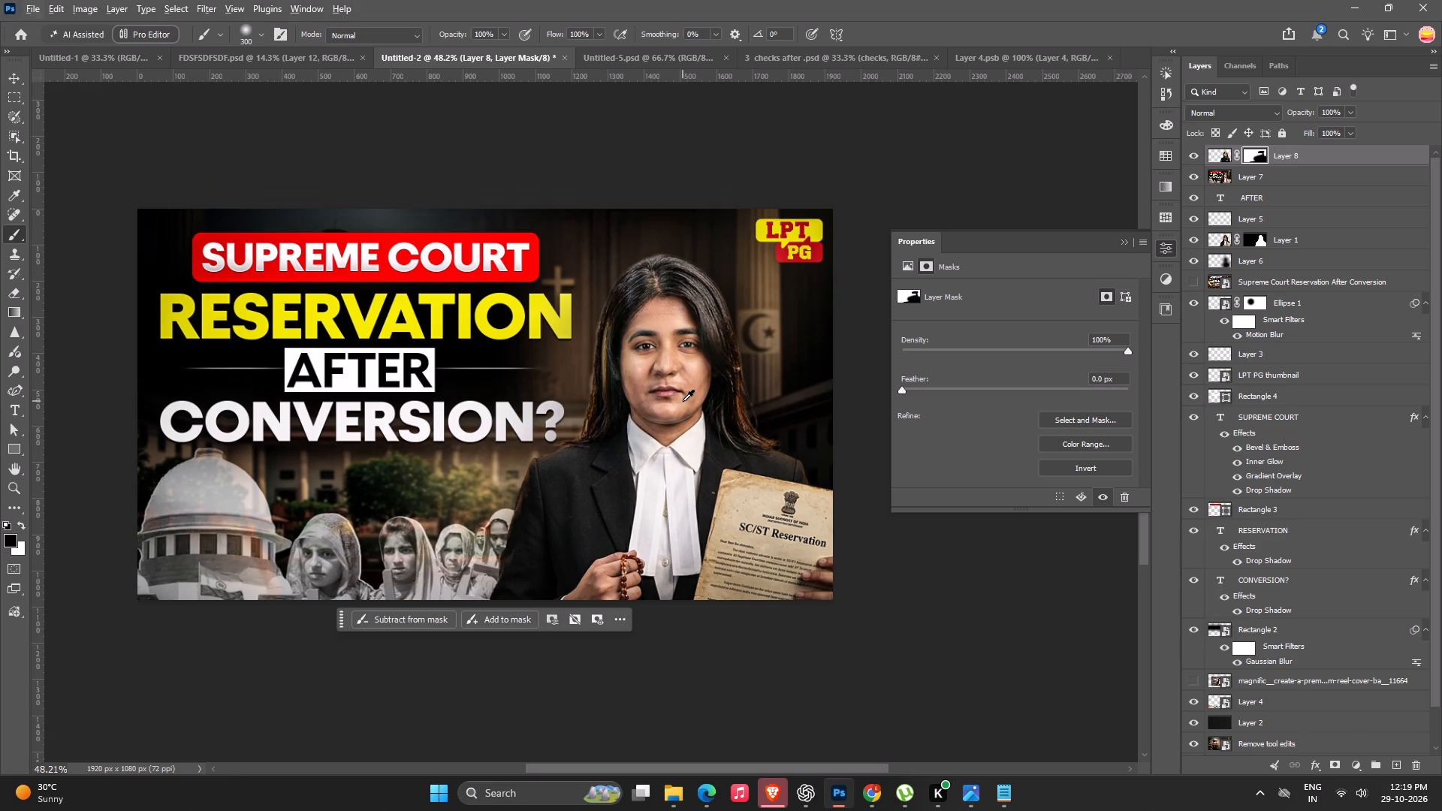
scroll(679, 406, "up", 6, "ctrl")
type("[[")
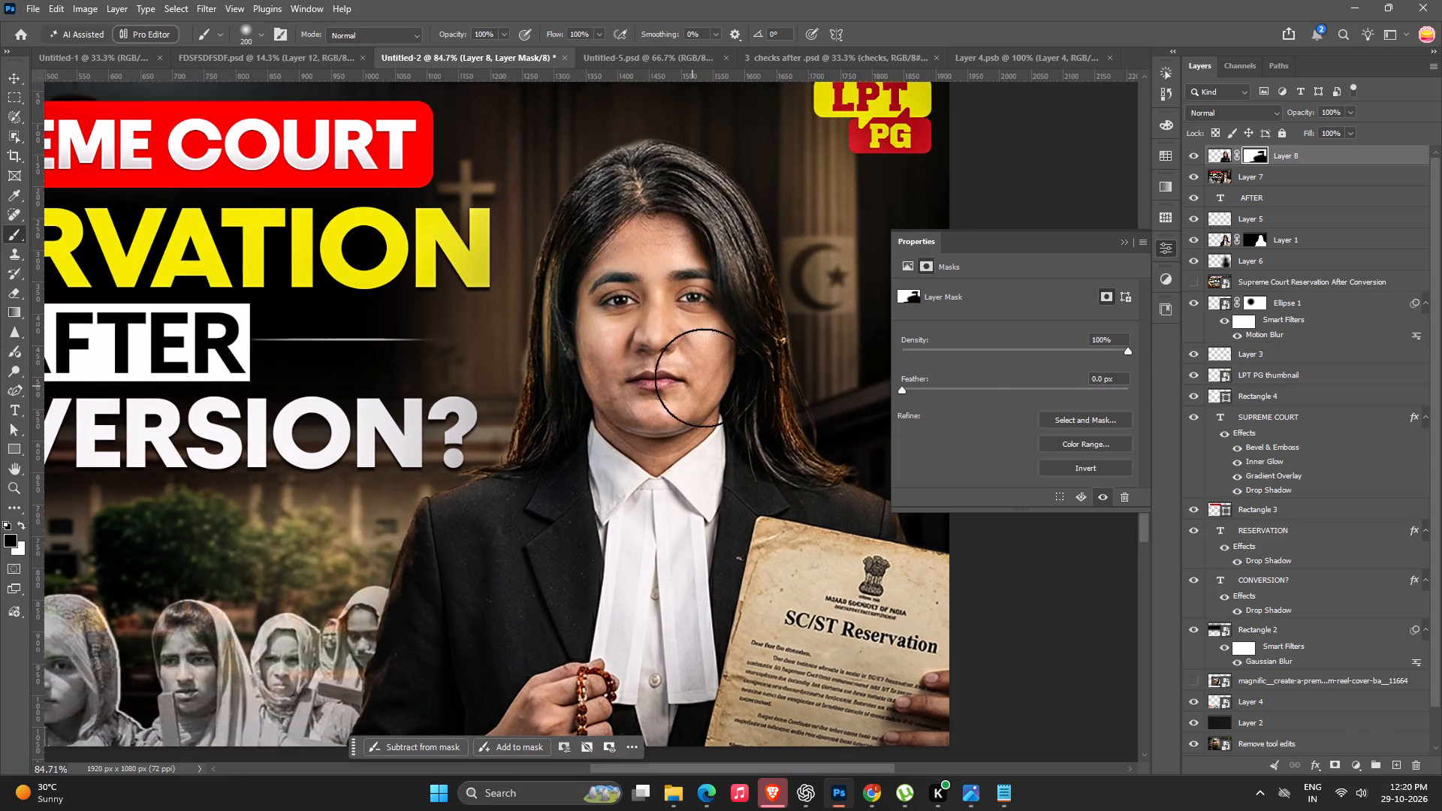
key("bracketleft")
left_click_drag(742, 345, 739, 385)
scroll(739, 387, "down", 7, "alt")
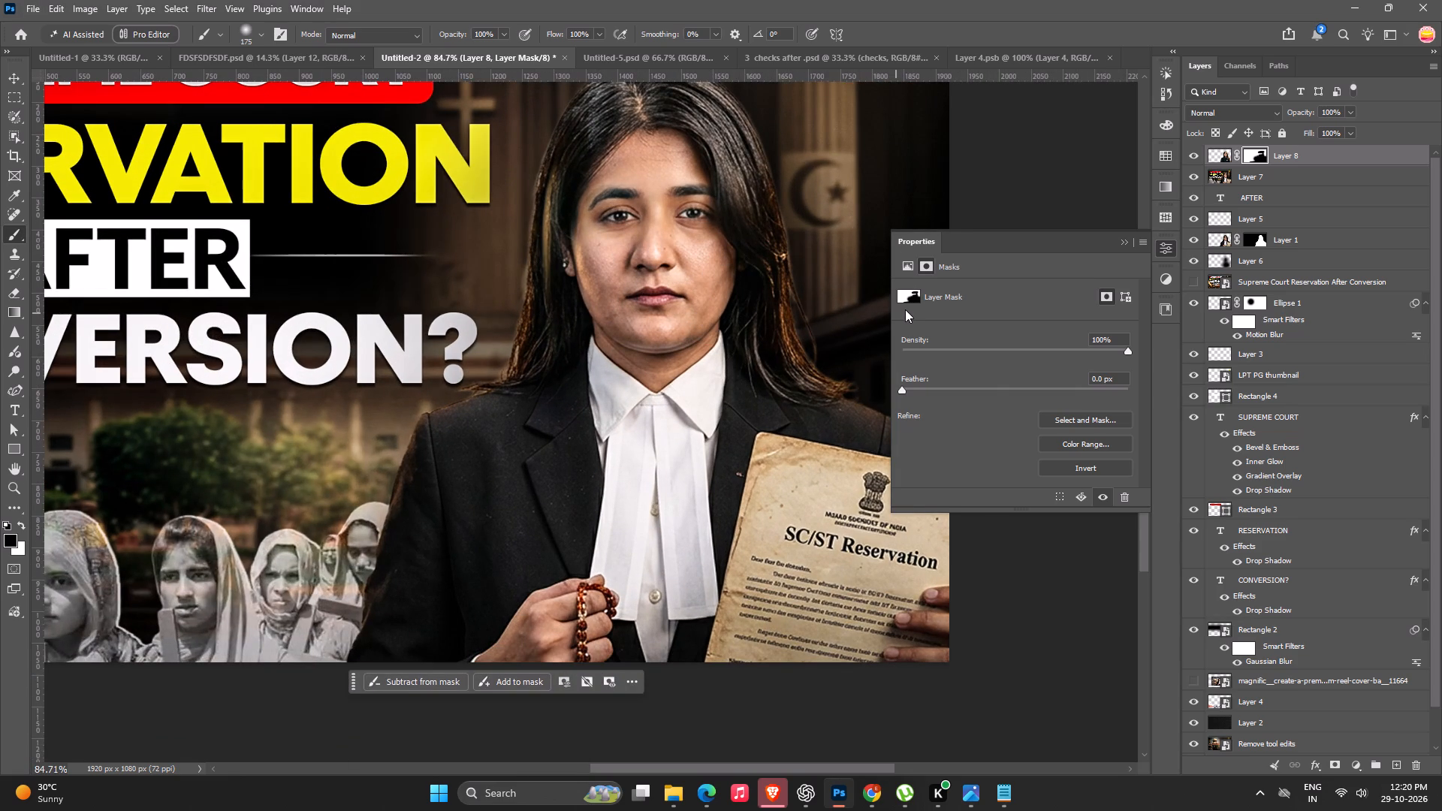
Delete the masked smiling woman layer, Layer 8.
key("Delete")
key("Delete")
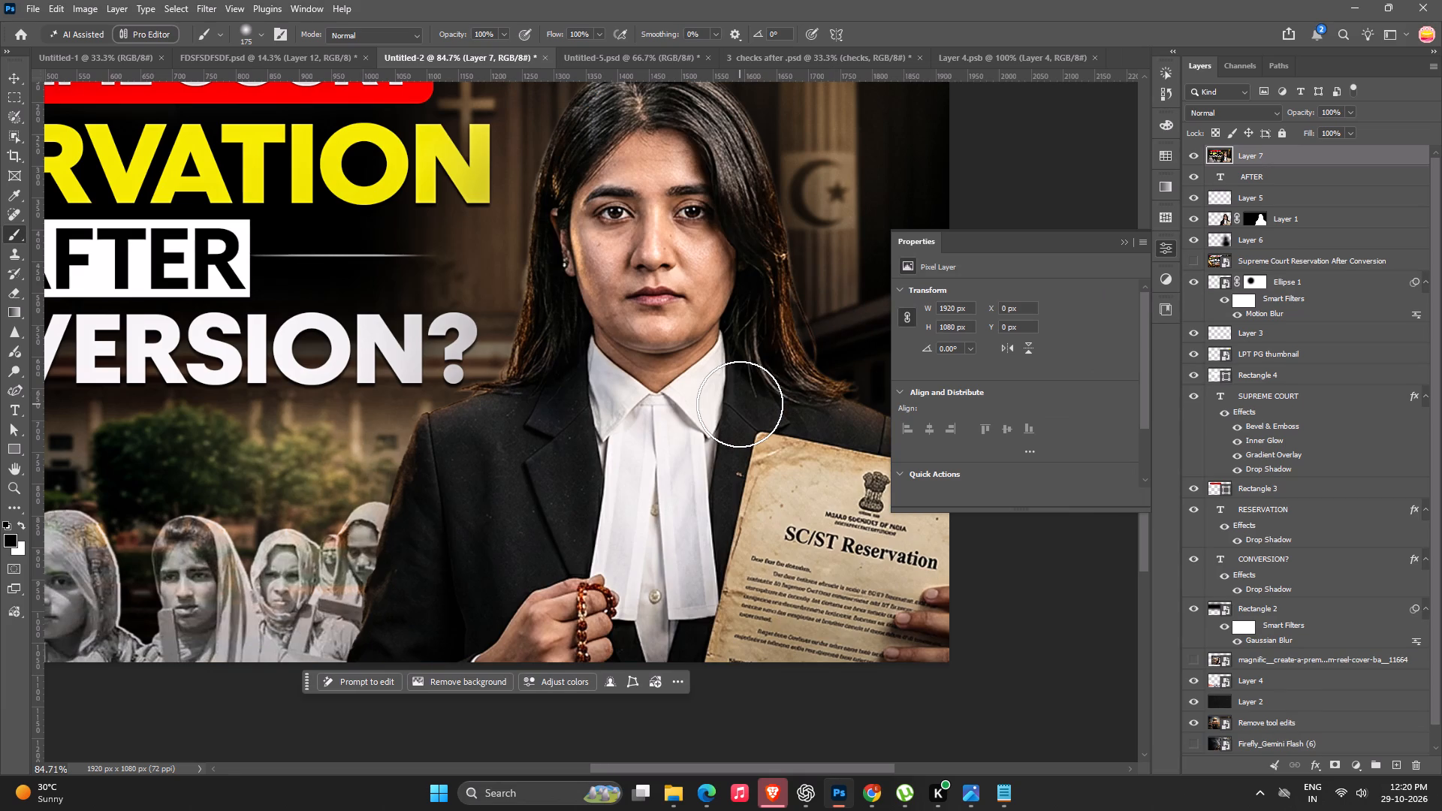
Select the entire canvas and copy it as a merged image.
scroll(740, 404, "down", 5, "alt")
scroll(741, 424, "down", 5, "ctrl")
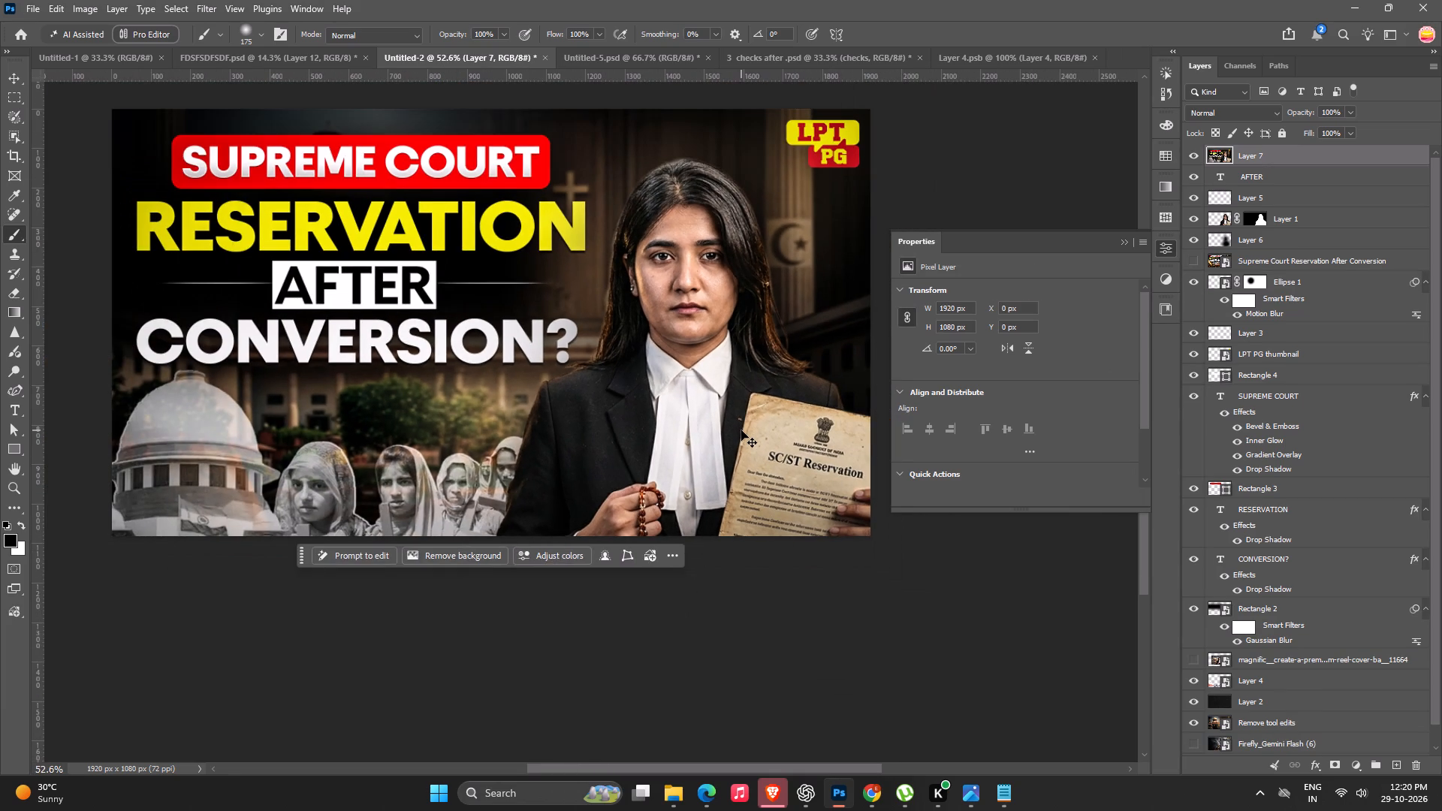
scroll(532, 412, "down", 2, "ctrl")
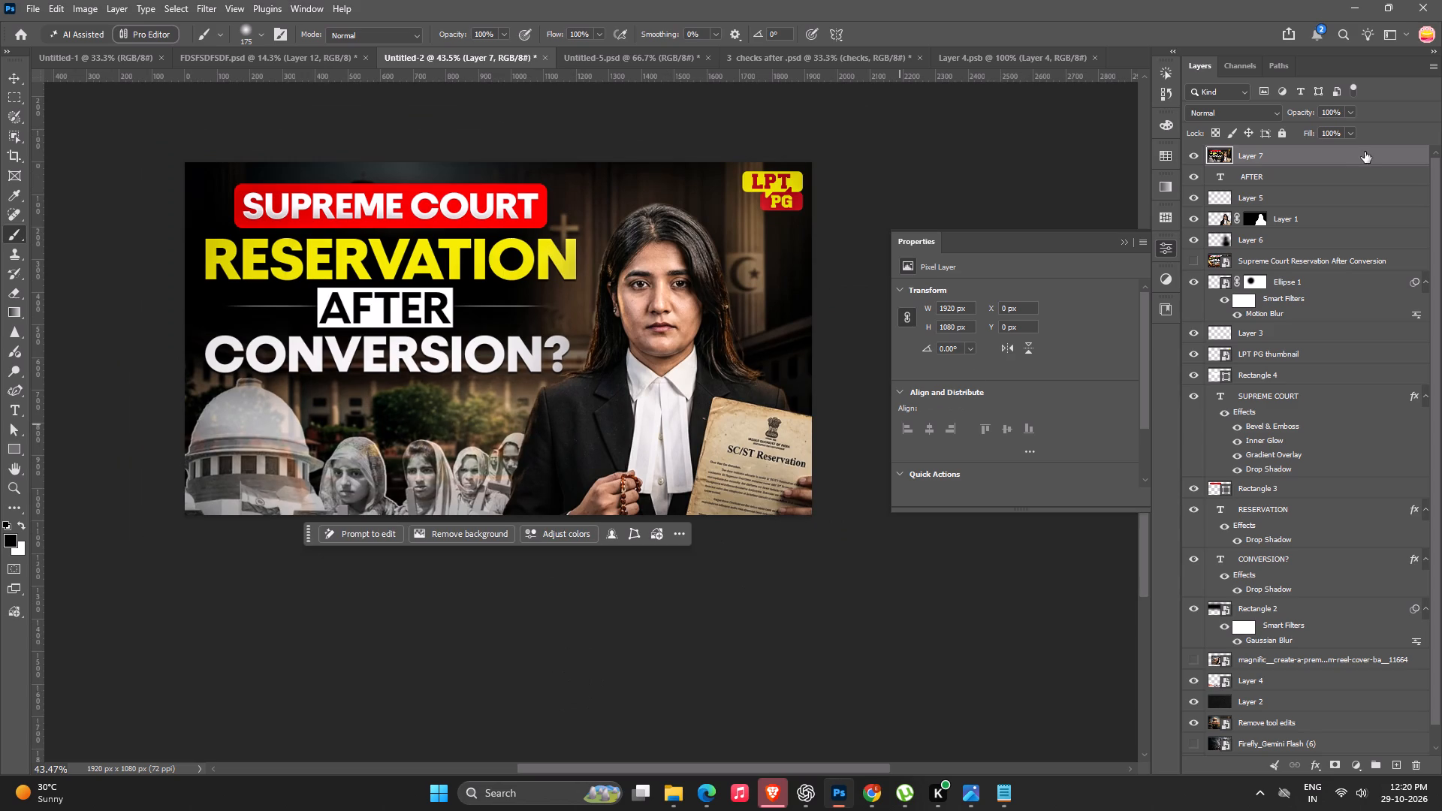
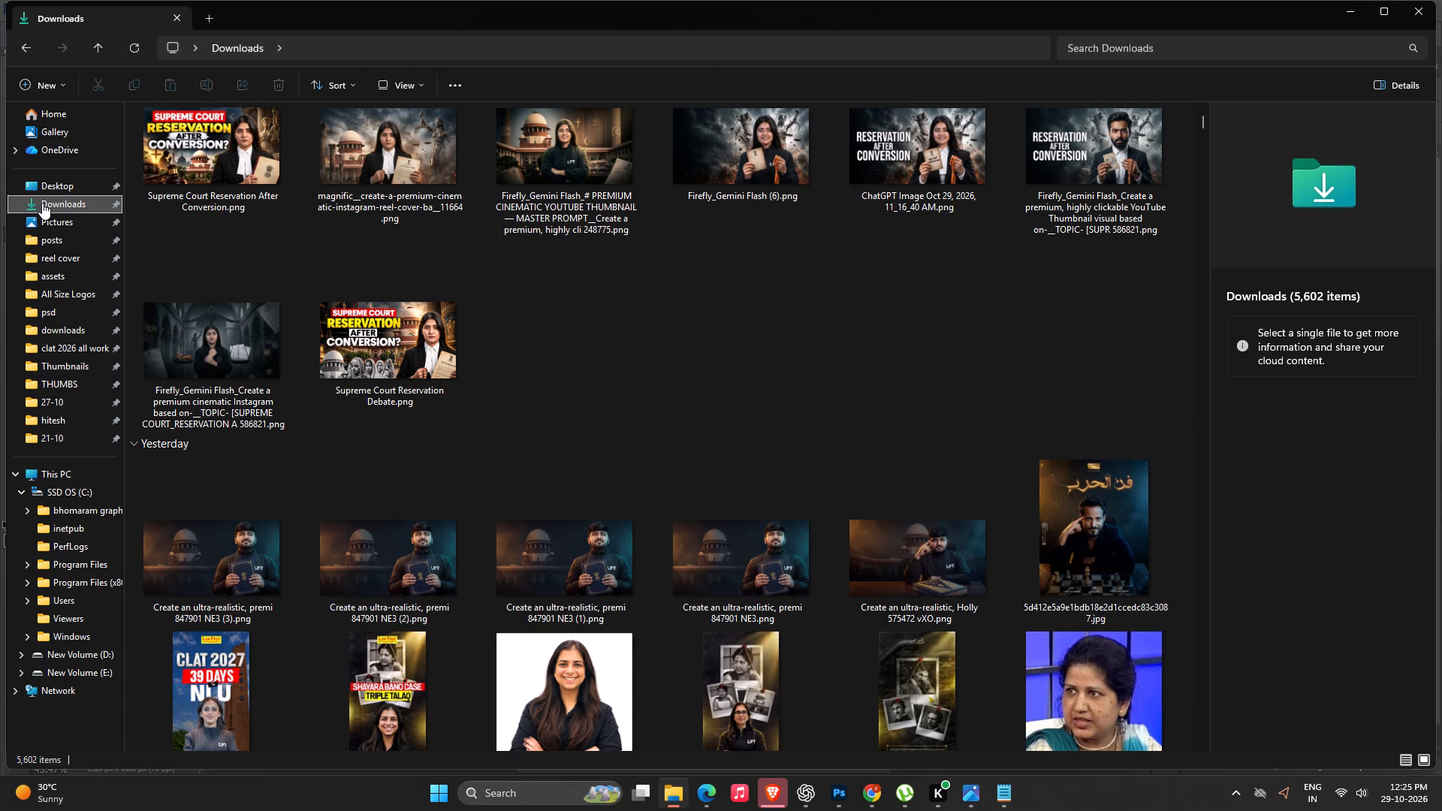
left_click_drag(185, 143, 819, 716)
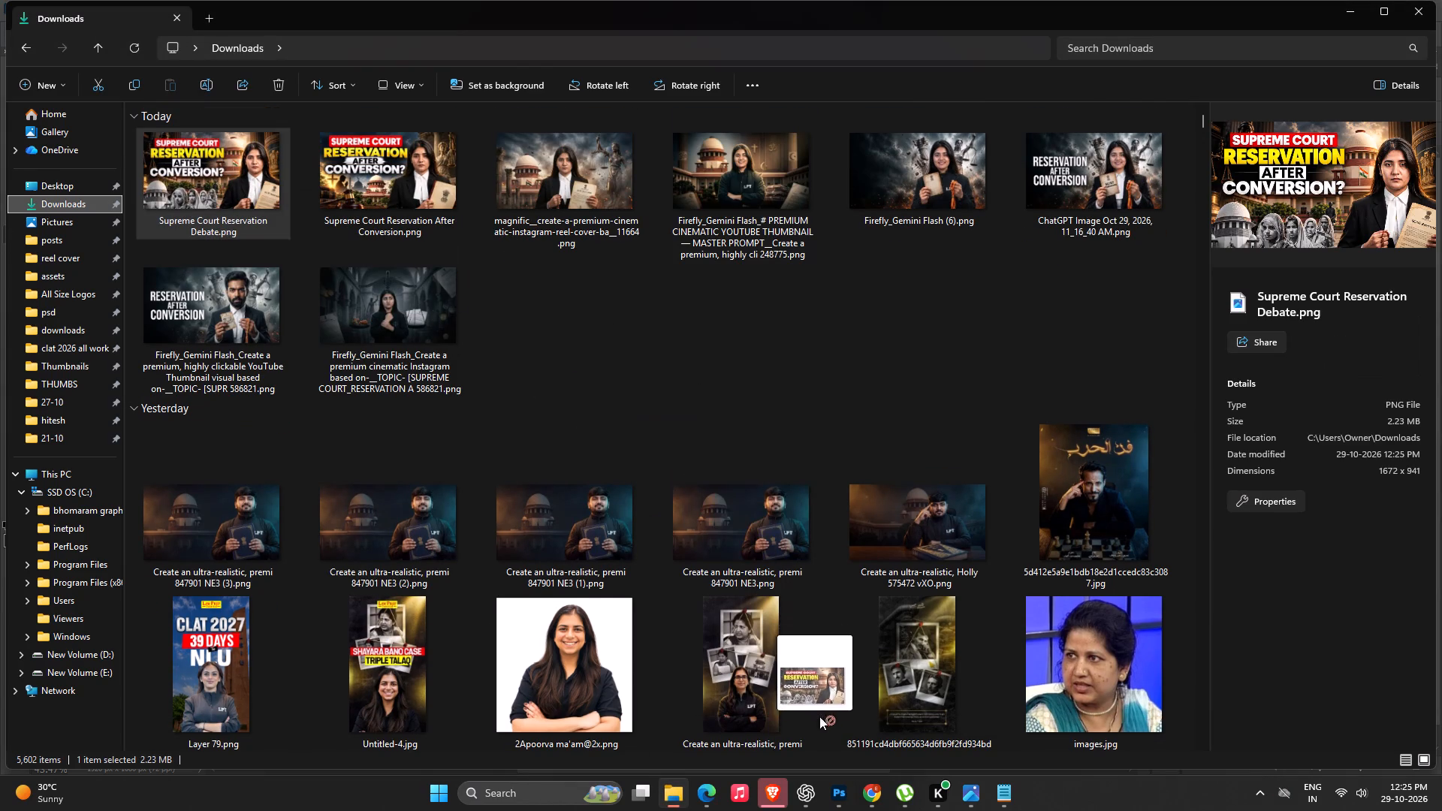
left_click_drag(819, 716, 592, 403)
key("Return")
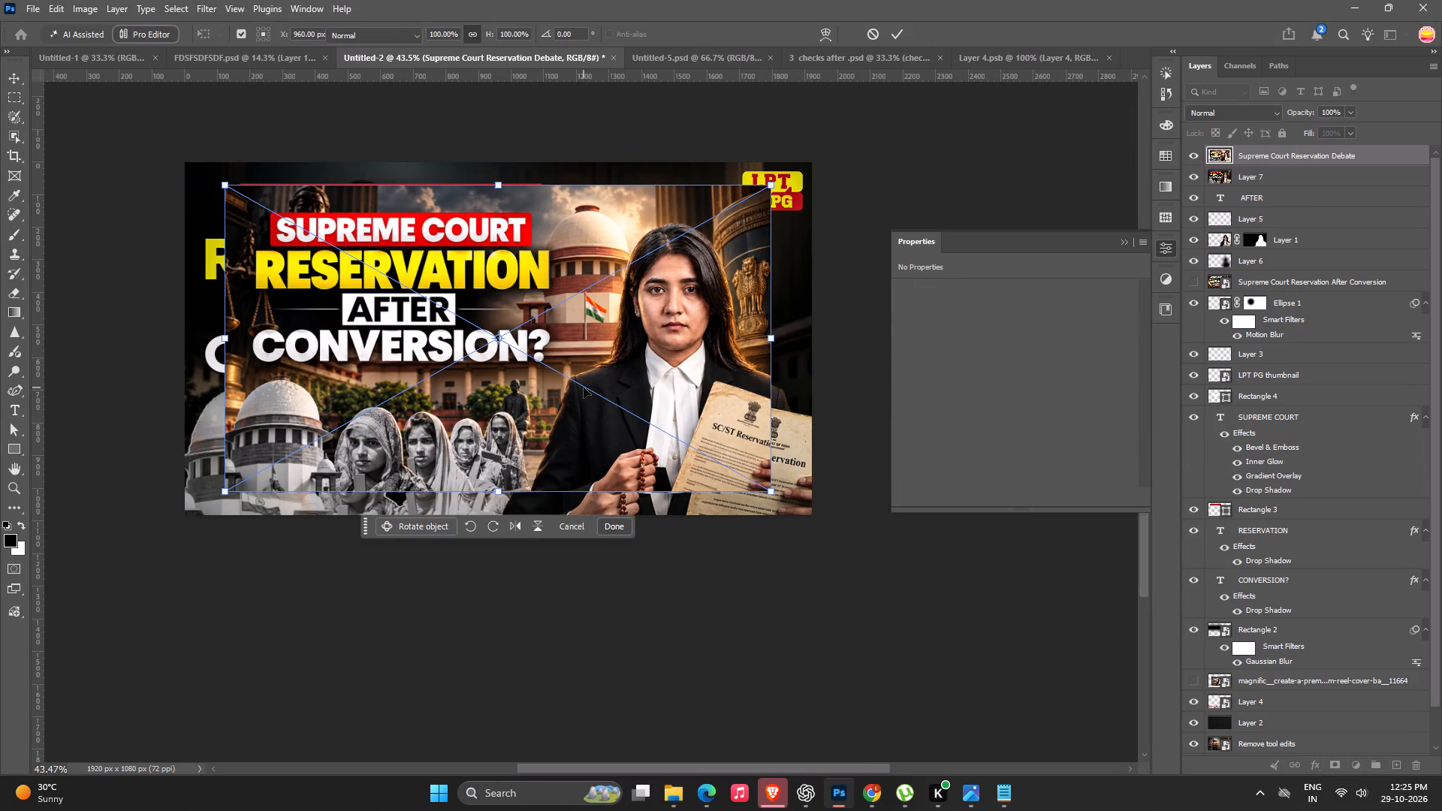
Scale the placed Supreme Court Reservation Debate image to about 115.35% so it covers the whole canvas.
key("v")
left_click(677, 308)
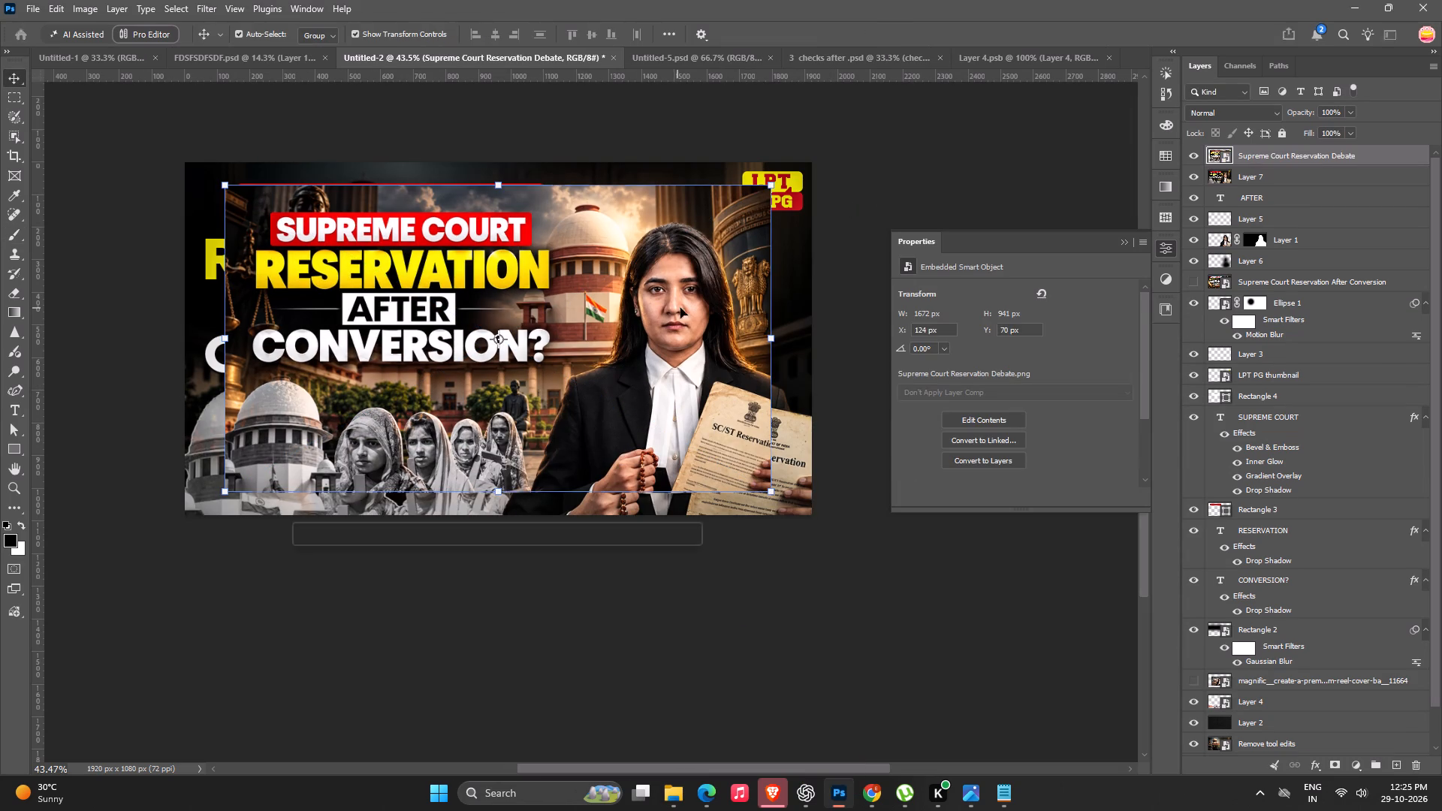
left_click_drag(770, 184, 823, 178, "alt")
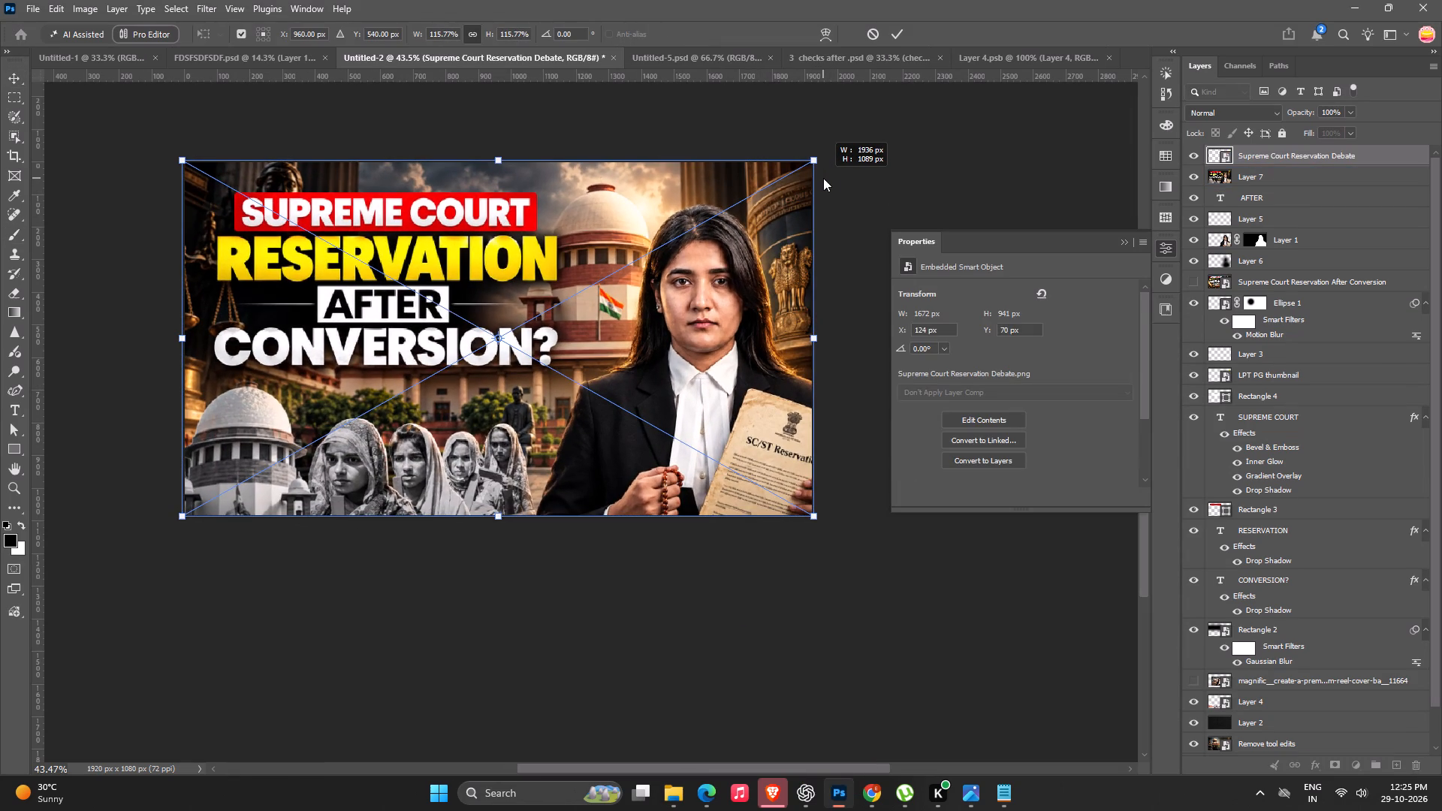
left_click_drag(823, 178, 822, 178, "alt")
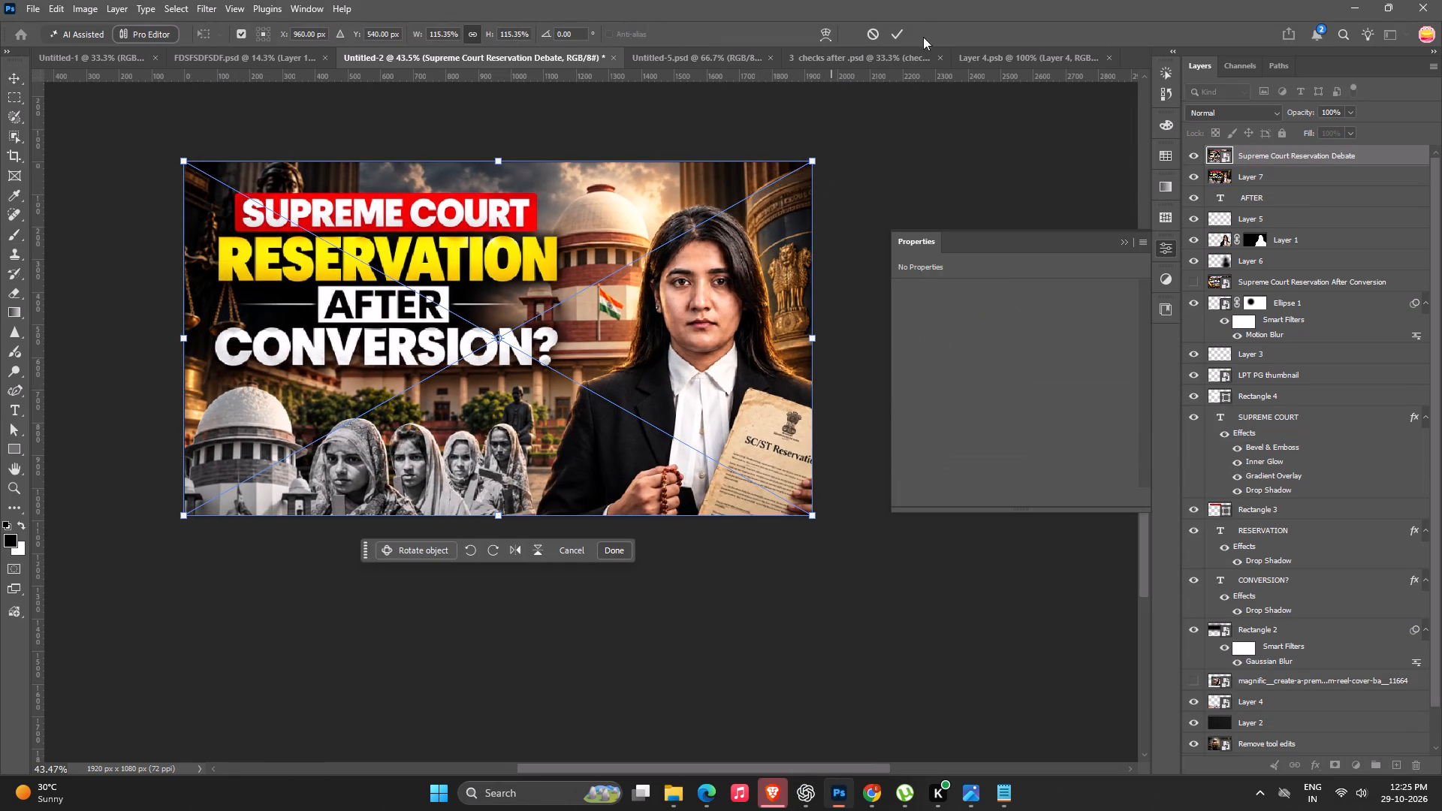
left_click(906, 30)
left_click(898, 148)
left_click(643, 351)
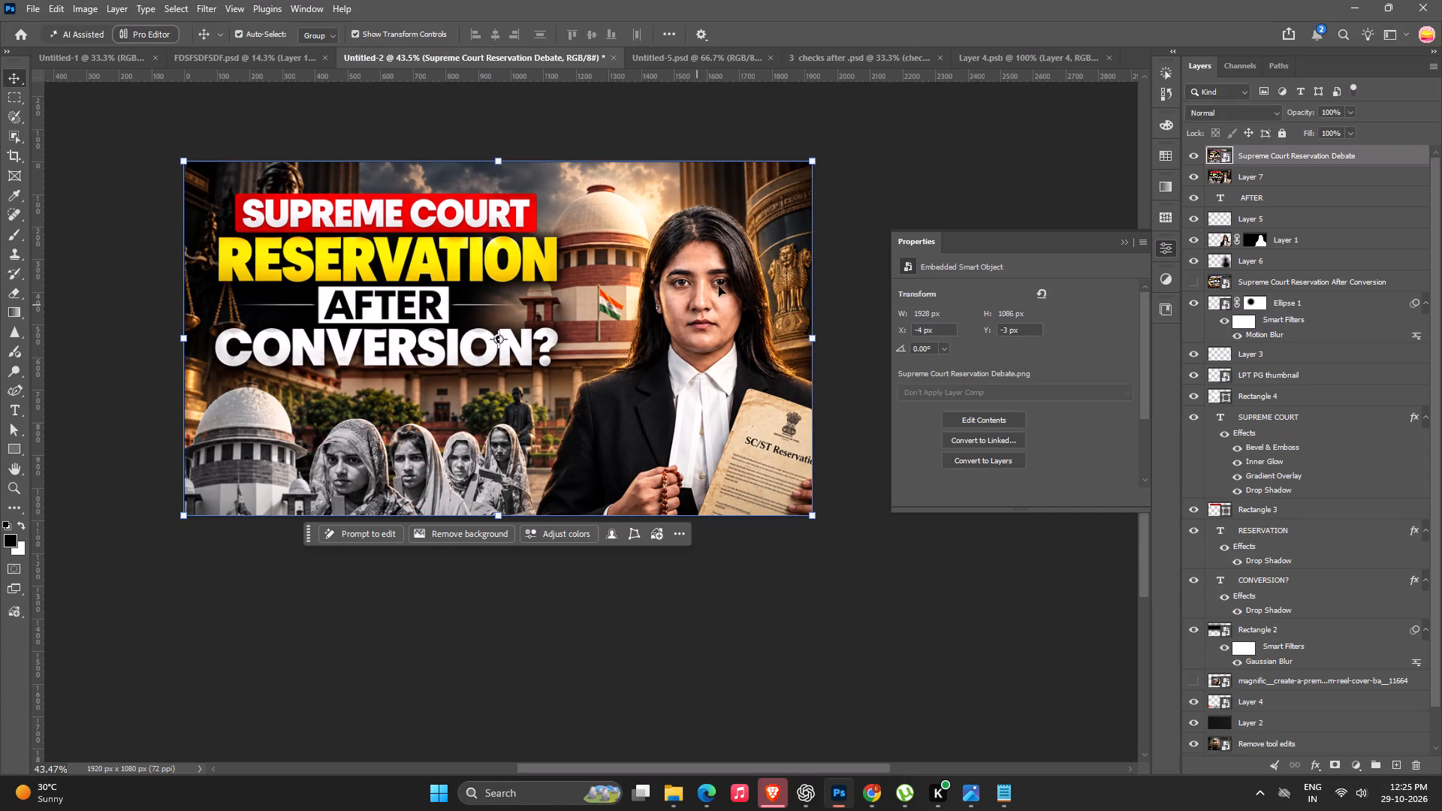
left_click(861, 183)
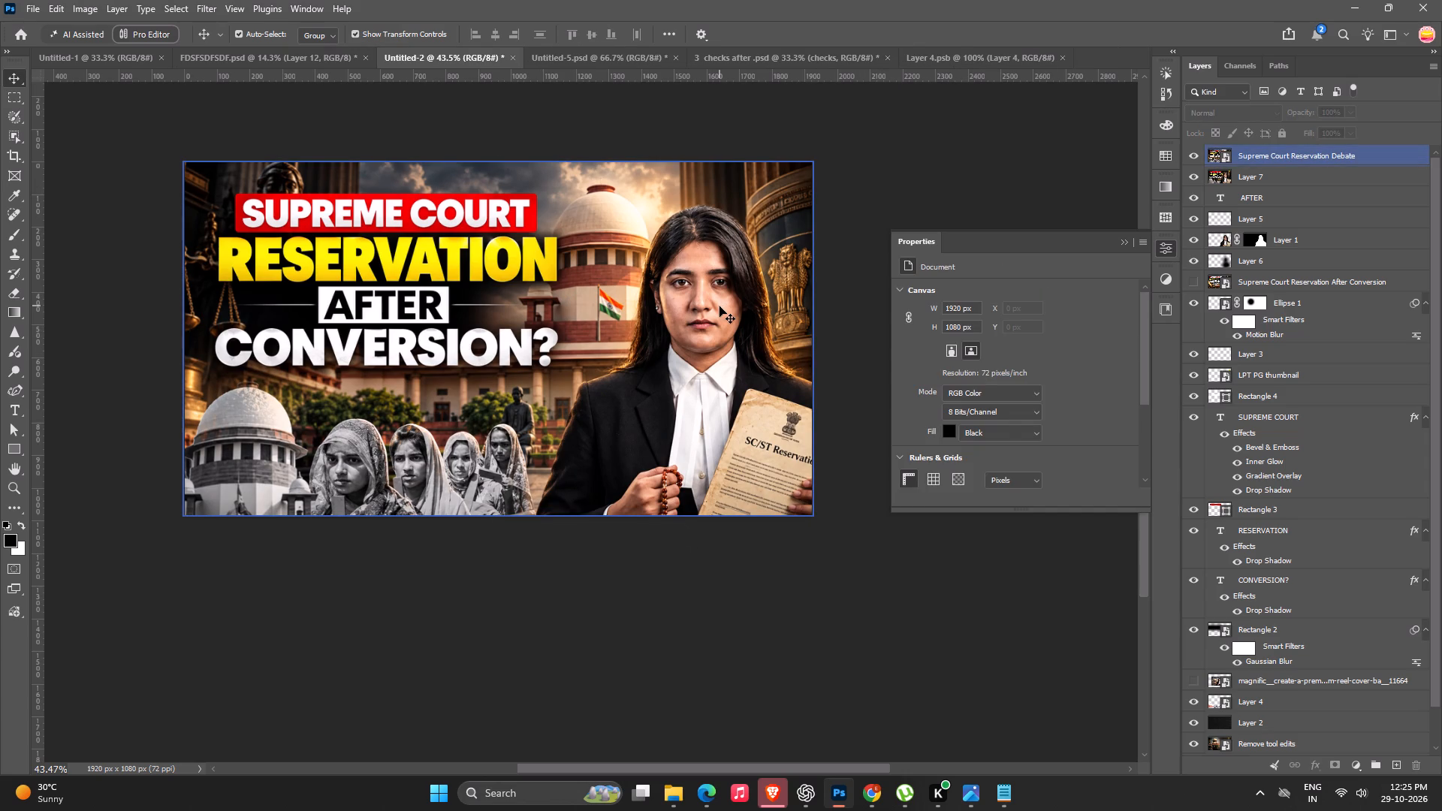
Select the entire thumbnail canvas and copy it merged to the clipboard.
left_click(719, 306)
key("ctrl+a")
key("ctrl+shift+c")
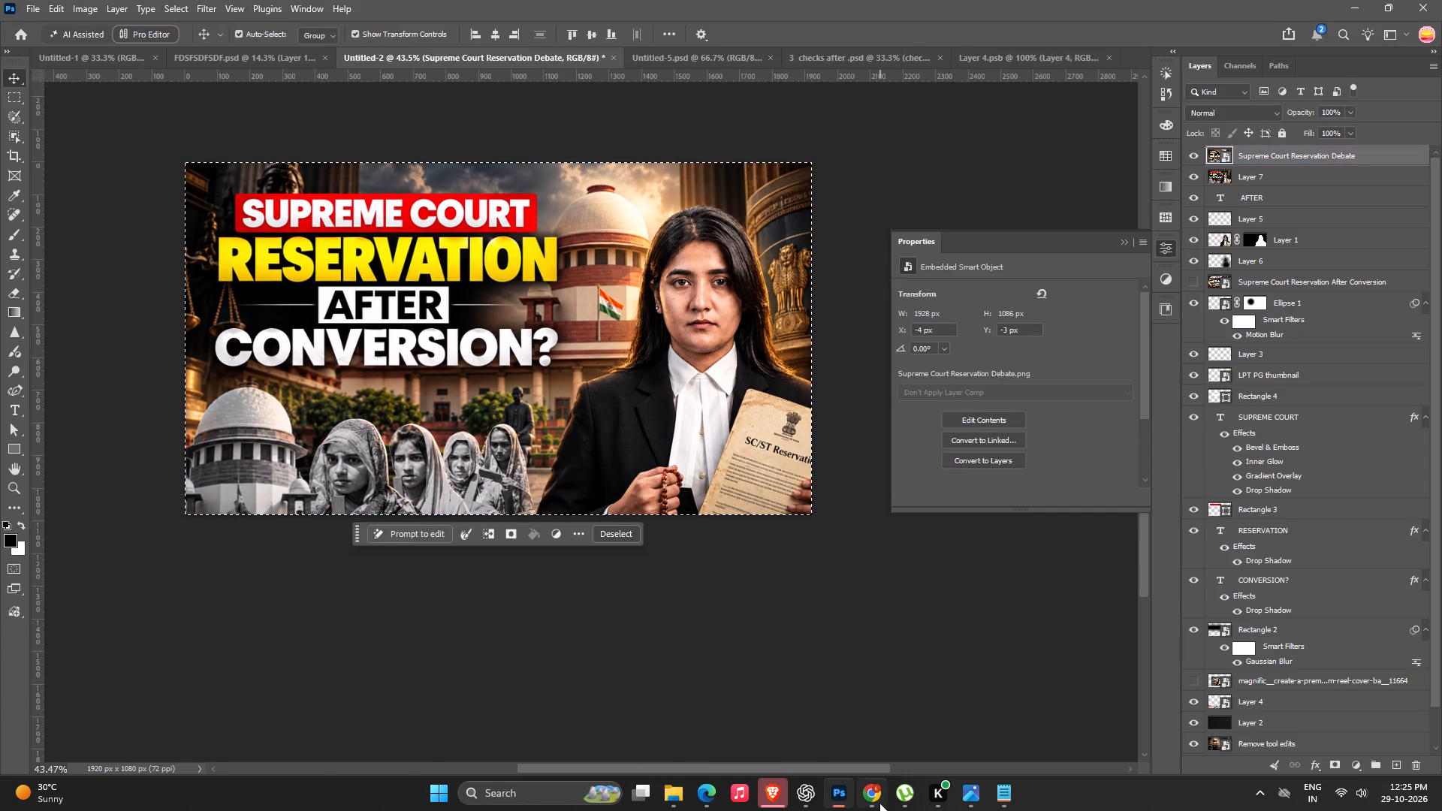
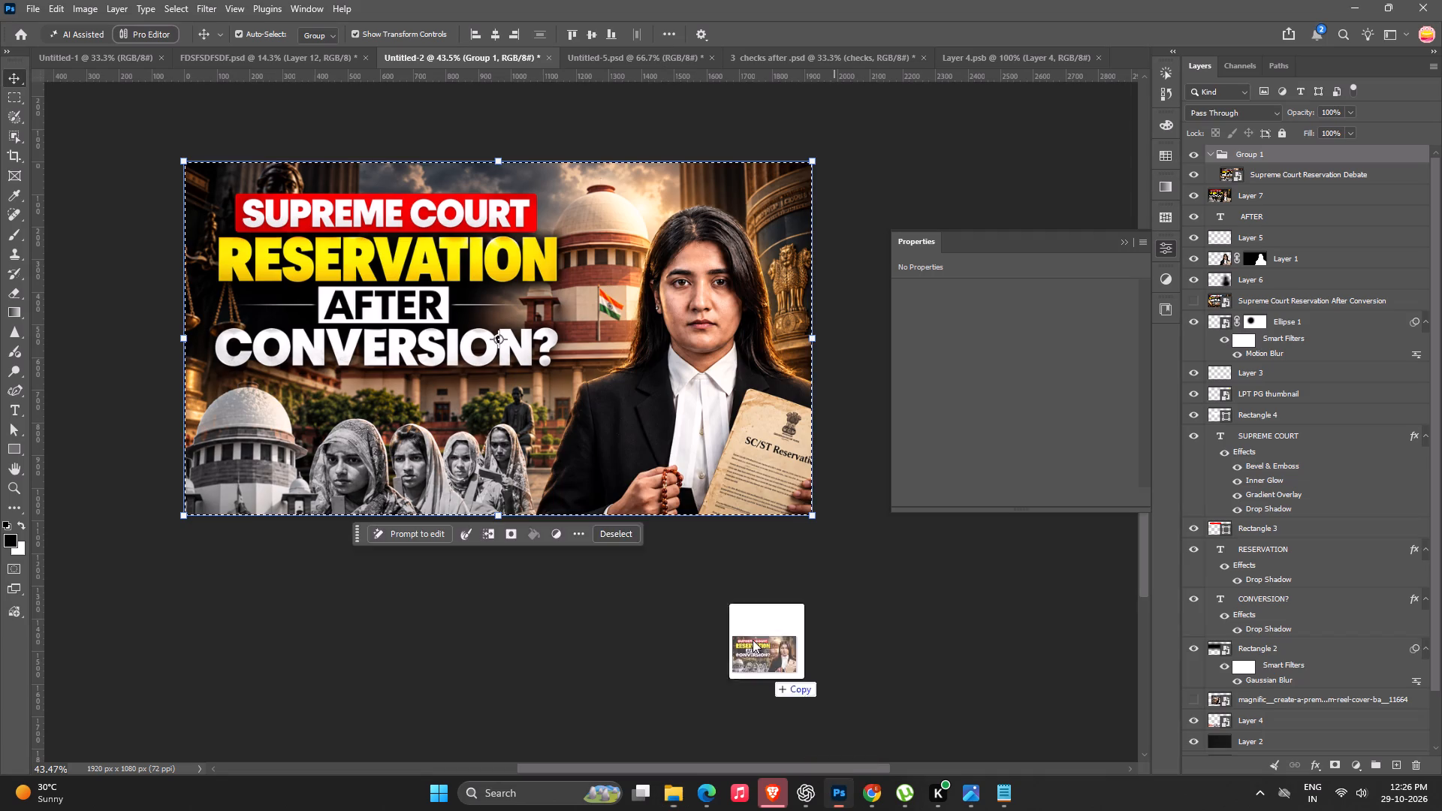
Place another copy of Supreme Court Reservation Debate.png in the Untitled-2 thumbnail and scale it to about 1930 × 1086 px, covering the canvas.
left_click_drag(753, 640, 651, 465)
left_click_drag(772, 183, 798, 174, "alt")
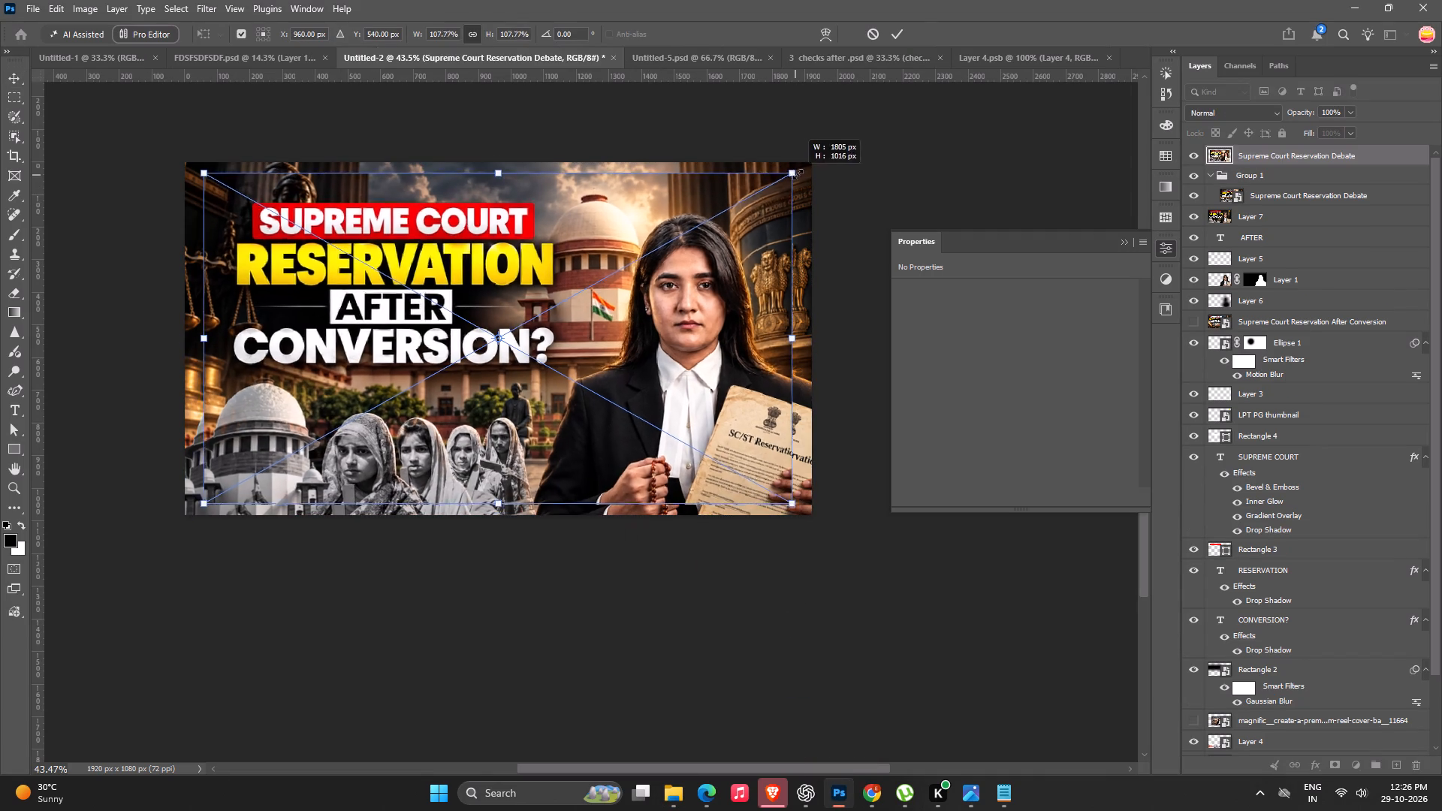
left_click_drag(798, 174, 821, 171, "alt")
key("Return")
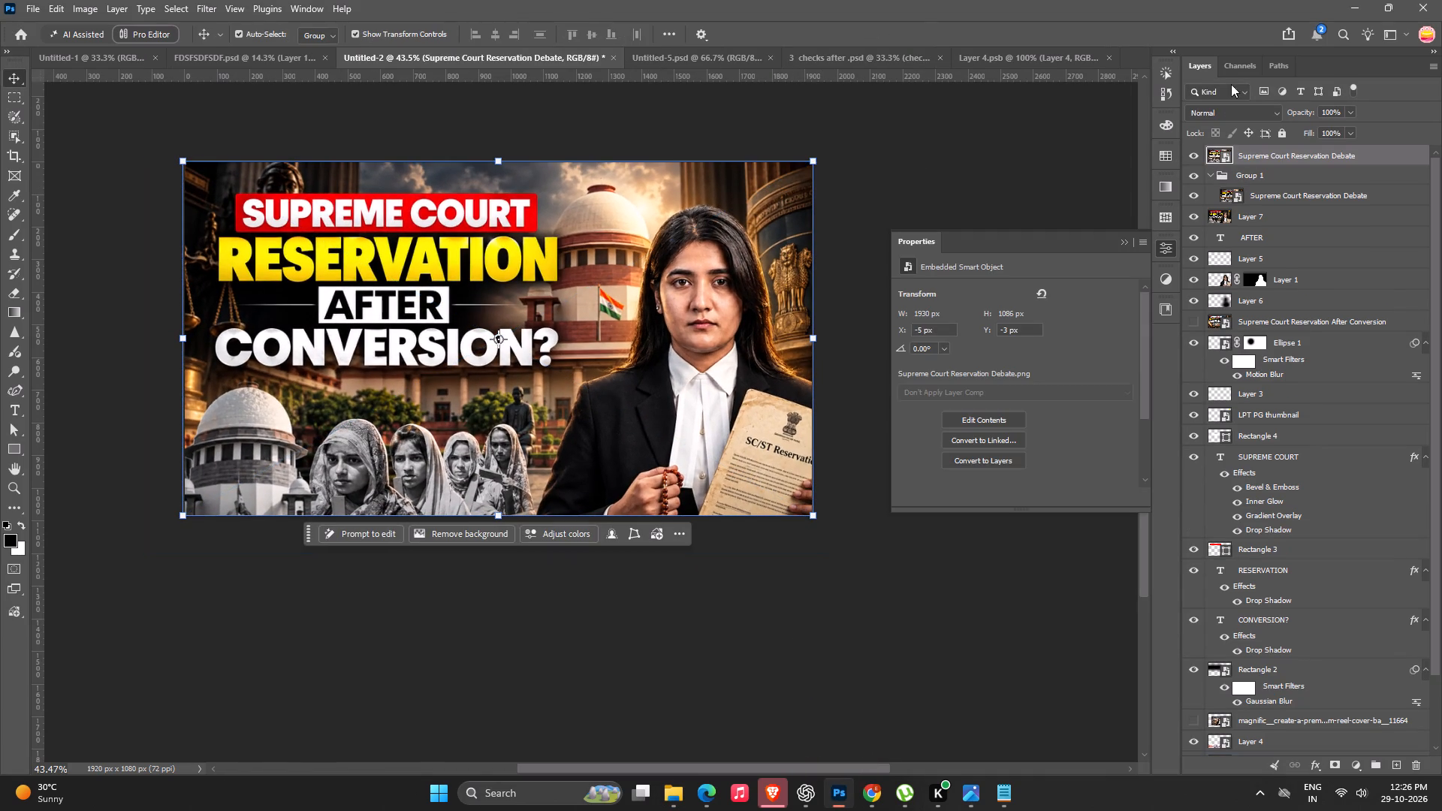
Bring Layer 1 with the lawyer to the top of the layer stack and shift it about 46 px right and 10 px up.
left_click(1305, 287)
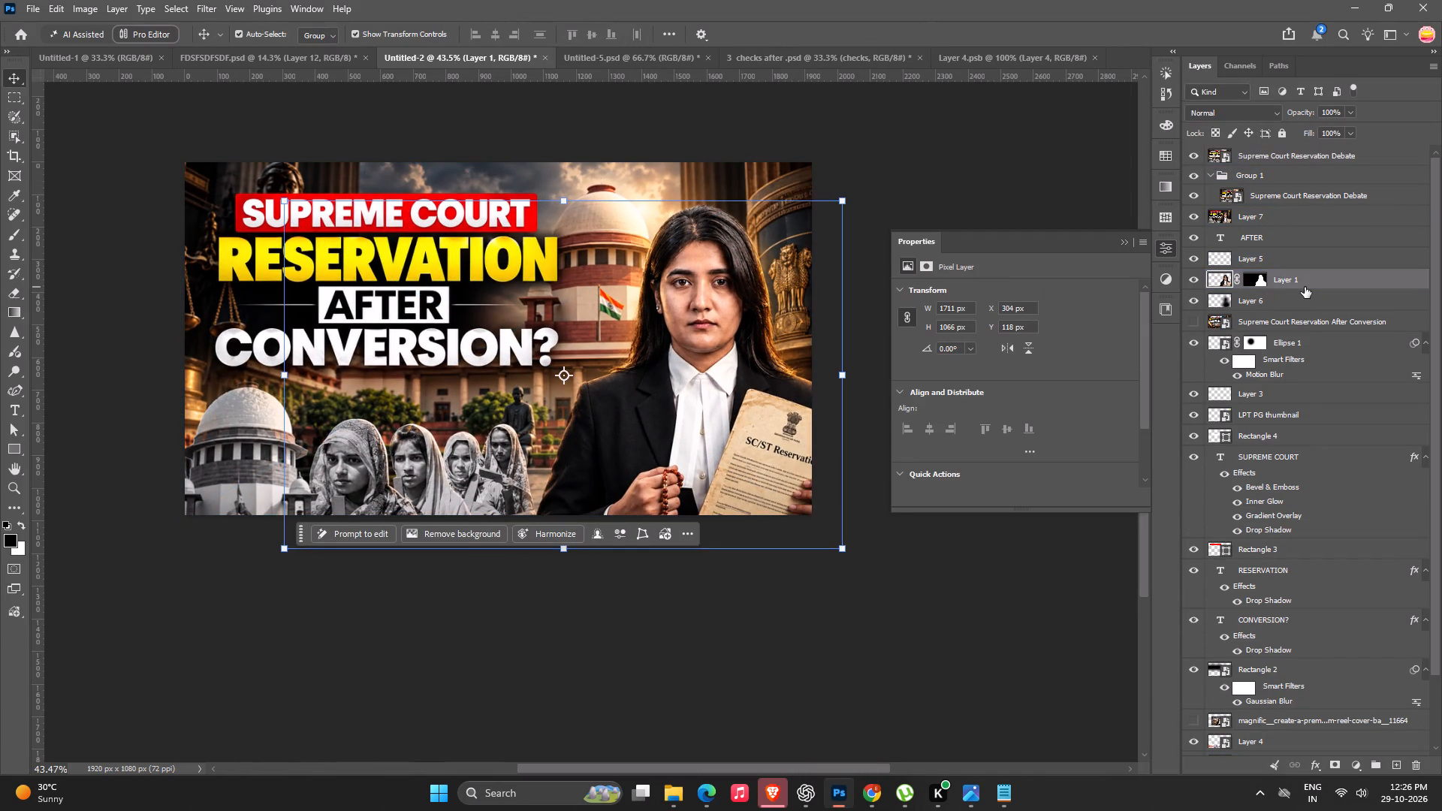
key("ctrl+shift+bracketright")
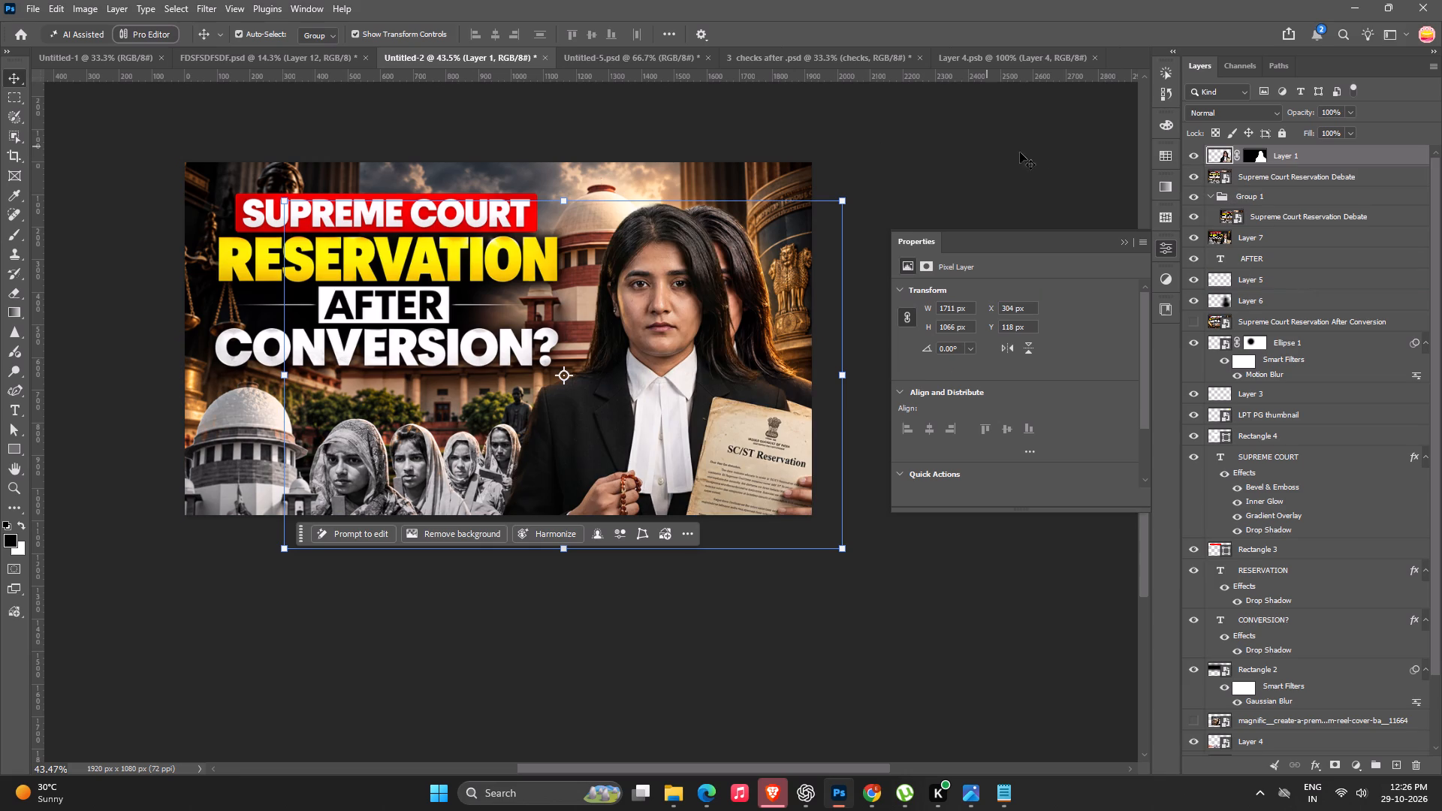
left_click(1031, 152)
left_click_drag(698, 303, 714, 300)
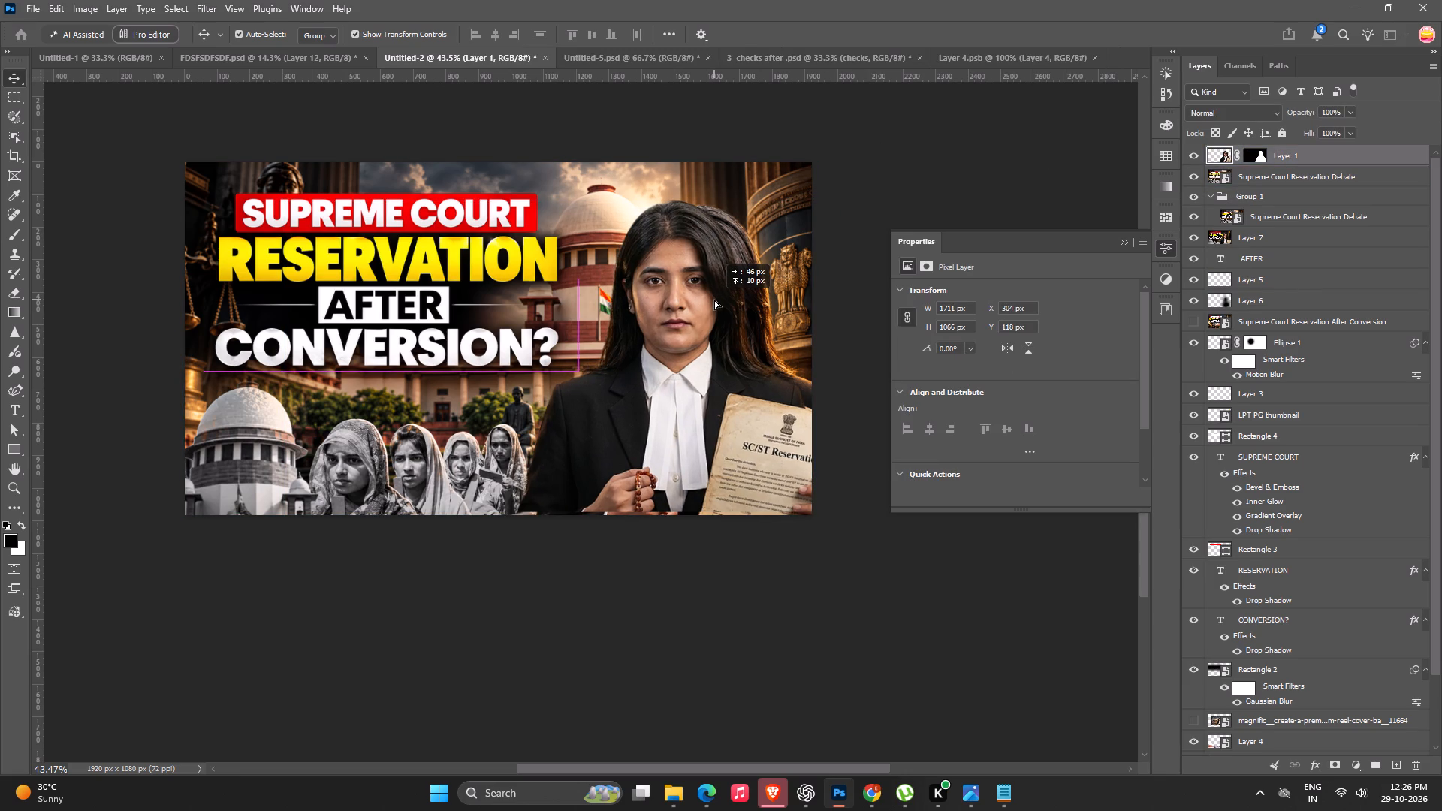
left_click_drag(714, 300, 715, 299)
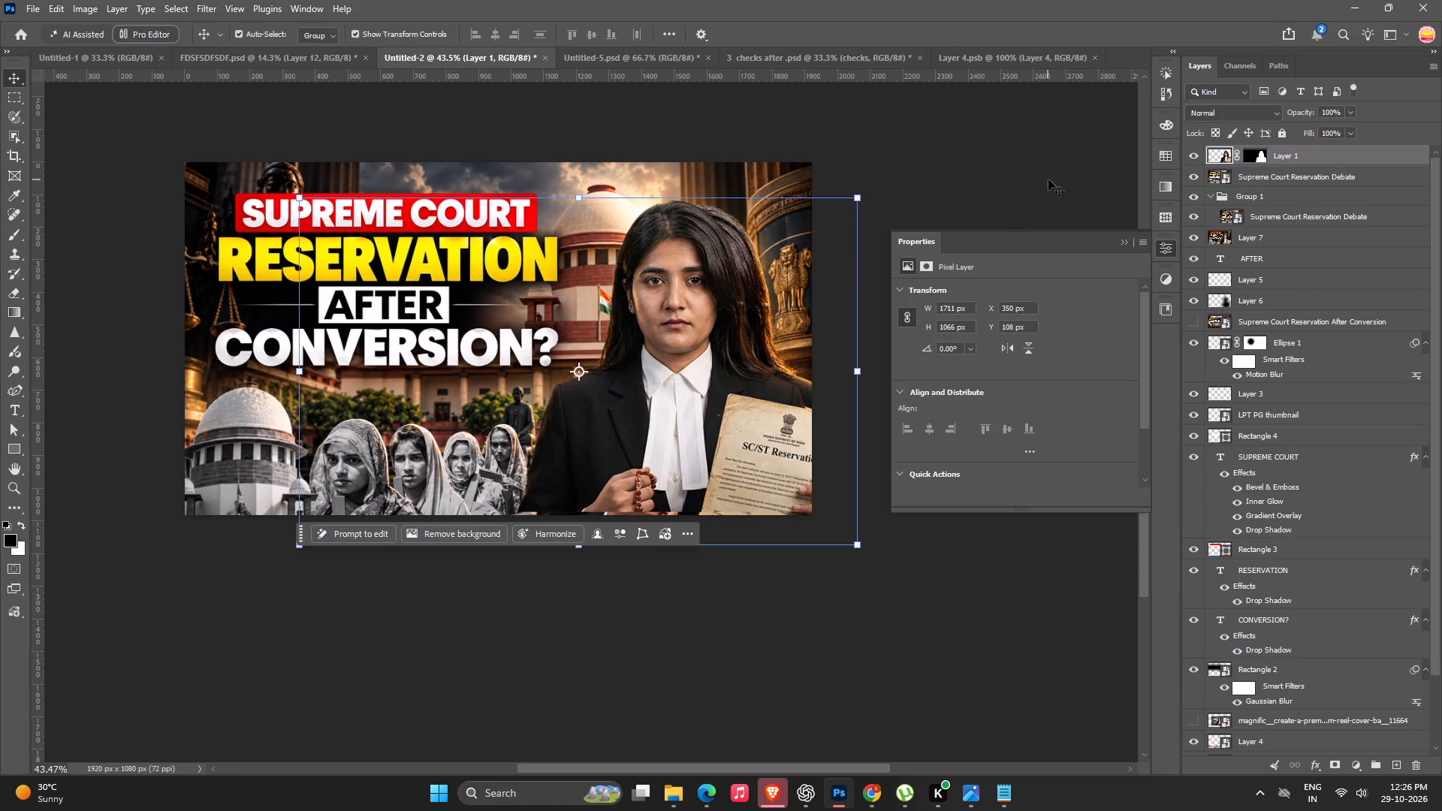
left_click(1048, 179)
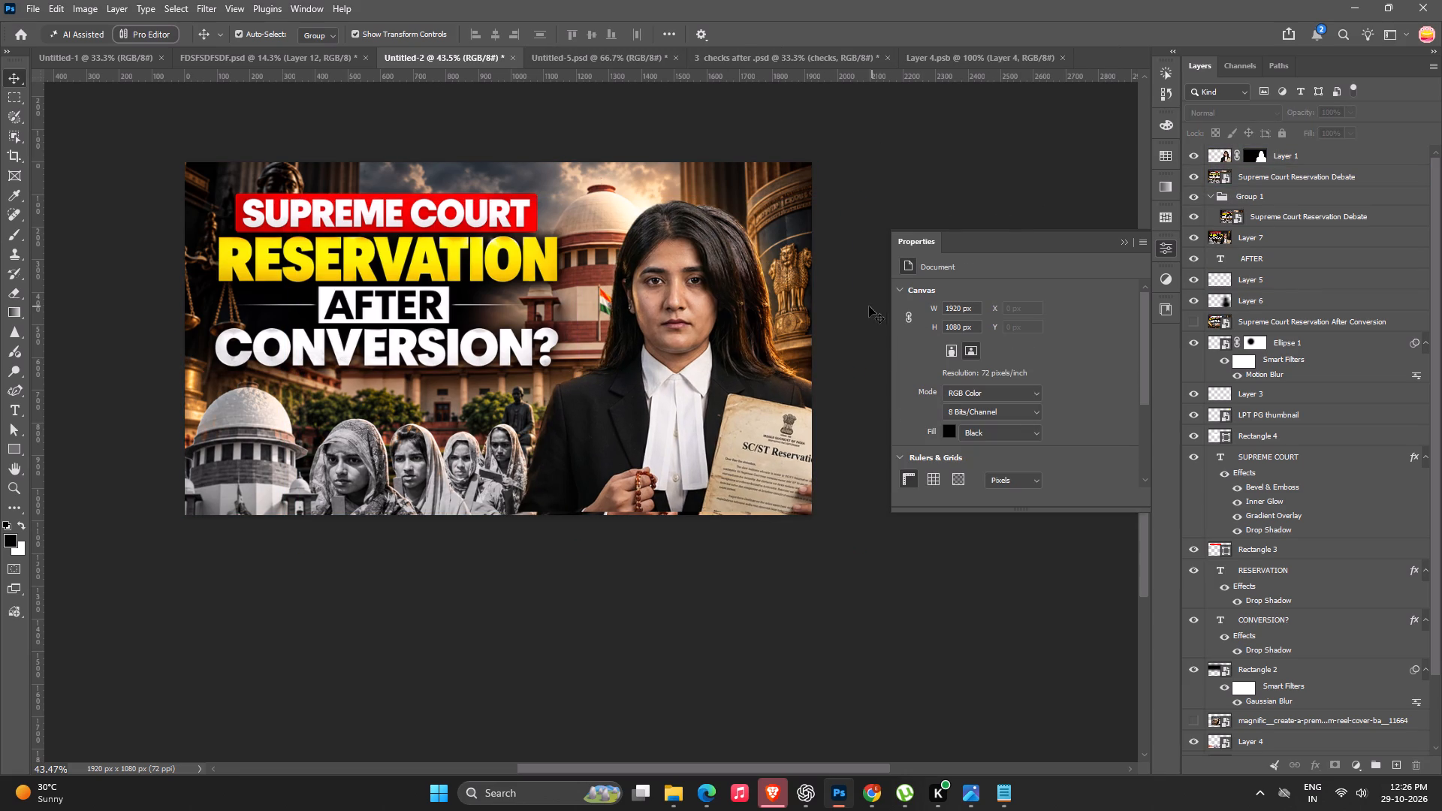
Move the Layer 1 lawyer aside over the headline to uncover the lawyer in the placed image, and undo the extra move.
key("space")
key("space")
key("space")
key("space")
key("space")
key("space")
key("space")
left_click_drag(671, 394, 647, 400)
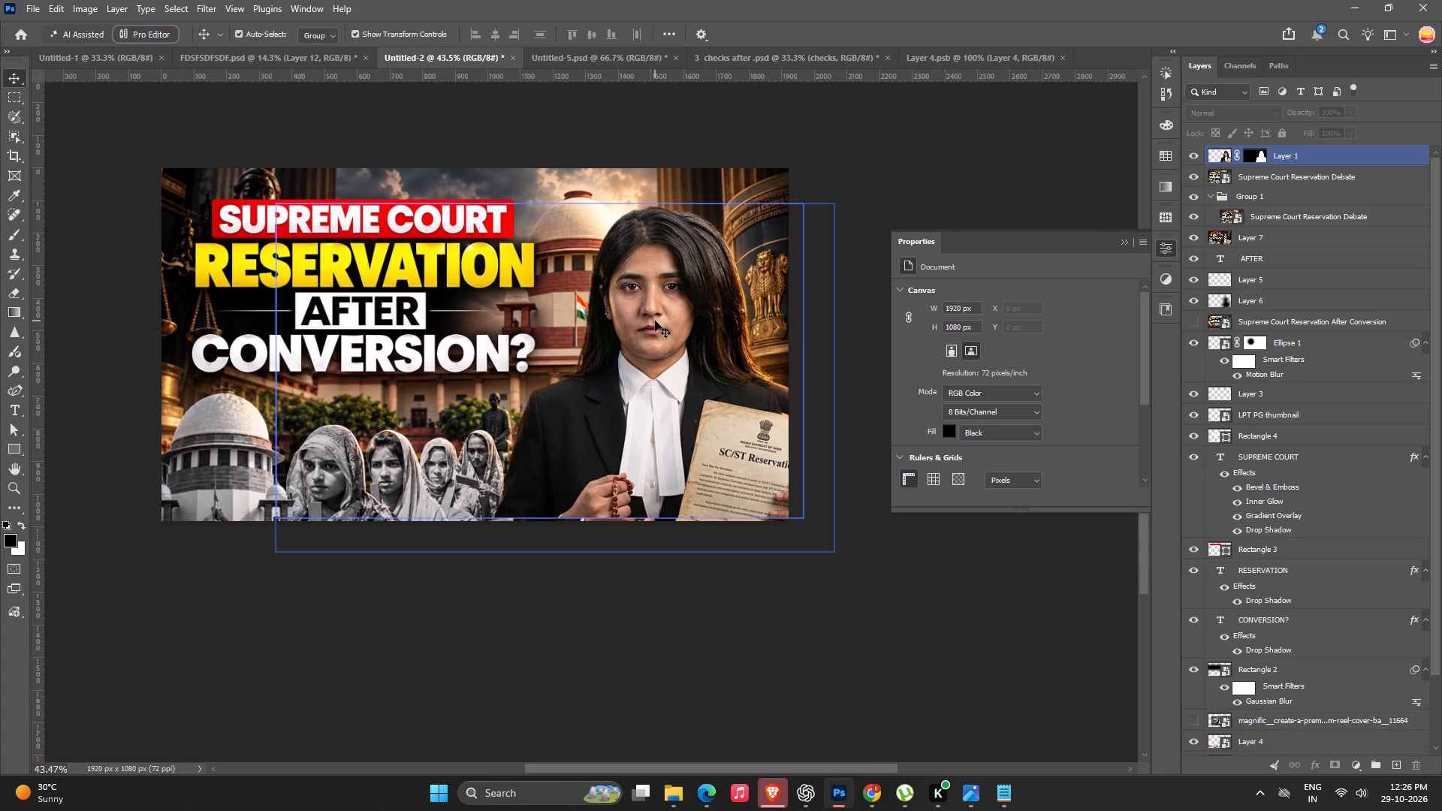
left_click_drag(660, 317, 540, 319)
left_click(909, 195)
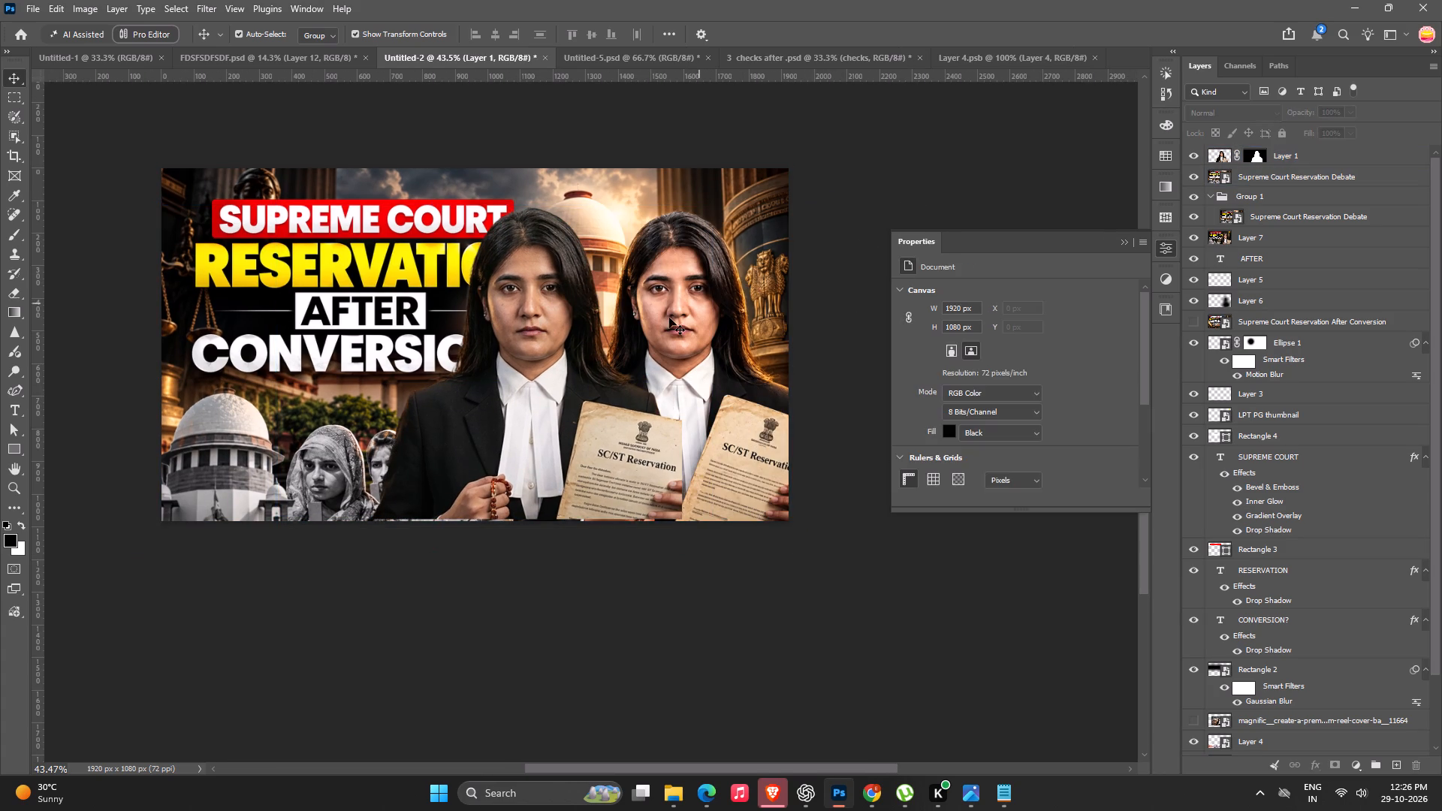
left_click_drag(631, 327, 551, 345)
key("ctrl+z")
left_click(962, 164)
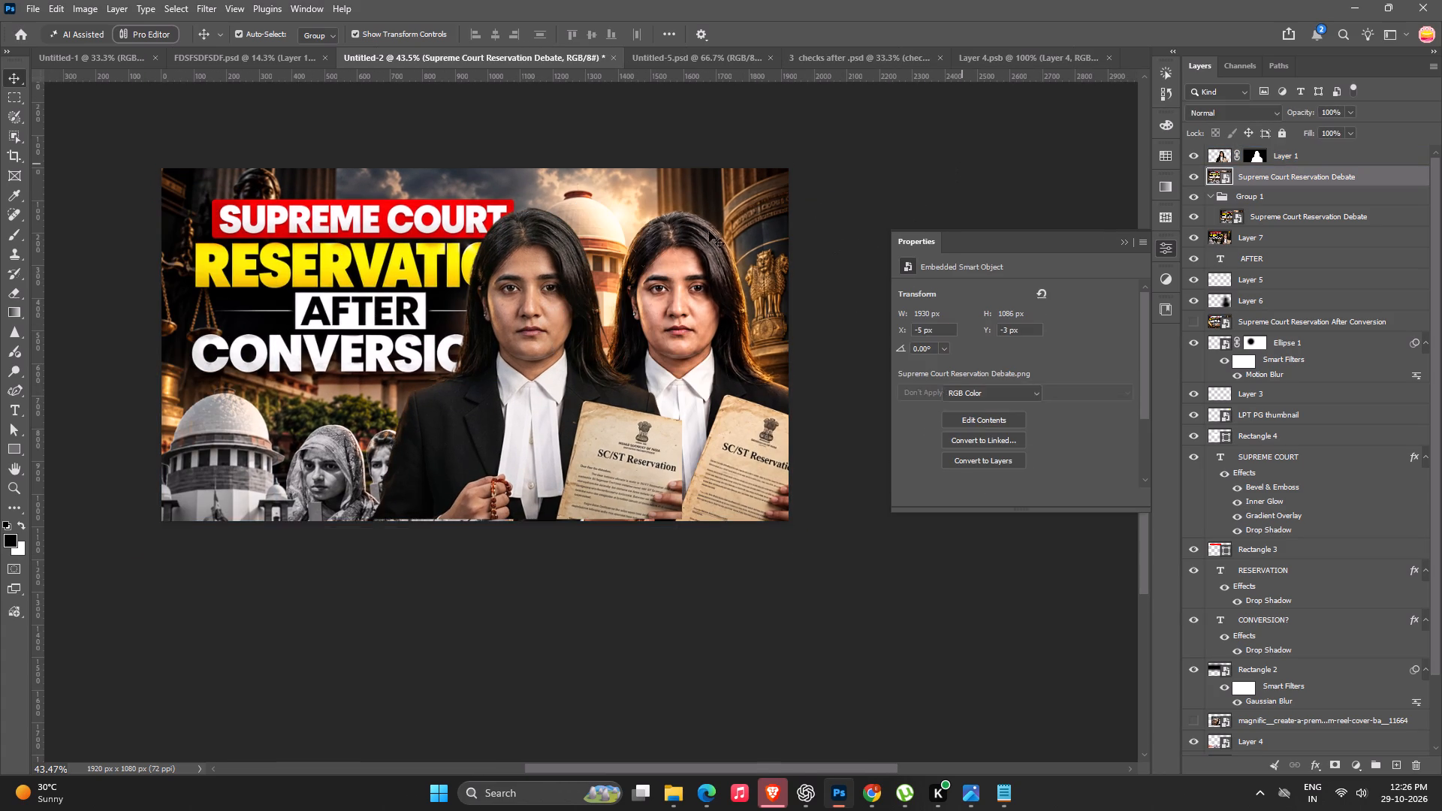
Hide Layer 1, brush a selection over the lawyer in the top Supreme Court Reservation Debate image, and remove her with the generative Remove command.
left_click(531, 273)
left_click(1192, 156)
left_click(726, 261)
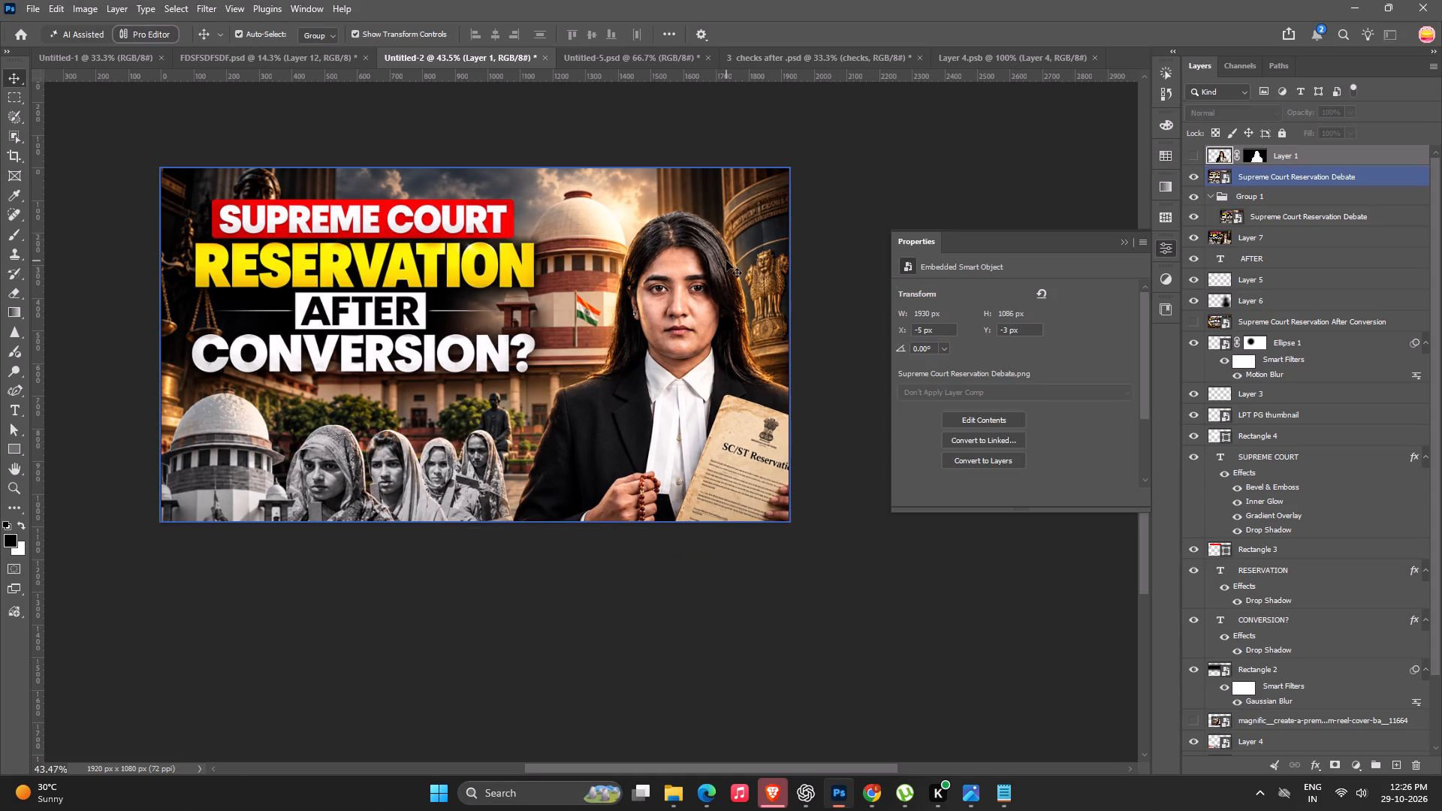
left_click(14, 118)
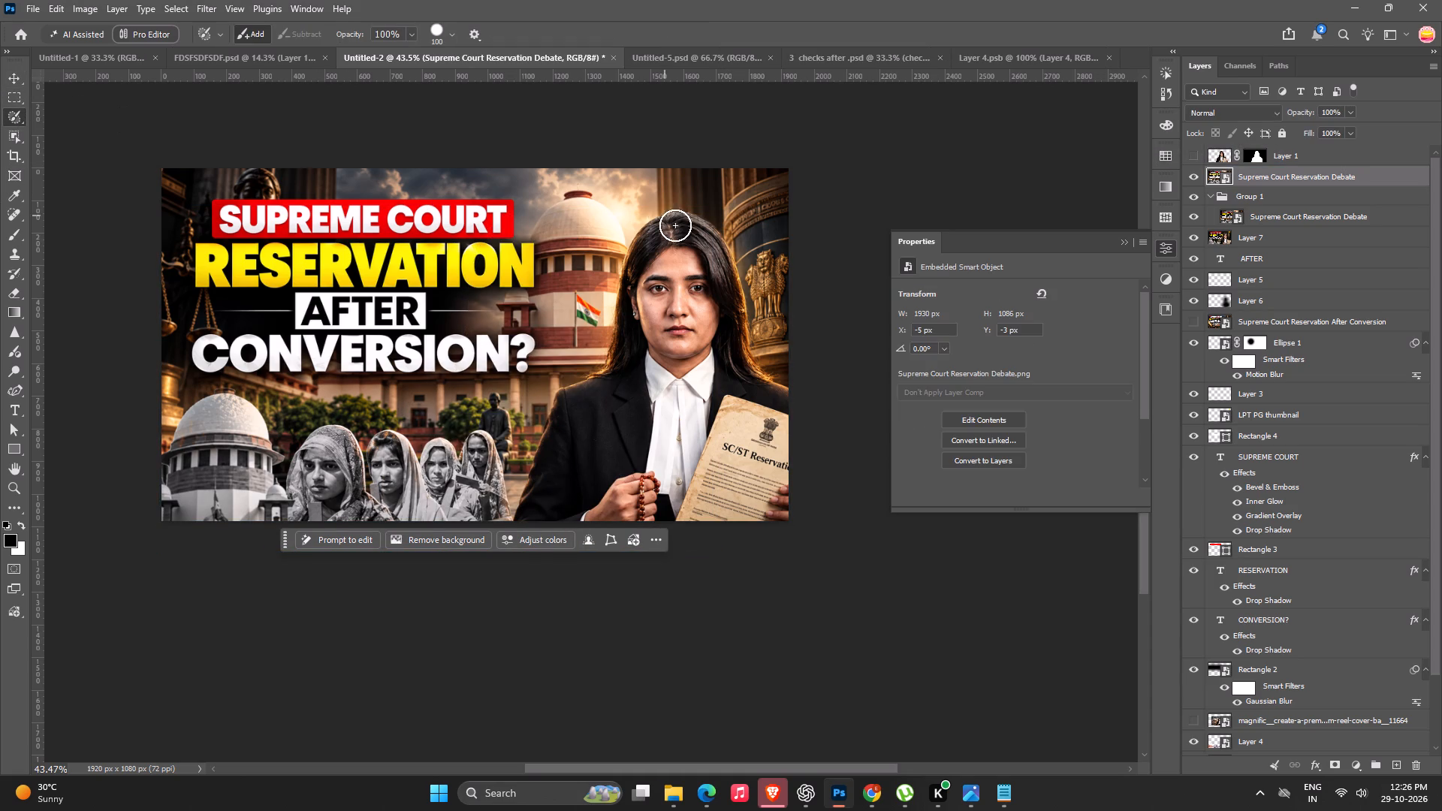
left_click_drag(662, 225, 544, 439)
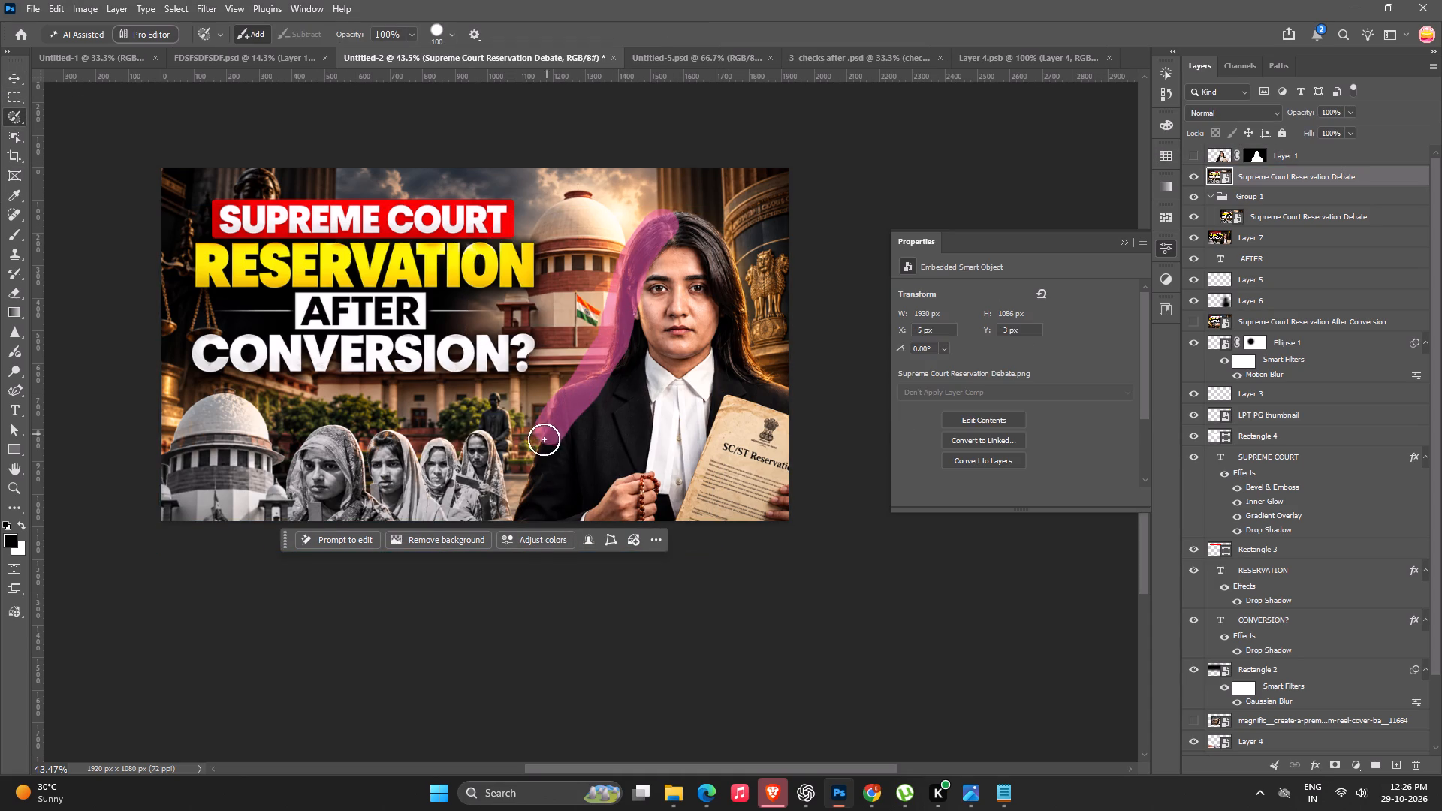
left_click_drag(544, 439, 765, 380)
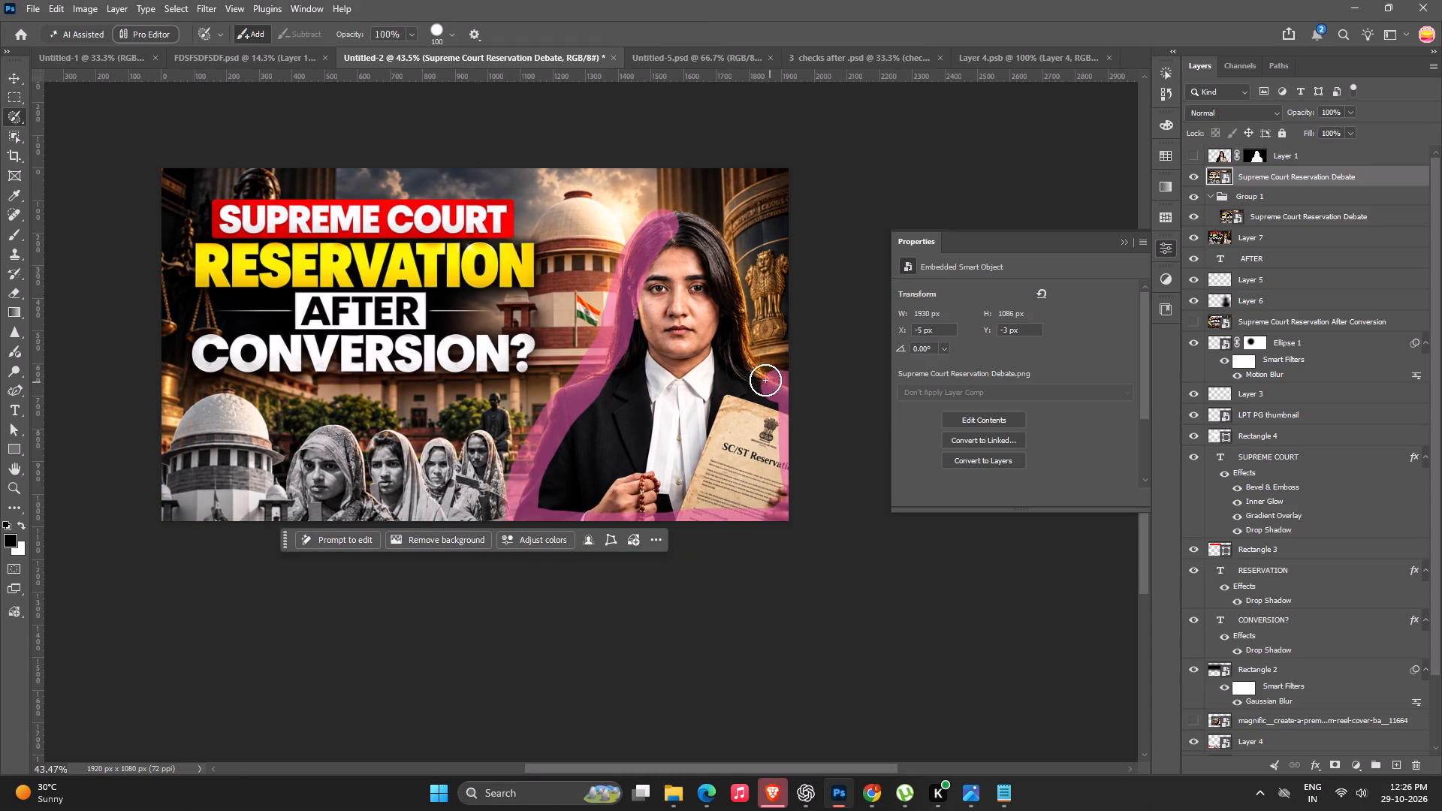
left_click_drag(765, 380, 661, 213)
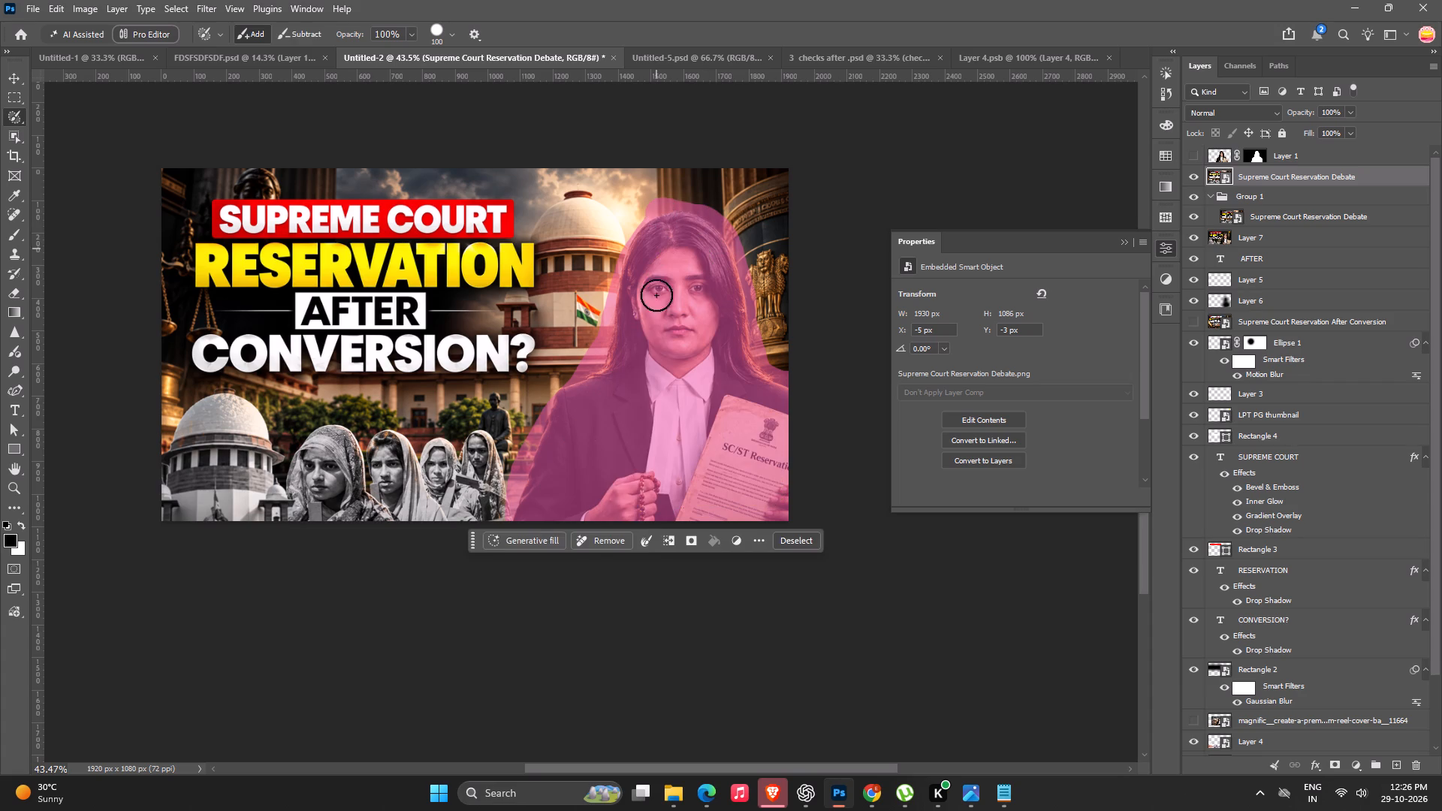
left_click(585, 539)
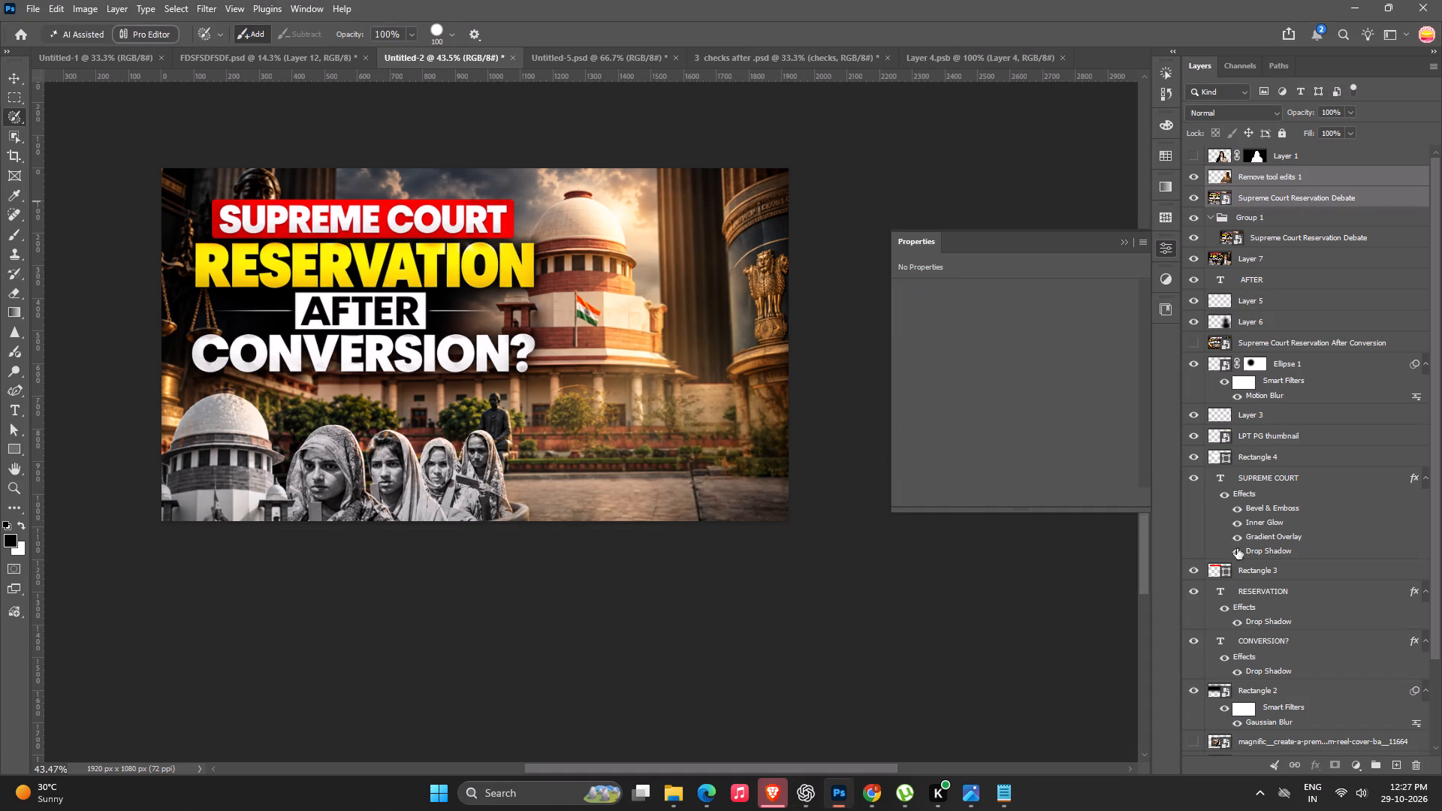
left_click(1033, 632)
left_click(689, 292)
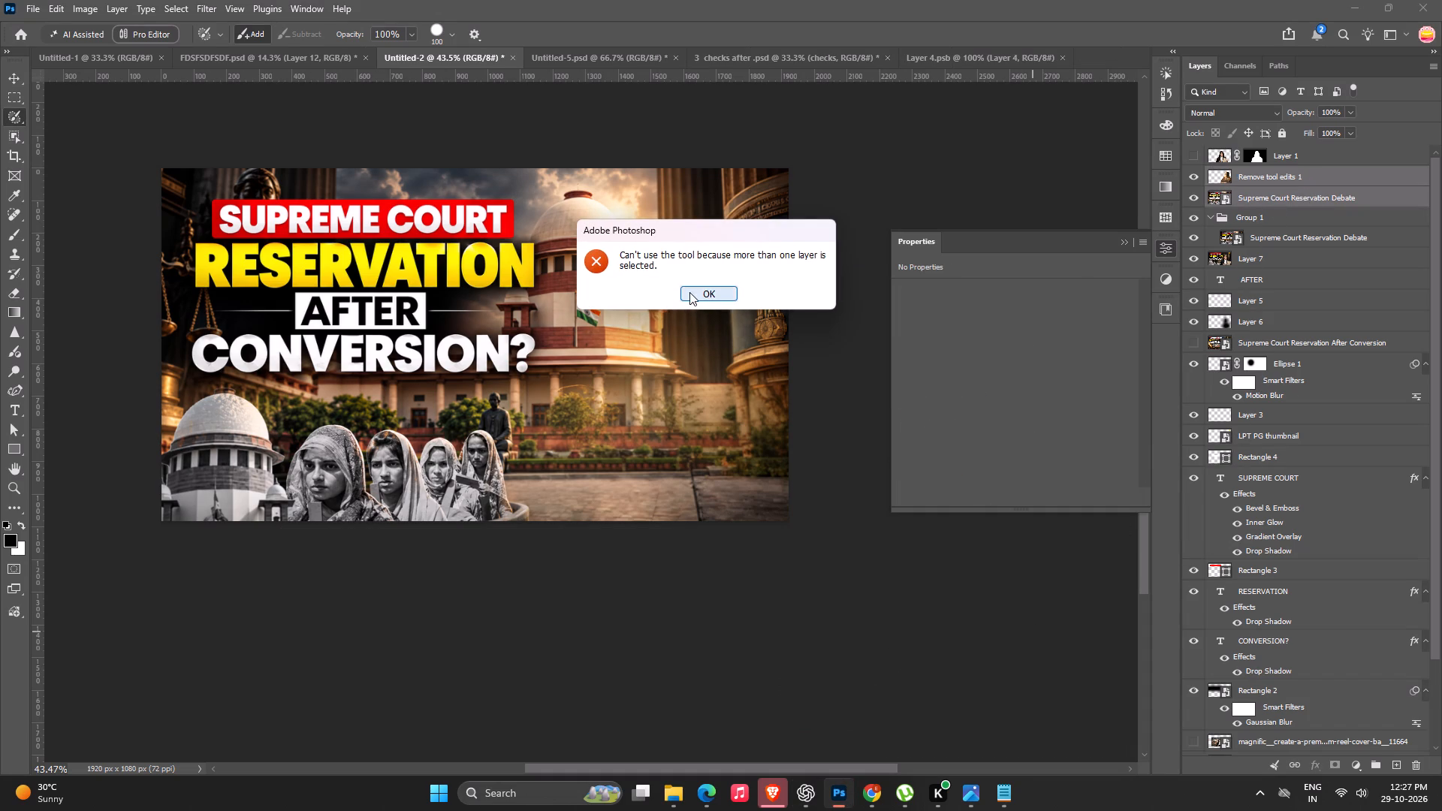
right_click(1262, 192)
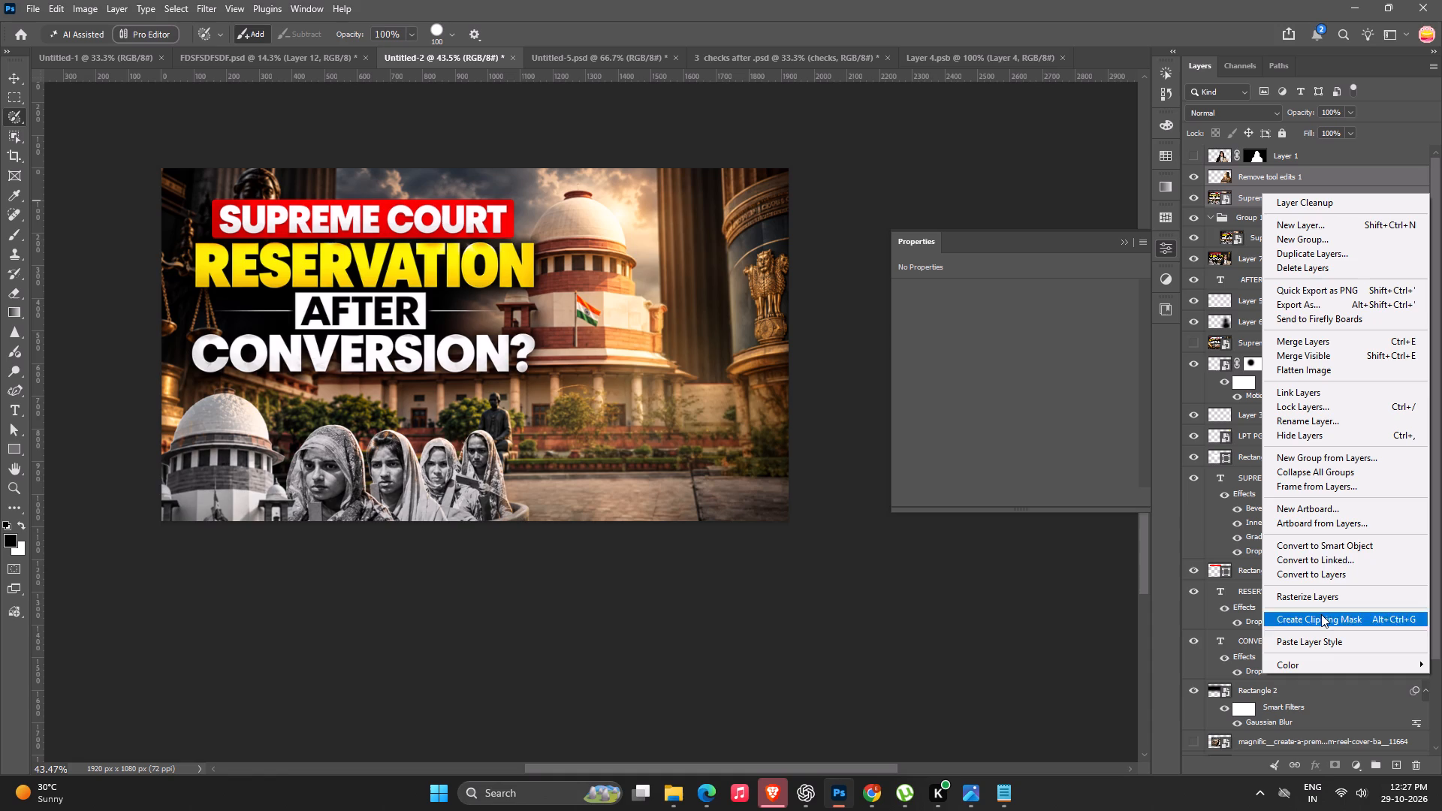
left_click(1318, 542)
Show Layer 1 again and move the lawyer about 348 px right and 63 px down, clear of the headline.
left_click(1185, 152)
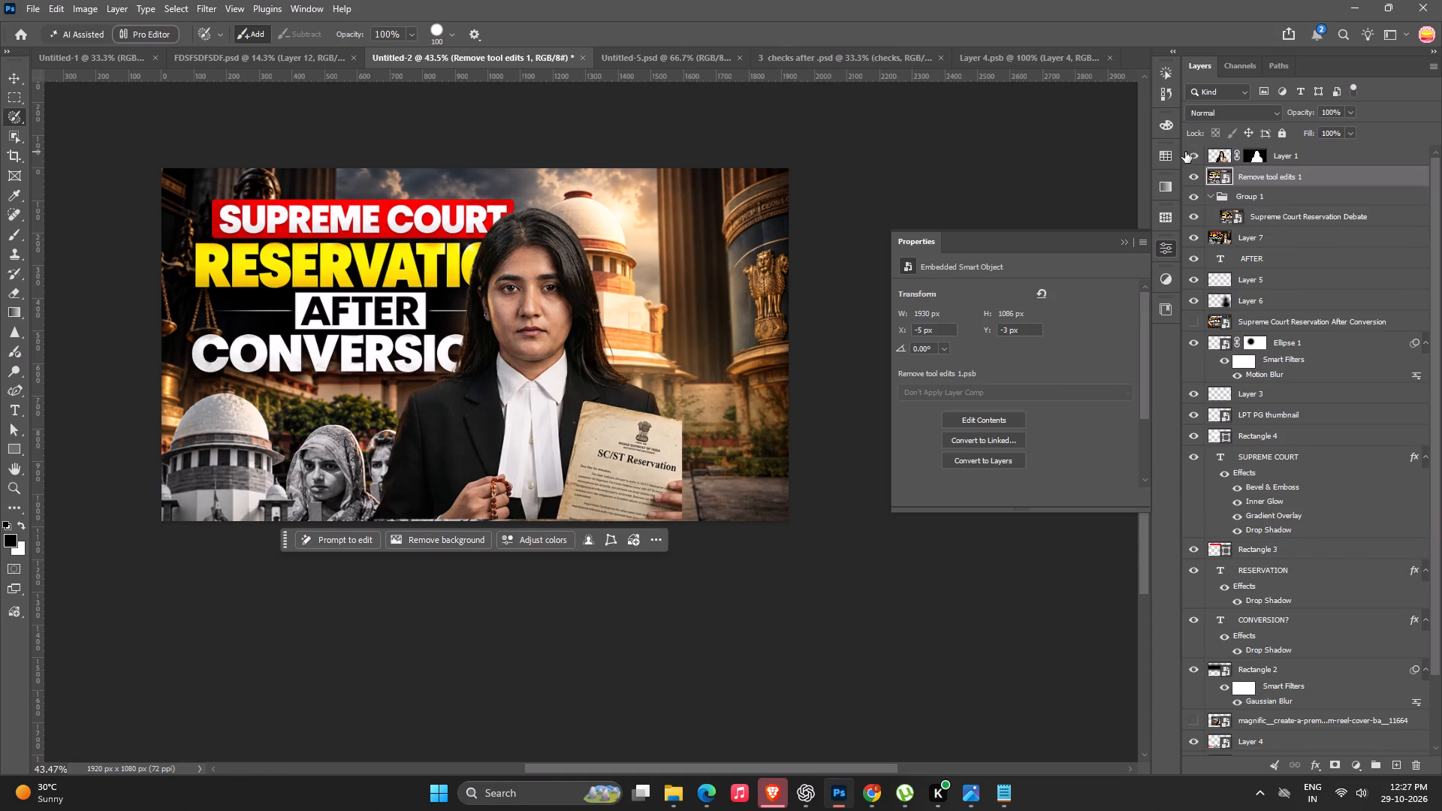
key("v")
left_click_drag(629, 456, 745, 478)
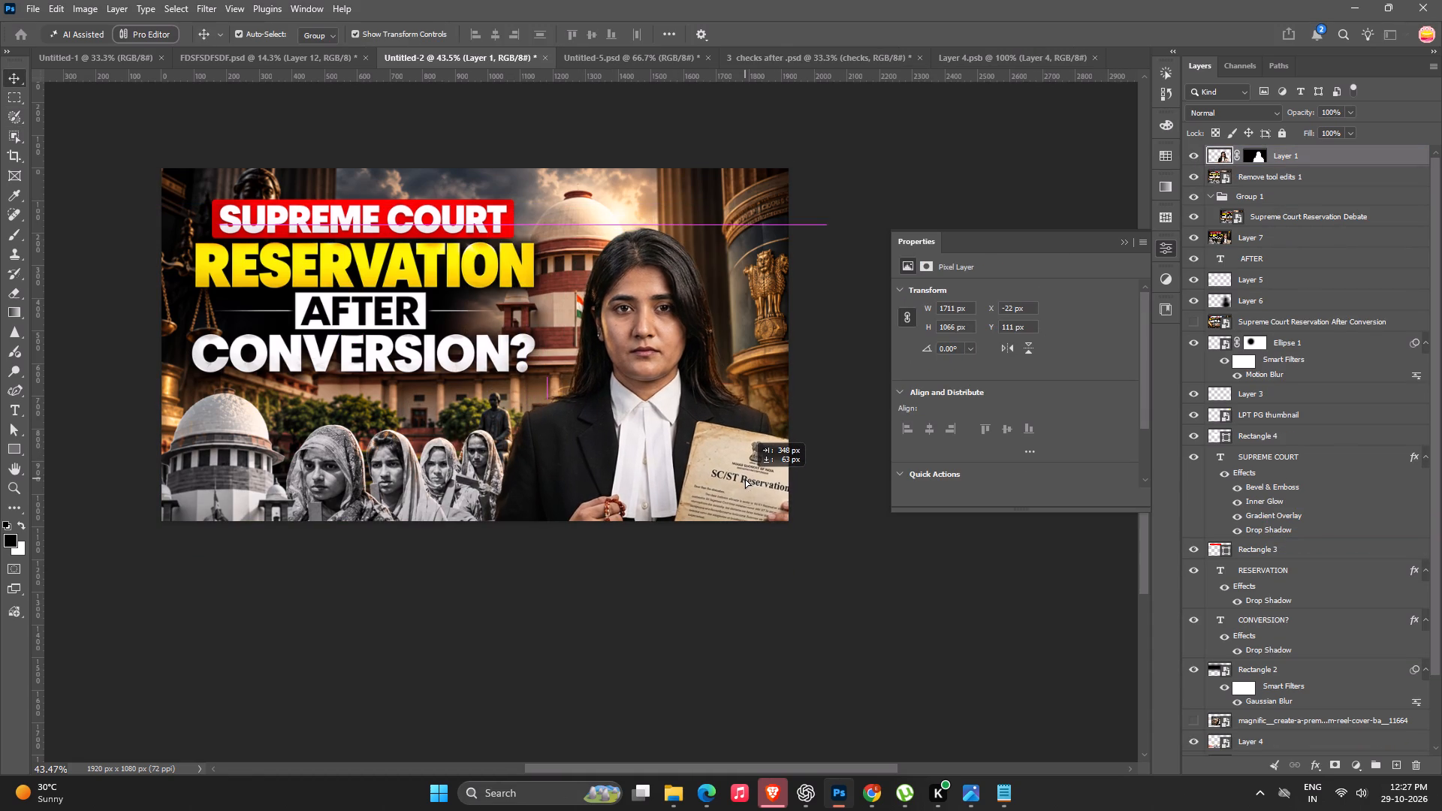
left_click_drag(745, 478, 745, 479)
Resize the Layer 1 lawyer to about 1692 × 1055 px and reposition the layer at about X 332 px, Y 141 px.
left_click_drag(827, 222, 850, 200, "alt")
left_click_drag(735, 366, 732, 359)
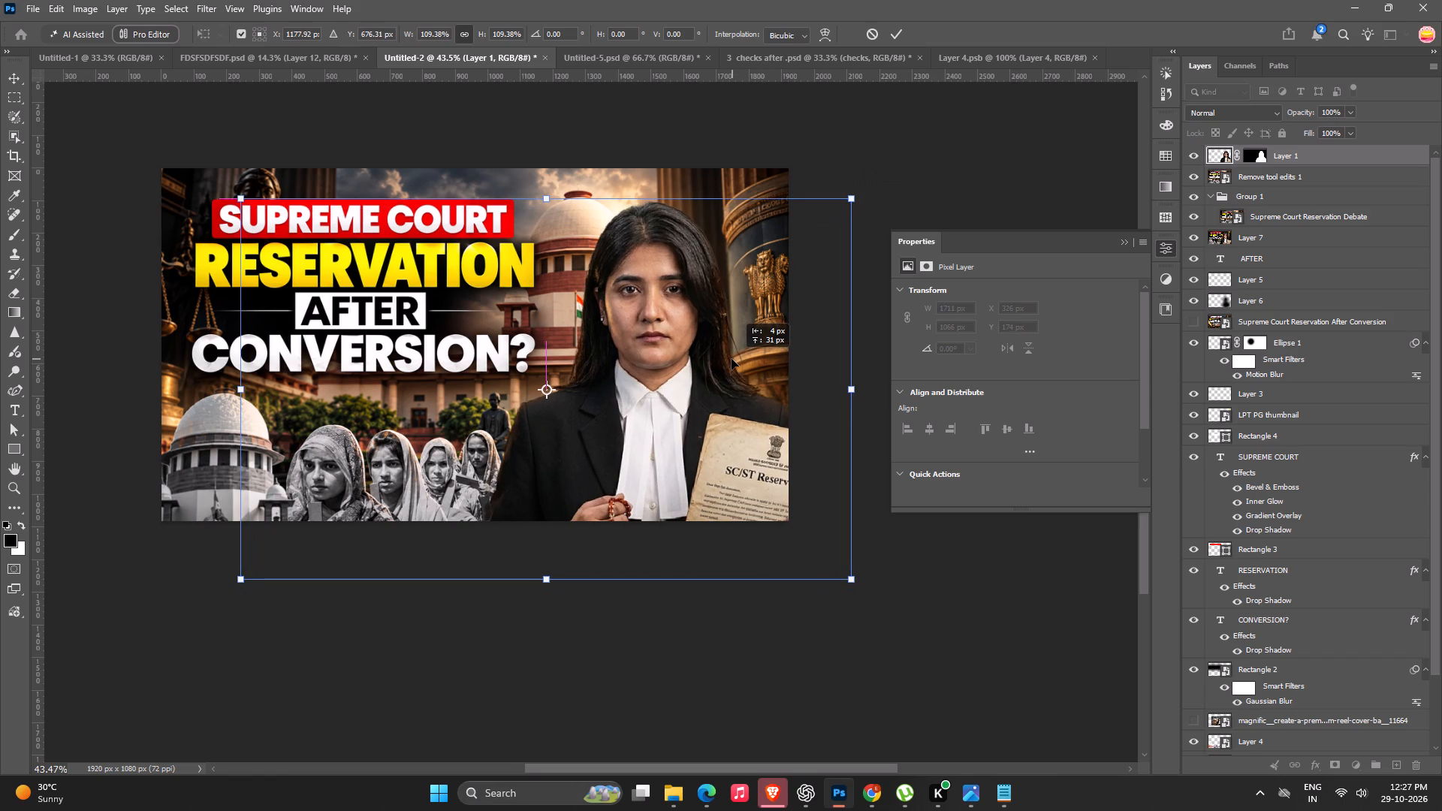
left_click_drag(732, 359, 729, 361)
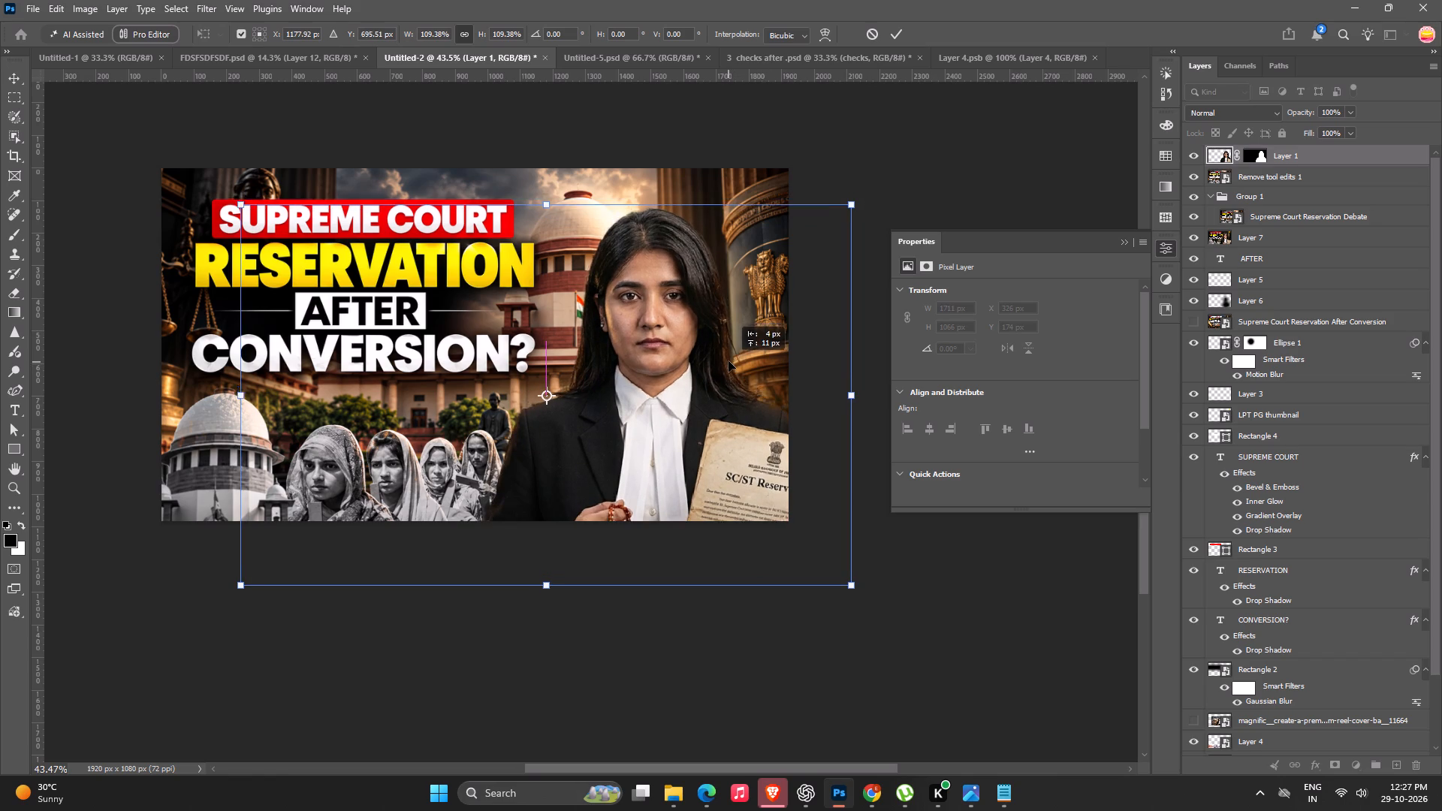
left_click_drag(729, 361, 729, 349)
left_click_drag(853, 191, 826, 193, "alt")
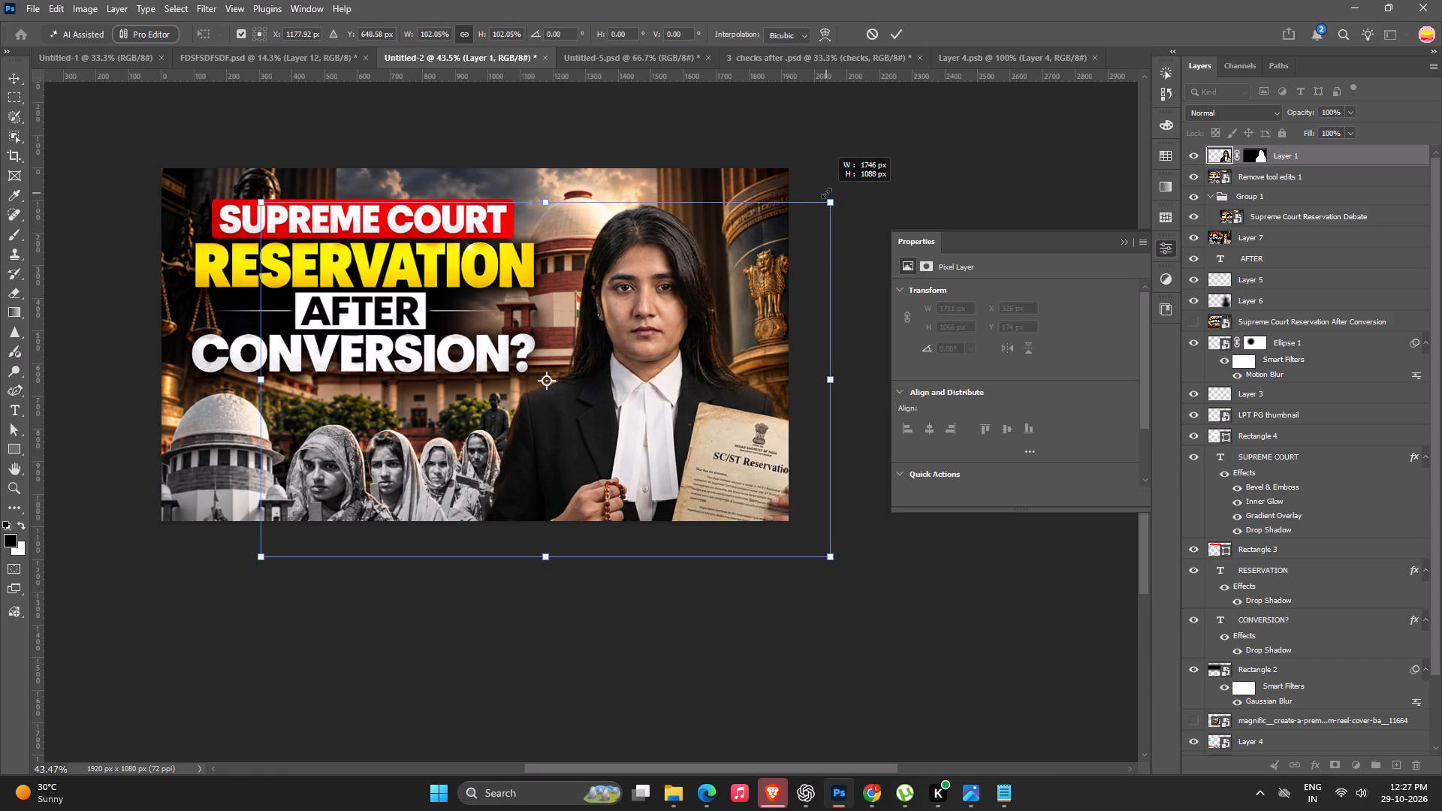
left_click_drag(826, 193, 816, 197, "alt")
key("Return")
key("shift+Down")
key("shift+Down")
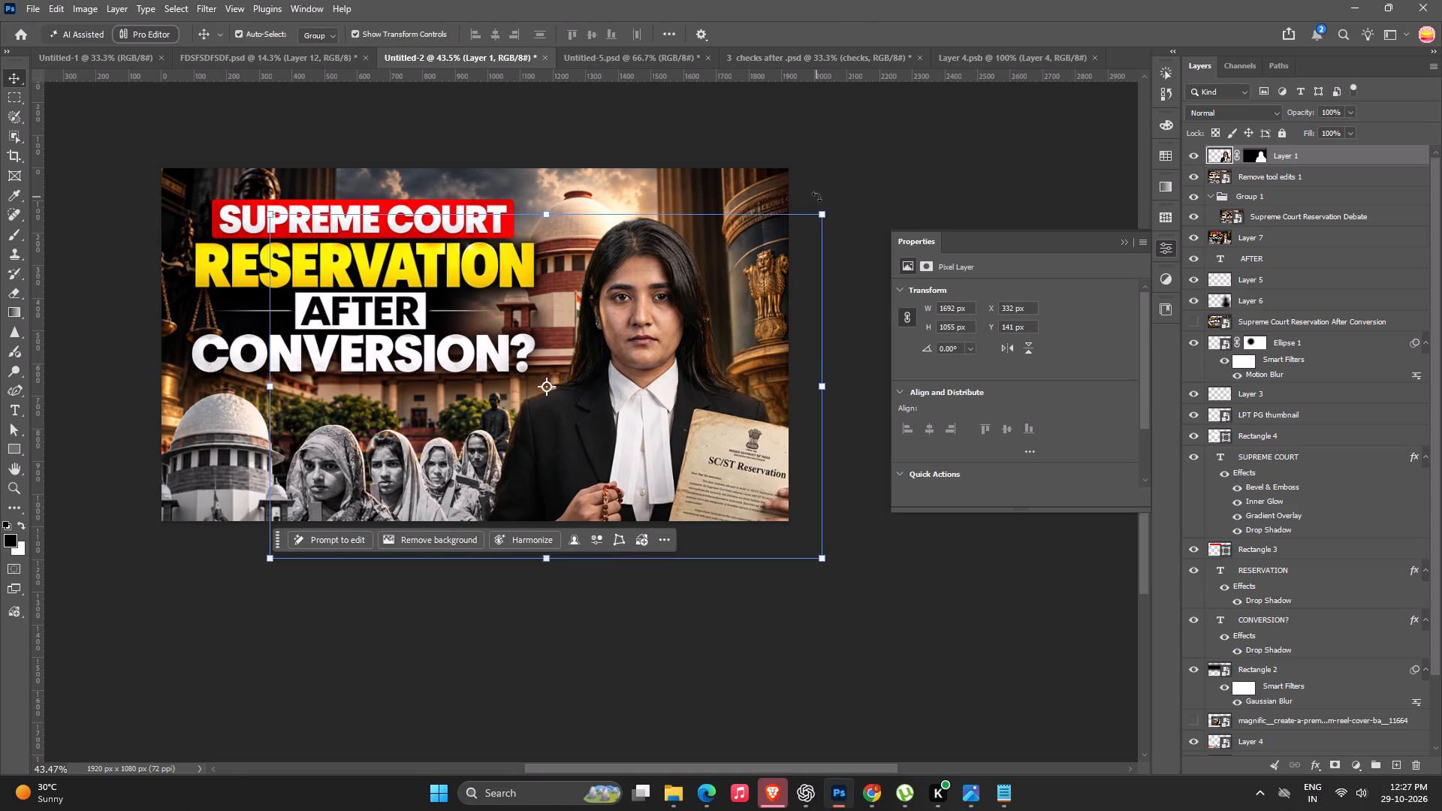
key("Return")
left_click(862, 166)
Scale the Layer 1 lawyer up to about 107.18% on the right side of the thumbnail and deselect the layer.
scroll(611, 341, "down", 5, "alt")
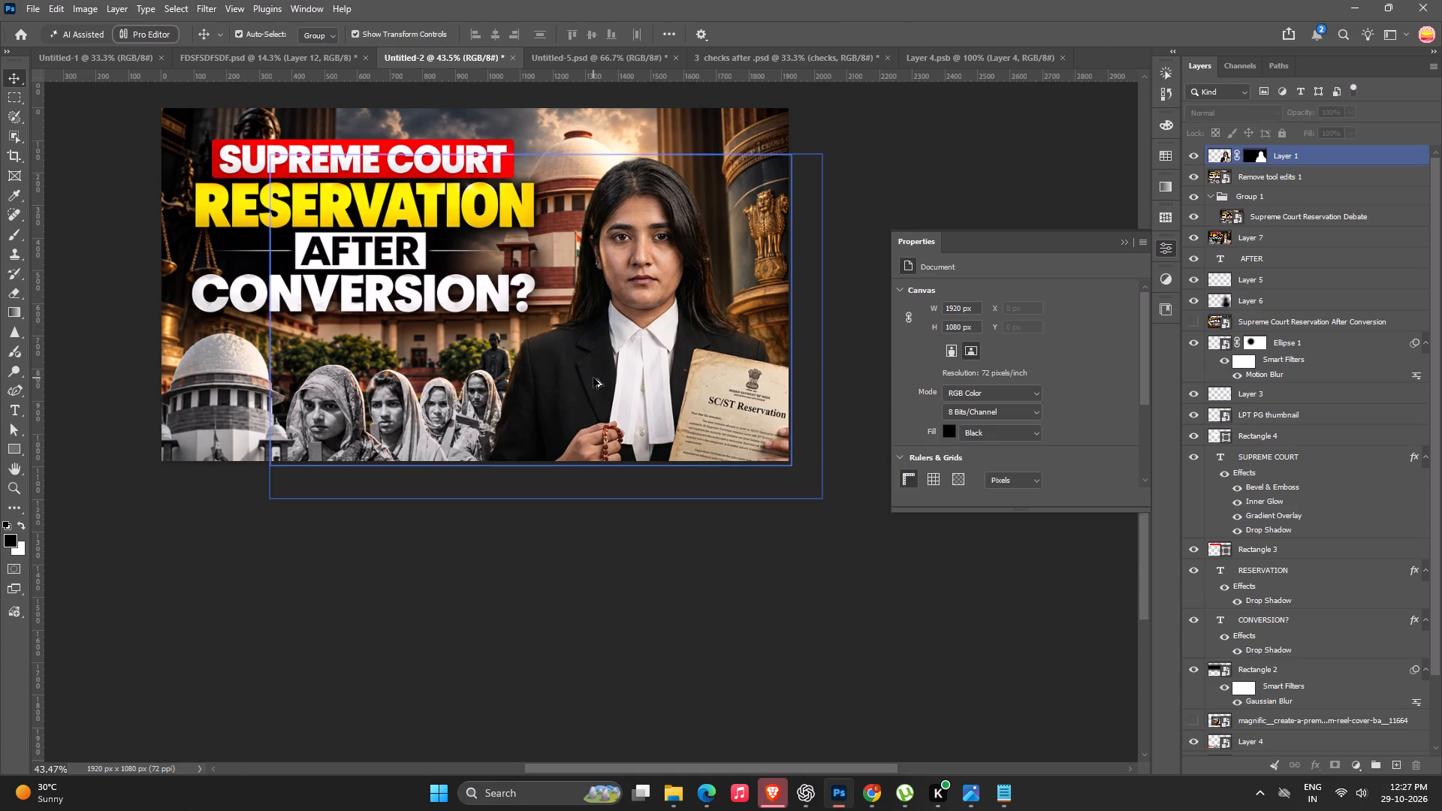
key("space")
key("space")
key("space")
left_click_drag(659, 608, 668, 710)
left_click(646, 354)
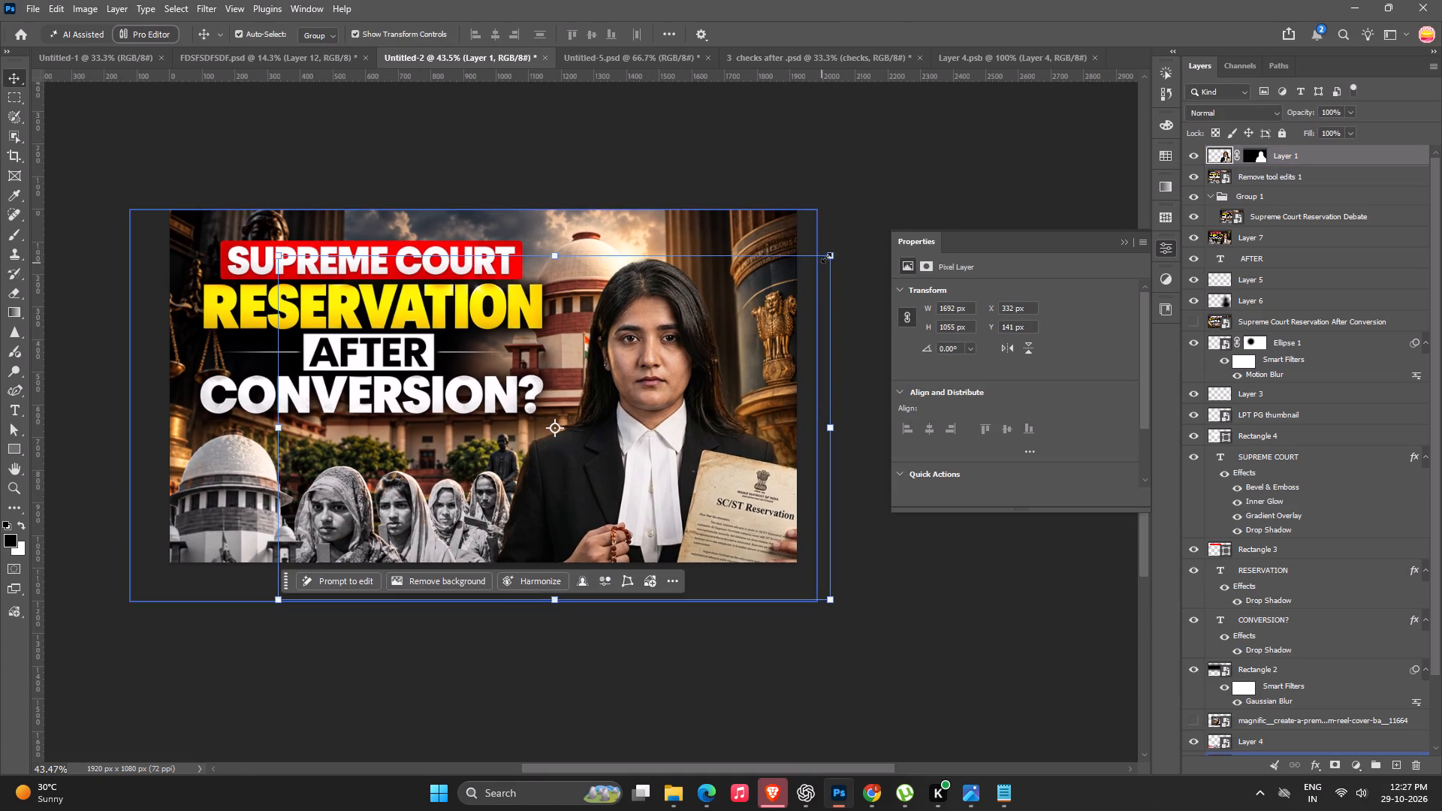
left_click_drag(830, 251, 847, 234, "alt")
left_click(720, 342)
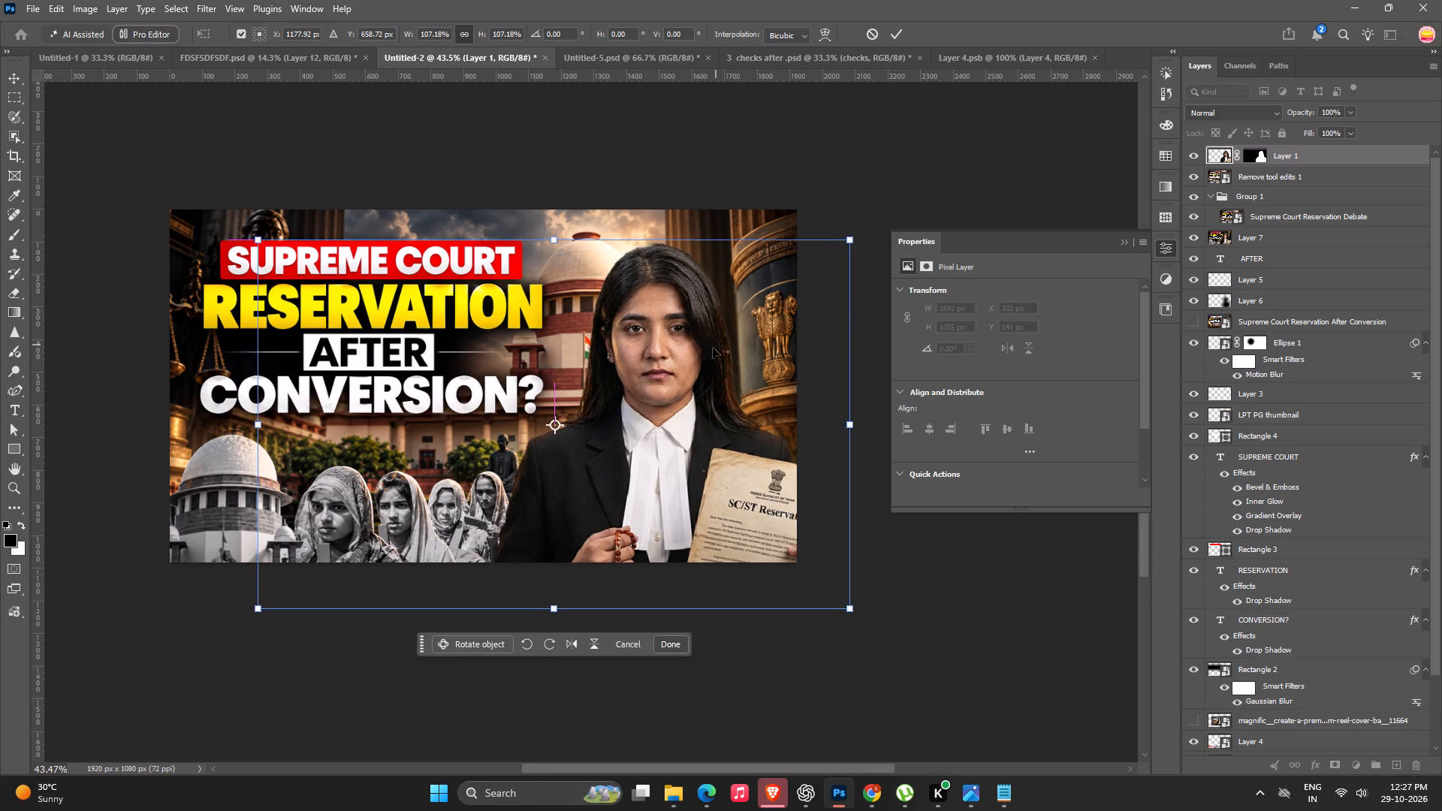
key("Return")
scroll(692, 378, "down", 8, "ctrl")
left_click(776, 249)
key("space")
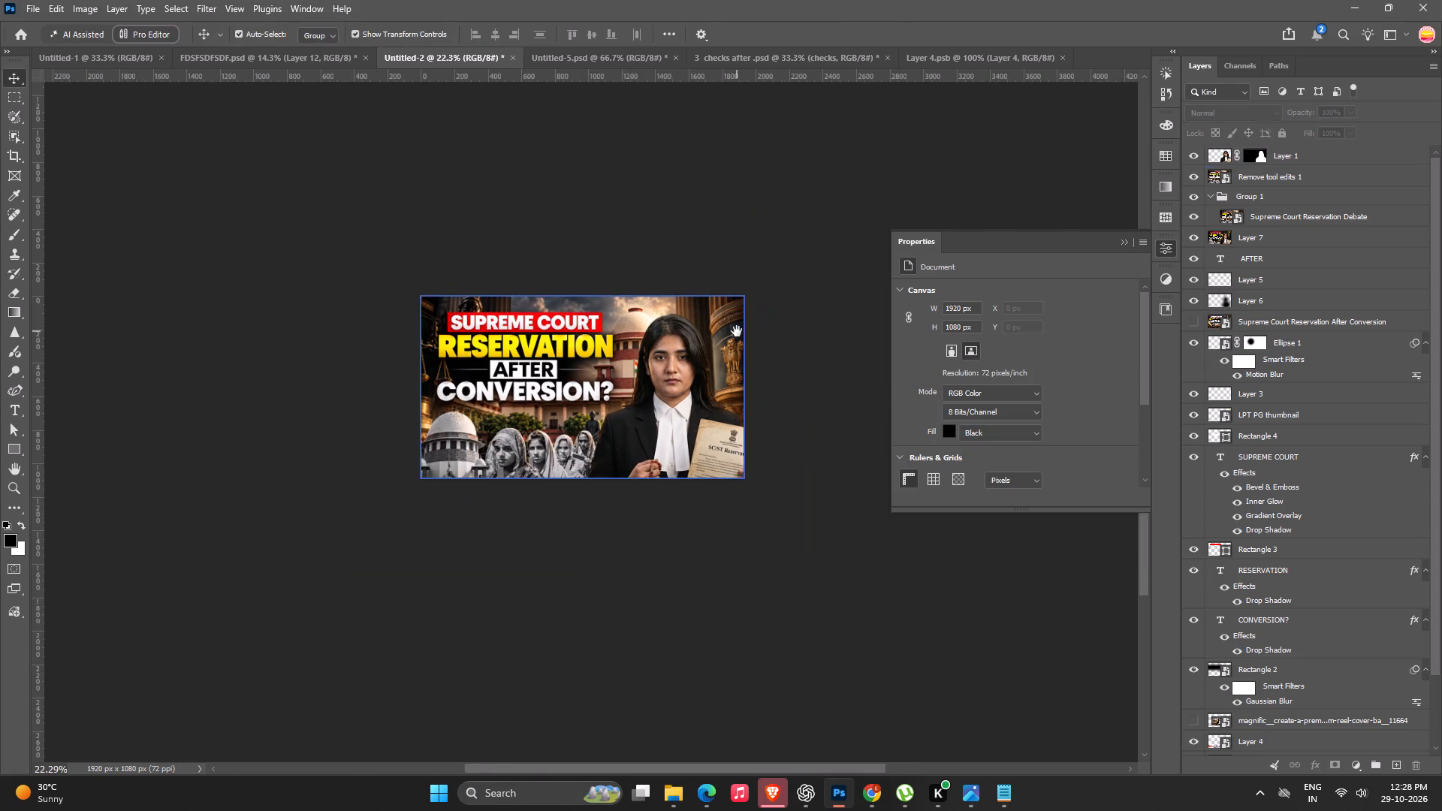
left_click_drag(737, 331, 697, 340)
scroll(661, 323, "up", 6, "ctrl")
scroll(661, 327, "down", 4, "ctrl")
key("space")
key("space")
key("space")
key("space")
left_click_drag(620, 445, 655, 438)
Place LPT PG thumbnail.png from the All Size Logos folder into the Supreme Court thumbnail as the top layer.
left_click(670, 795)
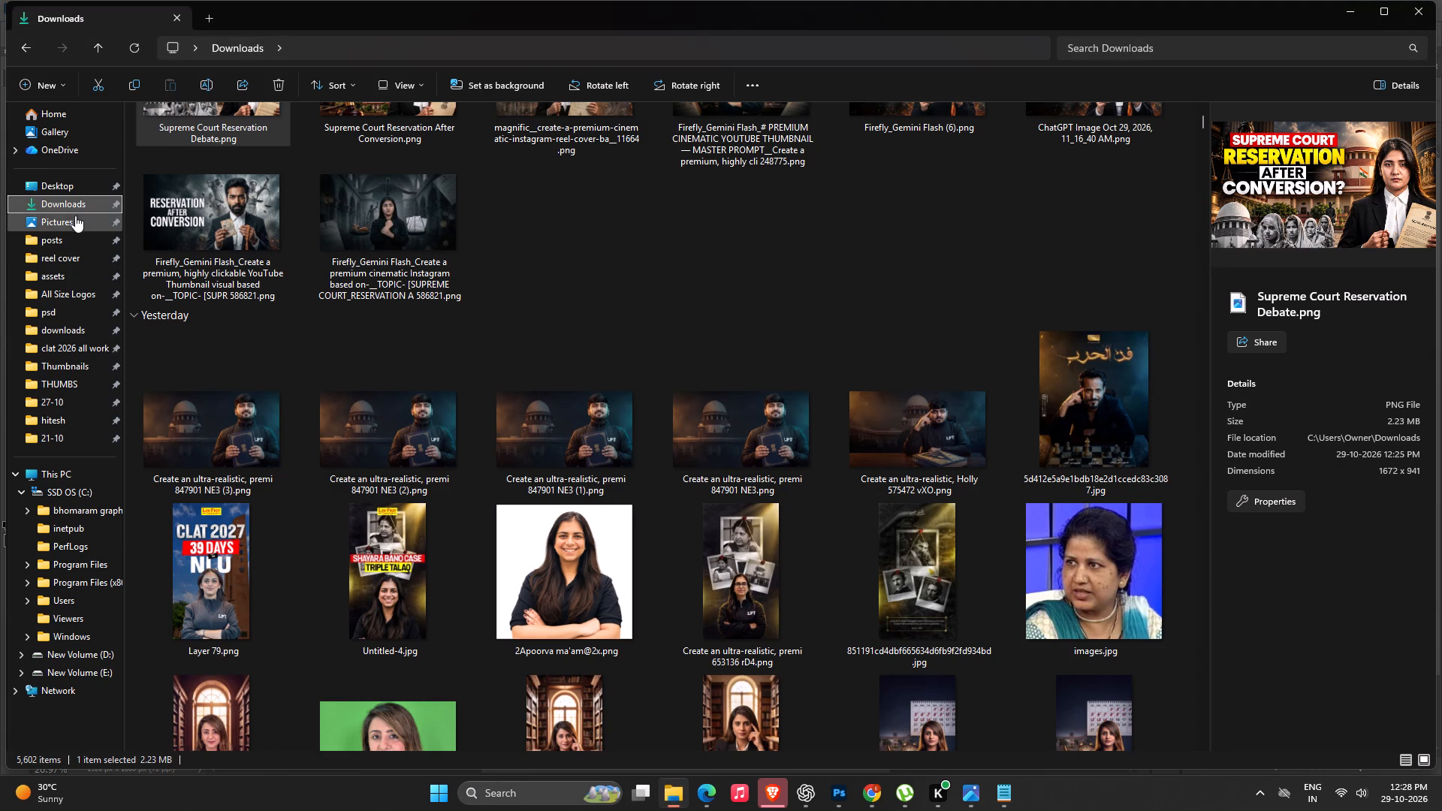
double_click(77, 295)
scroll(897, 461, "down", 7)
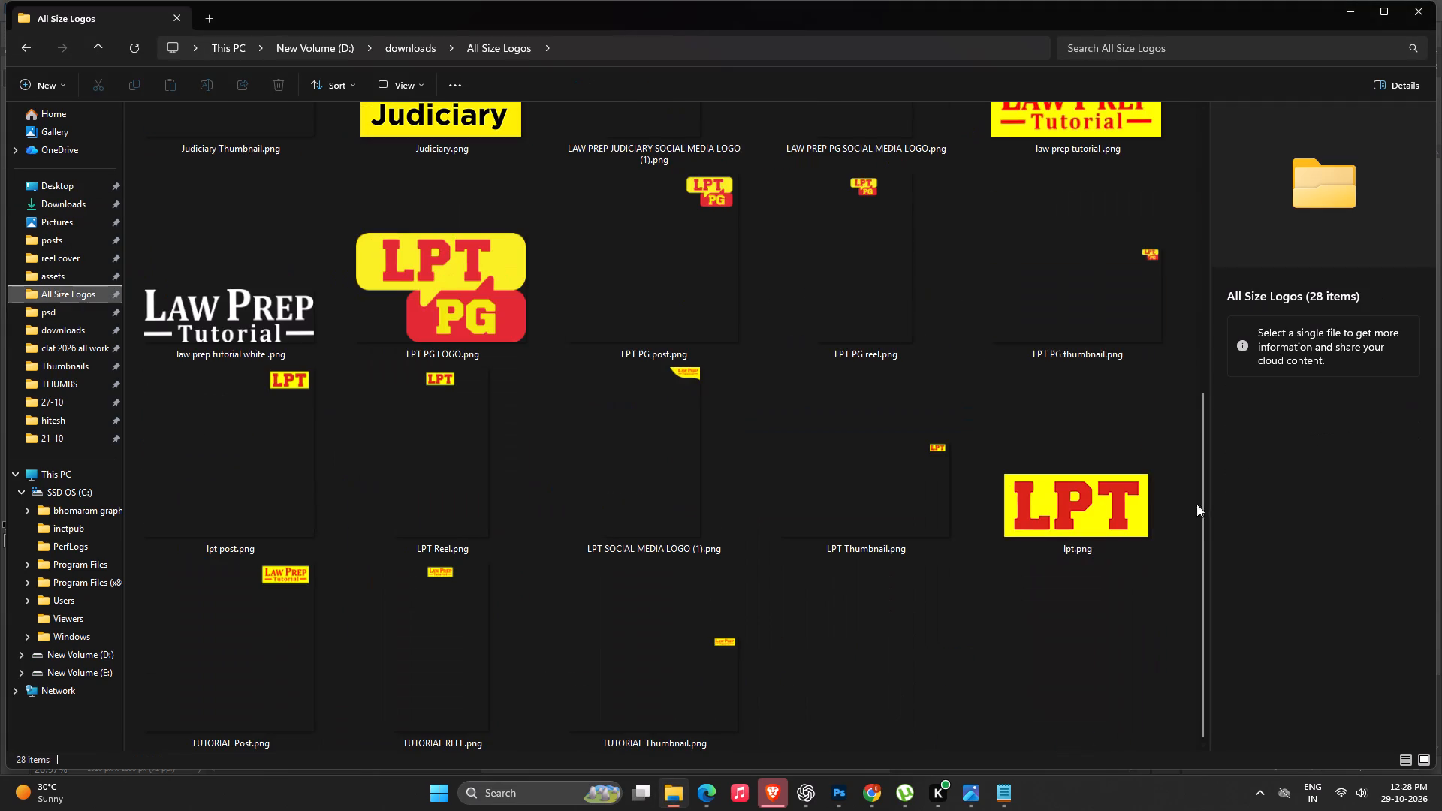
left_click_drag(1073, 277, 834, 778)
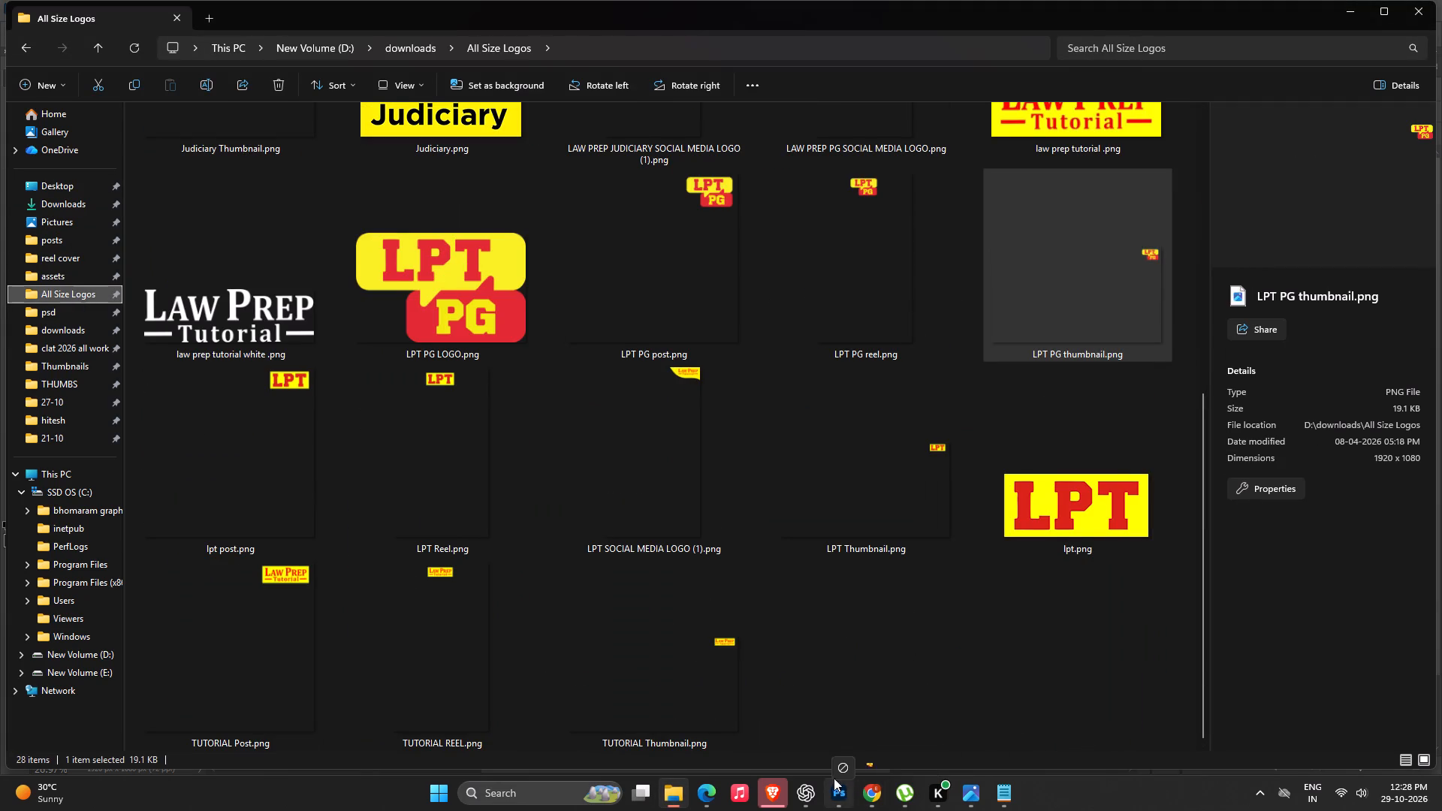
left_click_drag(834, 778, 565, 381)
left_click(897, 27)
left_click(823, 134)
Brighten the Layer 1 lawyer with a Levels adjustment by slightly lowering the RGB white input level.
scroll(596, 418, "up", 3, "ctrl")
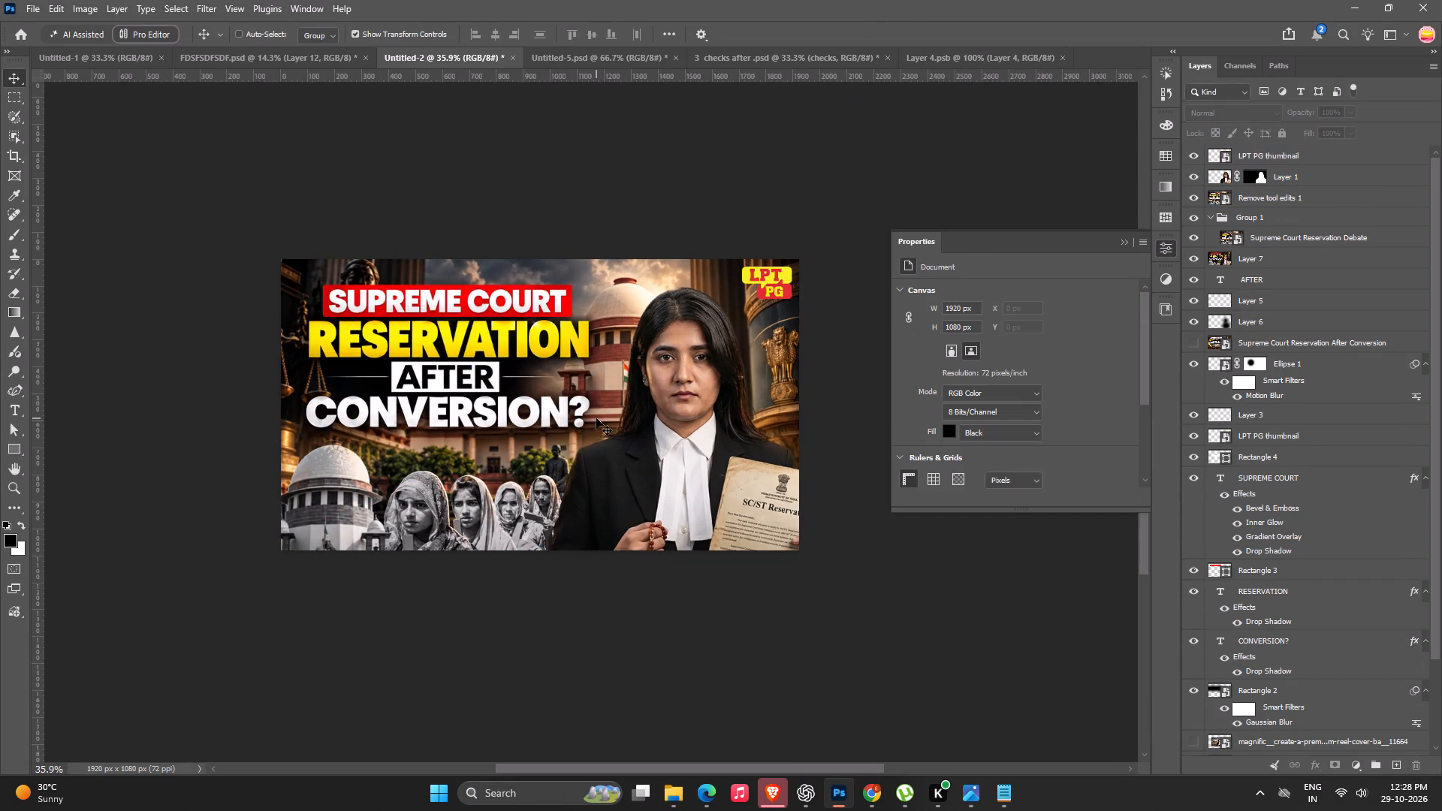
key("space")
key("space")
left_click(708, 383)
left_click(698, 382)
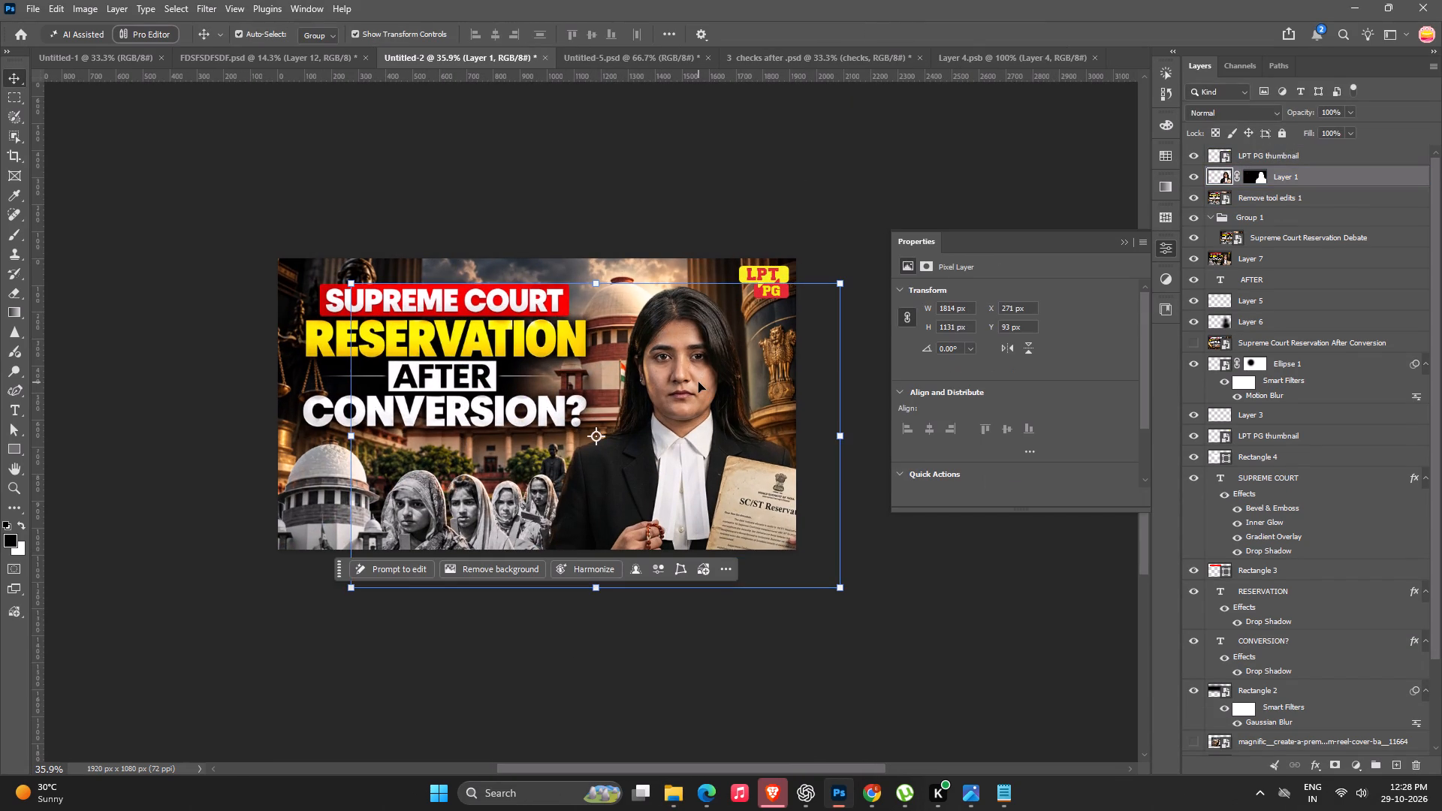
key("ctrl+l")
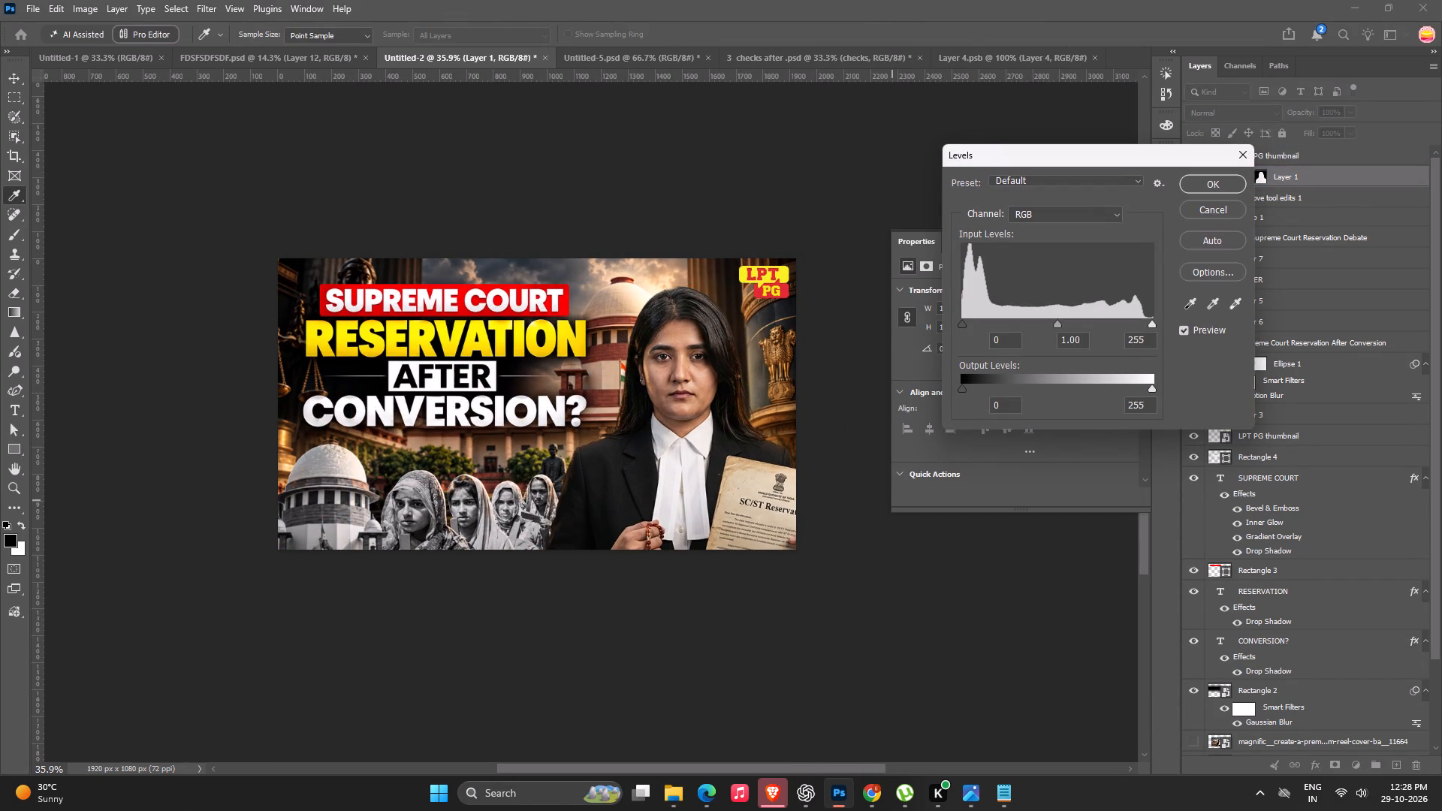
left_click_drag(1150, 324, 1133, 322)
left_click(1215, 188)
Stamp all visible layers into a new layer above LPT PG thumbnail and copy the entire canvas merged.
left_click(1329, 158)
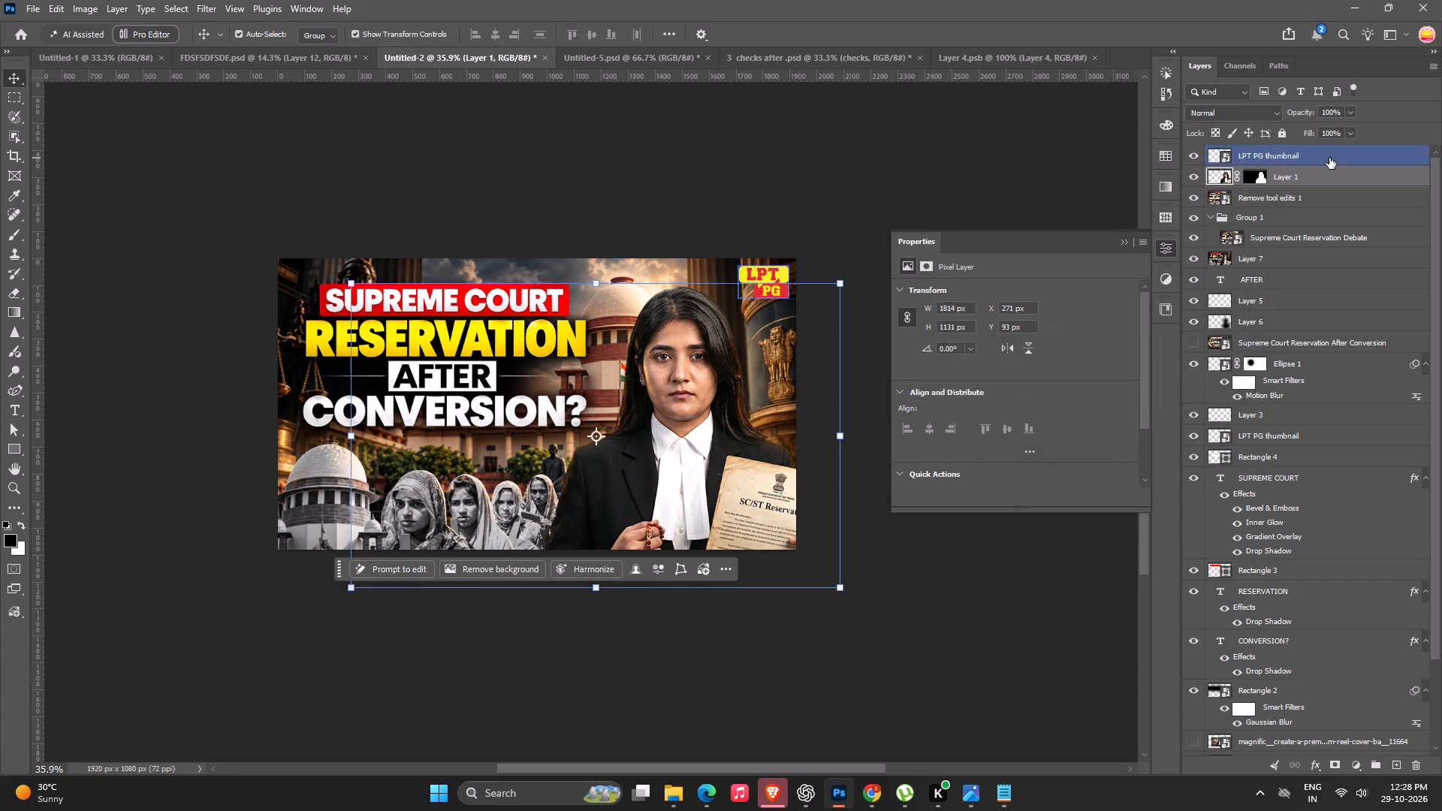
key("ctrl+alt+shift+e")
key("ctrl+a")
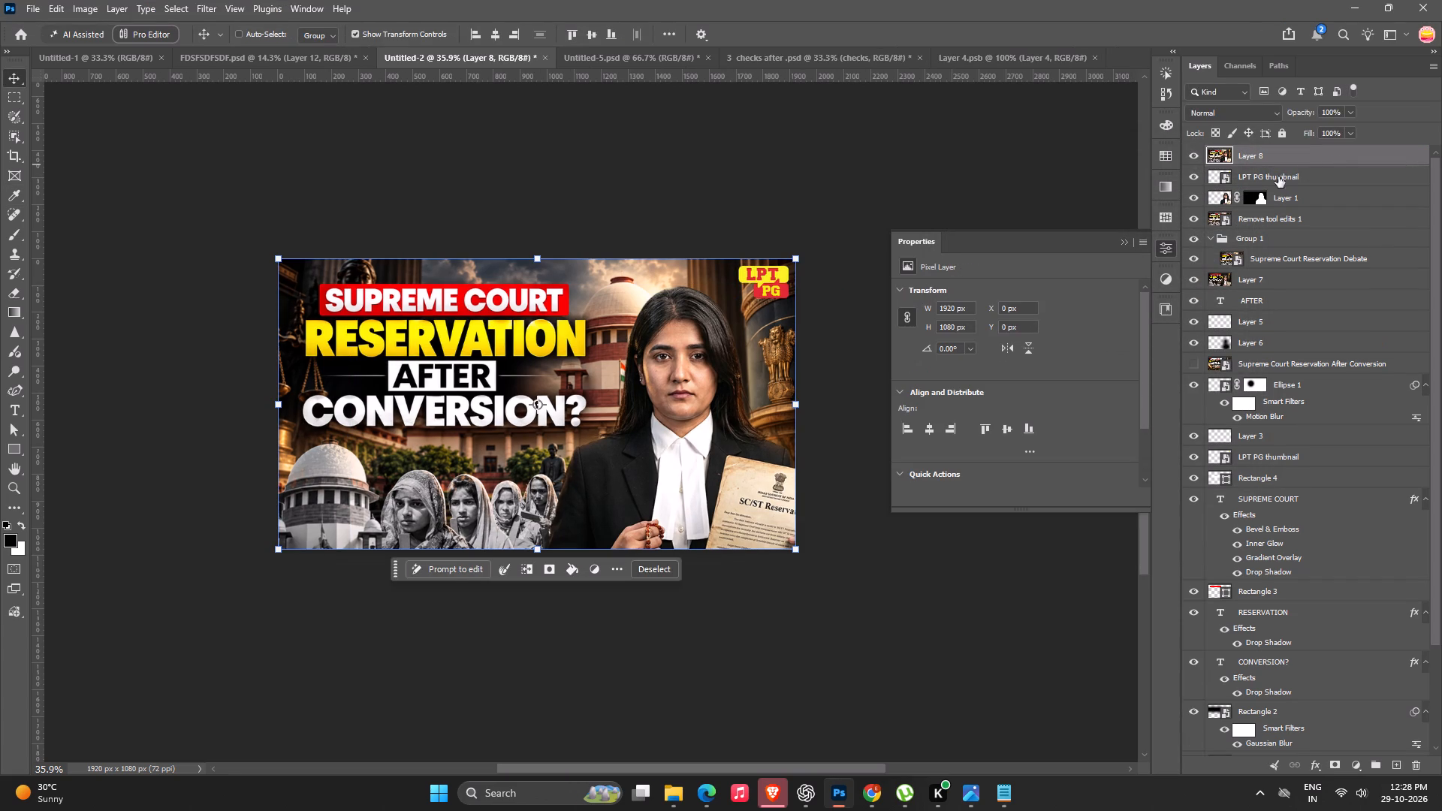
key("ctrl+shift+c")
scroll(610, 408, "up", 1, "alt")
left_click(896, 617)
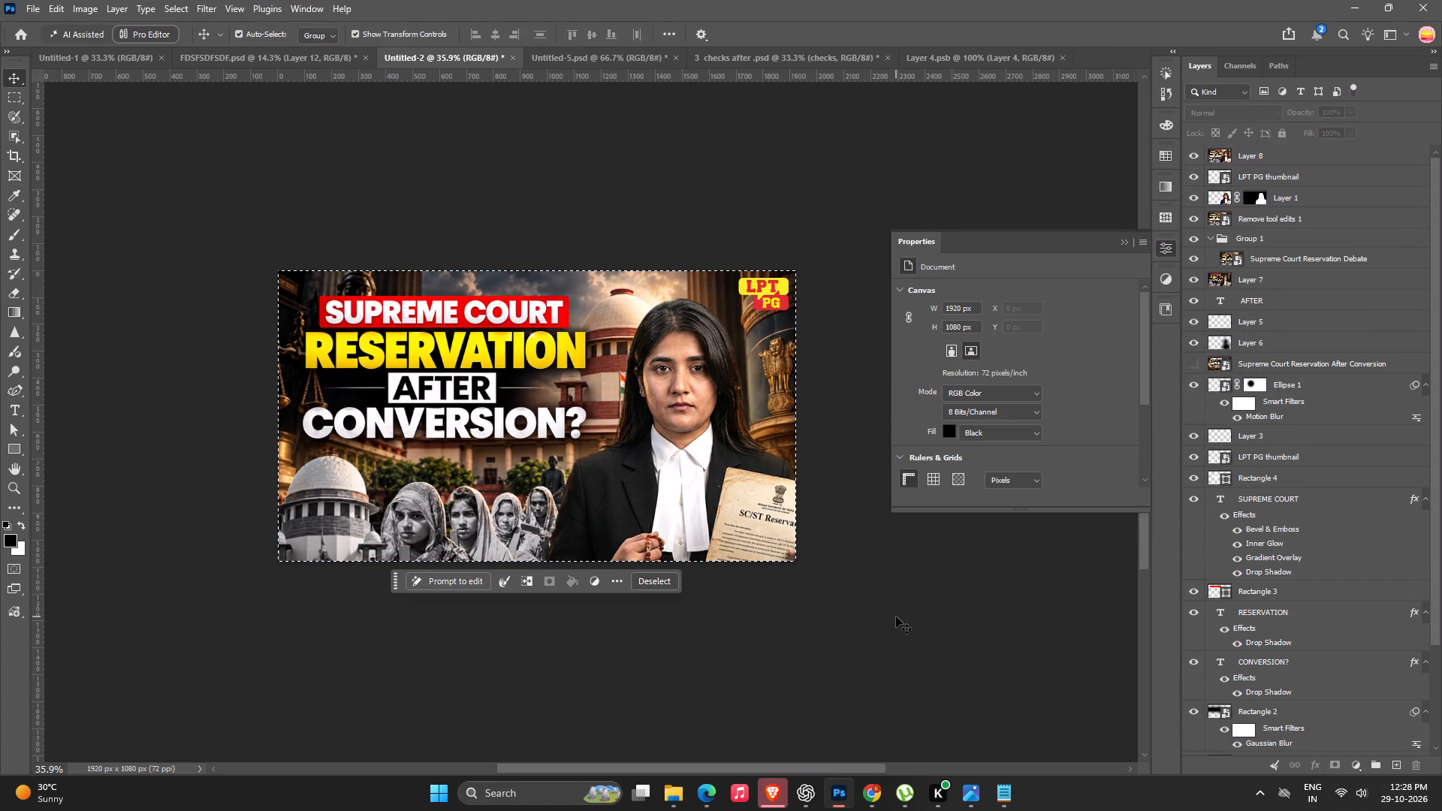
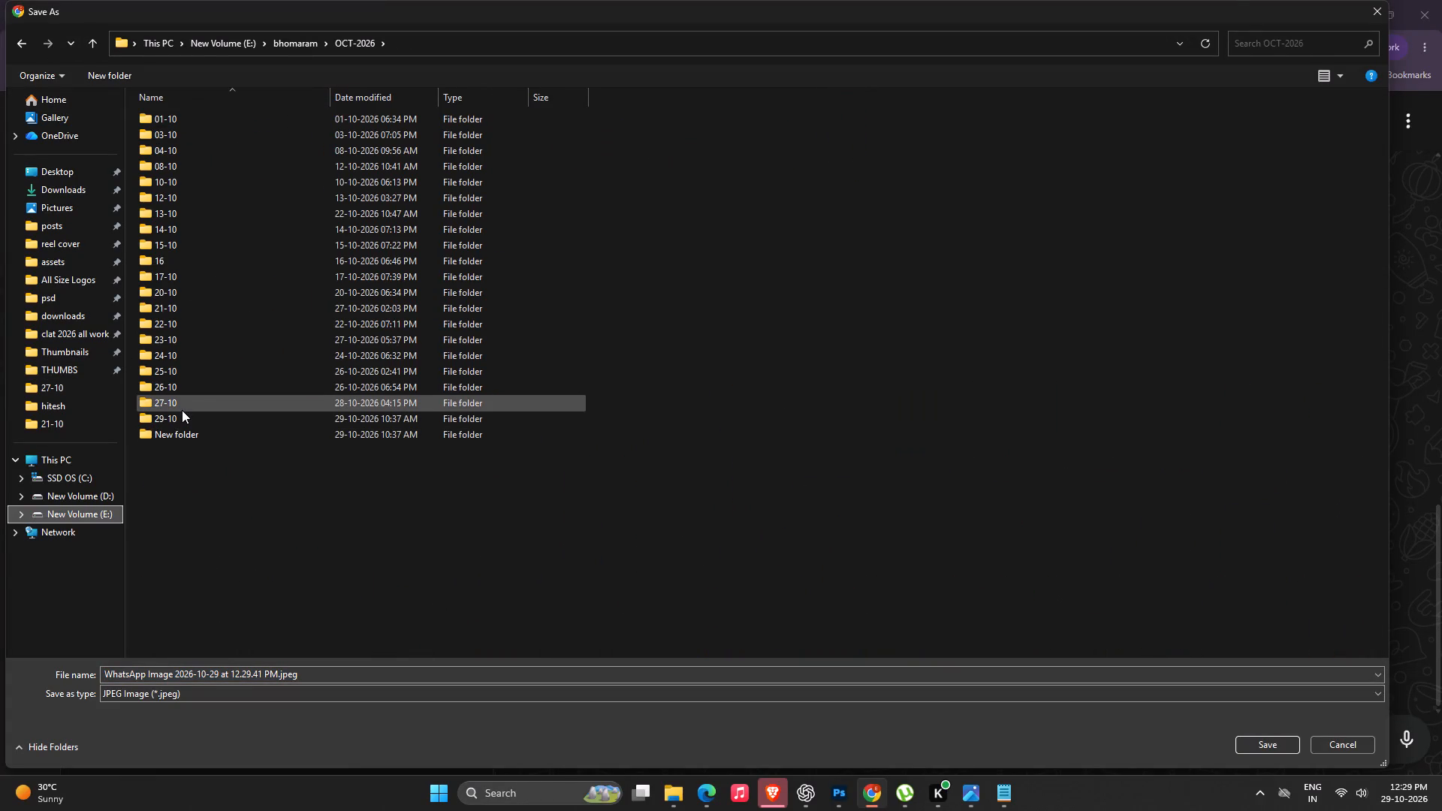
Choose the 29-10 folder inside OCT-2026 as the JPEG image's save location and open its file name for editing.
double_click(183, 418)
left_click(206, 671)
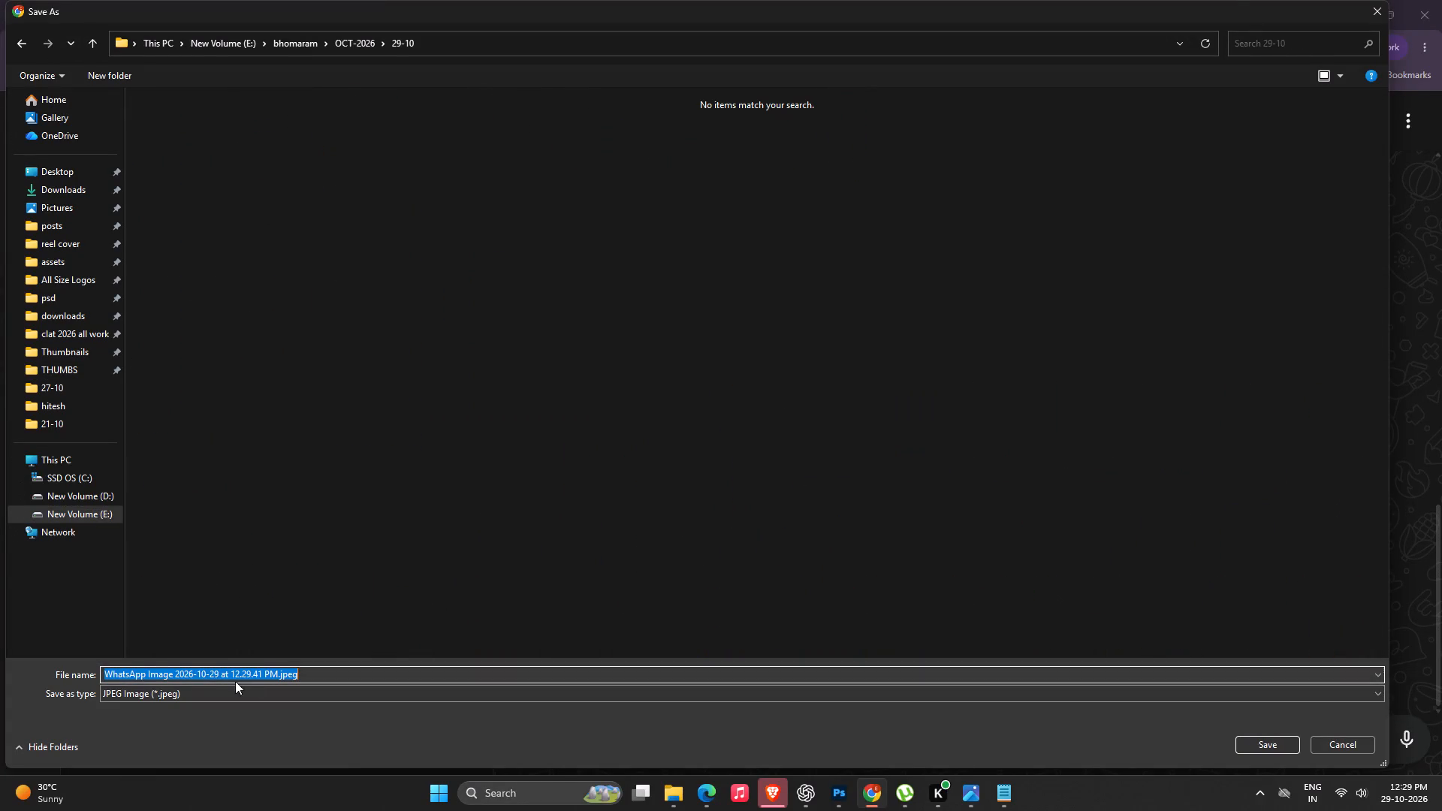
left_click(270, 669)
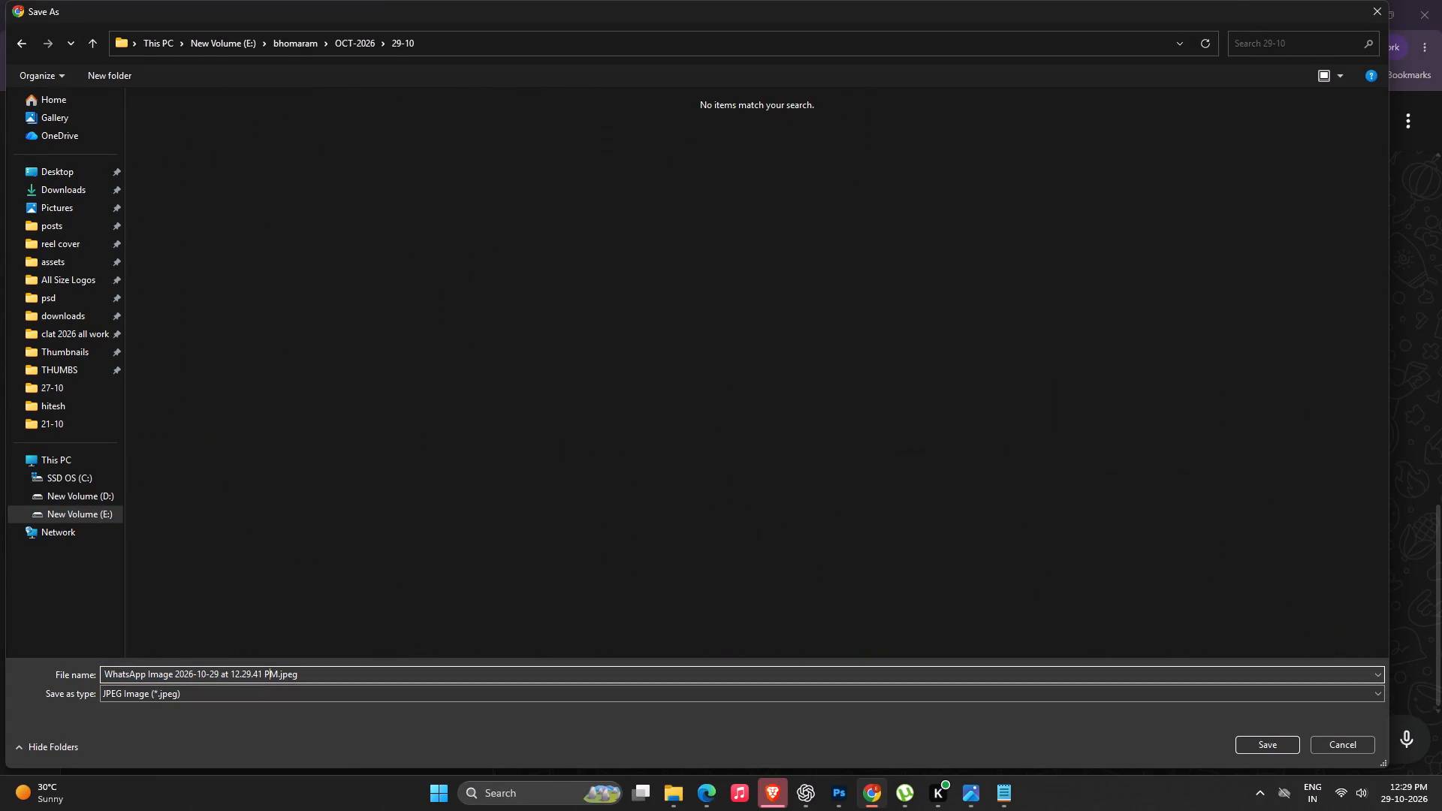